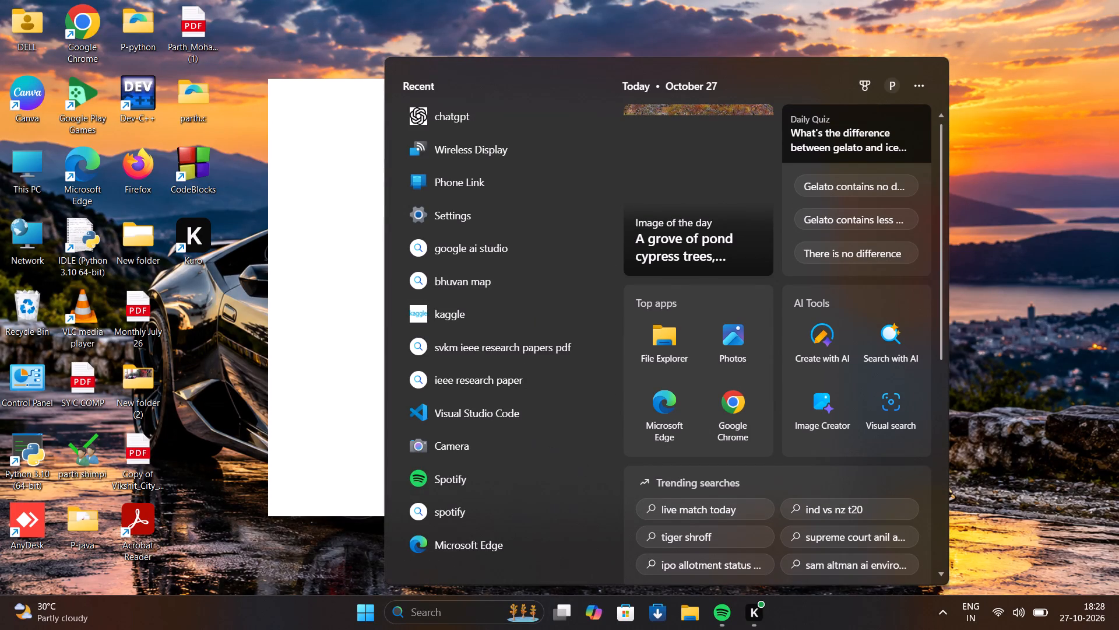
Search the computer for Chrome and launch Google Chrome.
text(CH)
text(ROME)
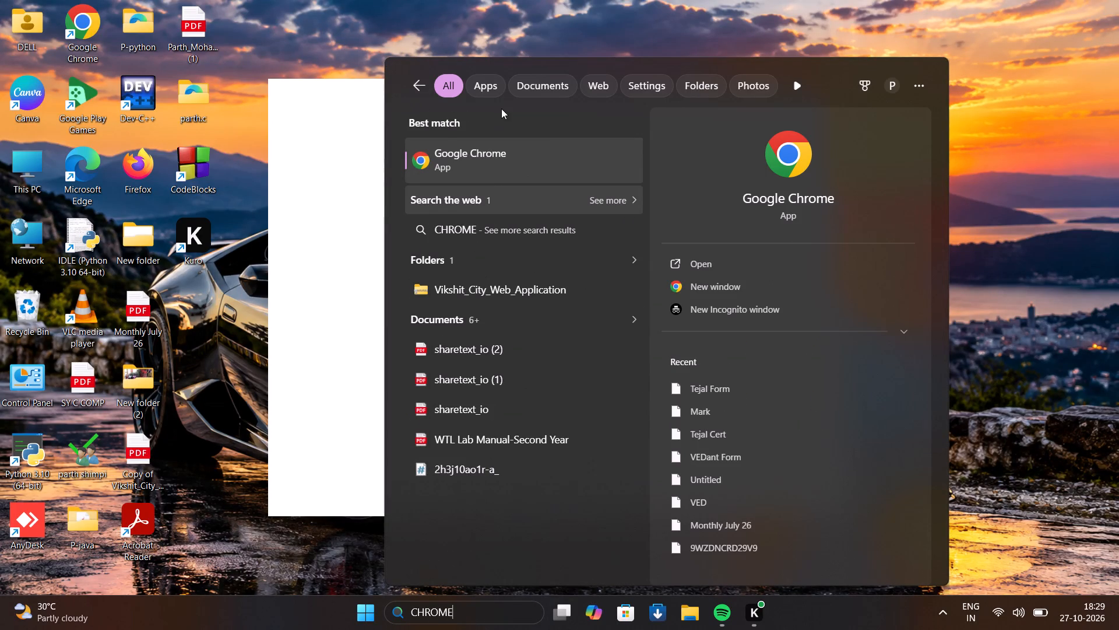
double_click(503, 157)
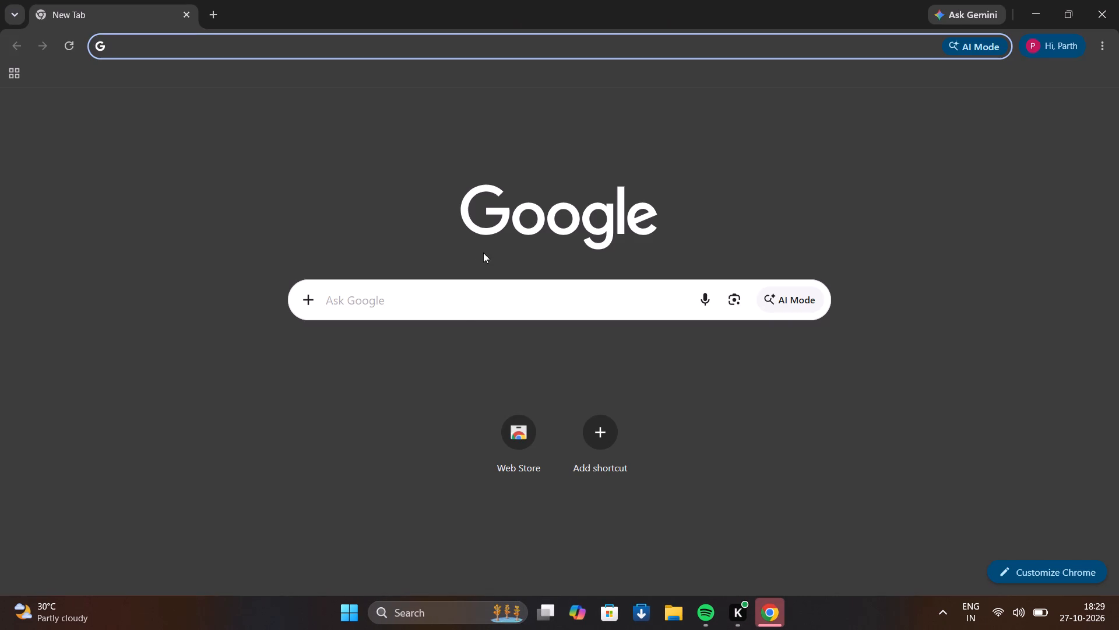
Look up Canva, open the suggested Canva India site at canva.in, and dismiss the Windows Security notification.
click(461, 308)
text(CANVA)
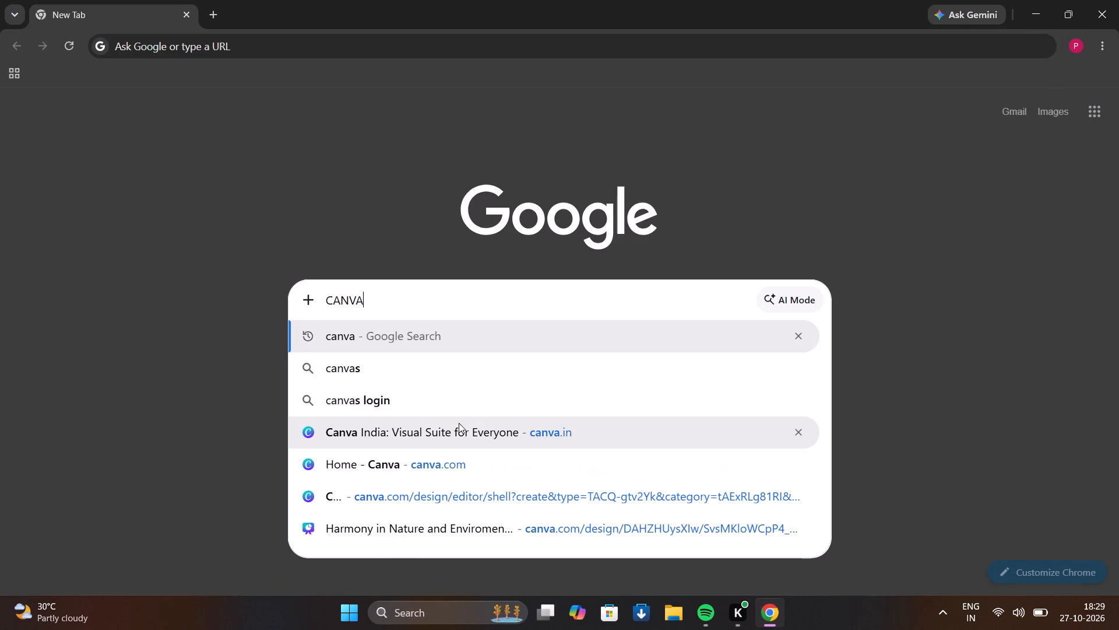
click(451, 439)
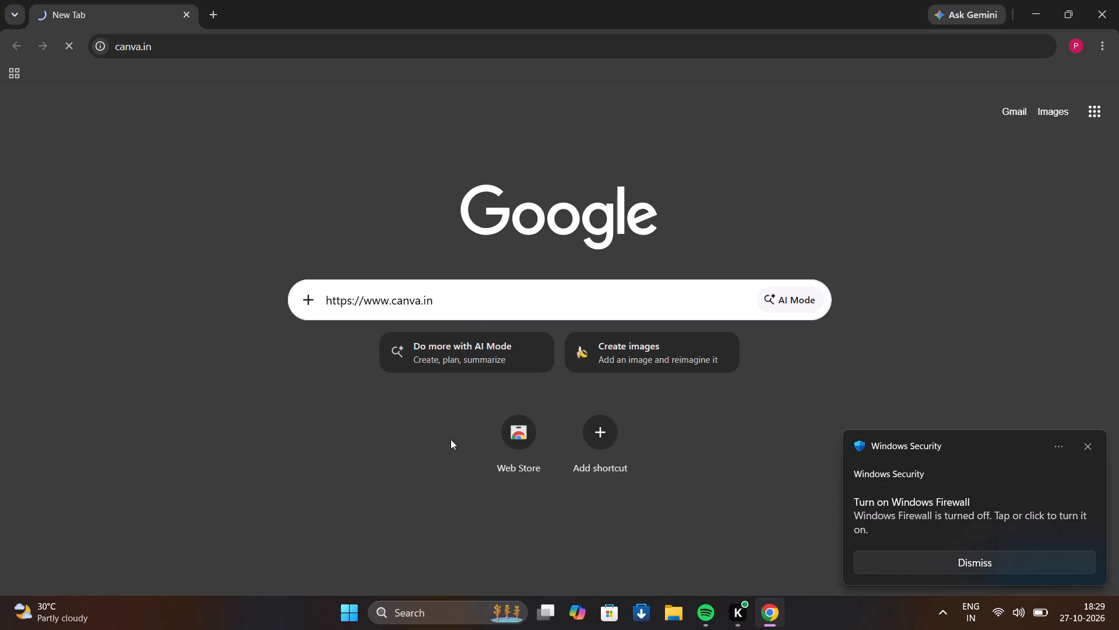
click(1083, 443)
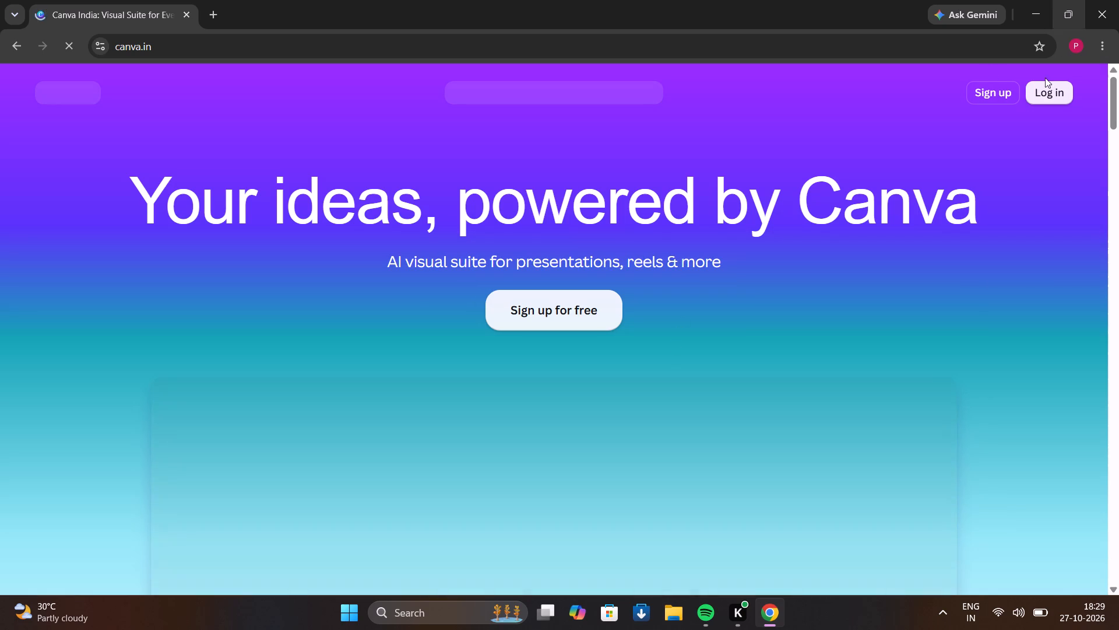
Log in to Canva from its landing page to reach the home page.
click(1041, 89)
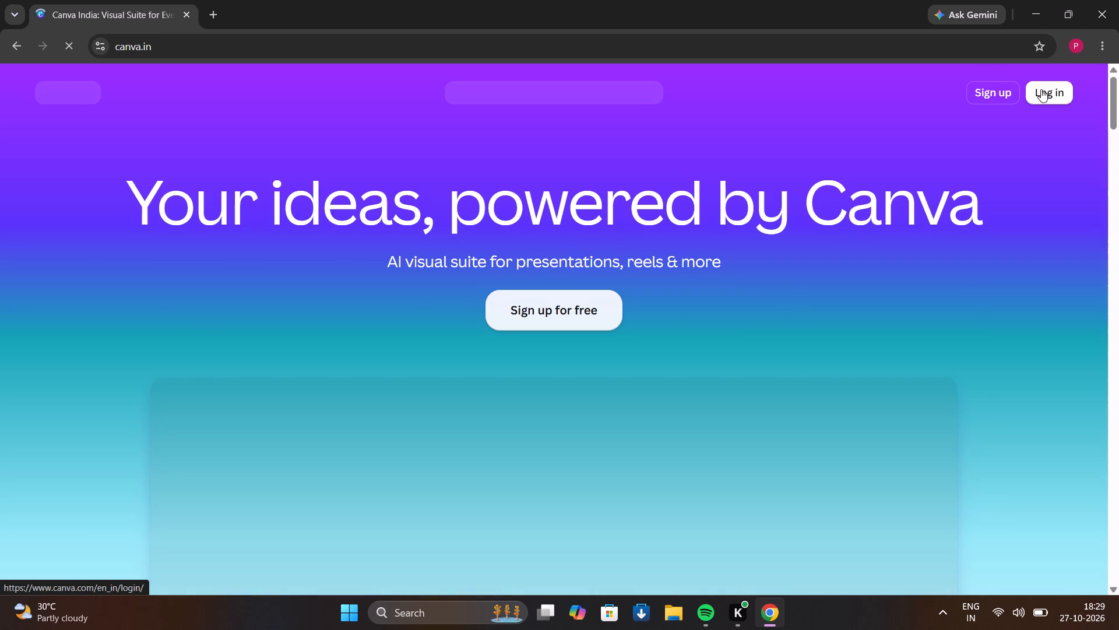
click(1041, 89)
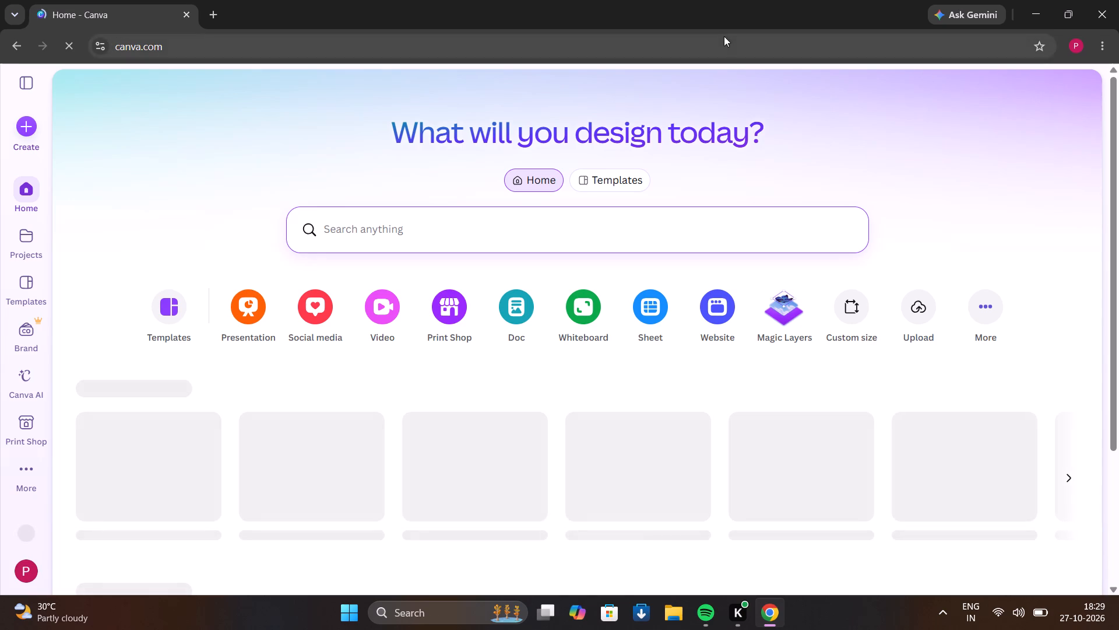
Create a new presentation design from the Canva home page.
click(228, 301)
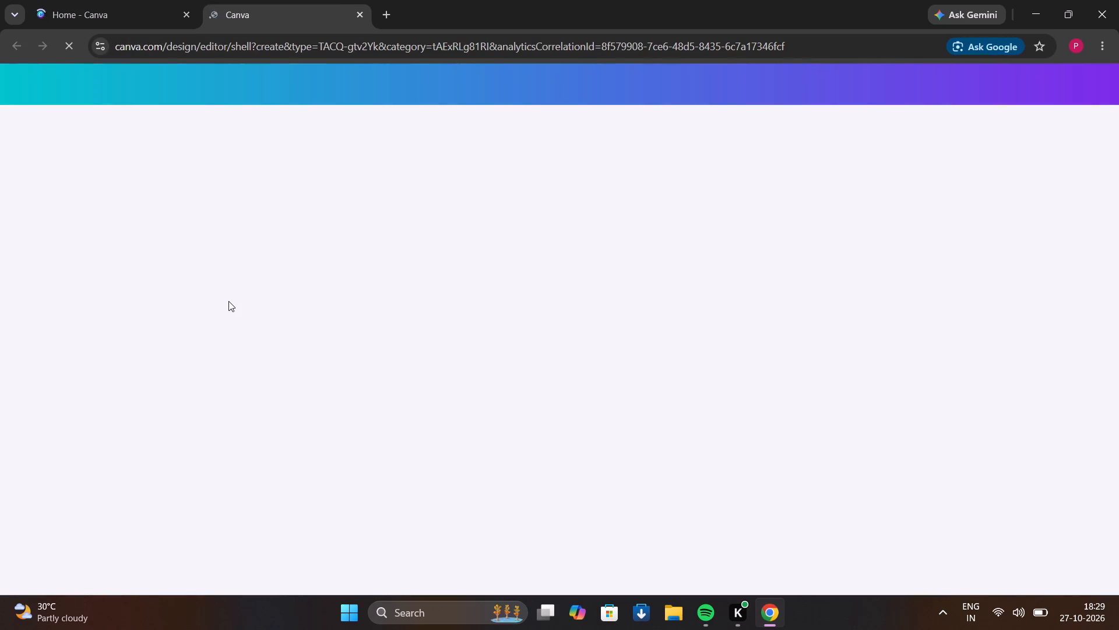
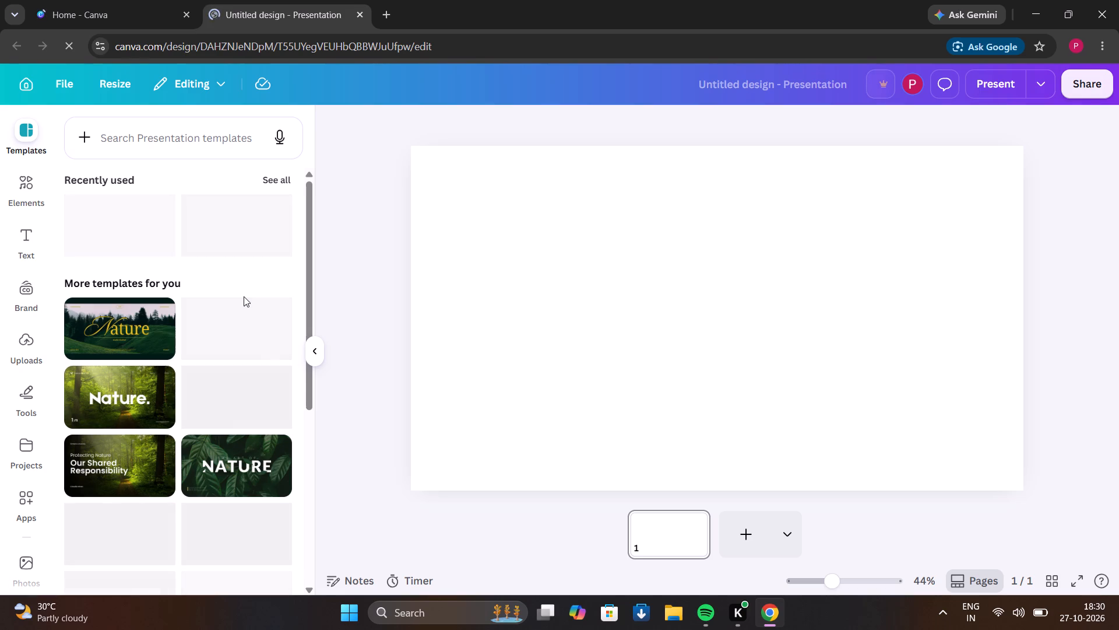
Search the presentation templates for "HUMAN VALUES".
click(186, 128)
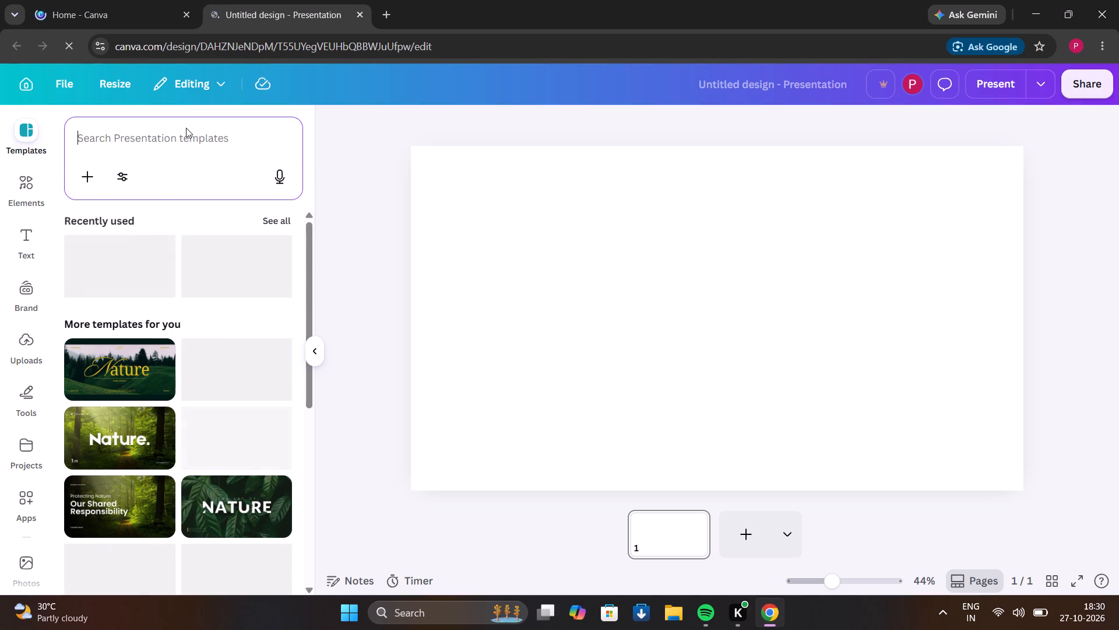
text(HUMAN VALUES)
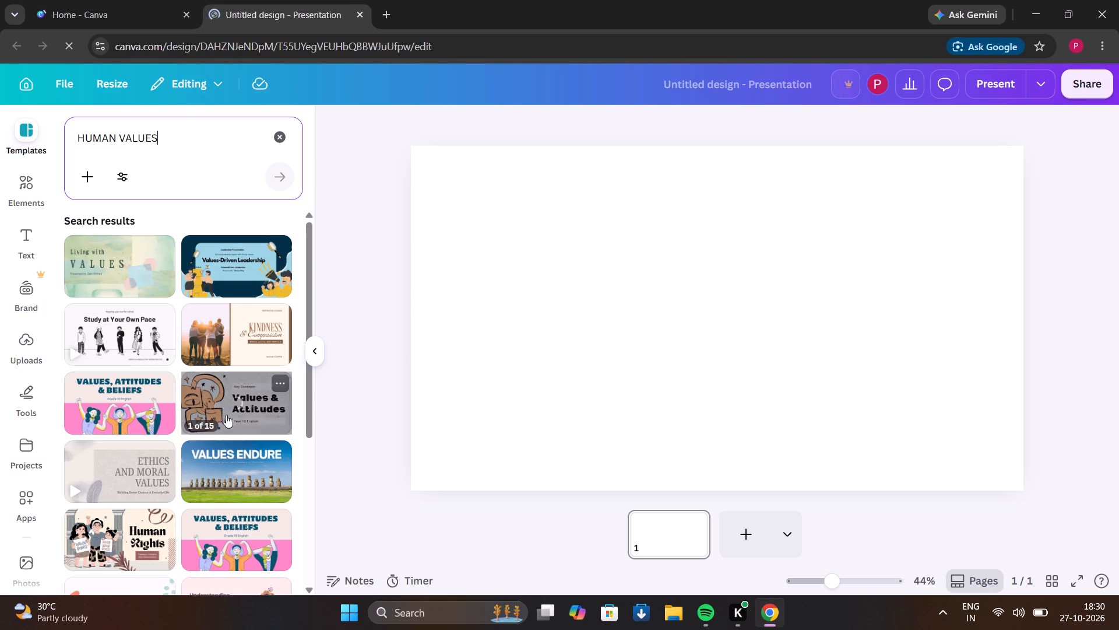
Browse the template results and preview the teal Human Resources Management template, returning to the results.
scroll(209, 370, down, 1)
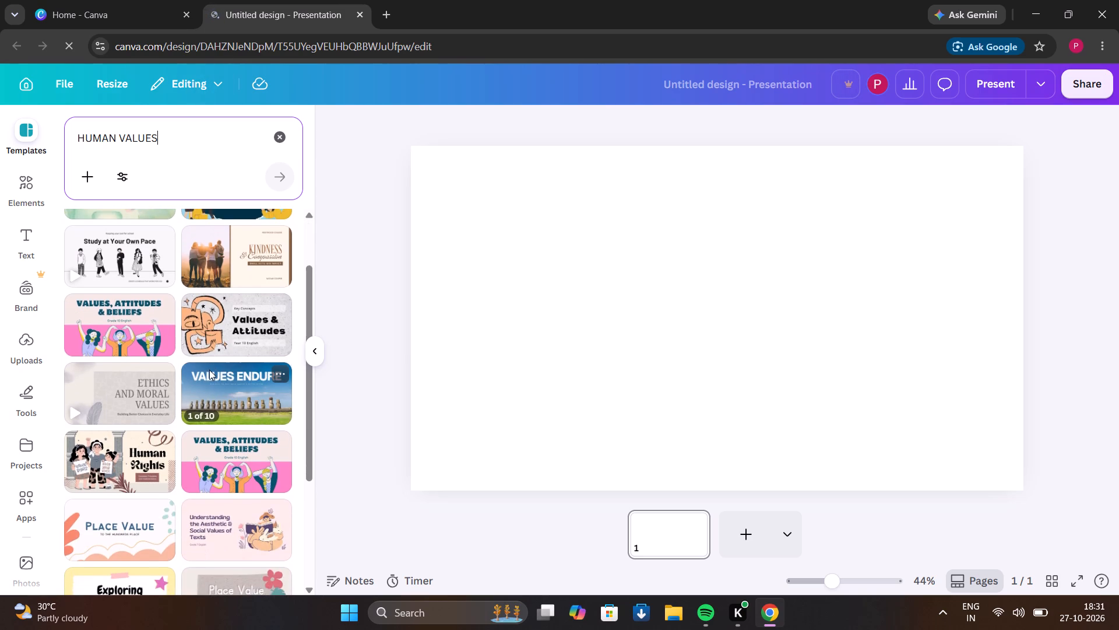
scroll(209, 370, down, 3)
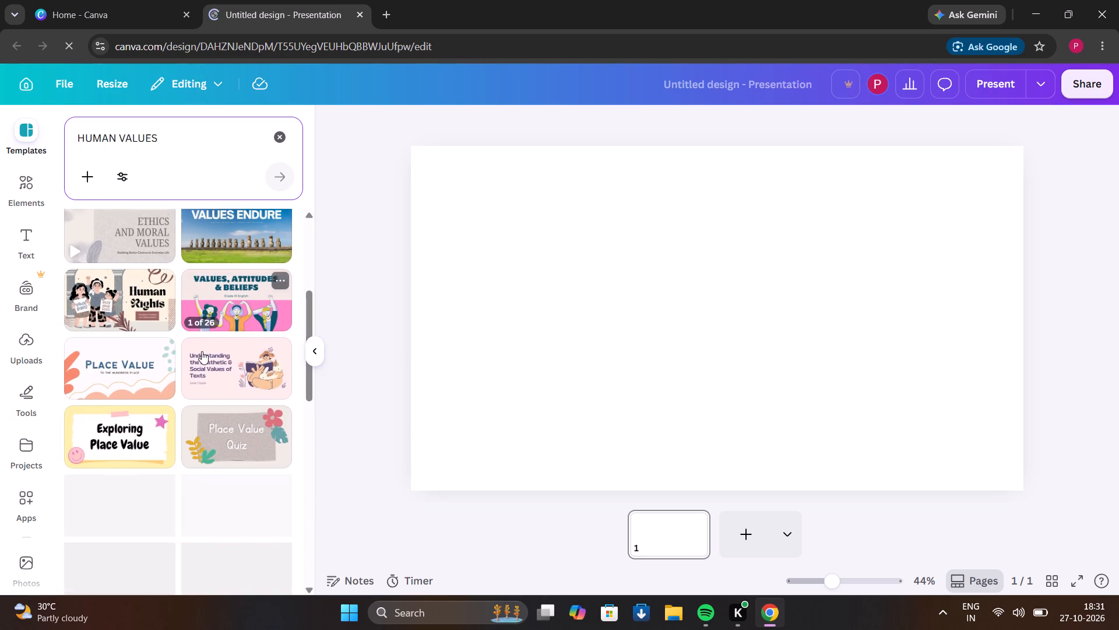
scroll(202, 351, down, 2)
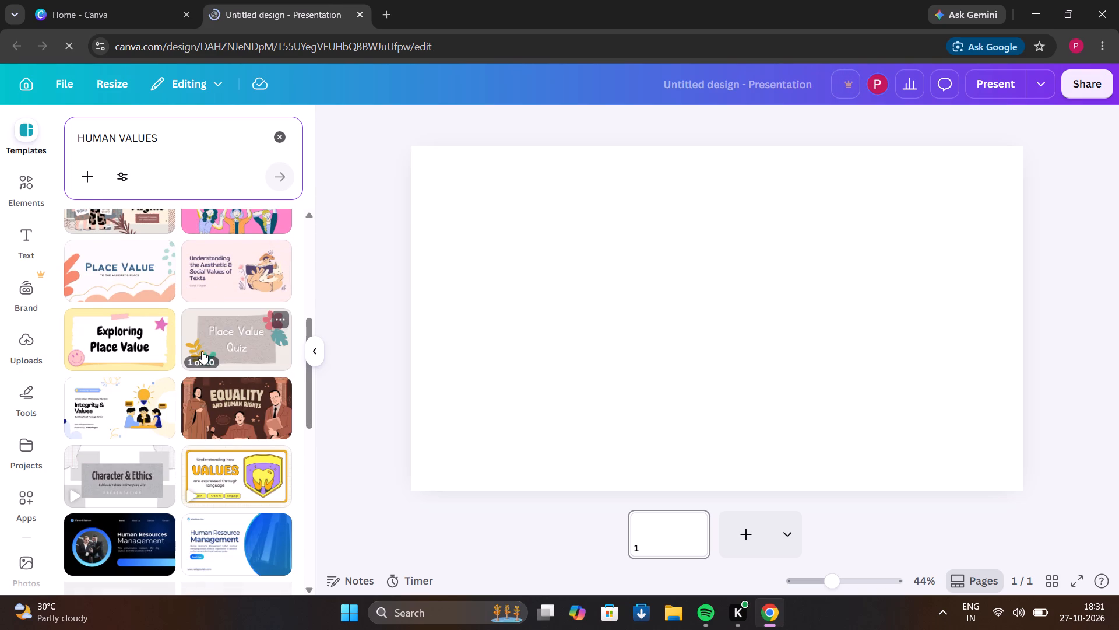
scroll(192, 270, down, 1)
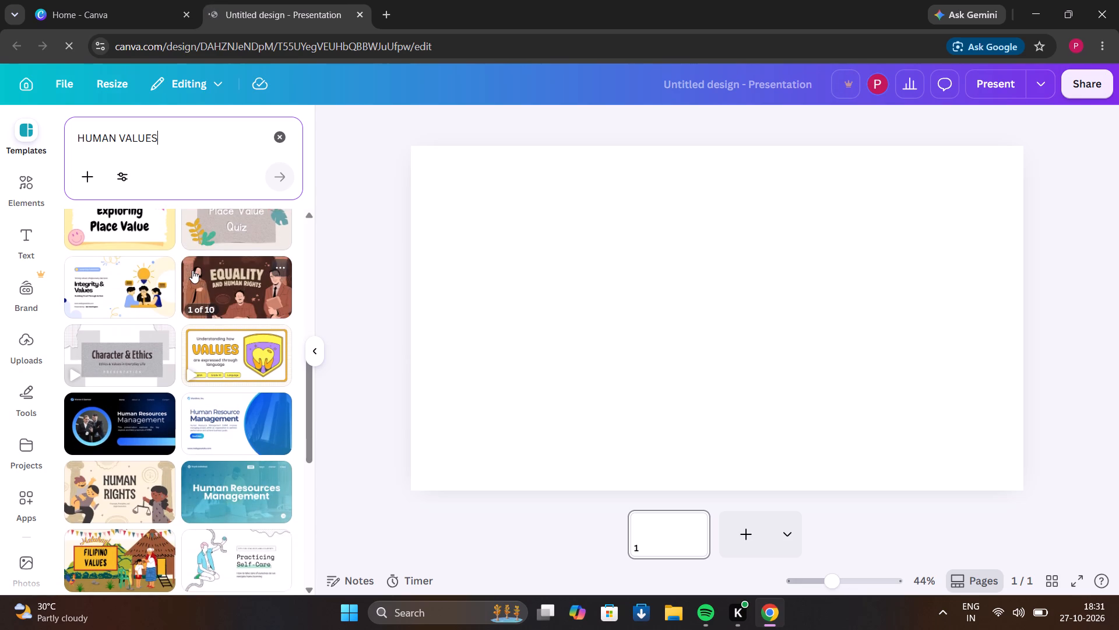
scroll(192, 270, down, 2)
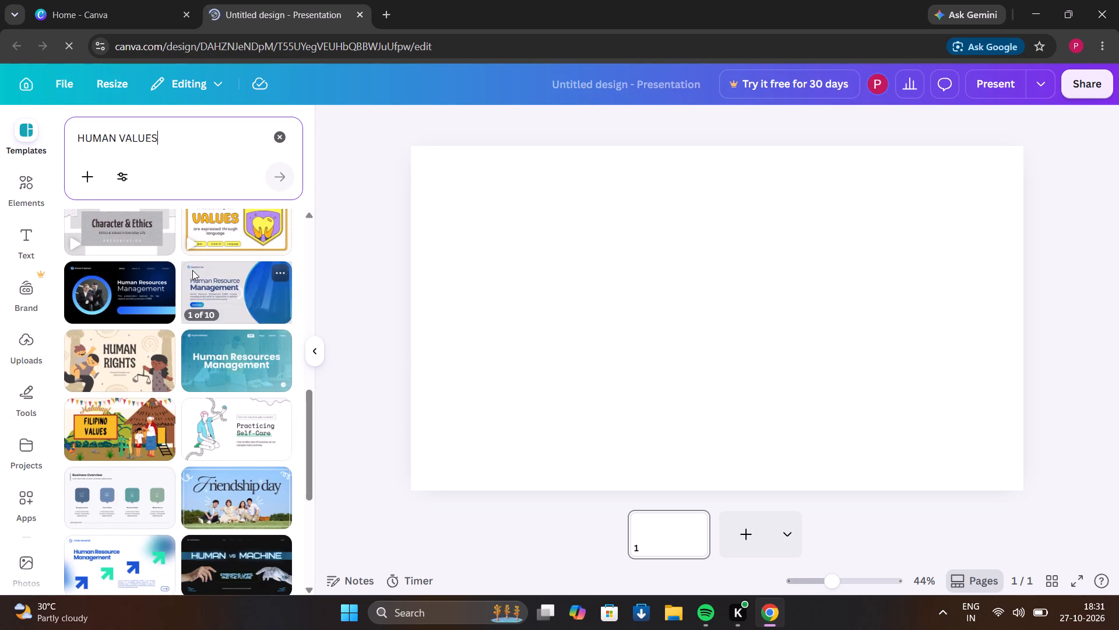
scroll(192, 270, down, 1)
click(220, 372)
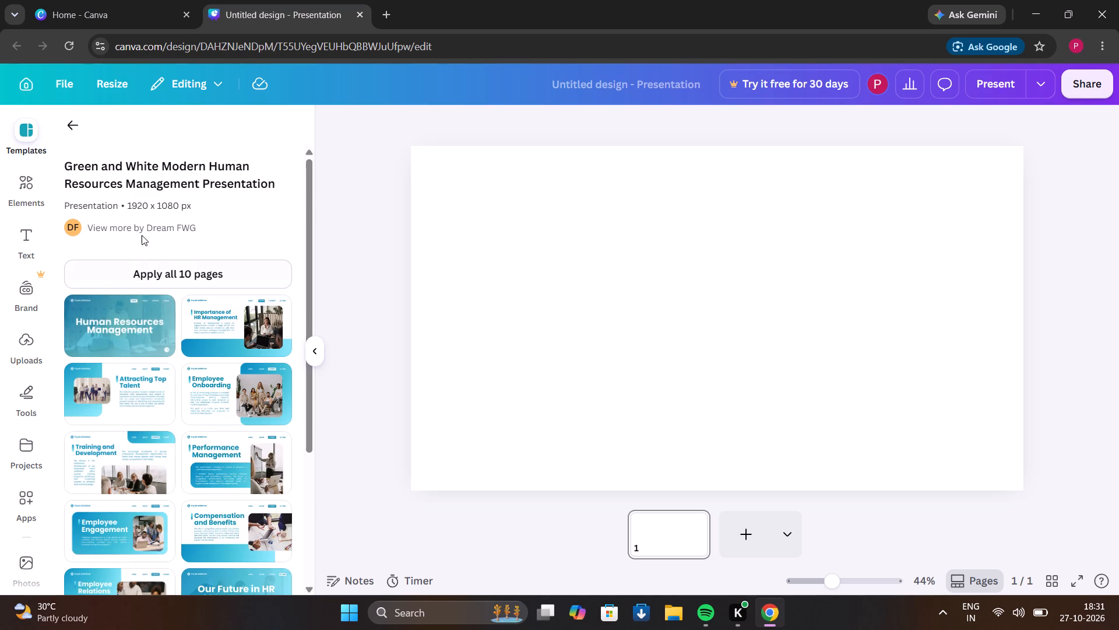
click(83, 128)
Open the light blue Moral Values template and apply its title page to the blank first slide.
scroll(170, 500, down, 3)
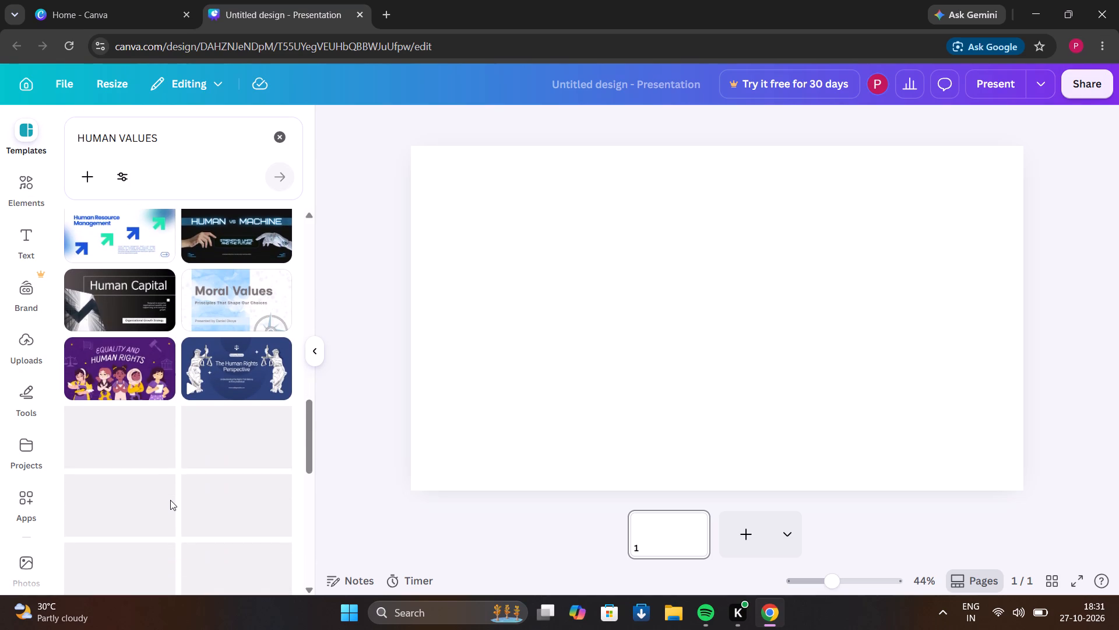
click(250, 309)
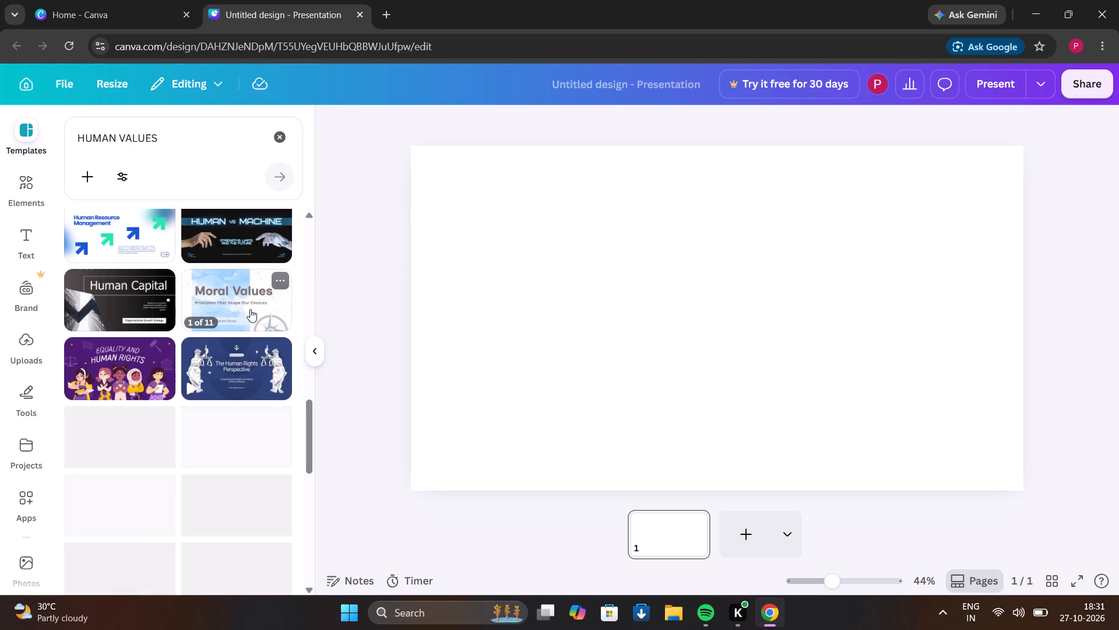
click(250, 309)
double_click(277, 289)
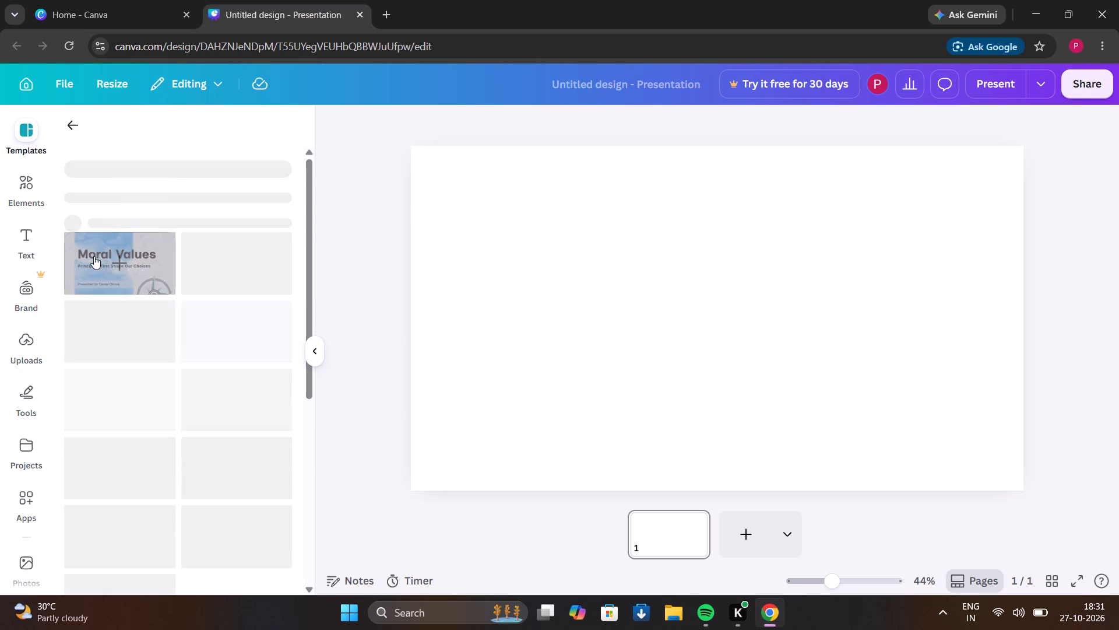
click(92, 254)
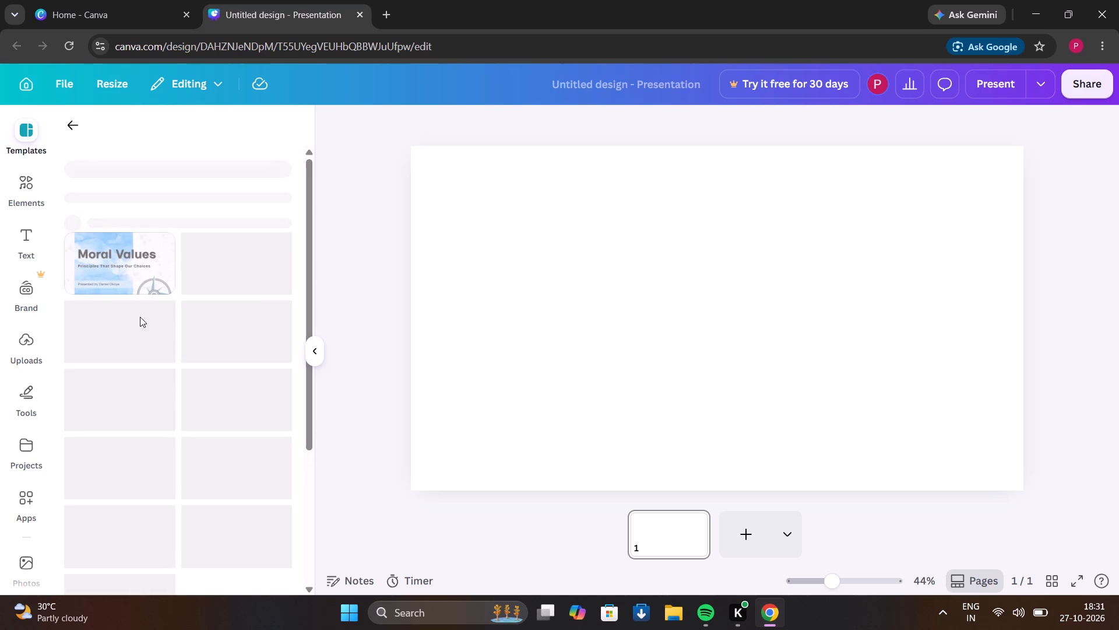
click(123, 264)
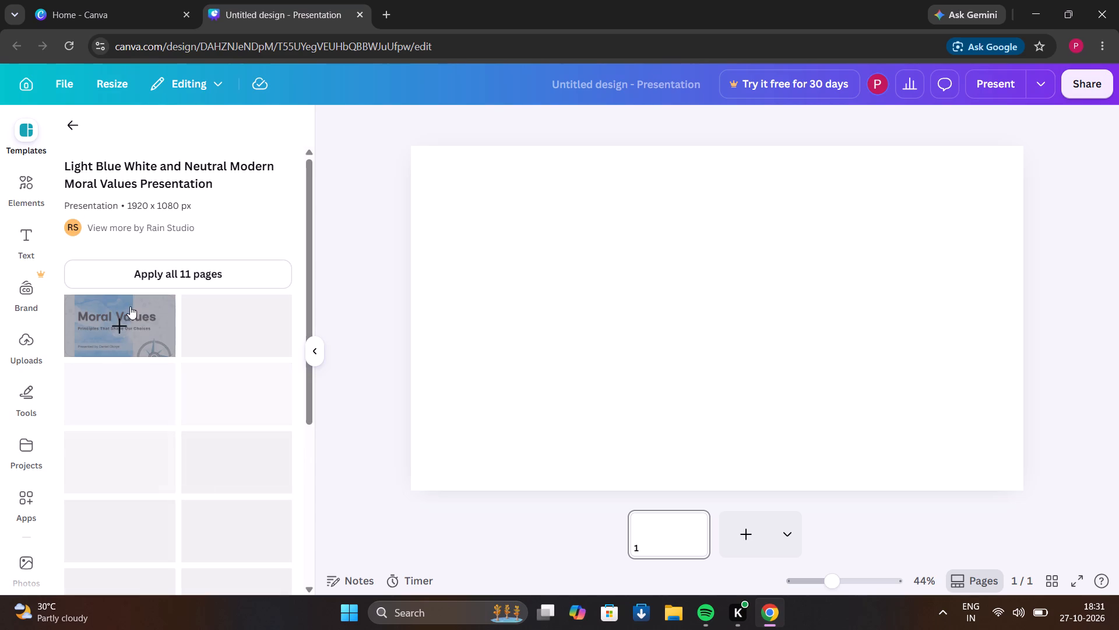
click(118, 323)
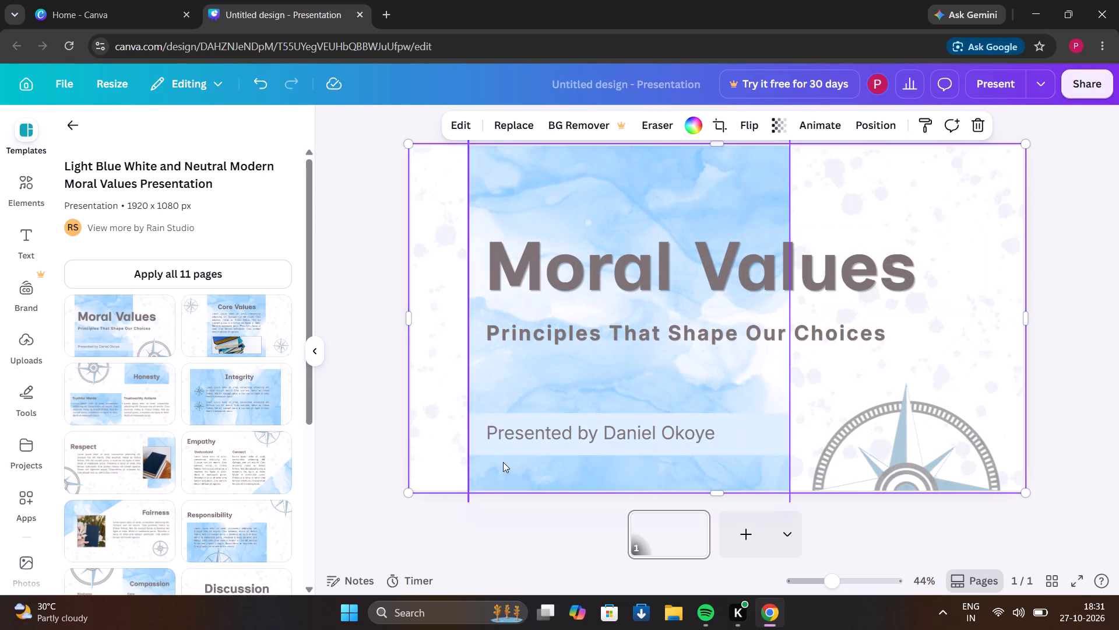
Delete the subtitle "Principles That Shape Our Choices" and the title "Moral Values" from the slide.
click(660, 277)
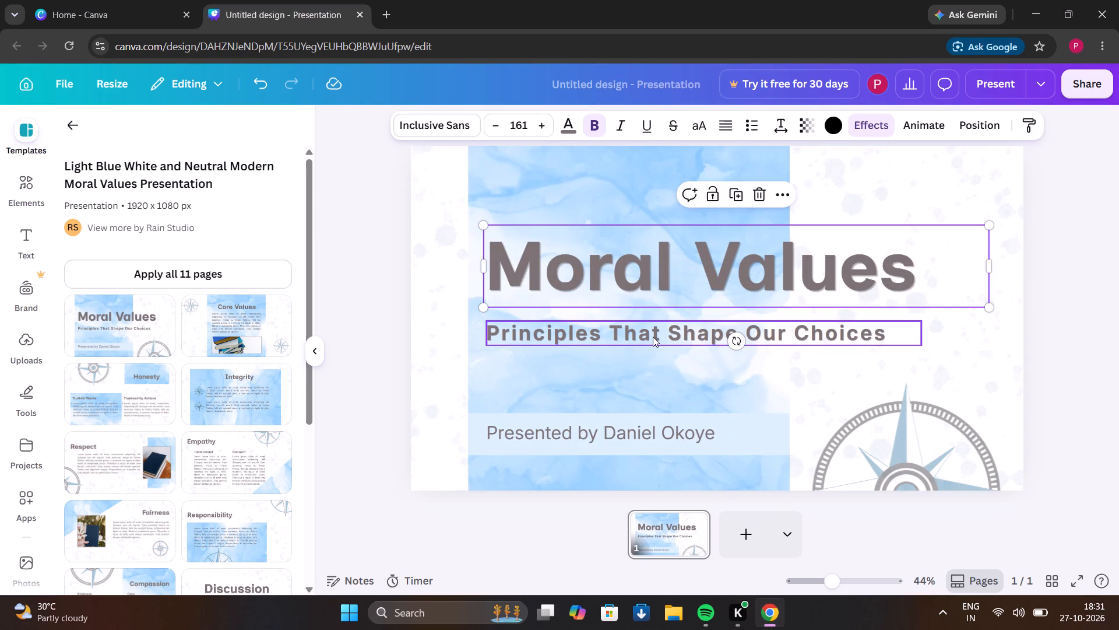
click(652, 336)
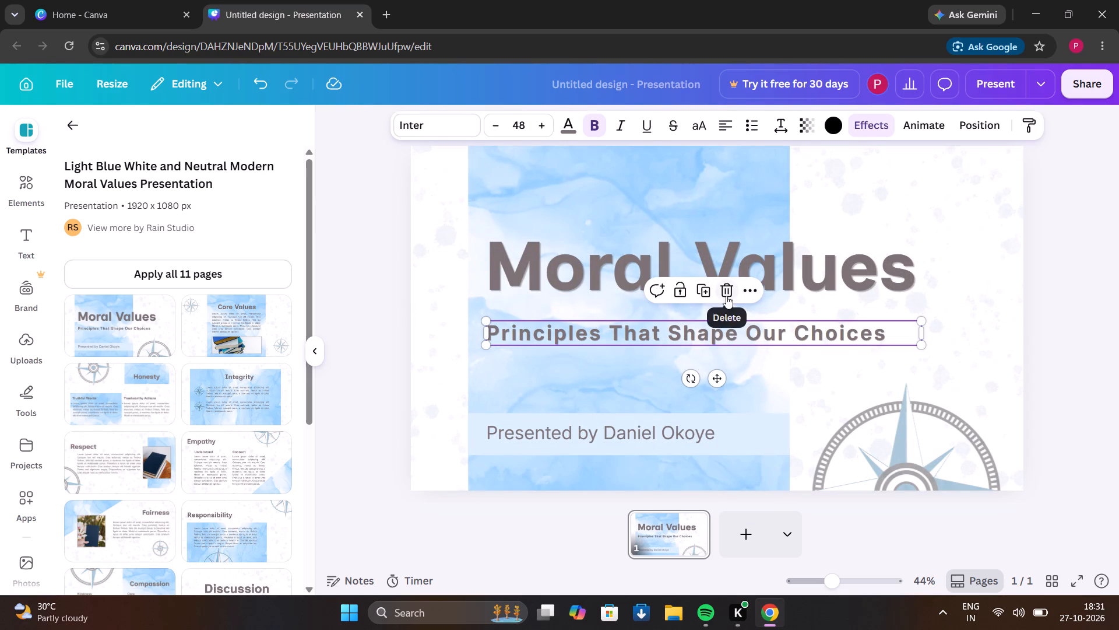
click(726, 296)
click(715, 280)
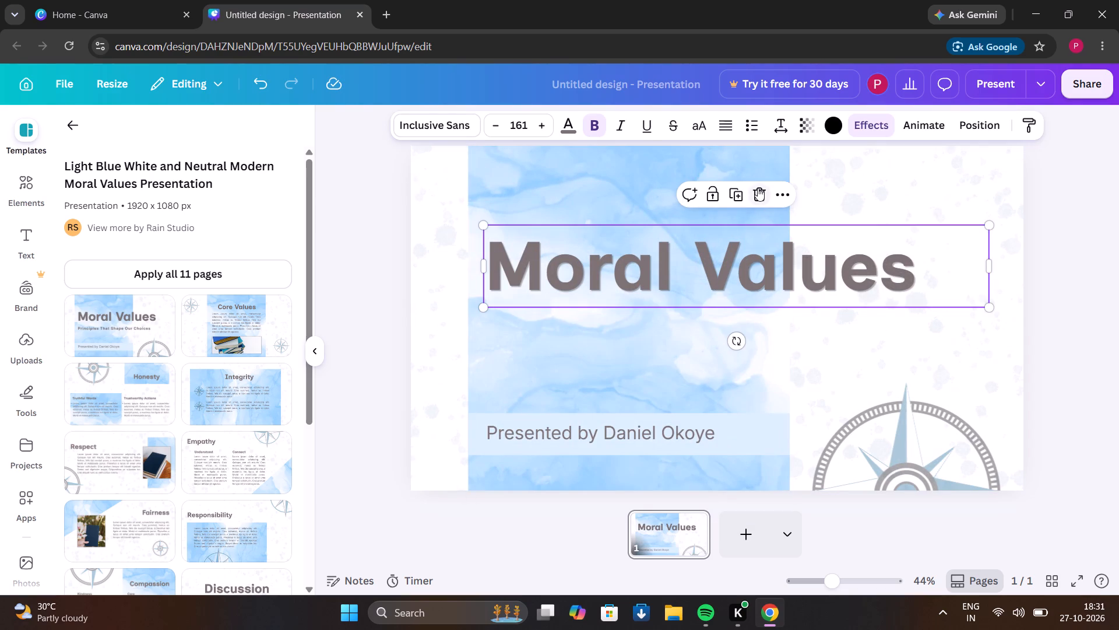
click(758, 188)
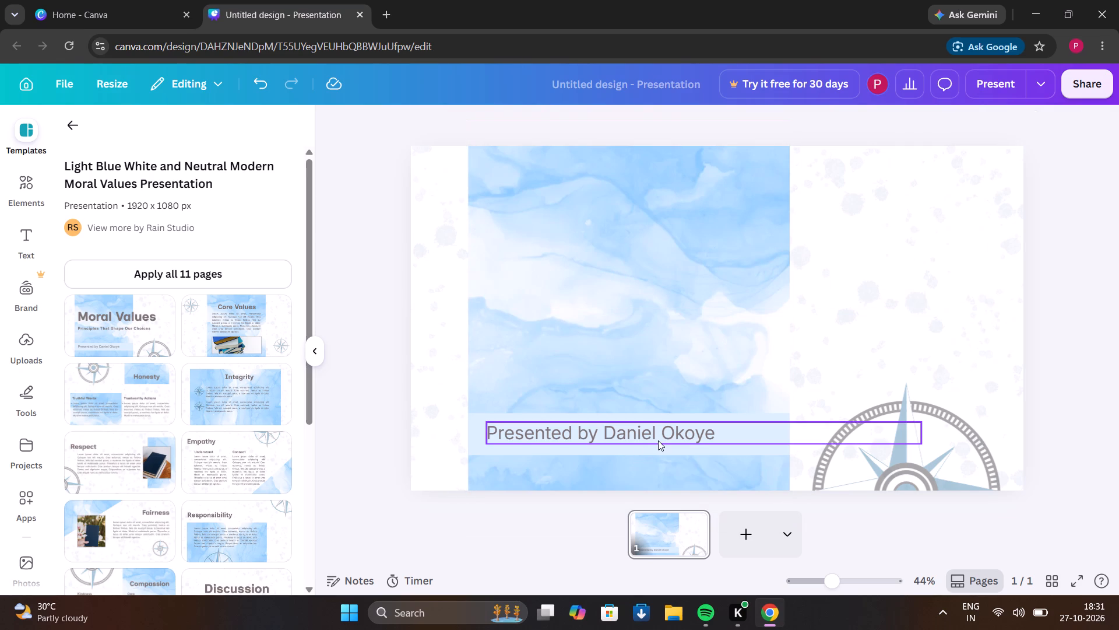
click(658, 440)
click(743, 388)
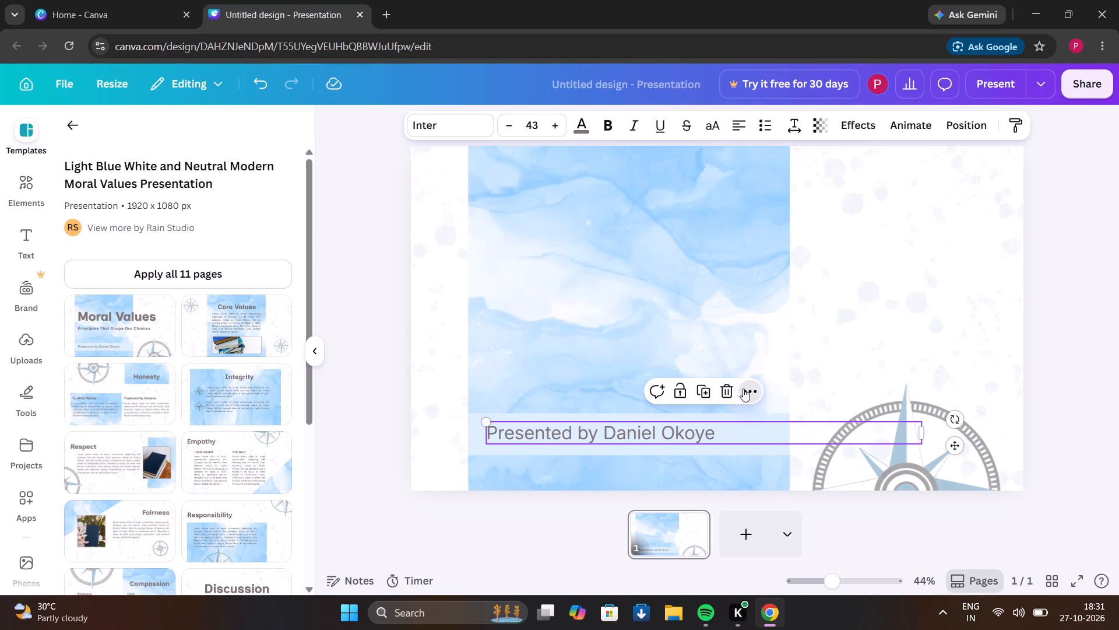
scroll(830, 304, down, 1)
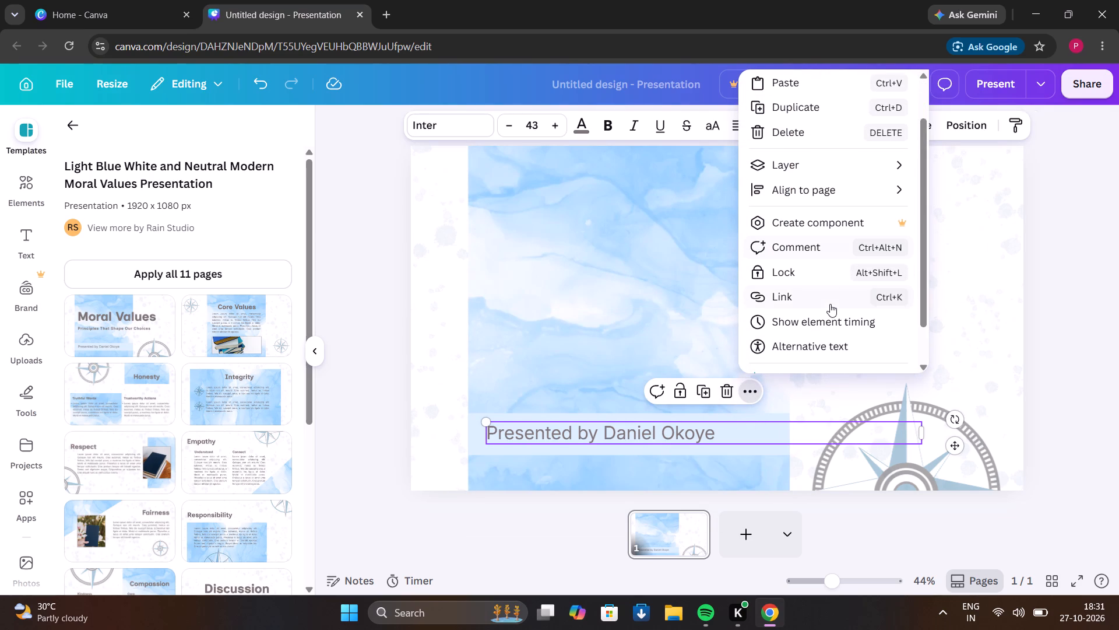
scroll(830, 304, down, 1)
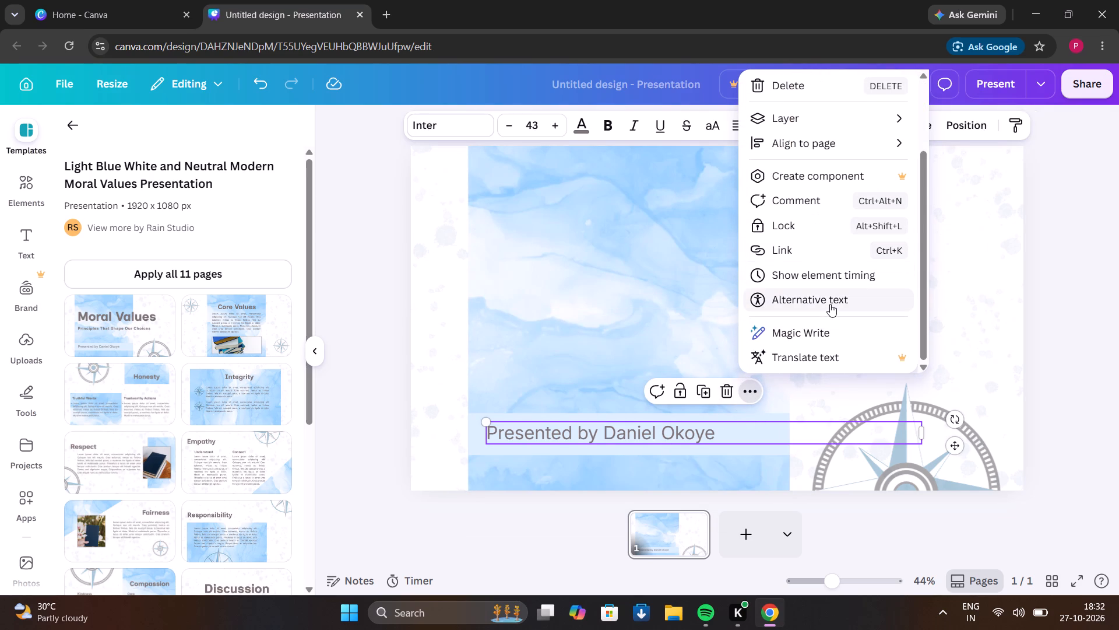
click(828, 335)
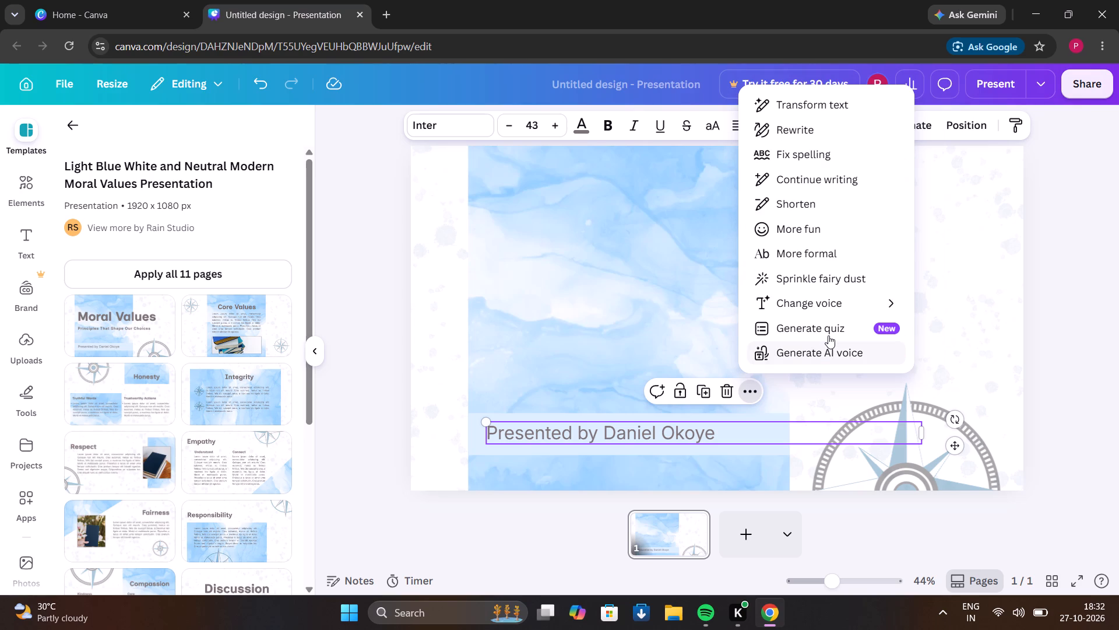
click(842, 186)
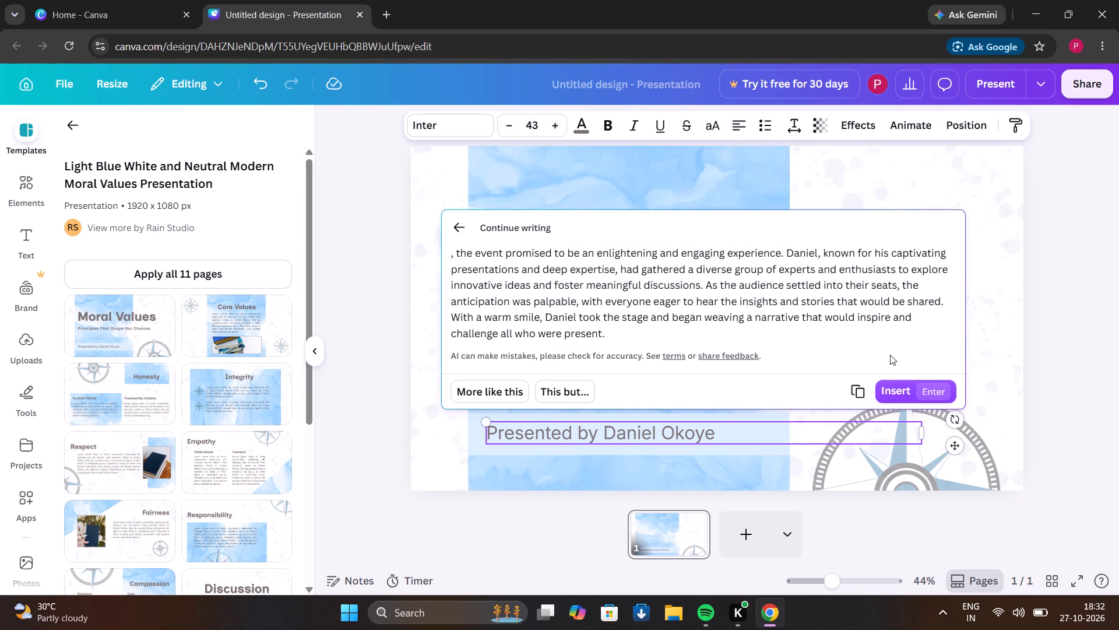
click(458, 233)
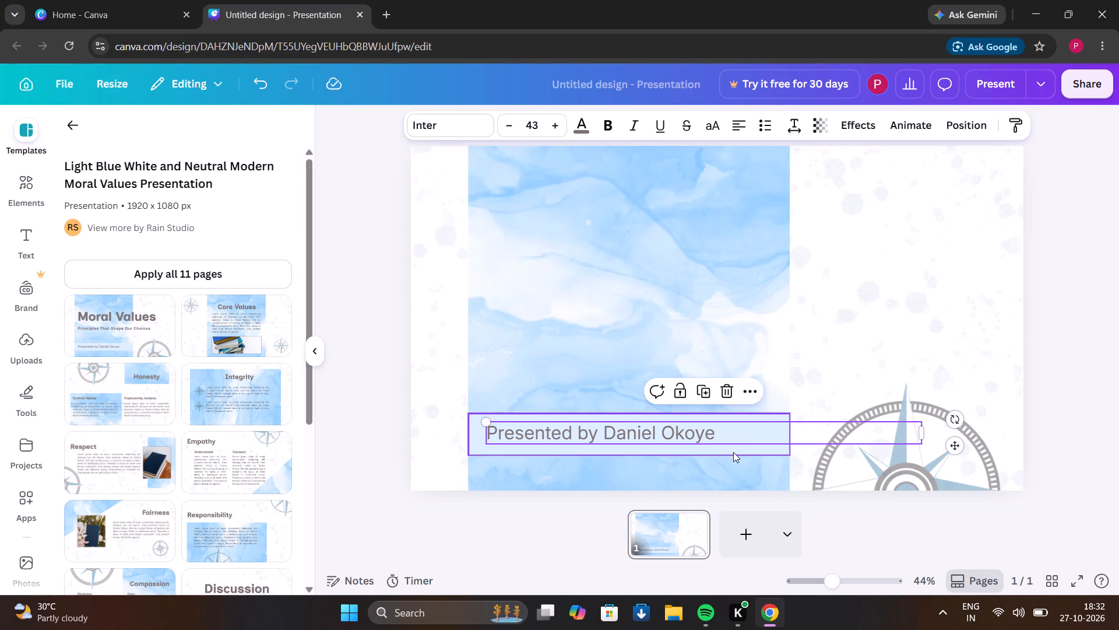
Replace the presenter line near the slide's bottom with "Presented By" followed by the presenter's own name.
double_click(725, 432)
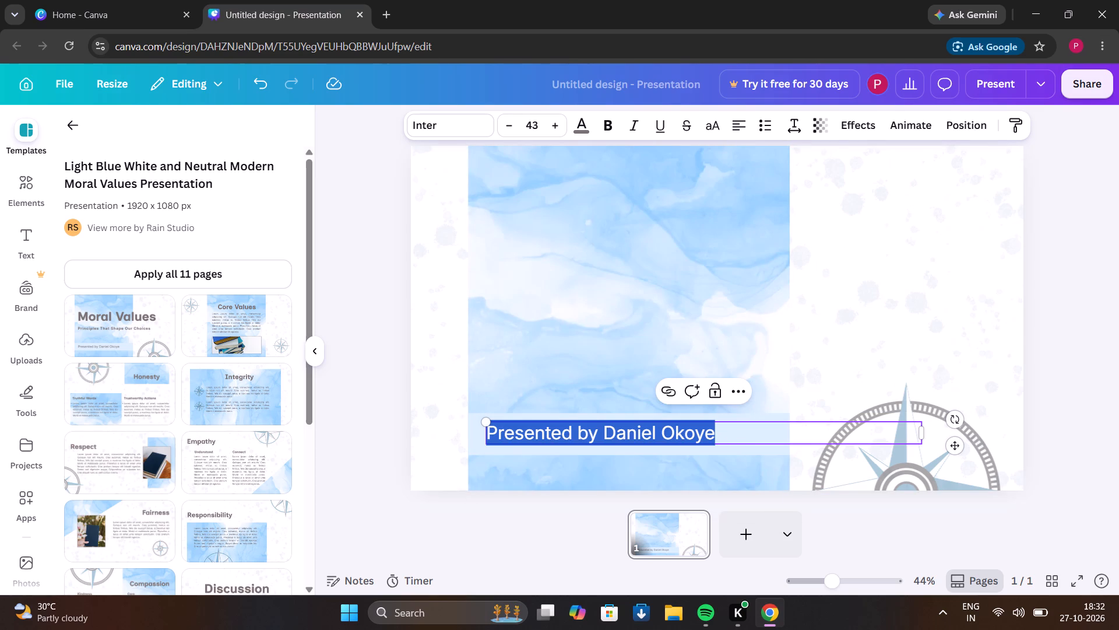
key(BackSpace)
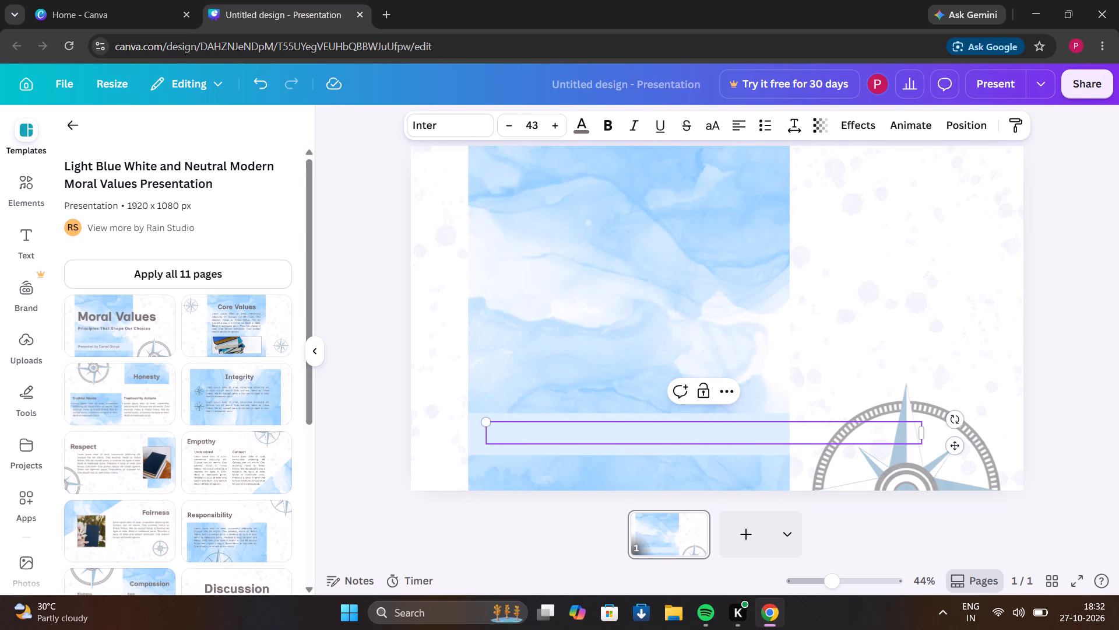
key(p)
key(BackSpace)
key(p)
key(BackSpace)
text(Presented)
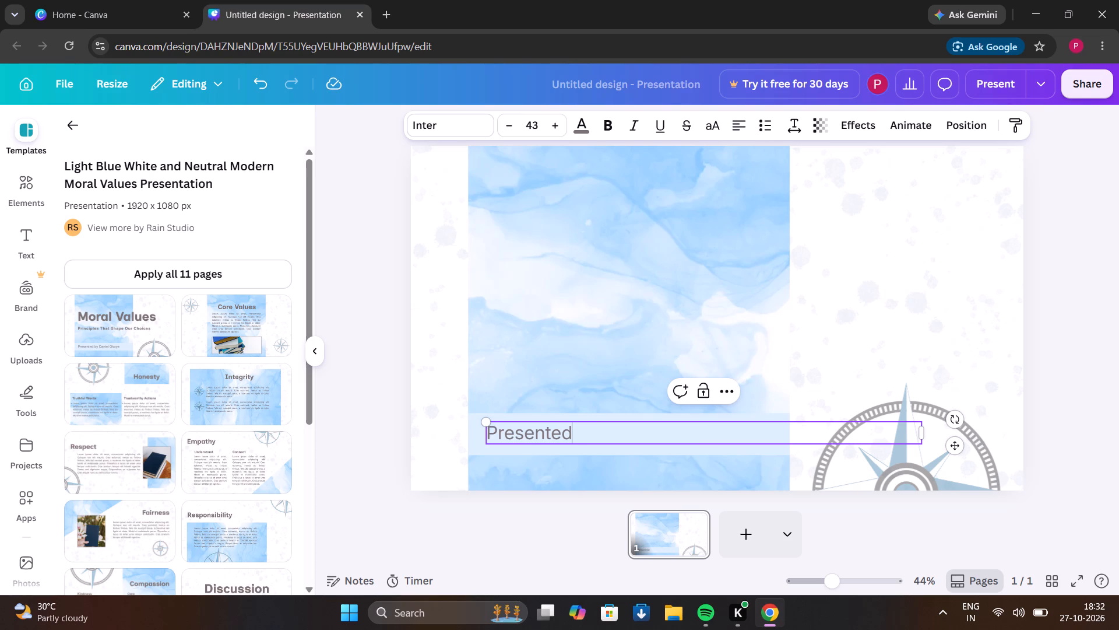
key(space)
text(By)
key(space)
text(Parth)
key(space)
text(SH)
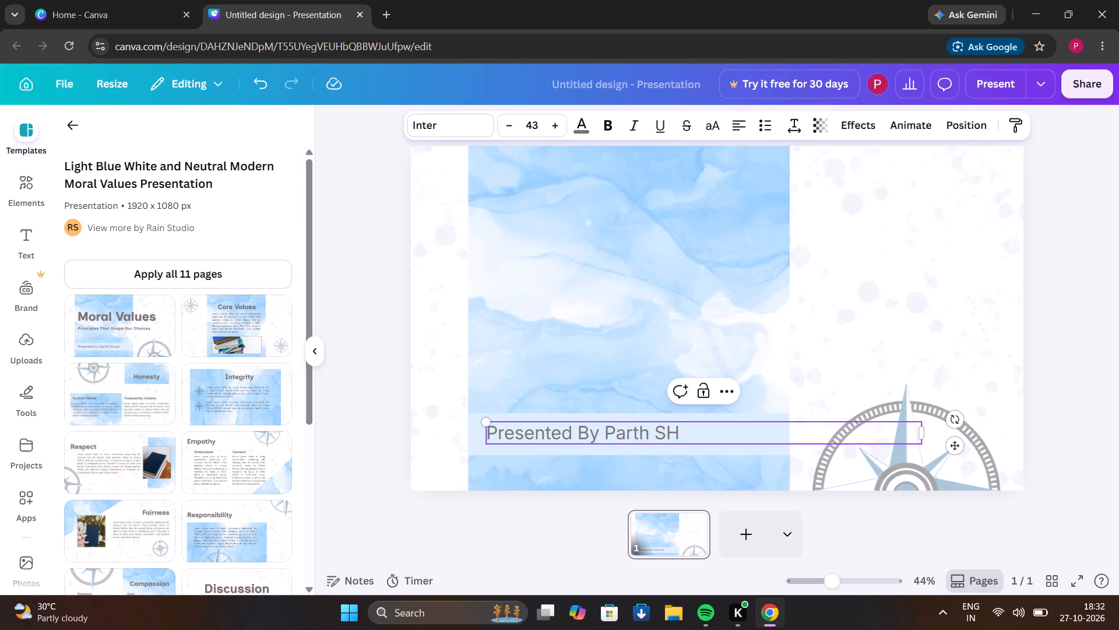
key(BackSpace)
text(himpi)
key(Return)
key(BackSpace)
click(617, 219)
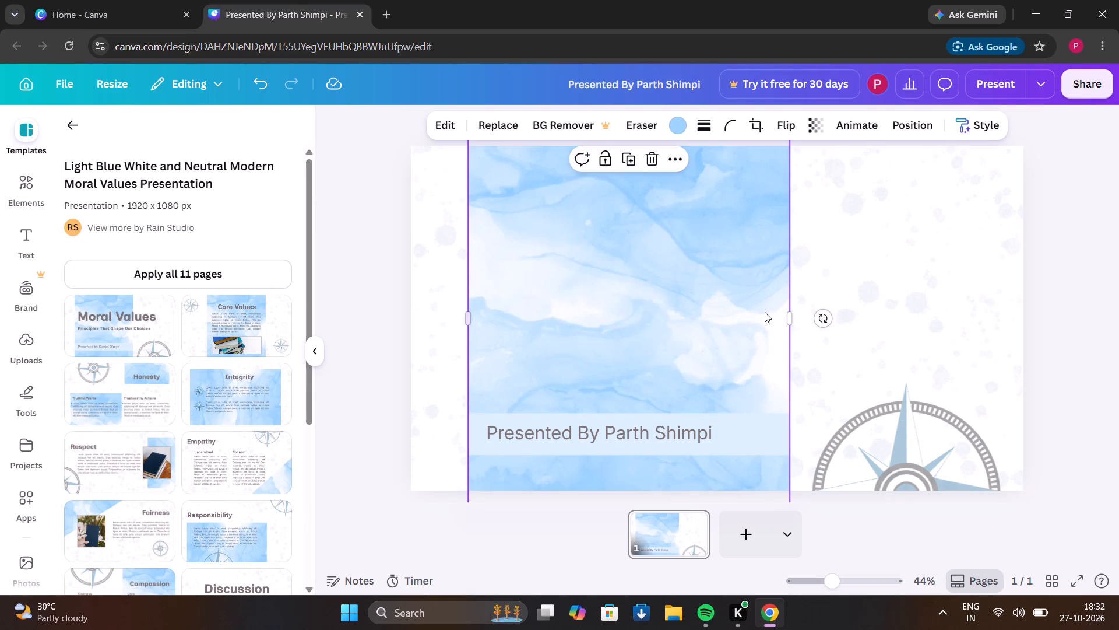
Widen the blue watercolour panel slightly by extending its right edge toward the compass graphic.
click(784, 297)
right_drag(791, 314, 810, 307)
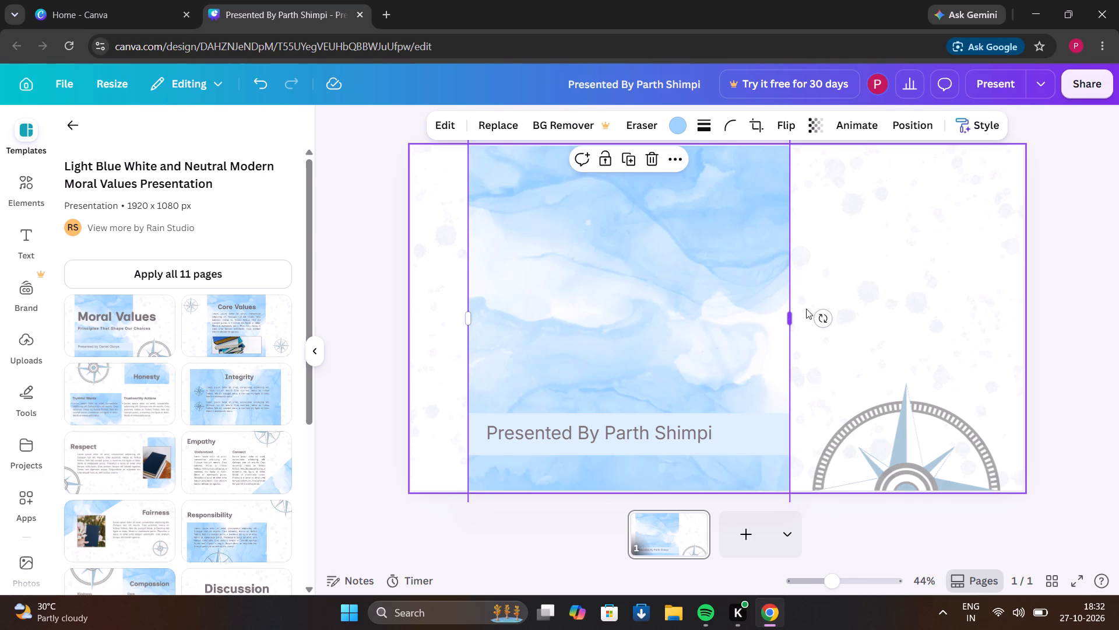
click(790, 317)
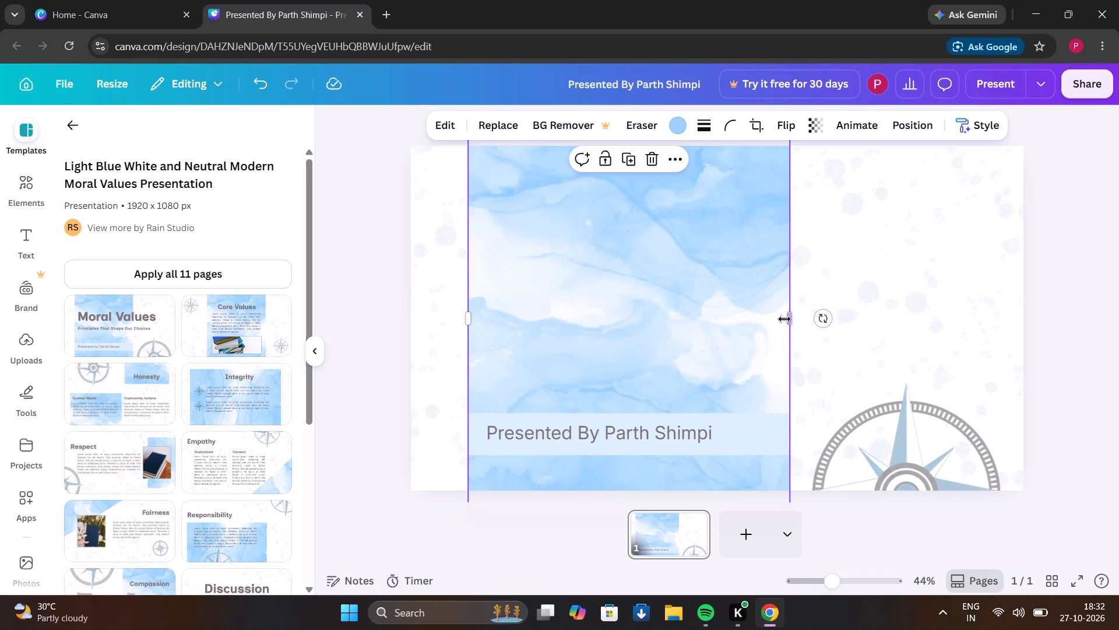
click(796, 317)
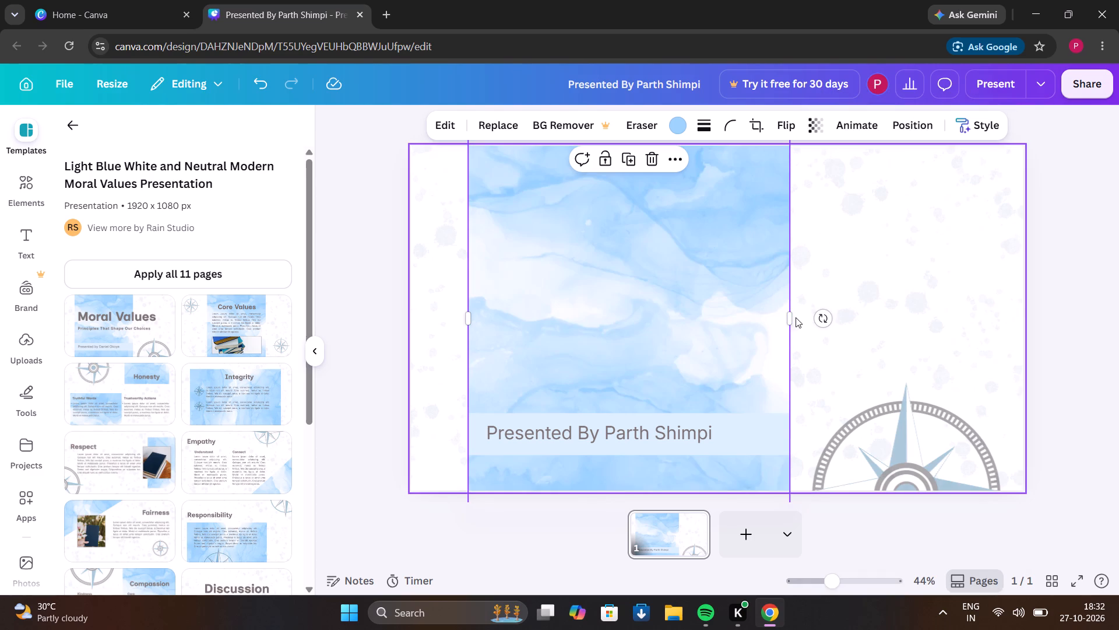
drag(790, 317, 813, 313)
drag(813, 313, 801, 317)
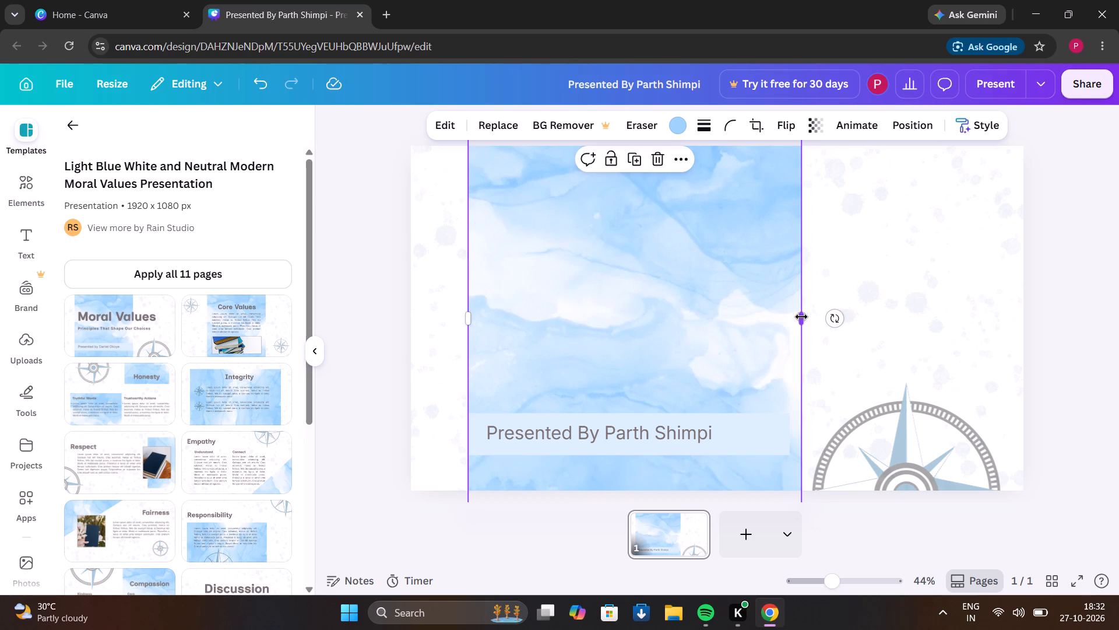
click(640, 328)
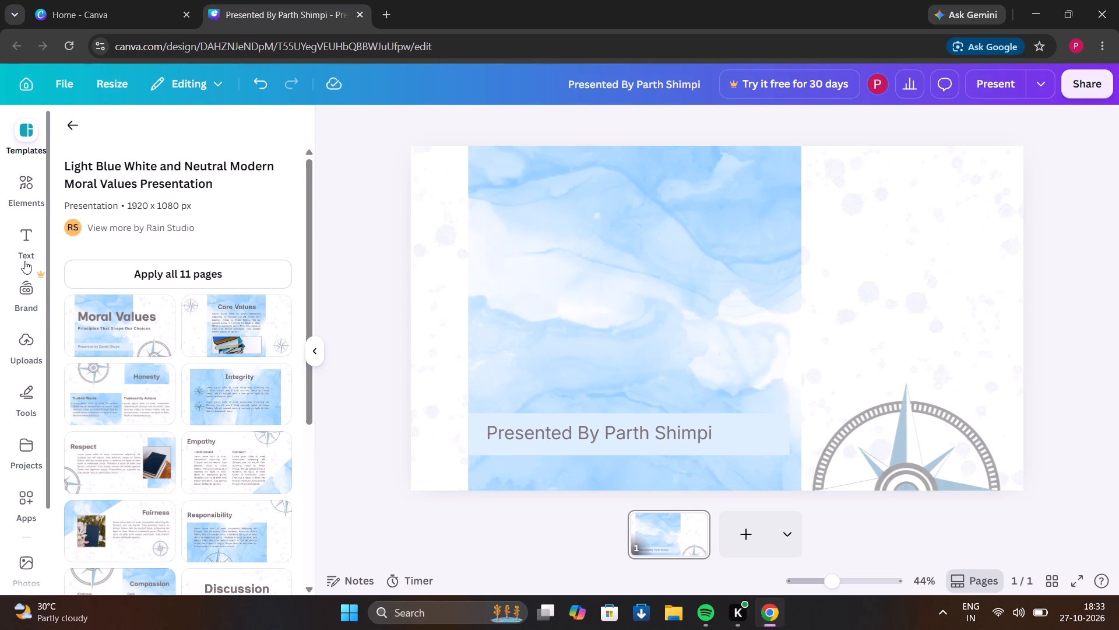
Add a default heading text box and place it in the upper part of the blue watercolour panel.
click(22, 225)
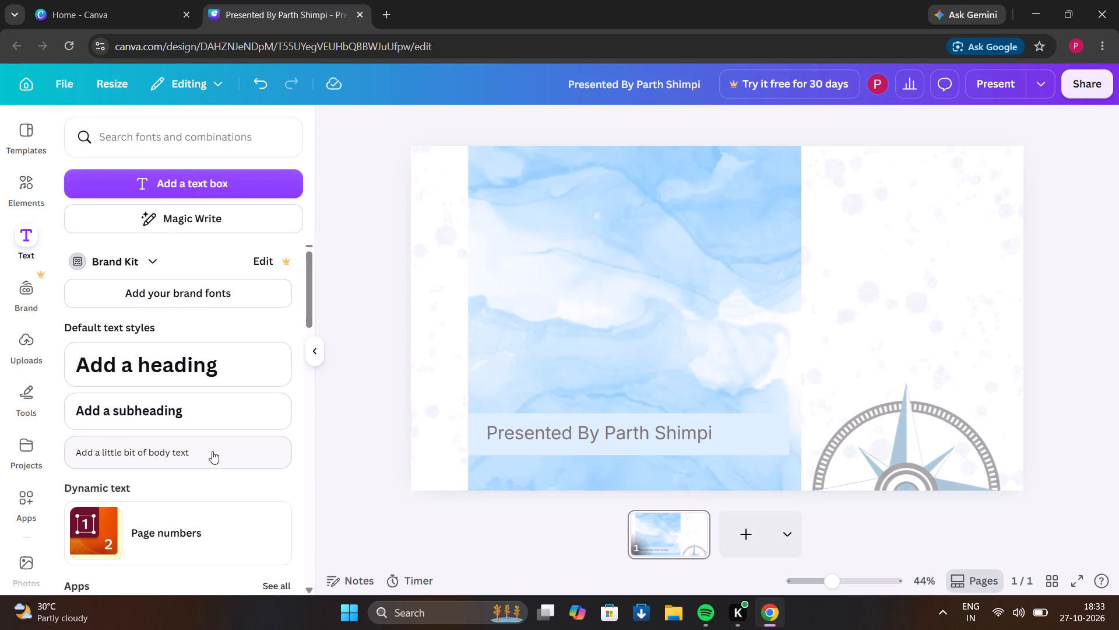
click(208, 365)
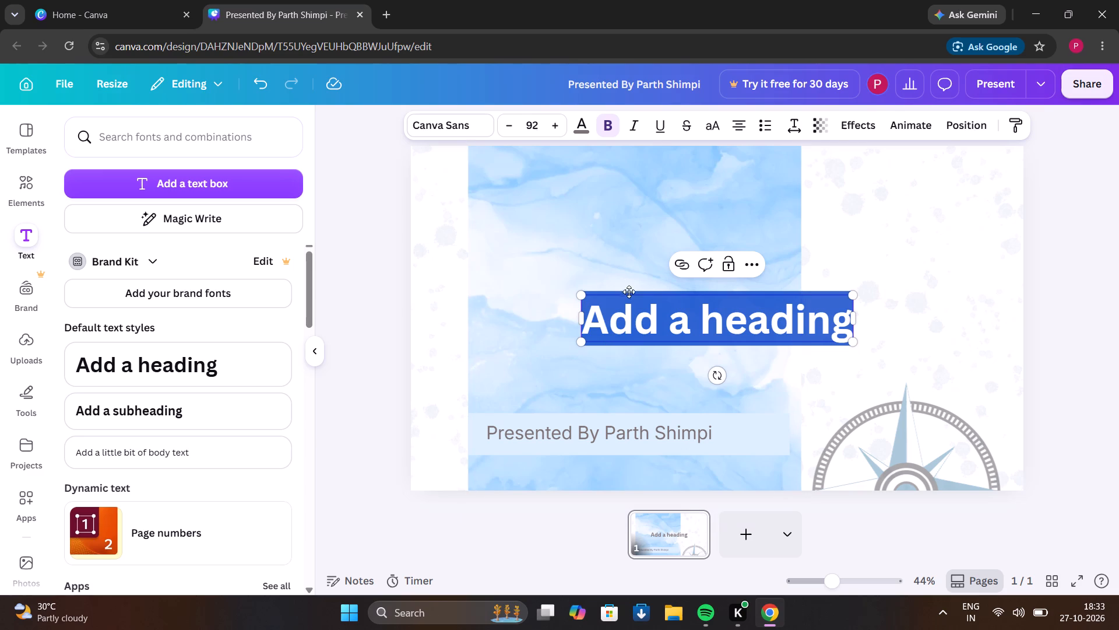
drag(631, 292, 619, 277)
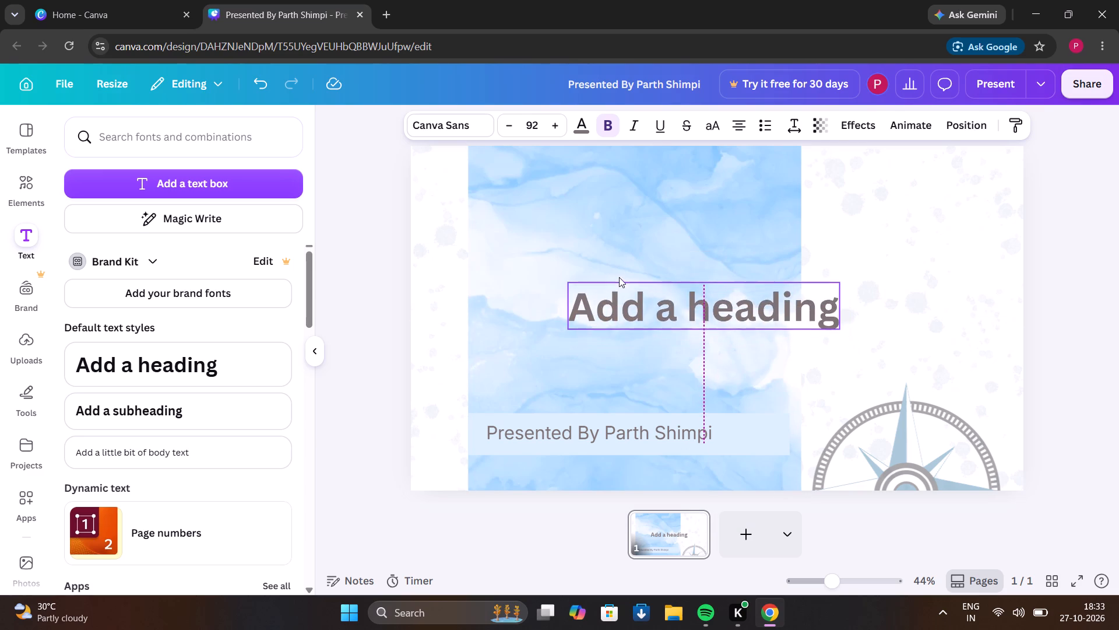
drag(619, 277, 554, 202)
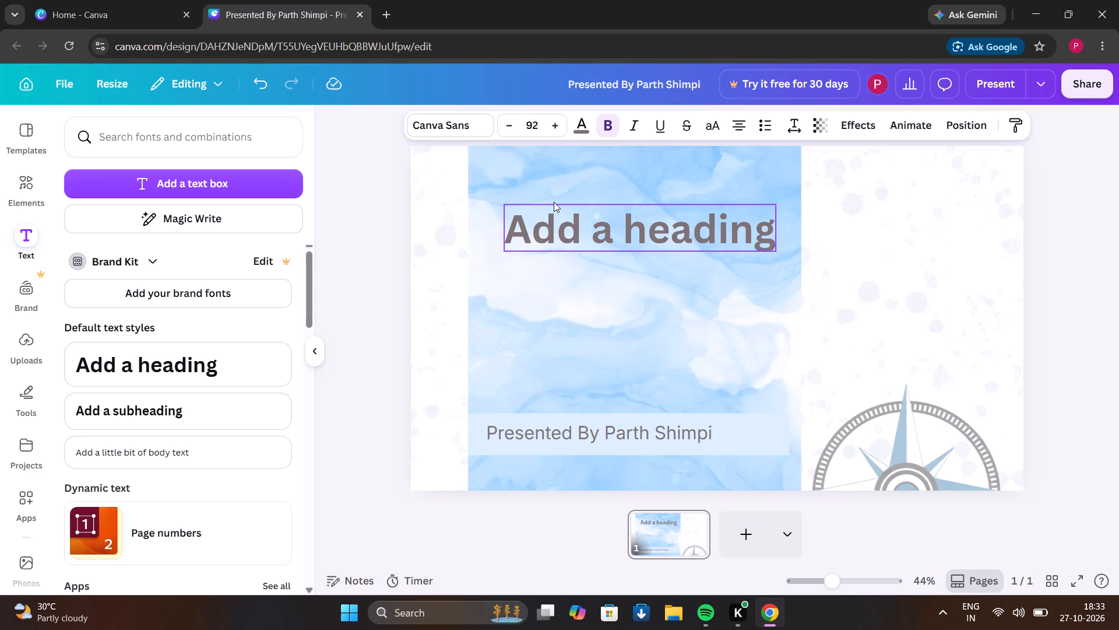
drag(554, 202, 541, 200)
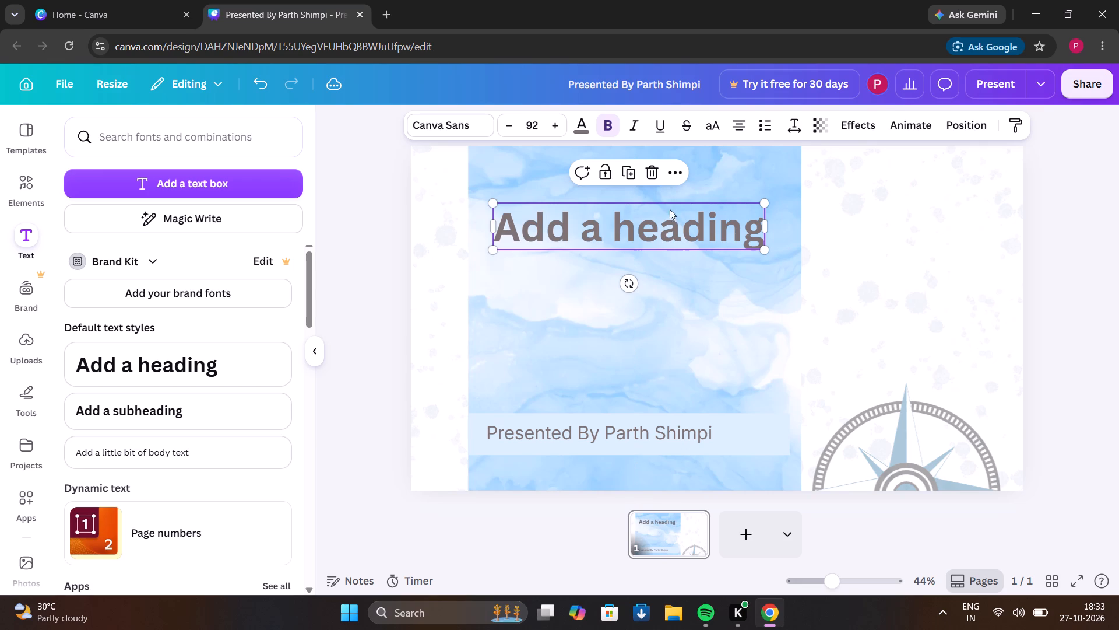
Replace the heading's placeholder text with "Human Values in Student Life".
double_click(758, 237)
click(758, 237)
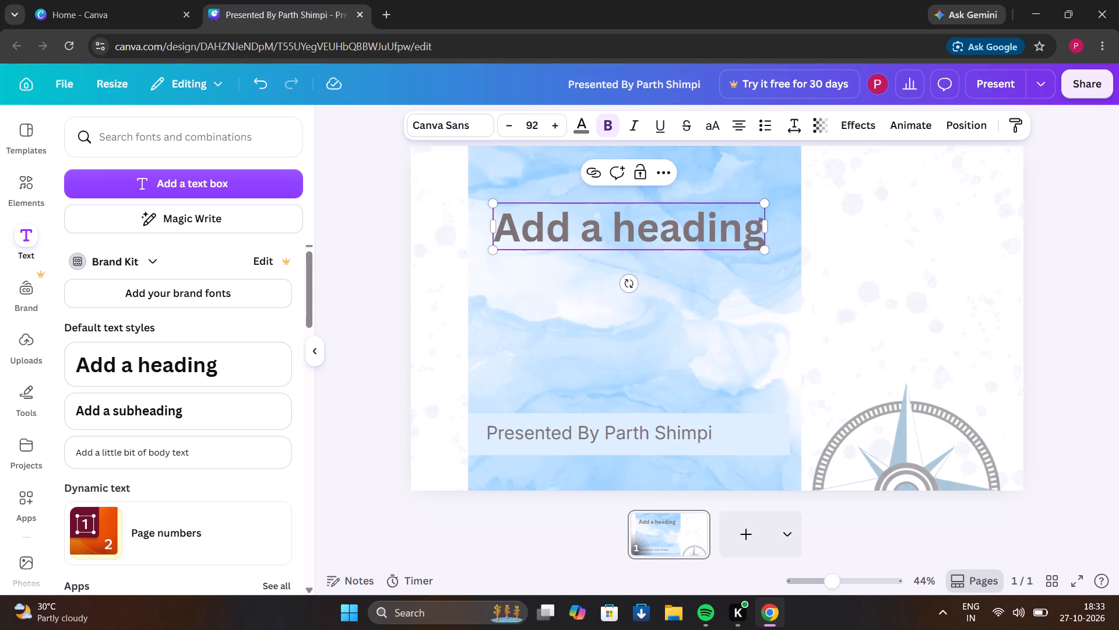
key(BackSpace)
key(BackSpace)
key(BackSpace)
key(BackSpace)
key(BackSpace)
key(BackSpace)
key(BackSpace)
key(BackSpace)
key(BackSpace)
key(BackSpace)
key(BackSpace)
key(BackSpace)
key(BackSpace)
key(BackSpace)
key(BackSpace)
key(BackSpace)
key(BackSpace)
key(BackSpace)
key(BackSpace)
key(BackSpace)
key(BackSpace)
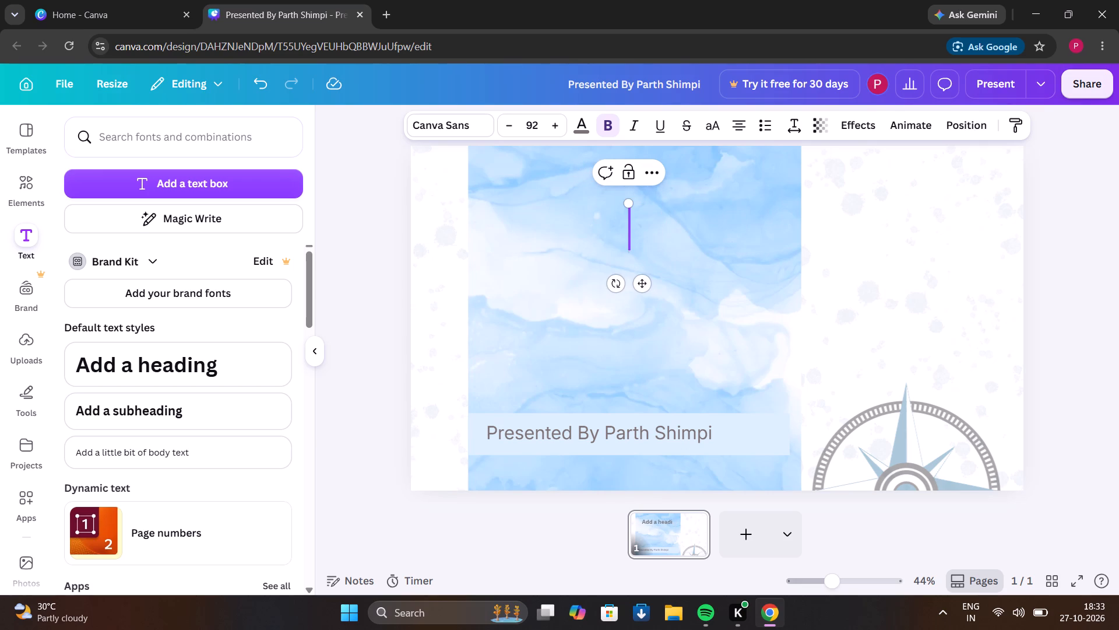
key(shift+h)
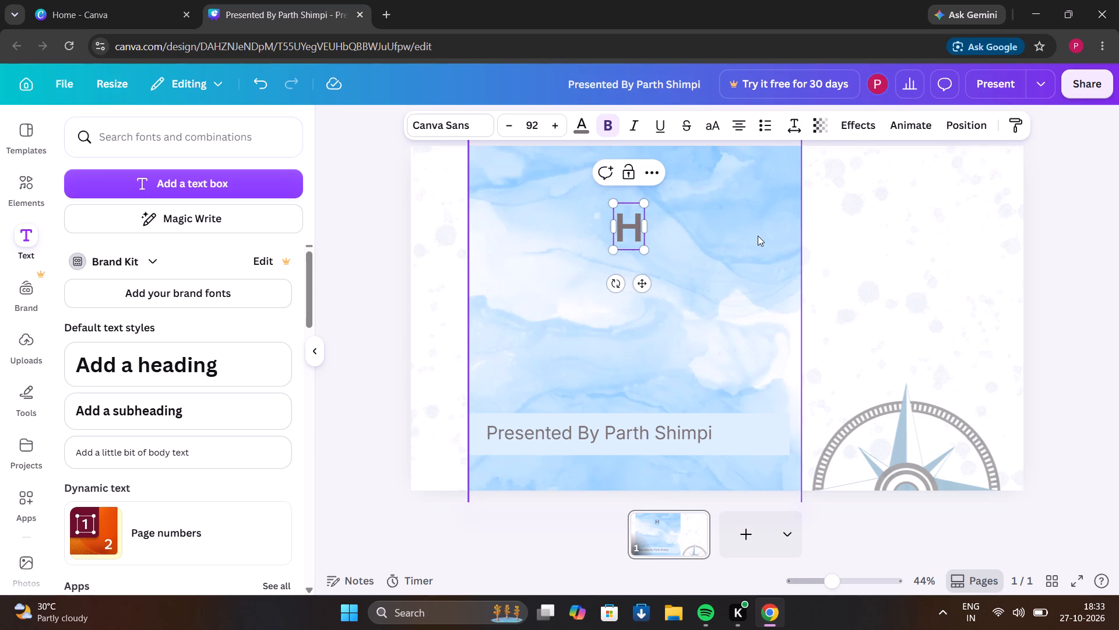
key(u)
text(ma)
text(n)
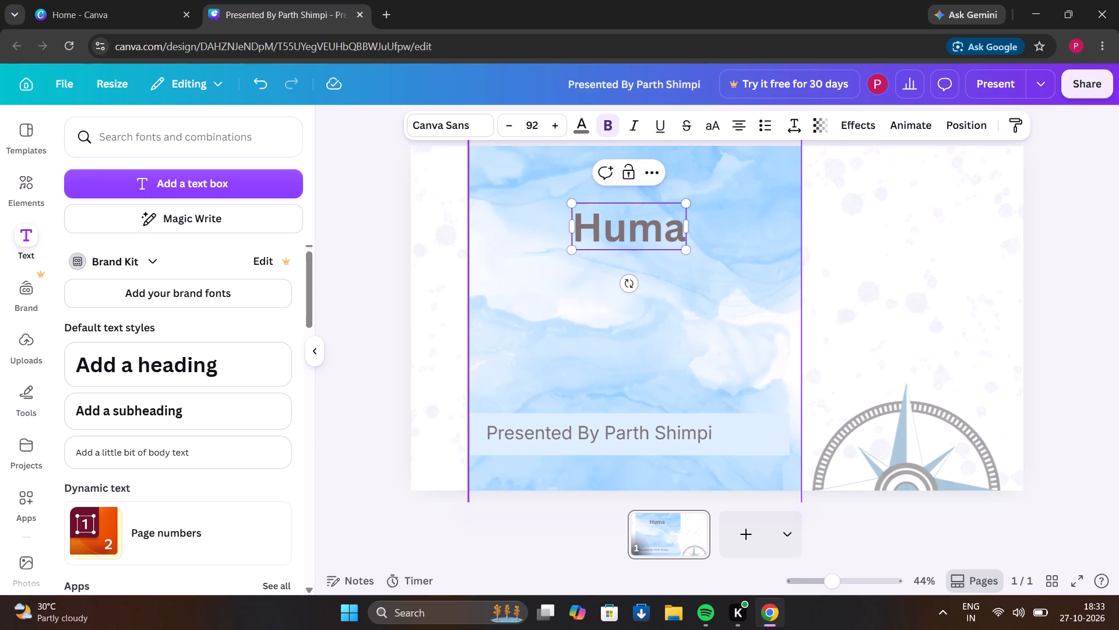
key(space)
text(Values)
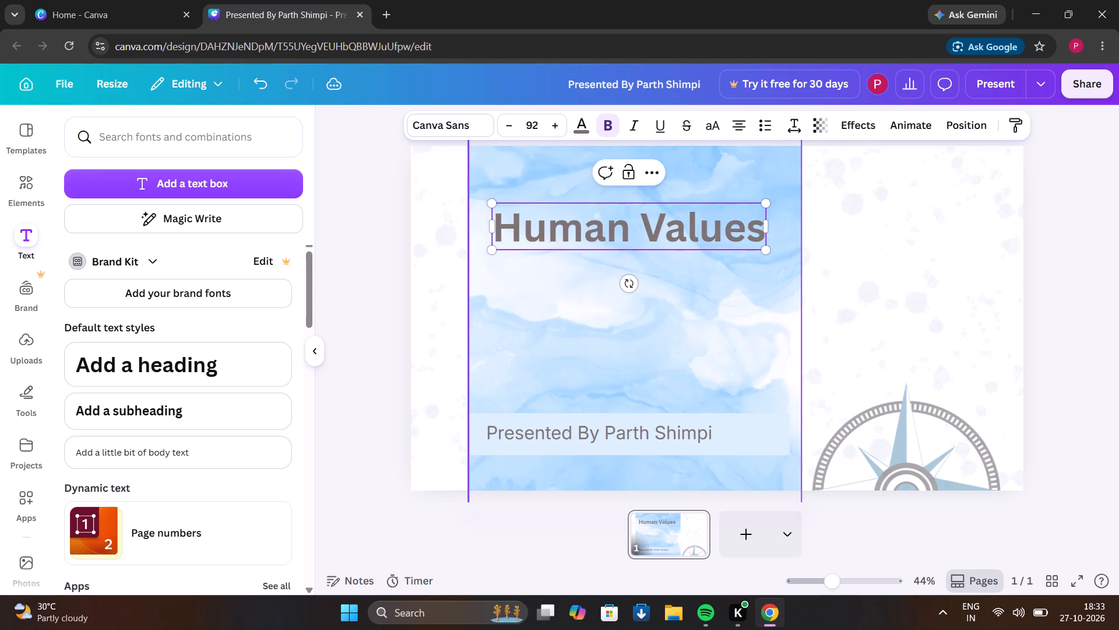
key(space)
key(i)
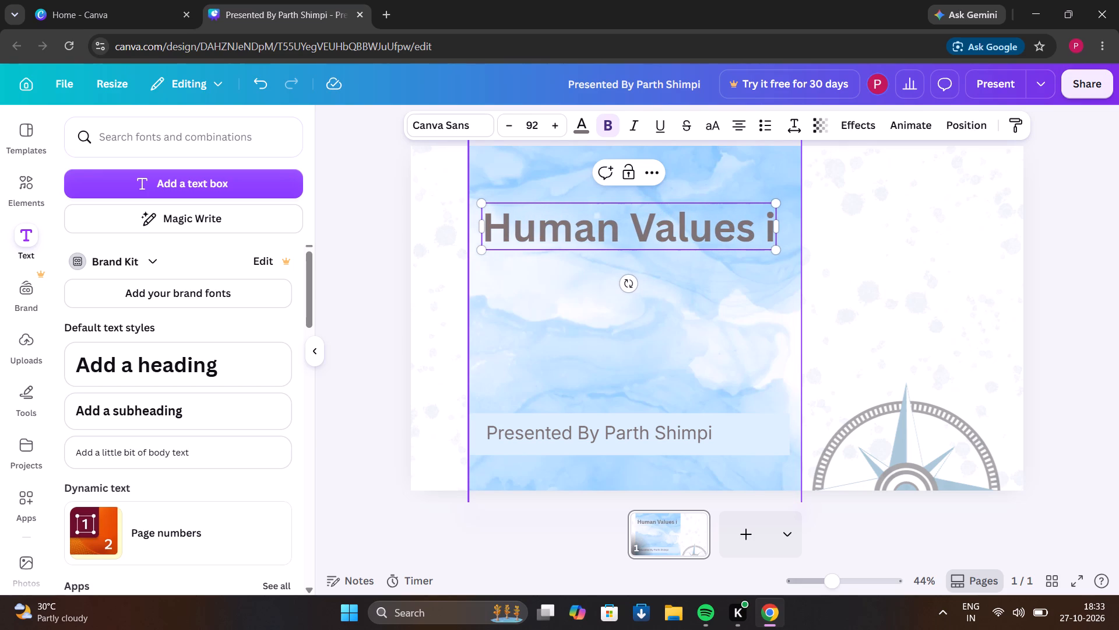
key(n)
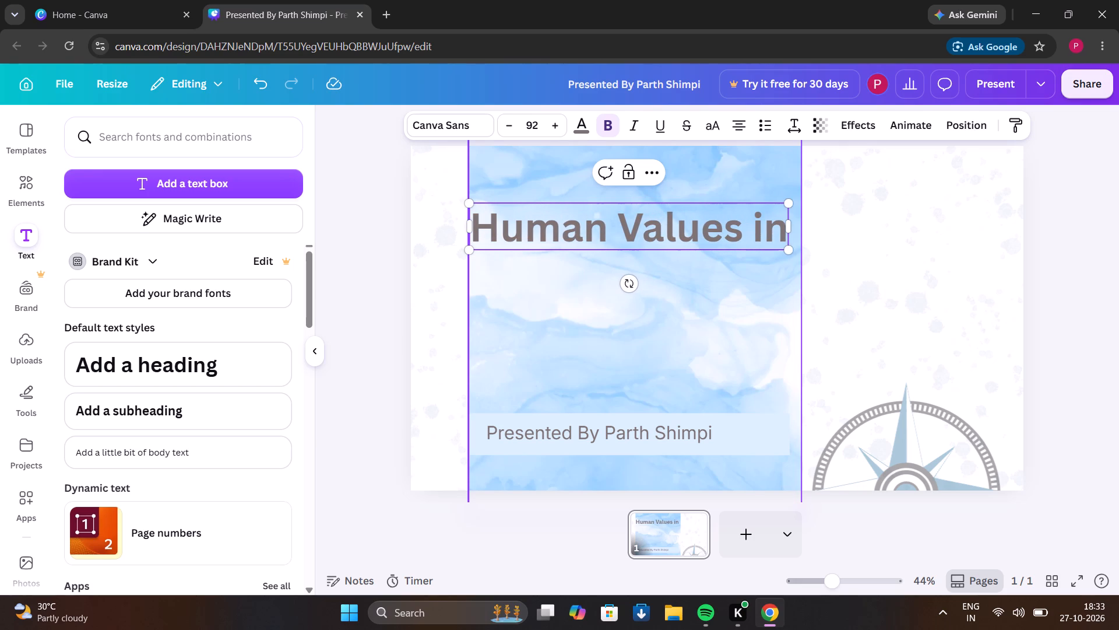
key(space)
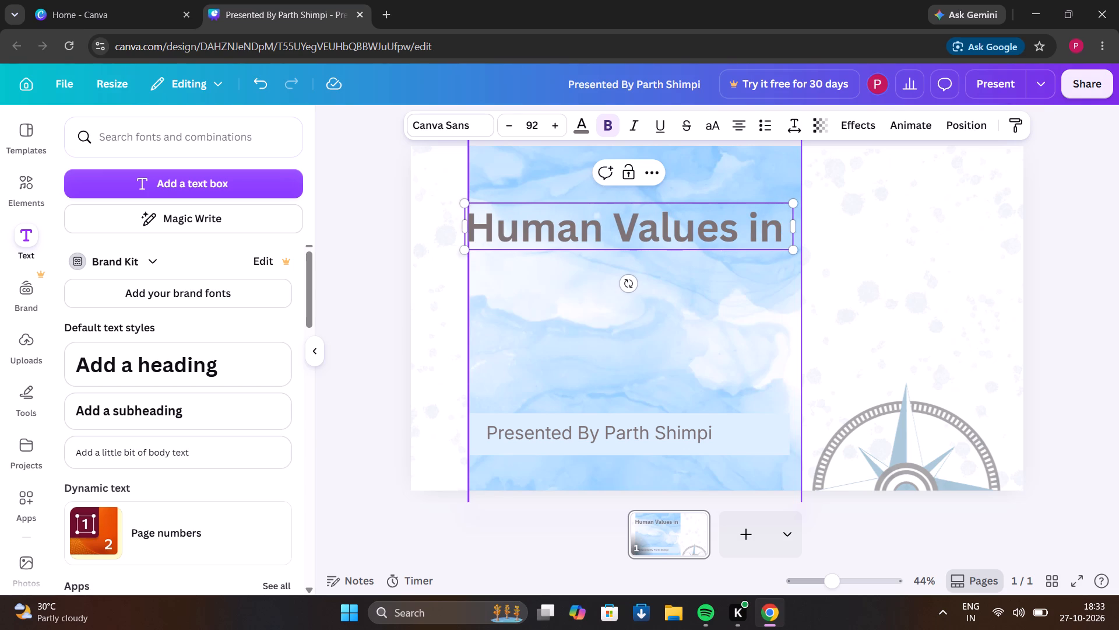
text(St)
text(udent)
key(space)
text(Life)
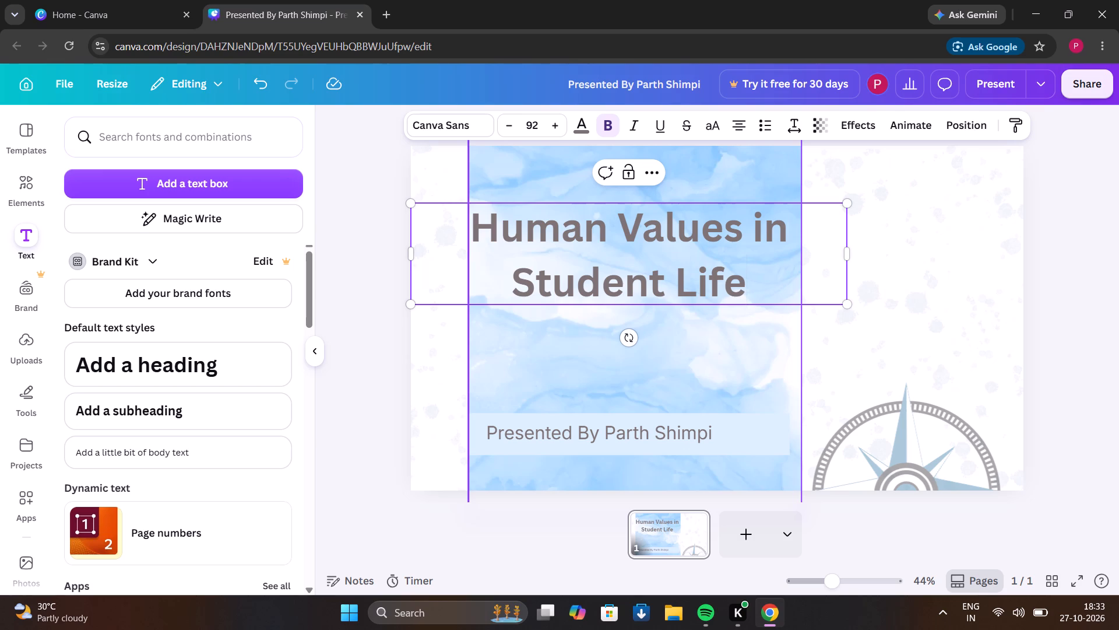
key(period)
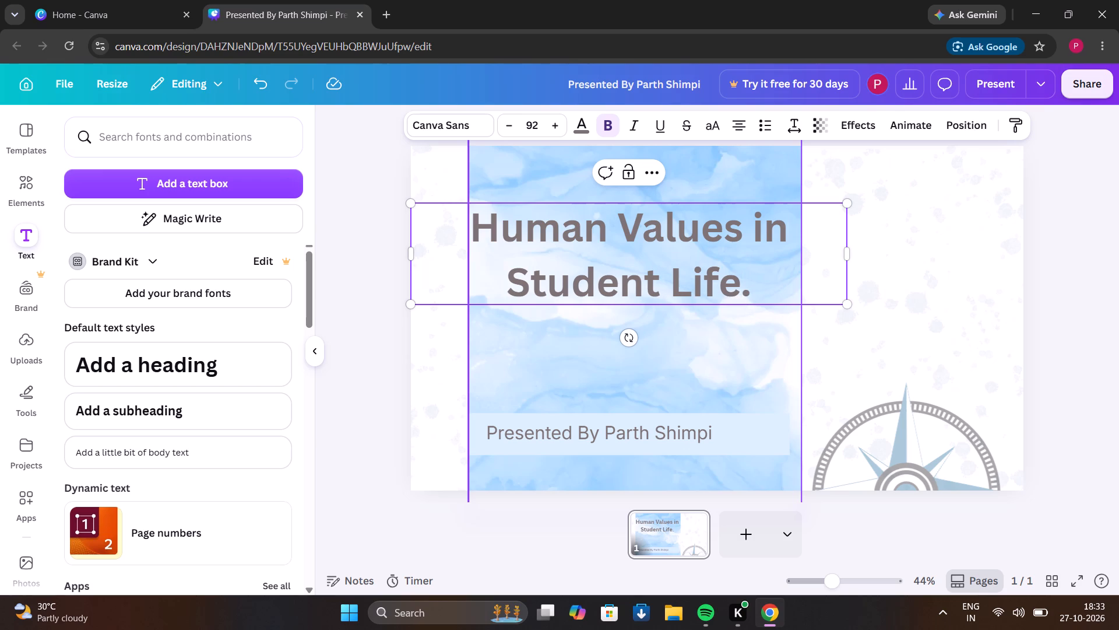
key(BackSpace)
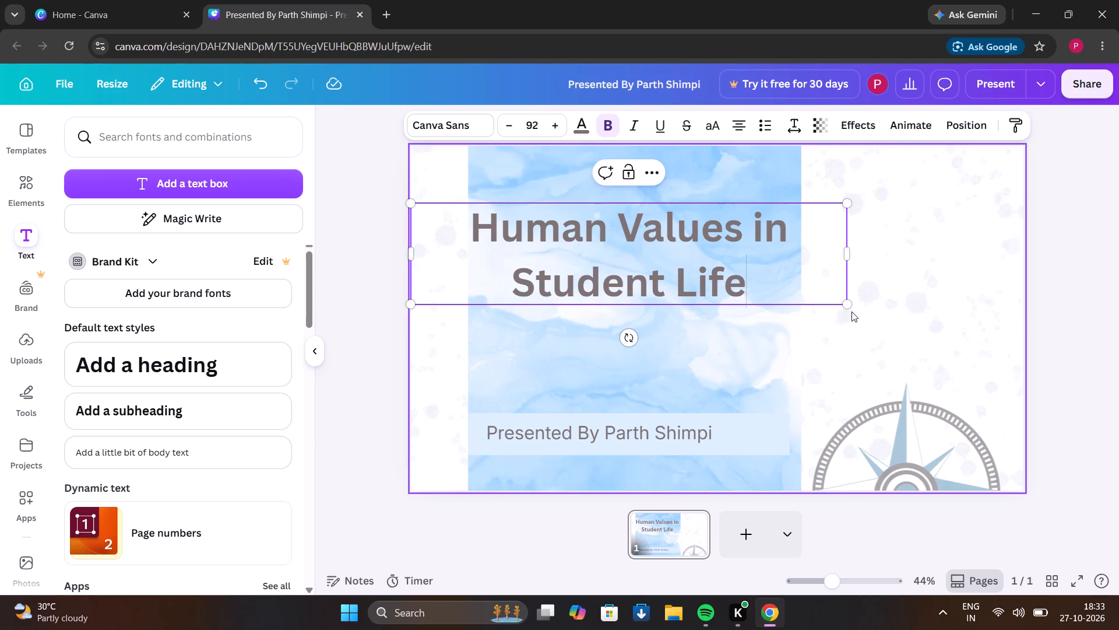
Scale up the heading to font size 128 so its text box spans nearly the full slide width.
drag(851, 310, 926, 375)
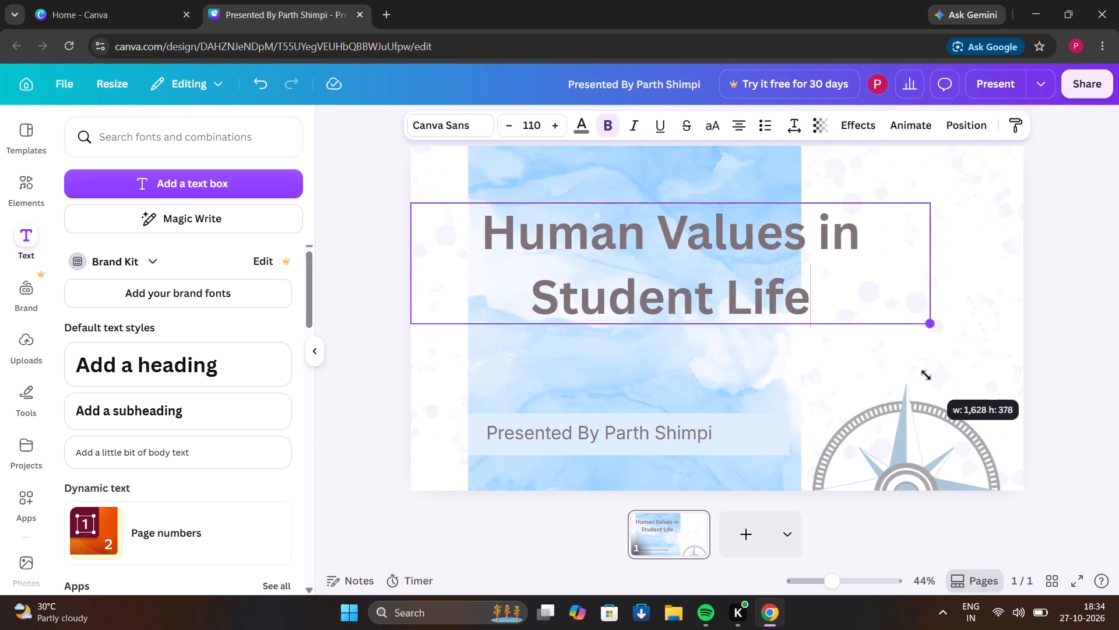
drag(926, 375, 1009, 422)
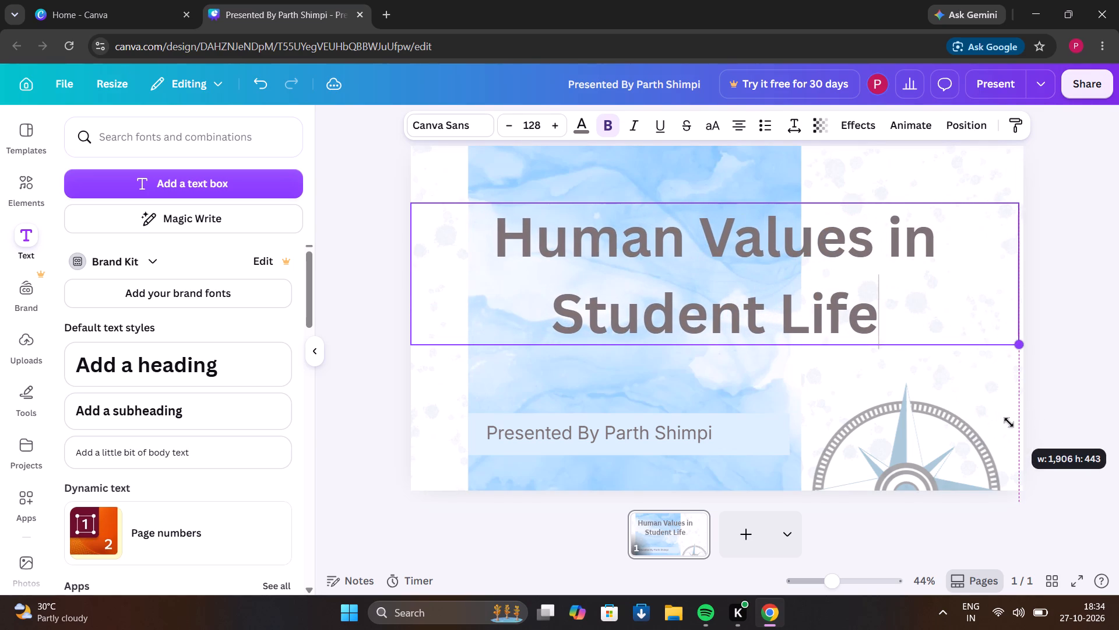
drag(1009, 422, 1006, 419)
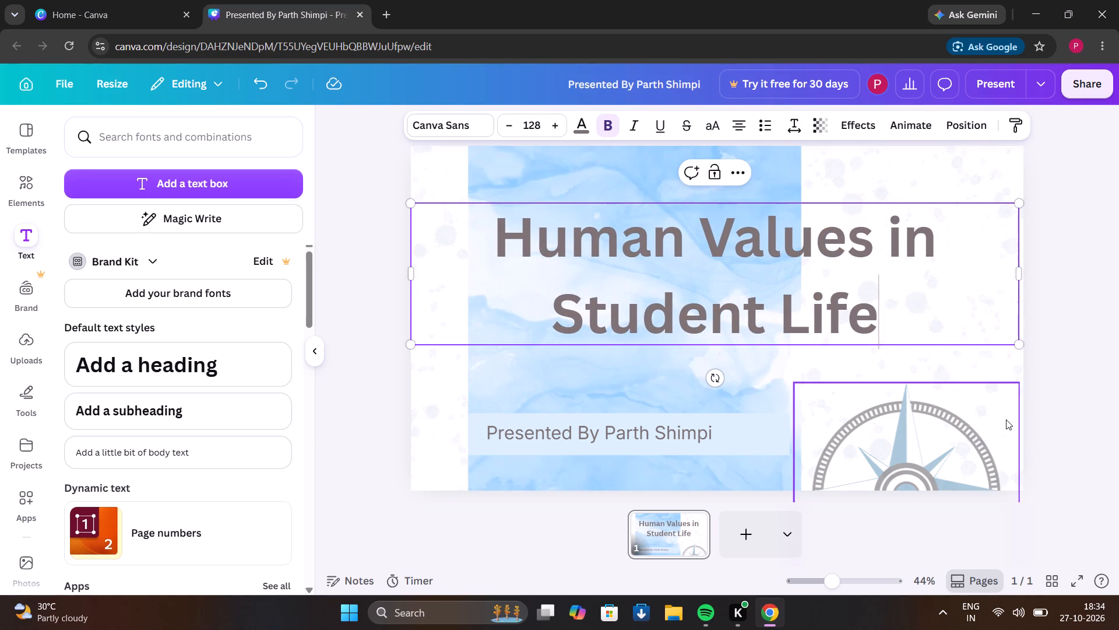
click(953, 321)
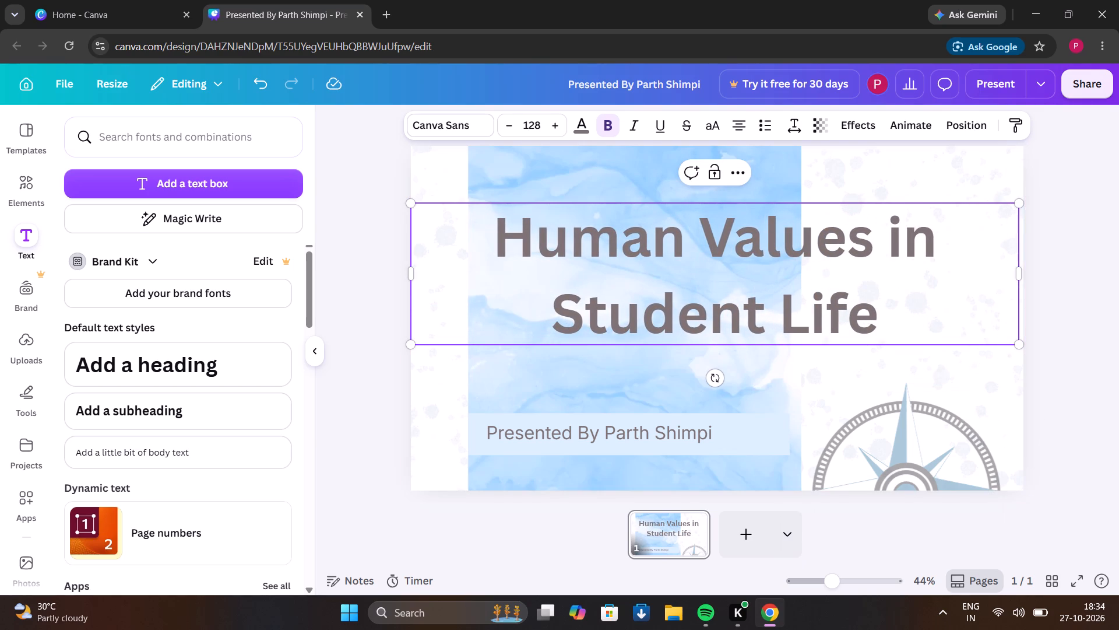
click(922, 382)
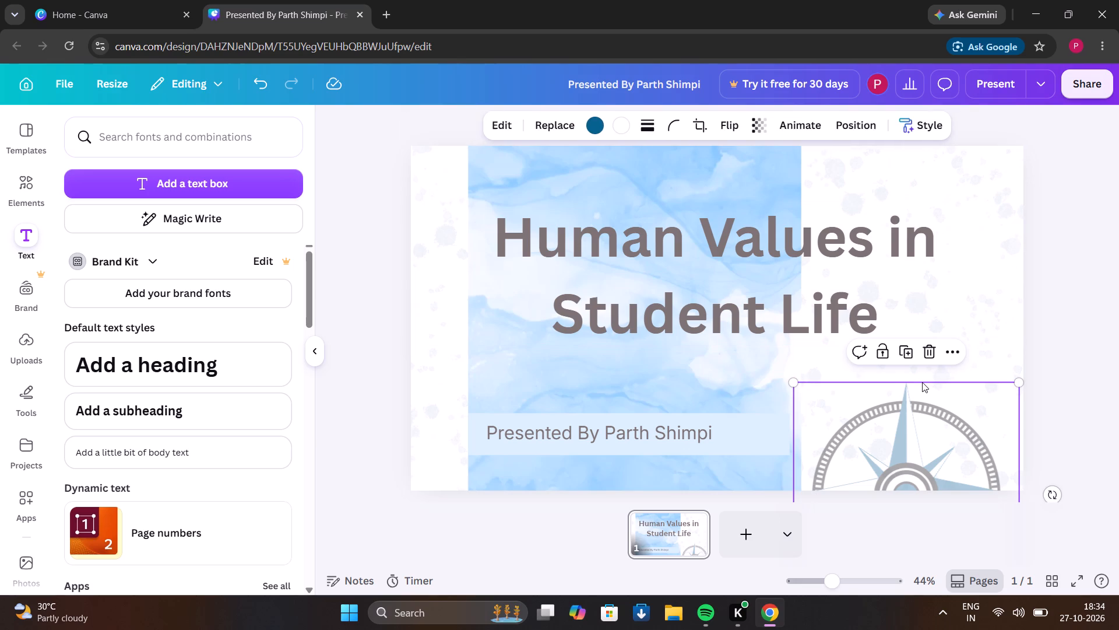
click(1093, 297)
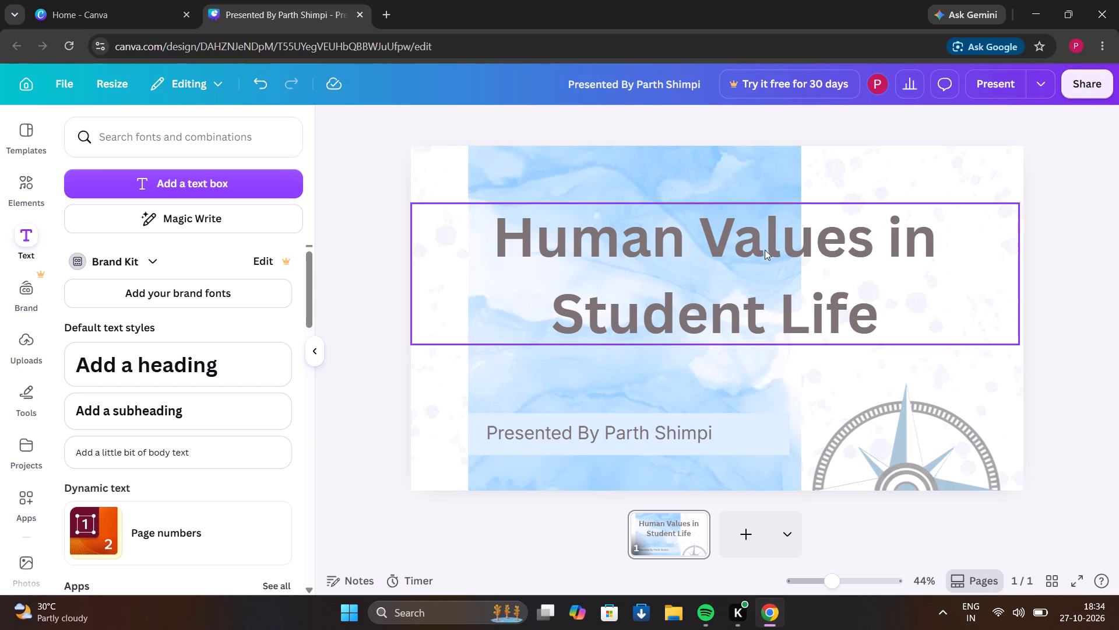
Move the enlarged heading up close to the slide's top edge, keeping it horizontally in place.
drag(726, 274, 727, 246)
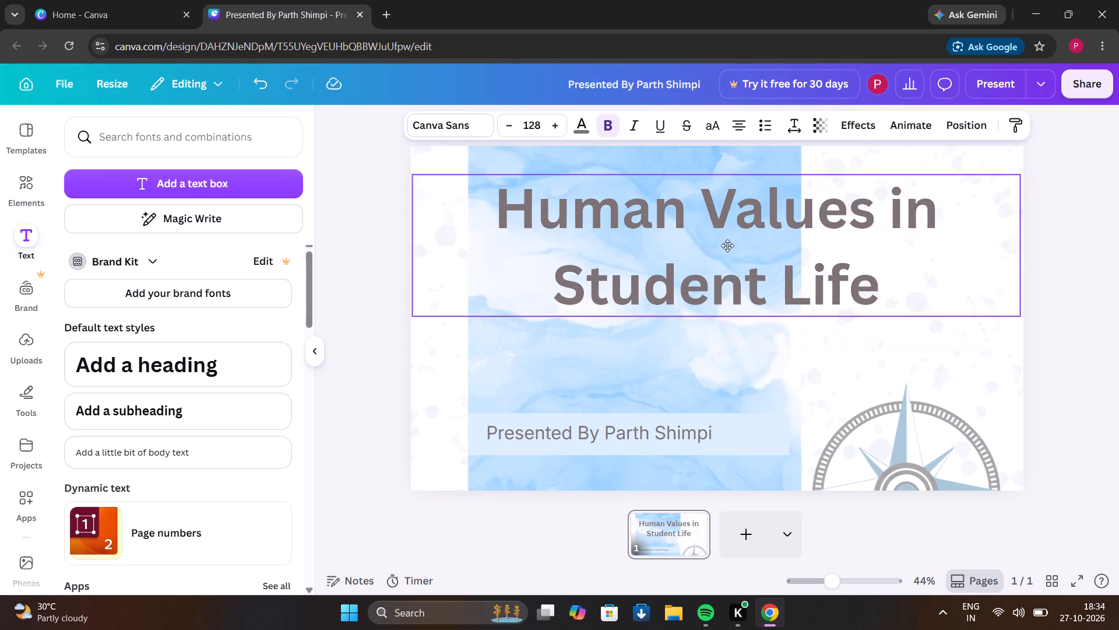
drag(727, 246, 727, 233)
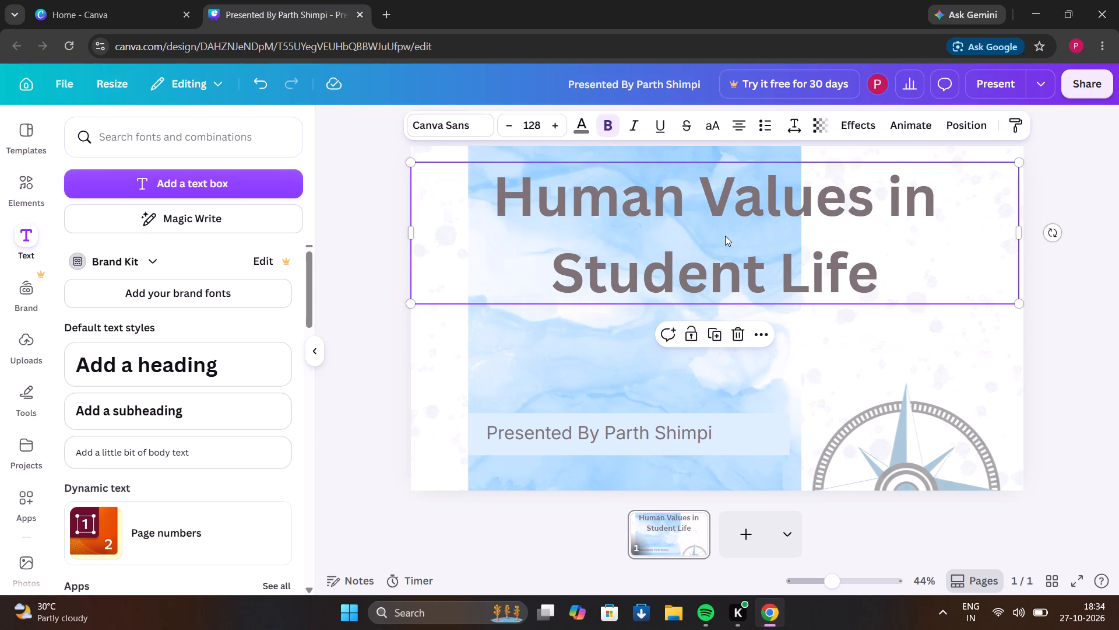
click(558, 398)
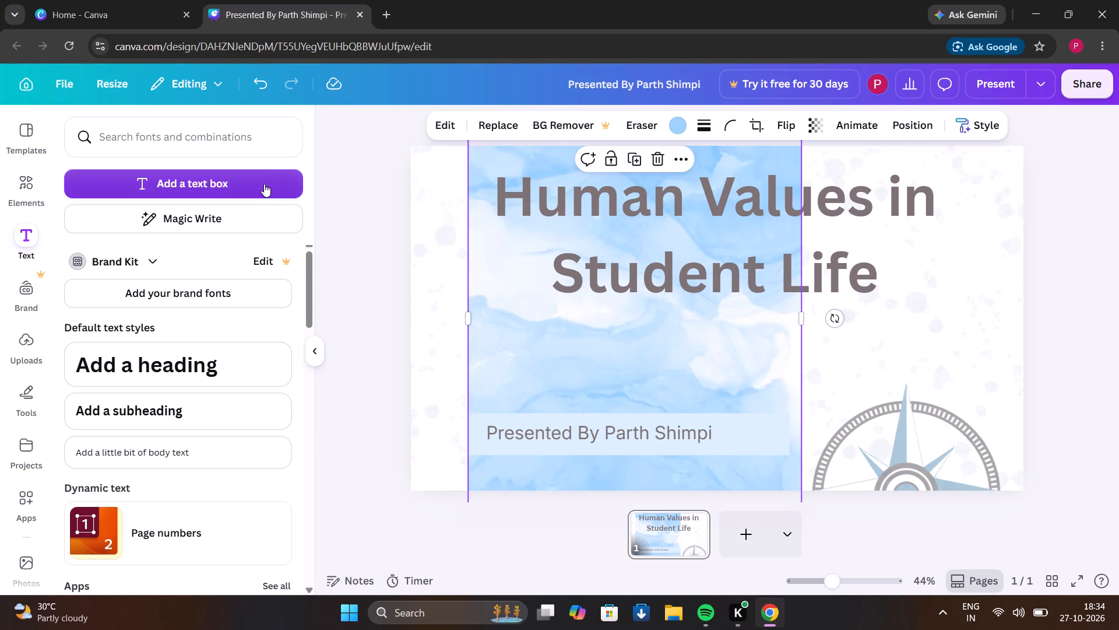
Browse the element categories for something to add to the title page.
click(23, 174)
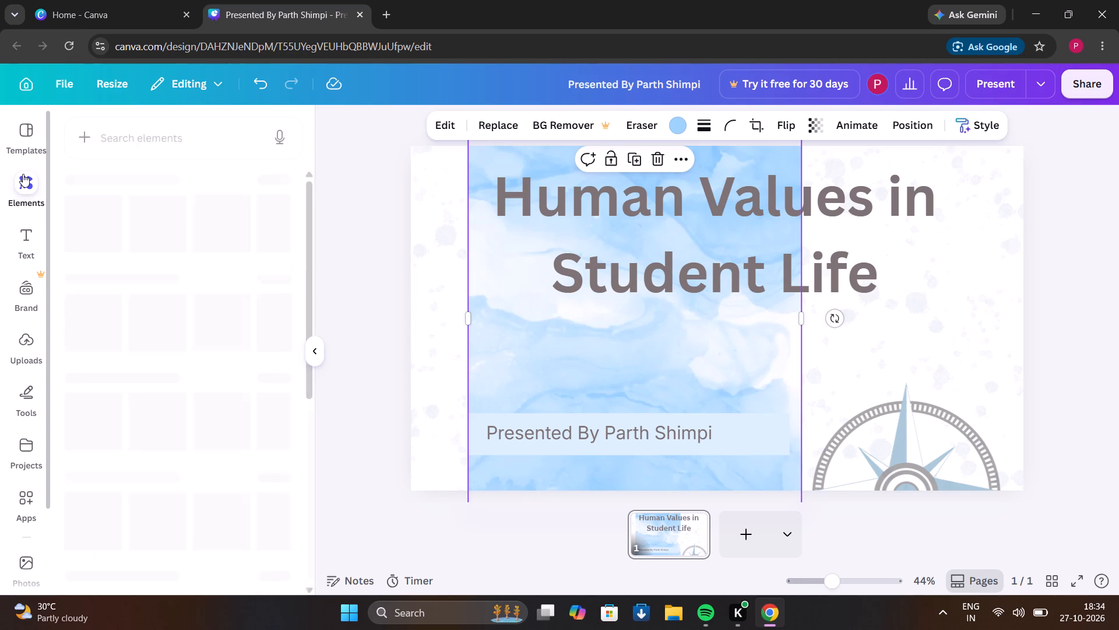
click(149, 141)
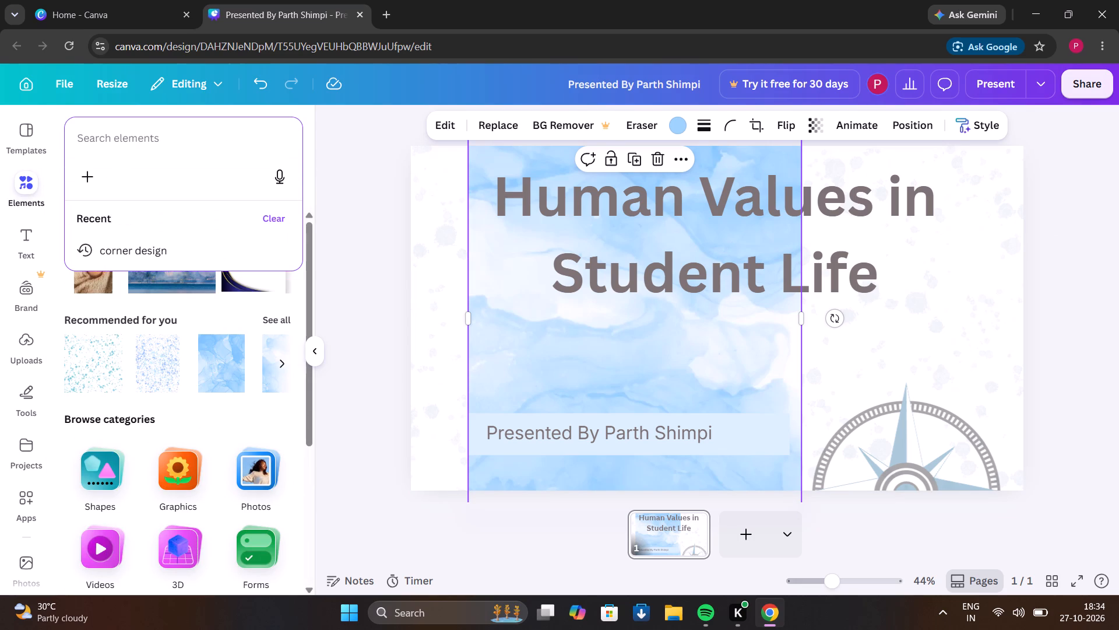
key(v)
key(BackSpace)
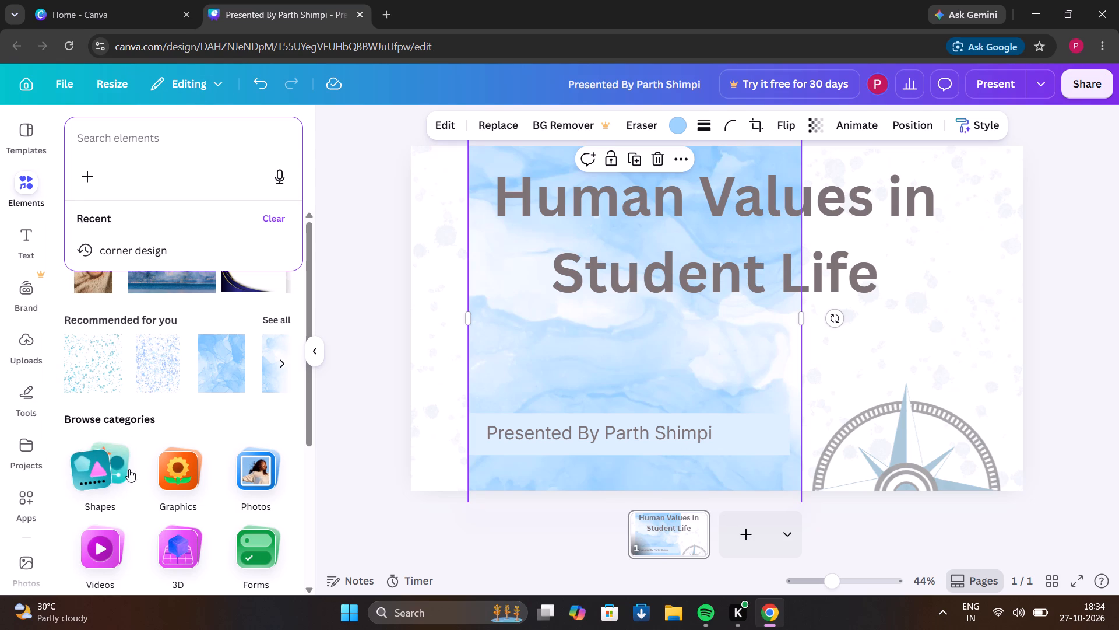
scroll(188, 481, down, 4)
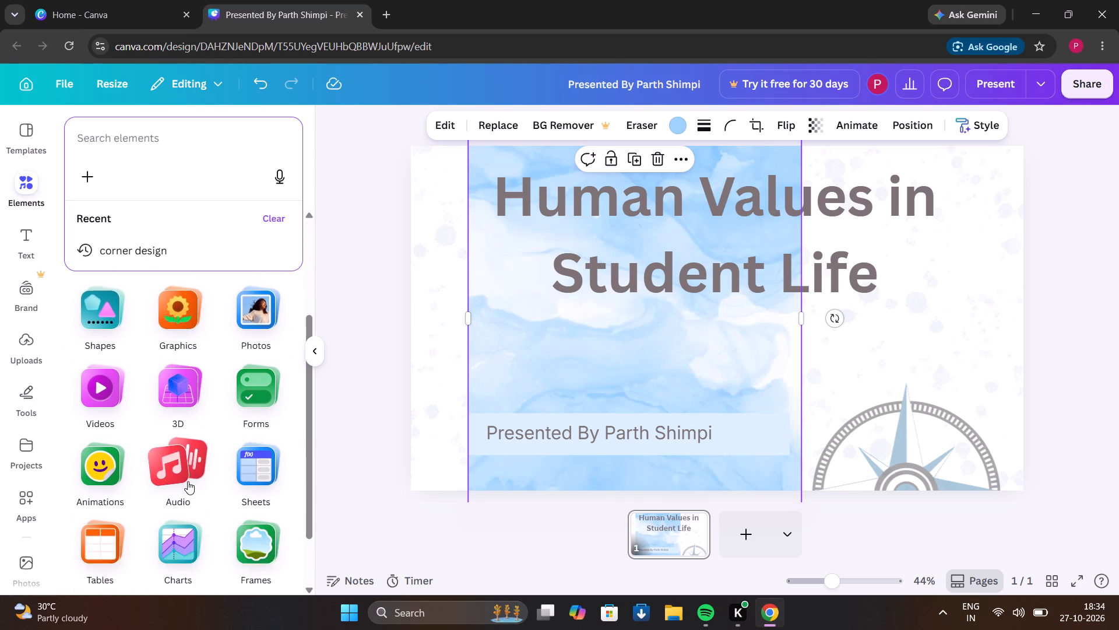
scroll(188, 481, down, 2)
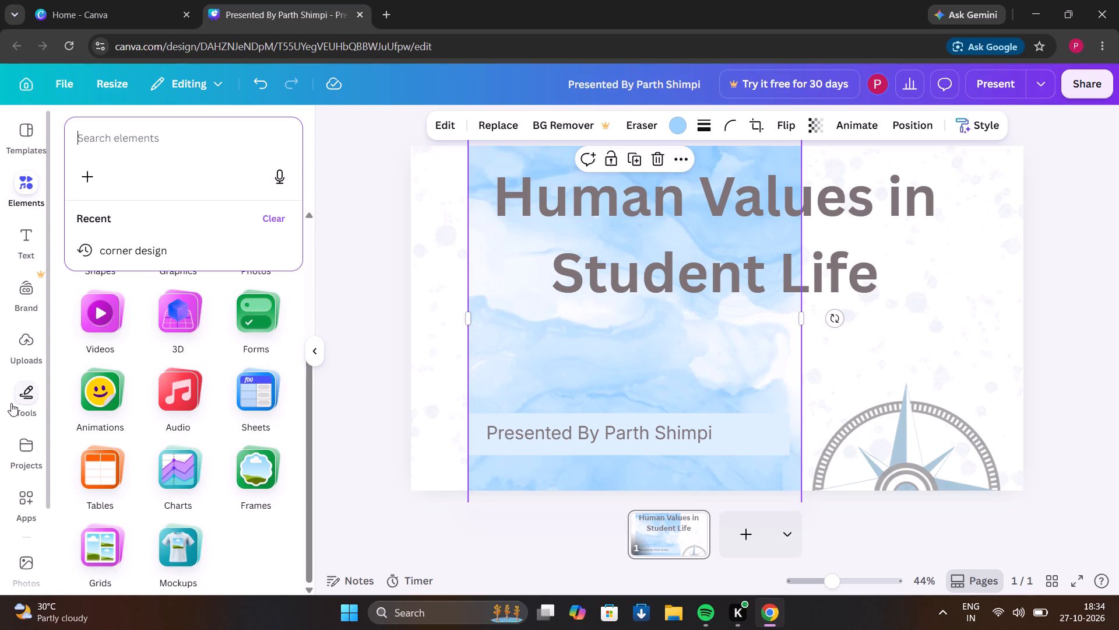
scroll(26, 461, down, 1)
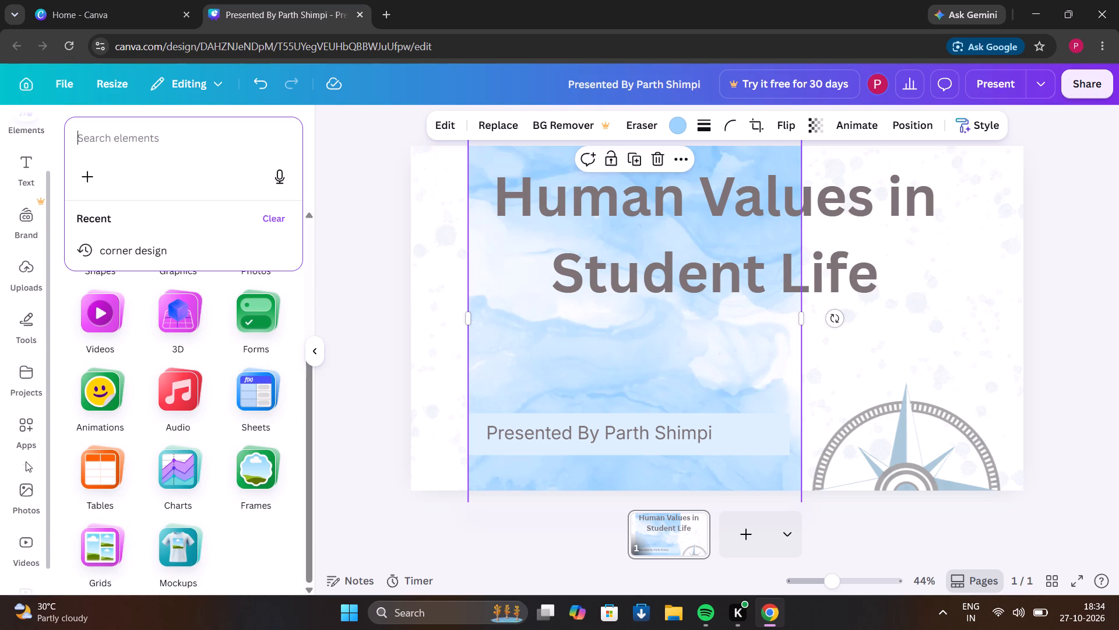
scroll(26, 461, down, 3)
Search the photo library for "man with finding answer".
click(26, 461)
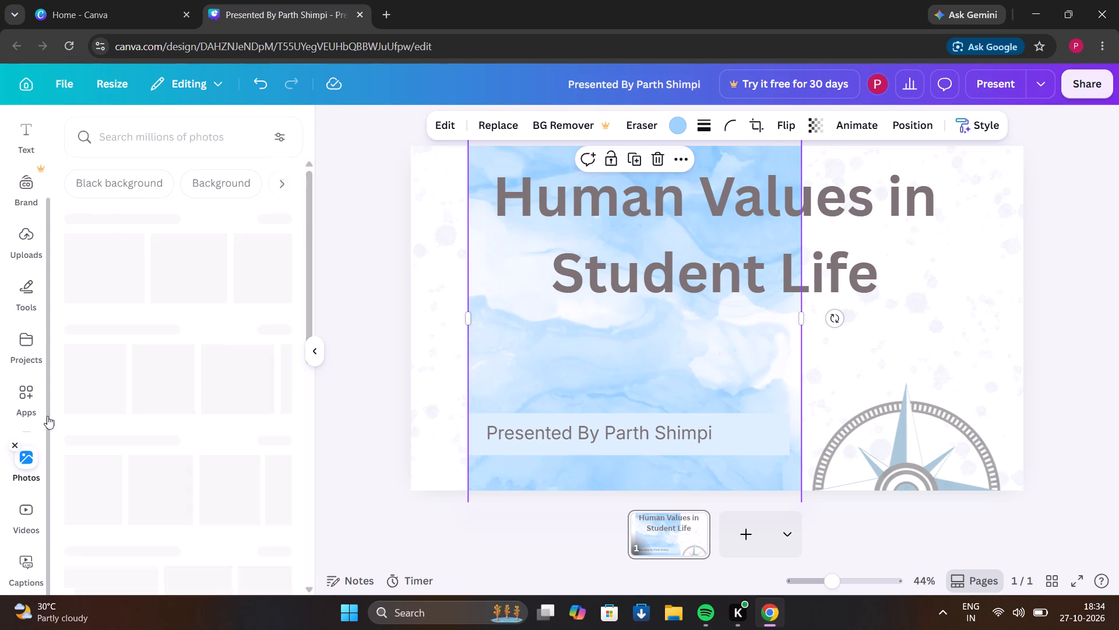
click(199, 145)
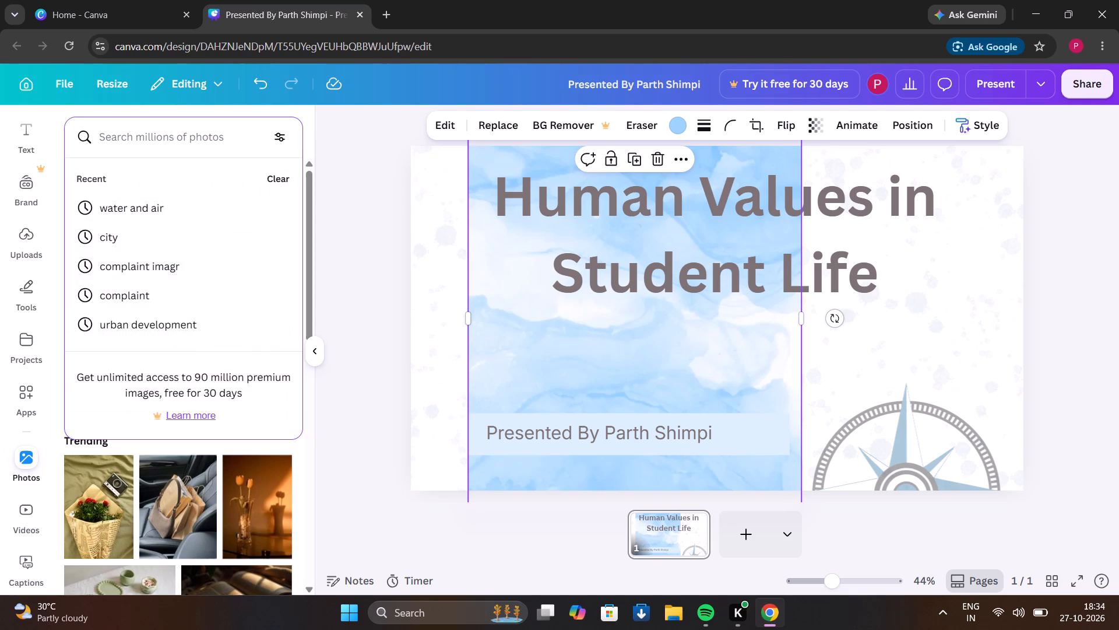
text(man w)
text(ith)
key(space)
text(findi)
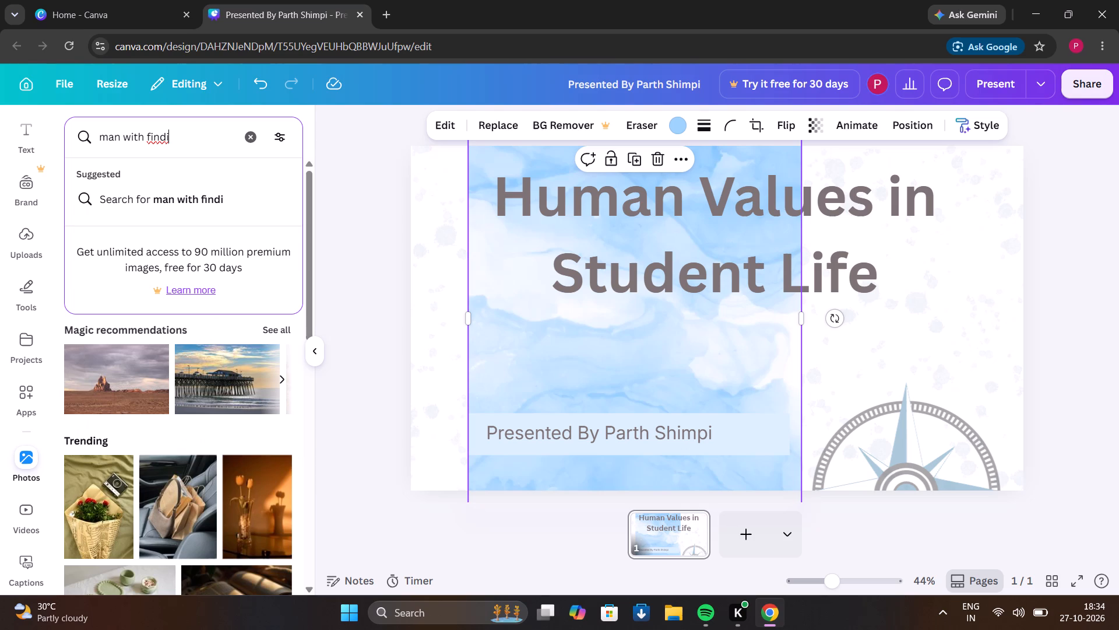
key(n)
key(g)
key(space)
text(answer)
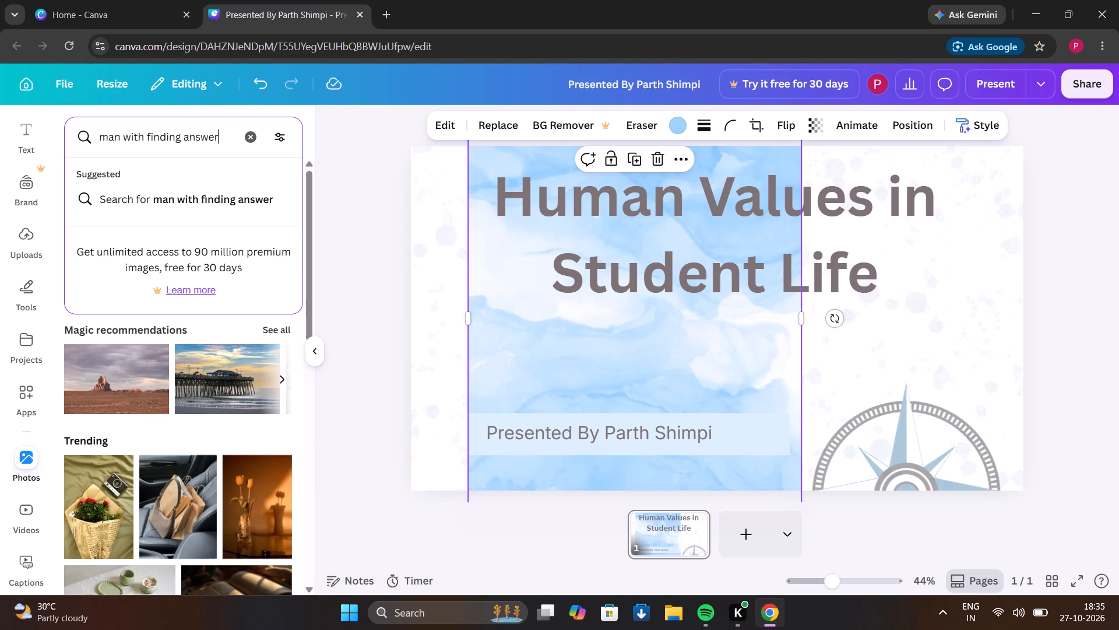
key(Return)
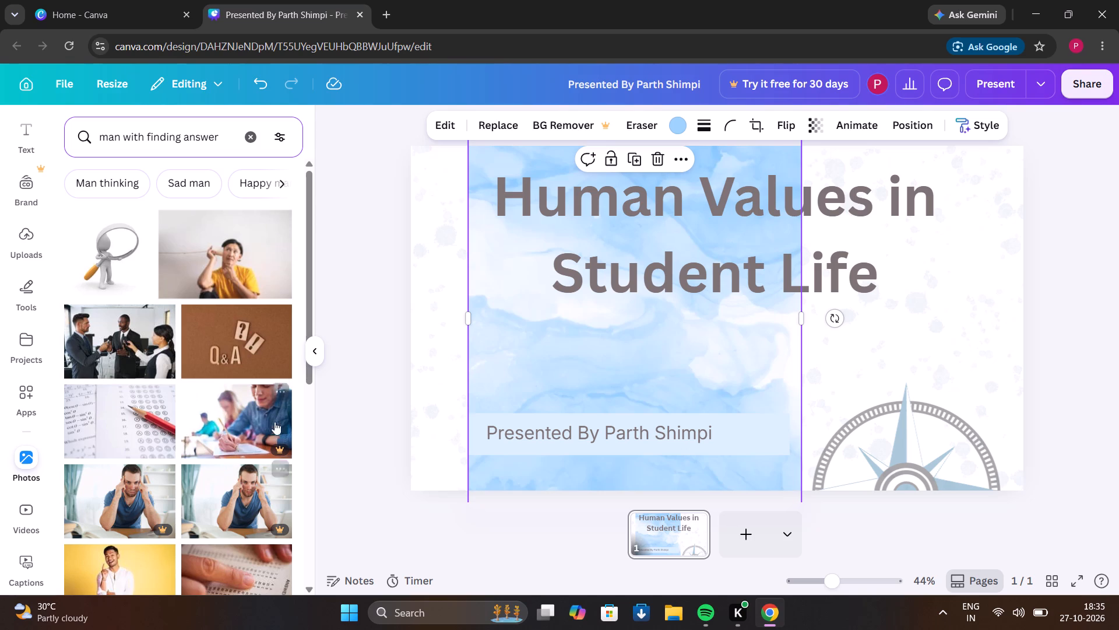
Look through the photo results for an image that suits the title page.
scroll(270, 426, down, 4)
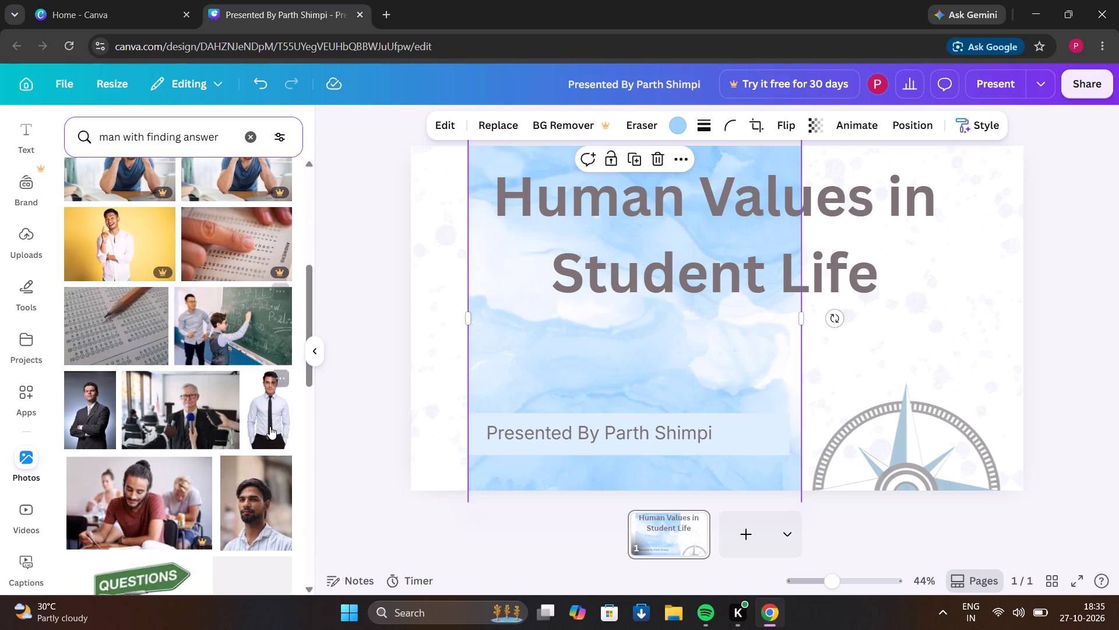
scroll(270, 426, down, 3)
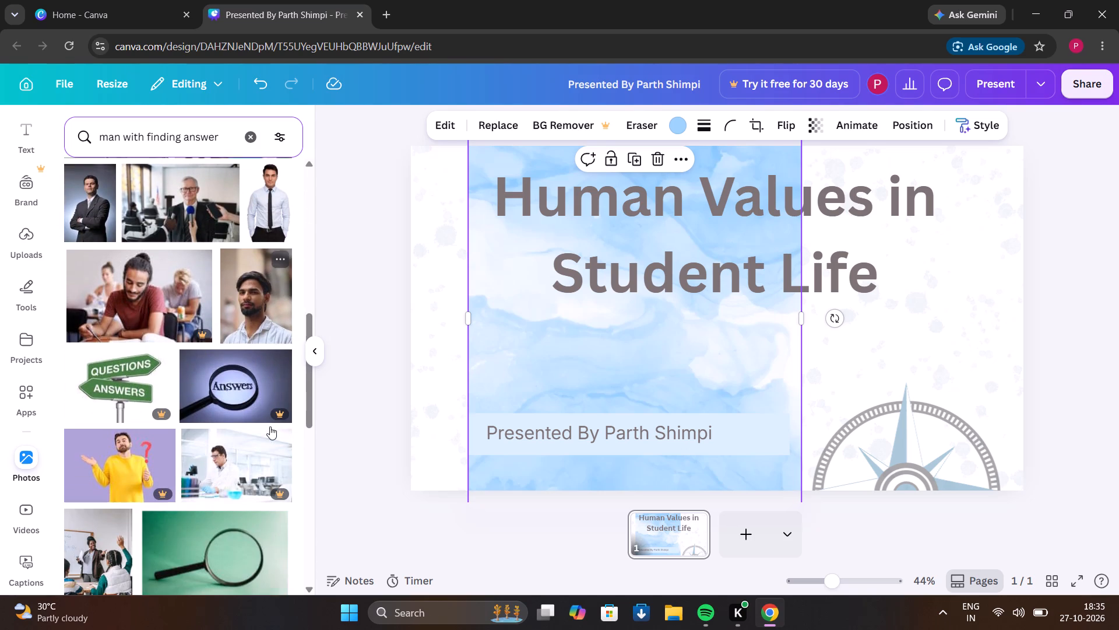
scroll(270, 426, down, 2)
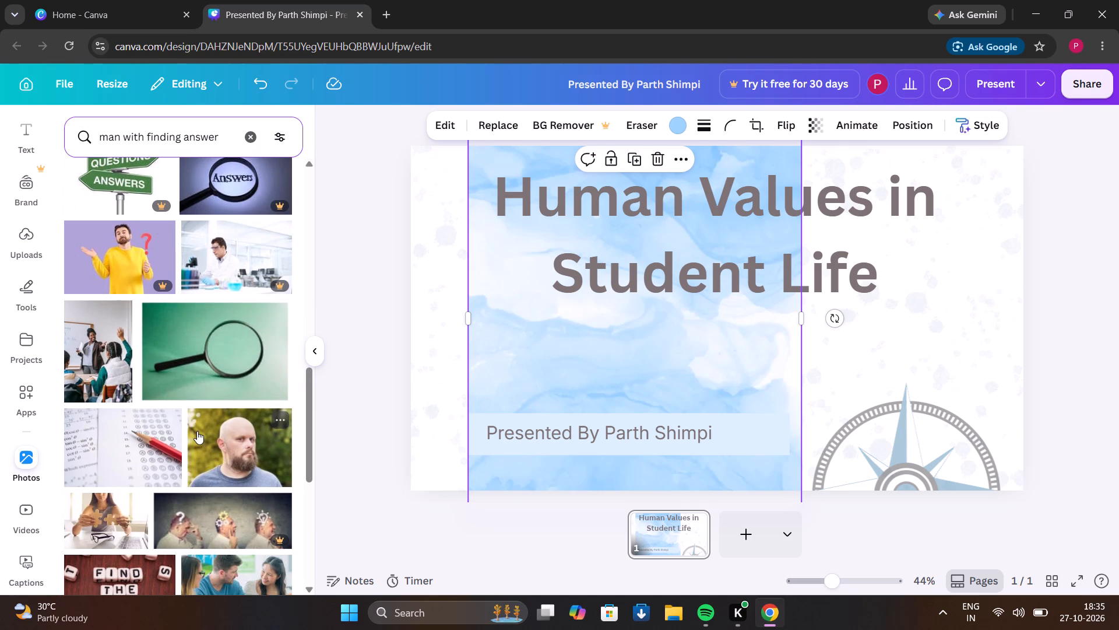
scroll(197, 431, down, 2)
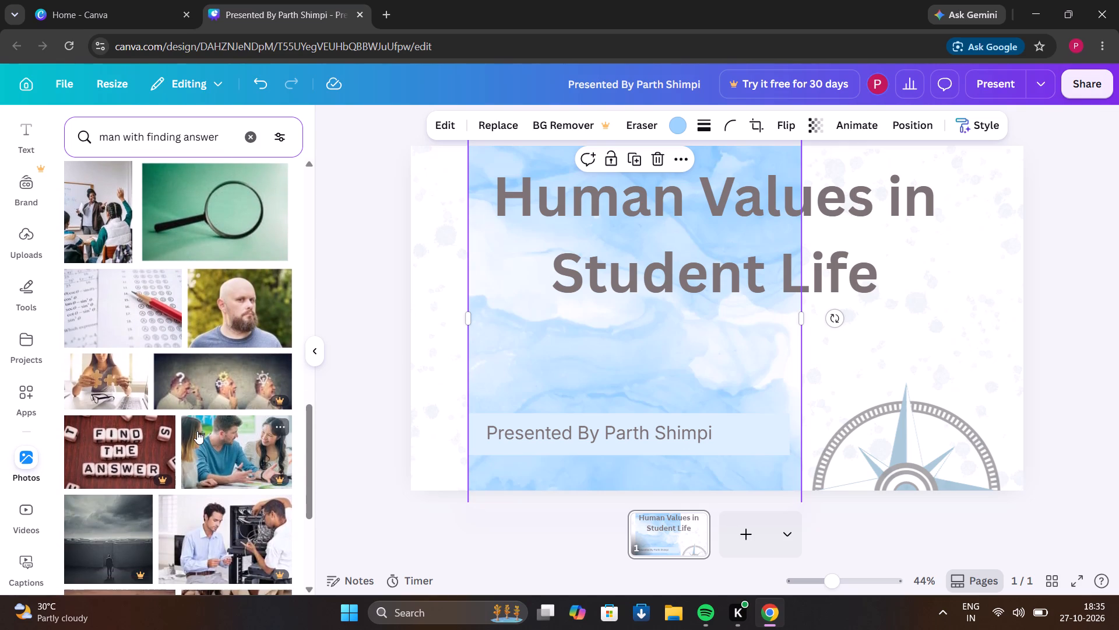
scroll(197, 431, down, 3)
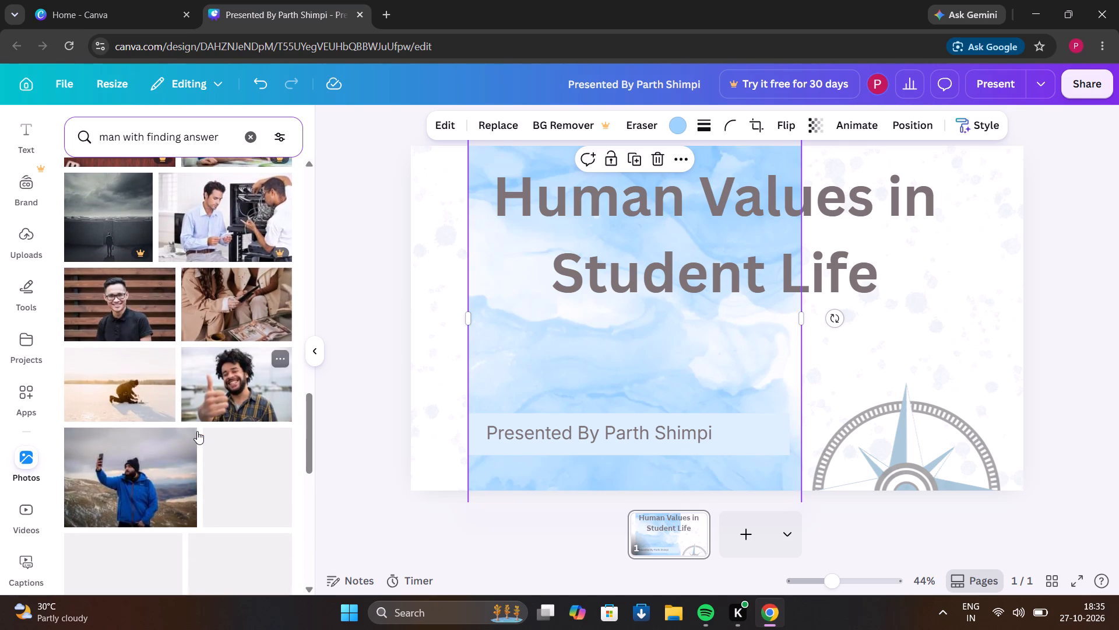
scroll(197, 431, down, 3)
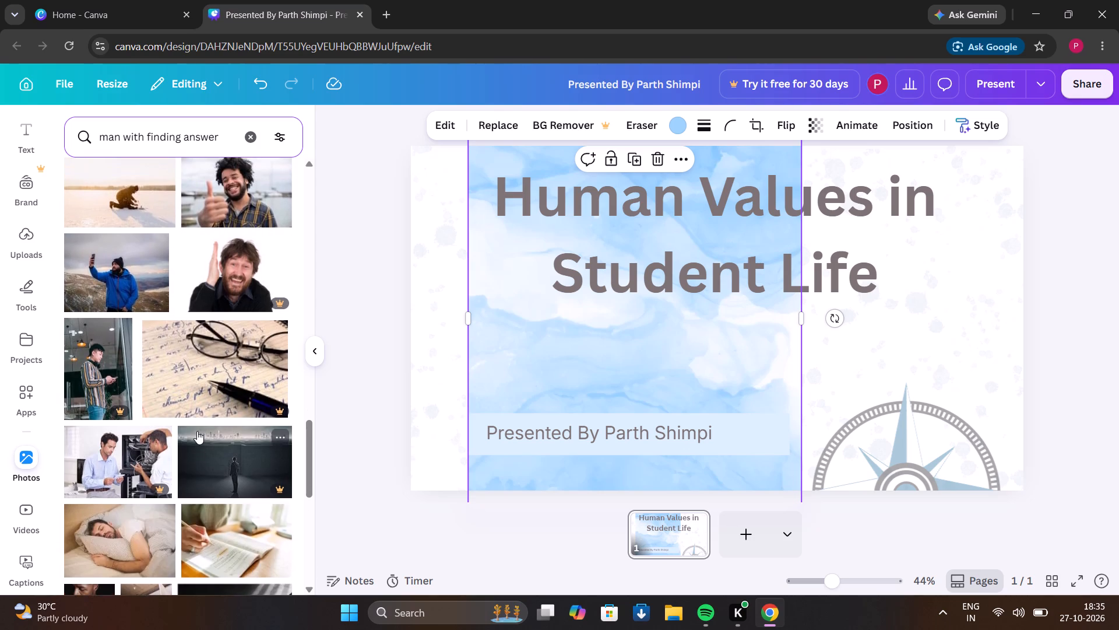
scroll(197, 431, down, 4)
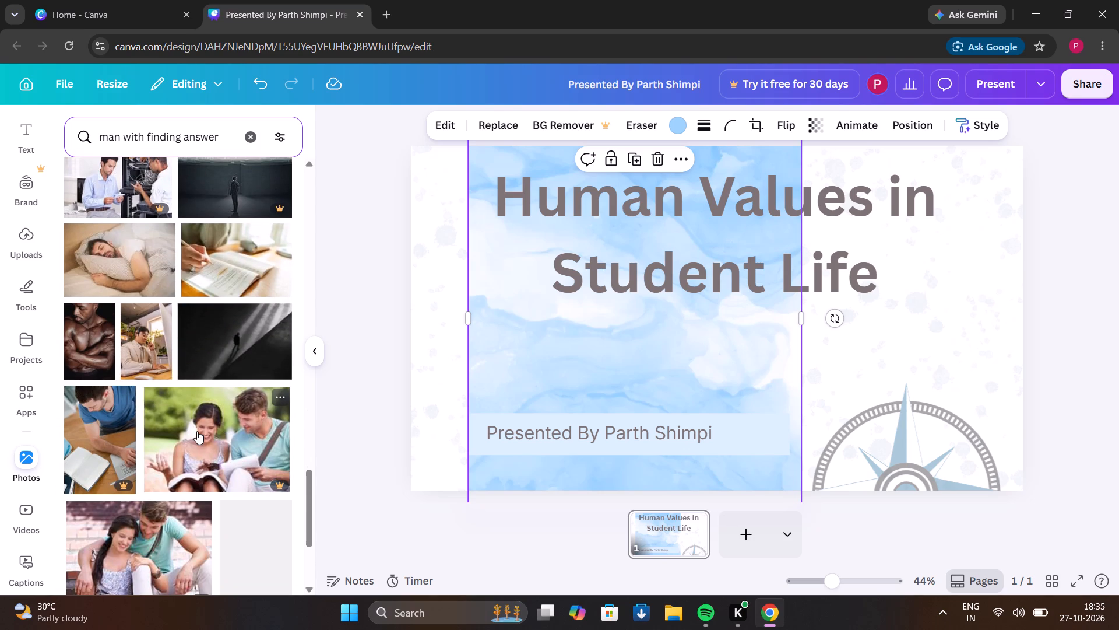
scroll(197, 431, down, 1)
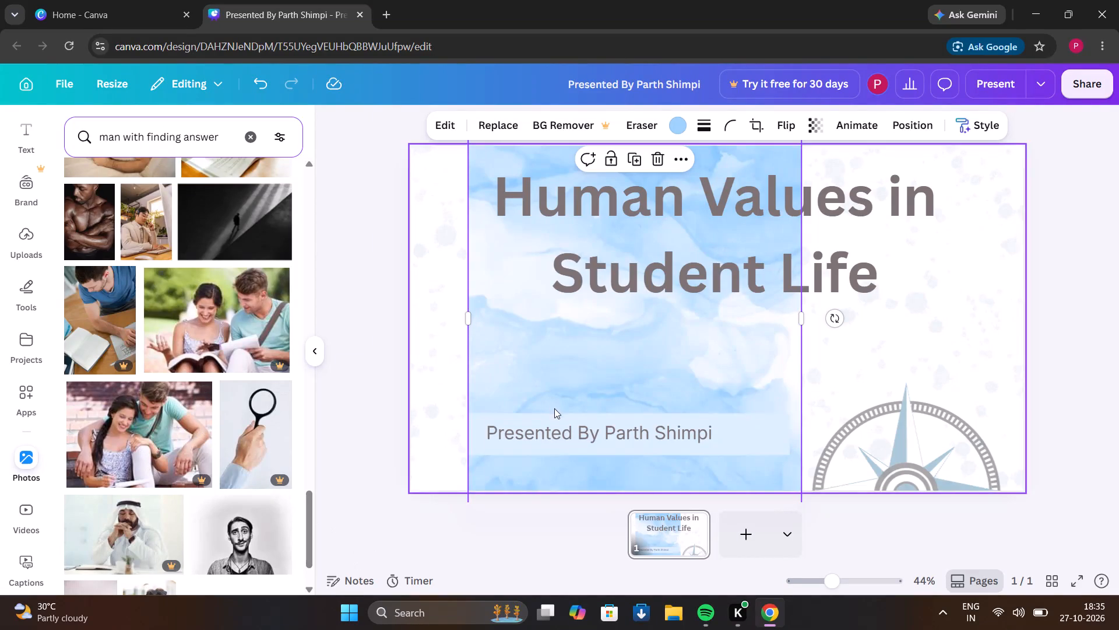
Extend the pale blue presenter bar down almost to the slide's bottom edge and lower its upper edge below the presenter text.
click(561, 422)
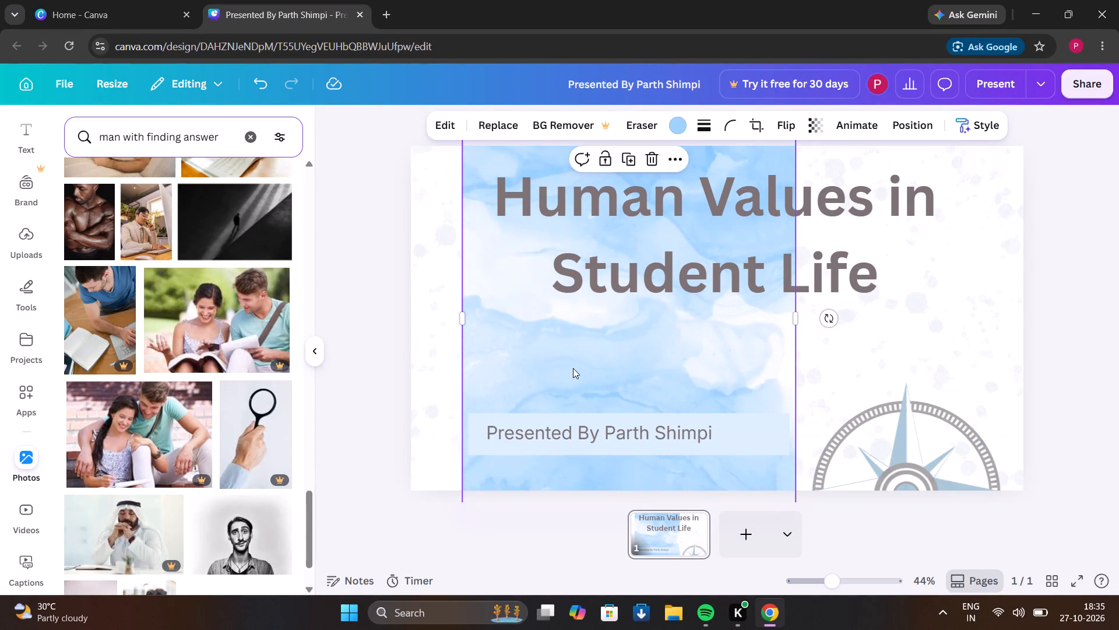
click(527, 452)
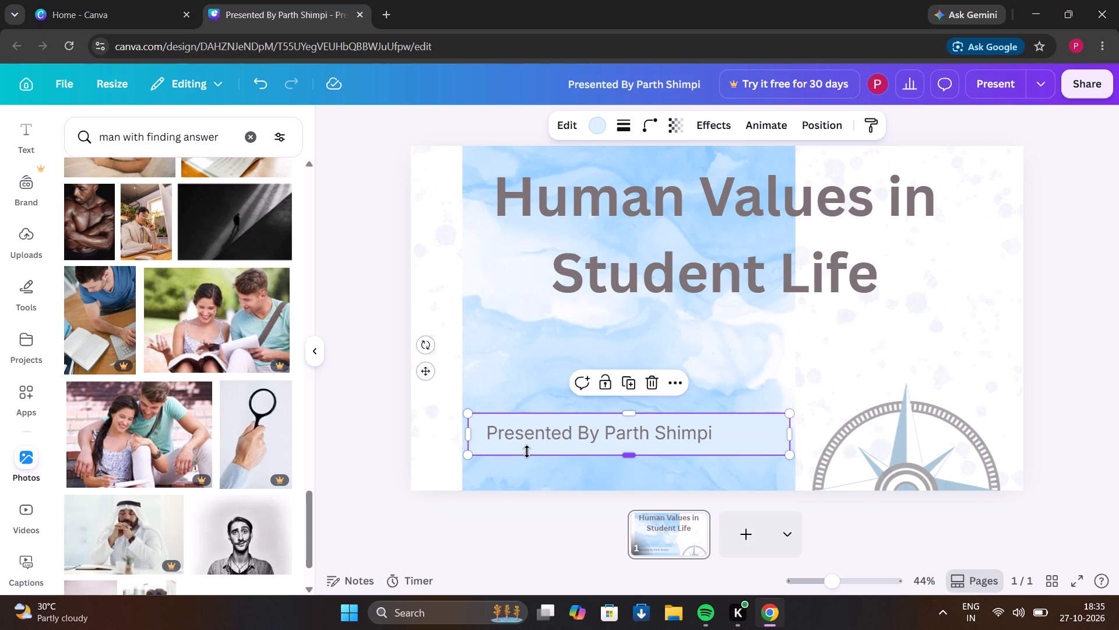
drag(527, 452, 536, 480)
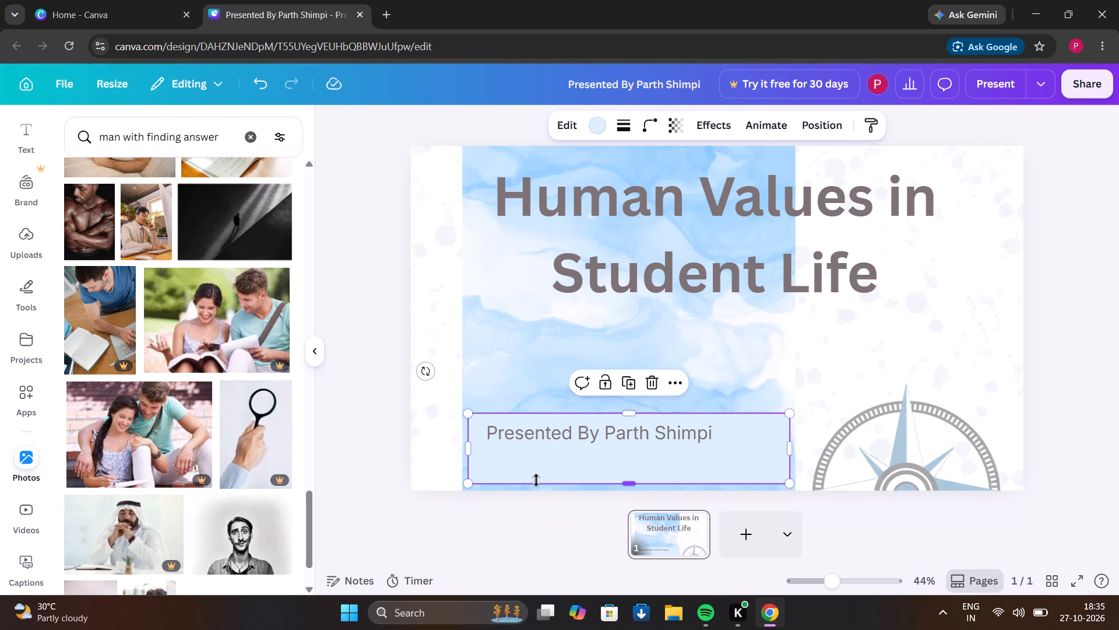
drag(553, 414, 554, 437)
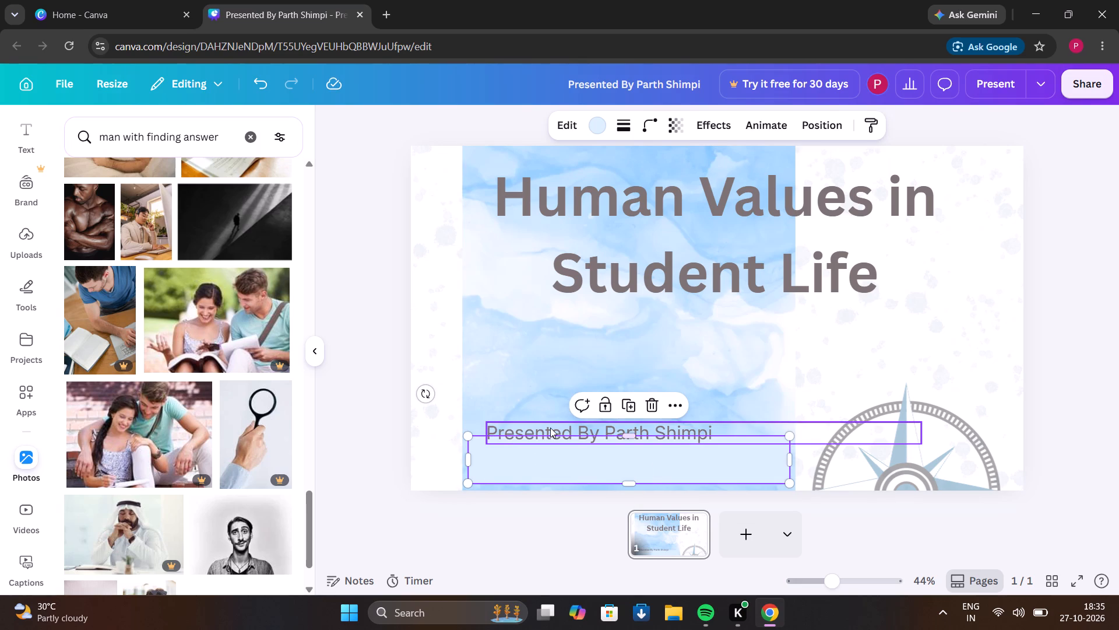
Move the "Presented By" text down so it sits vertically centred inside the resized pale blue bar.
click(550, 428)
drag(550, 428, 545, 456)
click(572, 372)
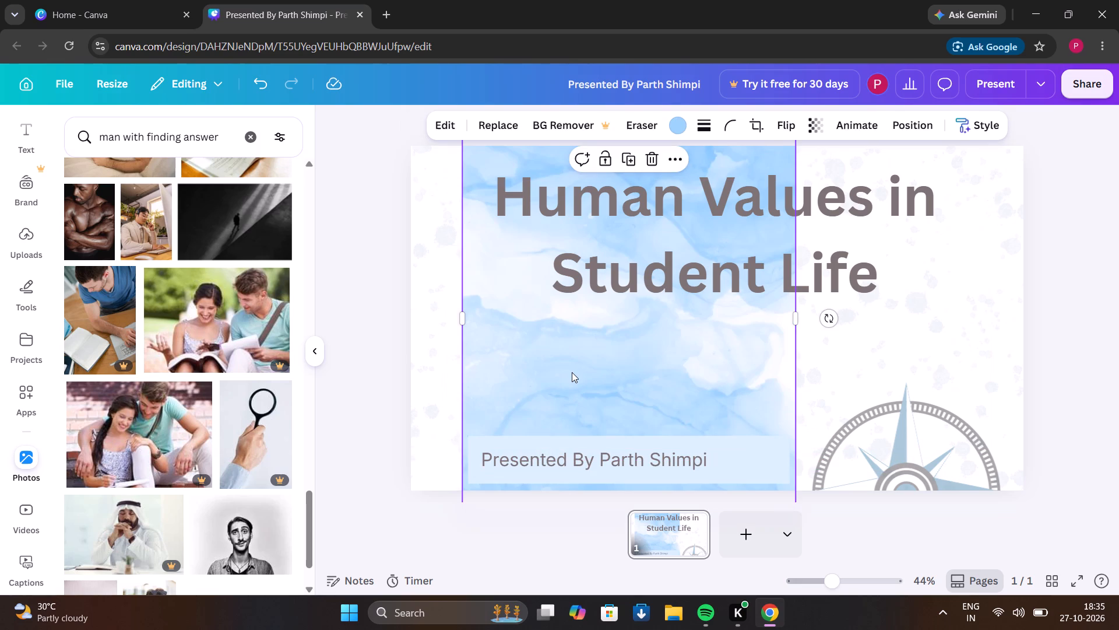
click(344, 417)
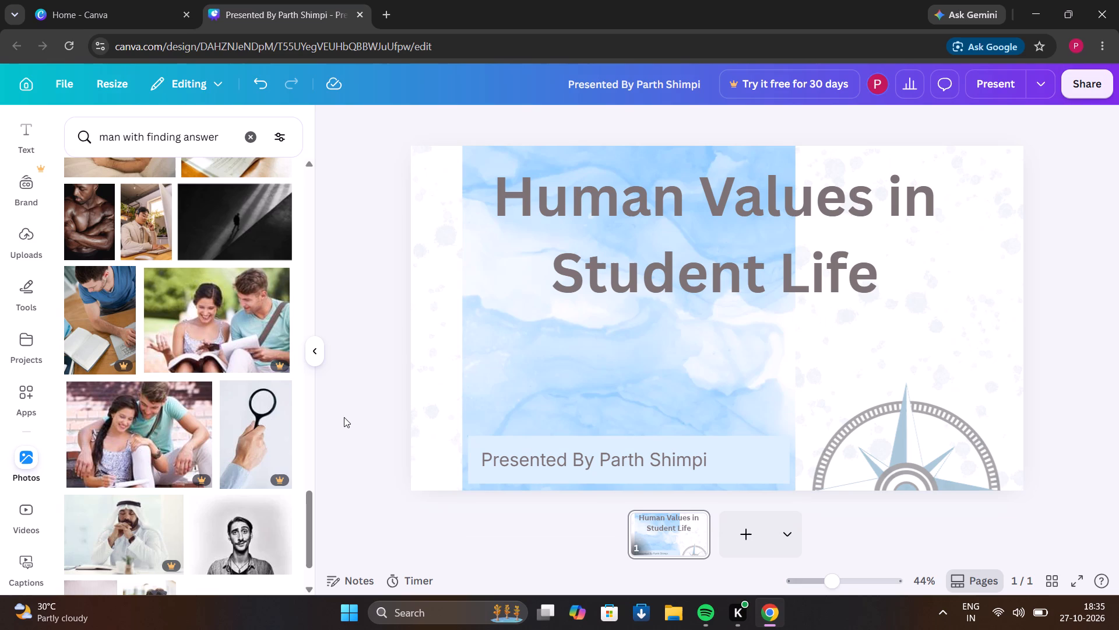
Examine further photo results for "man with finding answer" to find a suitable title-page image.
scroll(234, 303, down, 2)
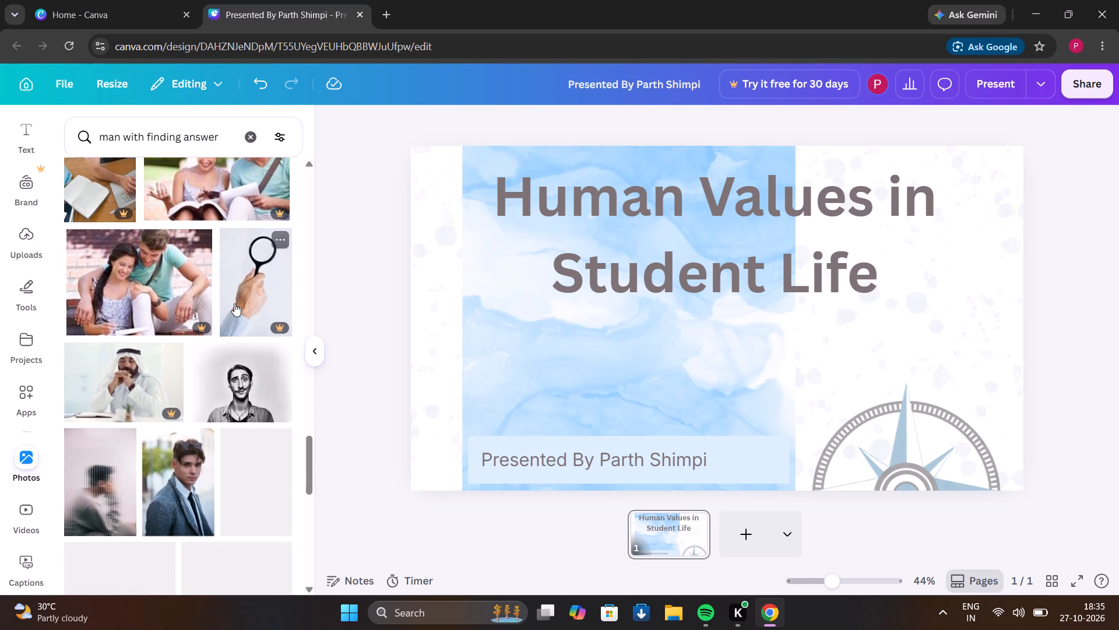
scroll(234, 303, down, 3)
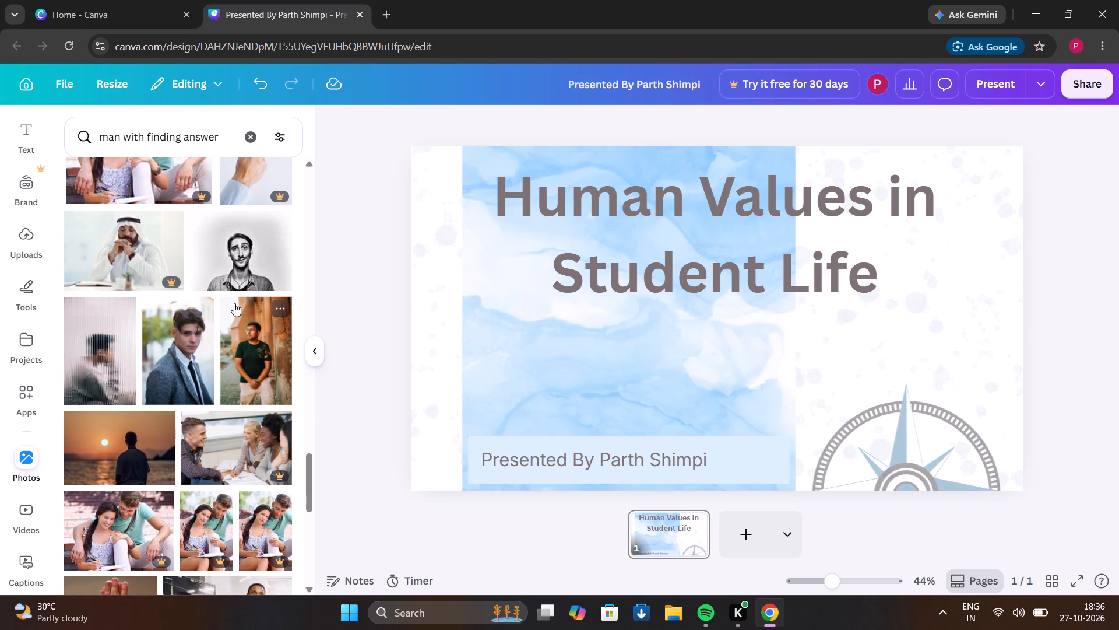
scroll(234, 303, down, 2)
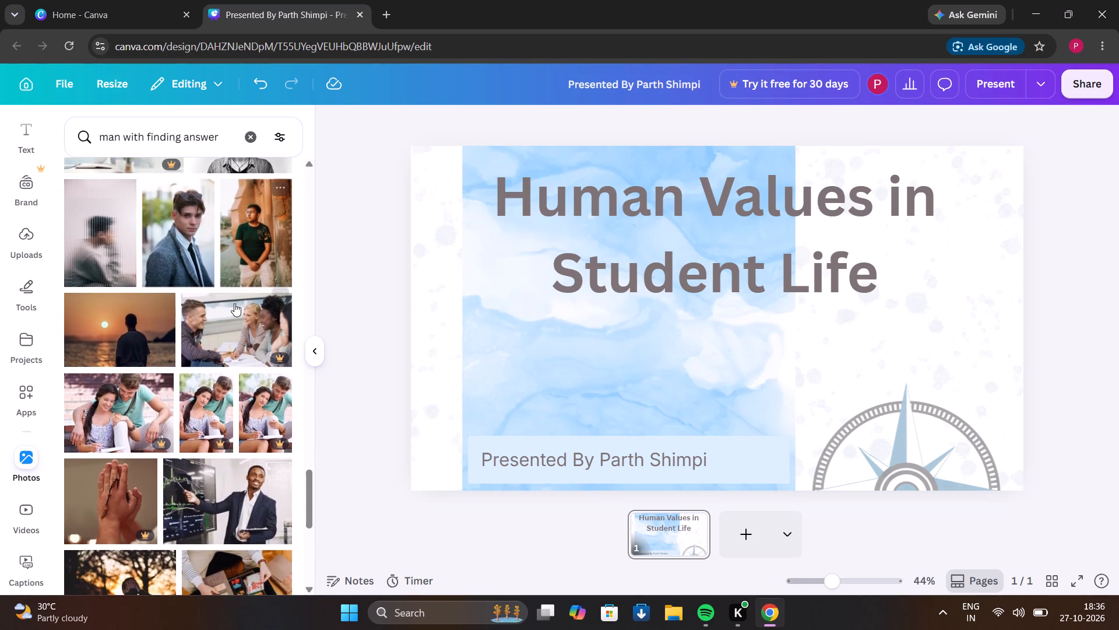
scroll(234, 303, down, 2)
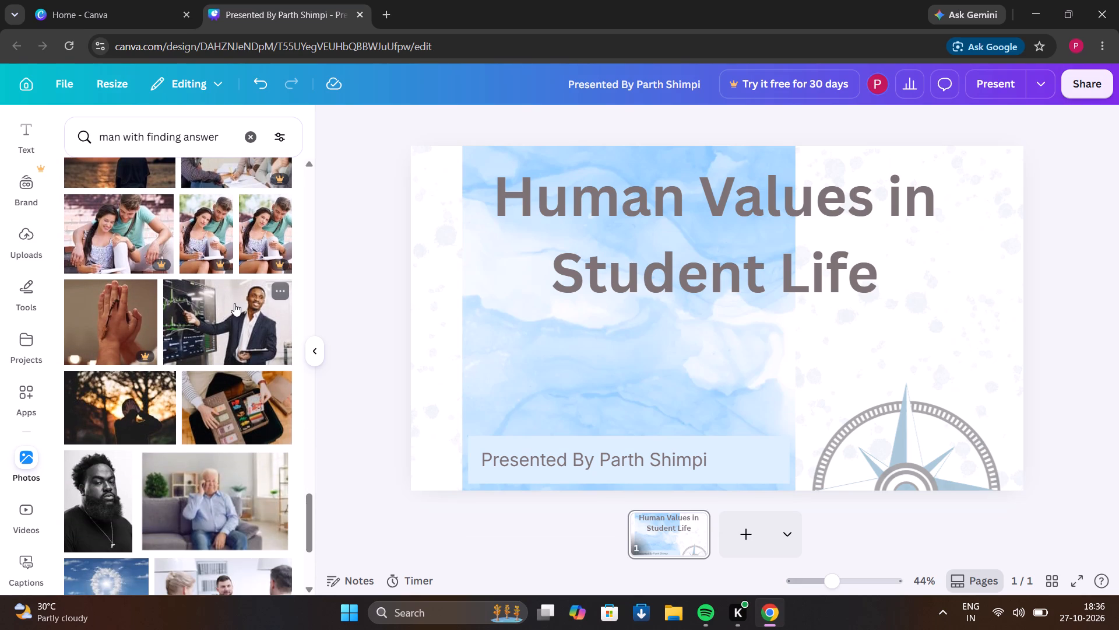
scroll(234, 303, down, 2)
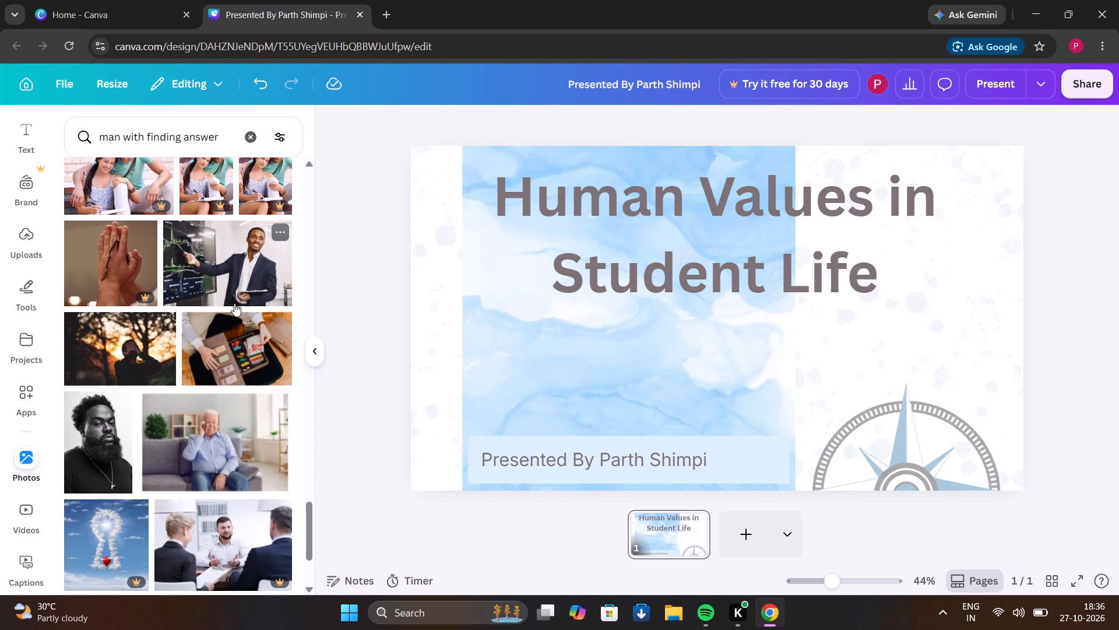
scroll(234, 303, down, 2)
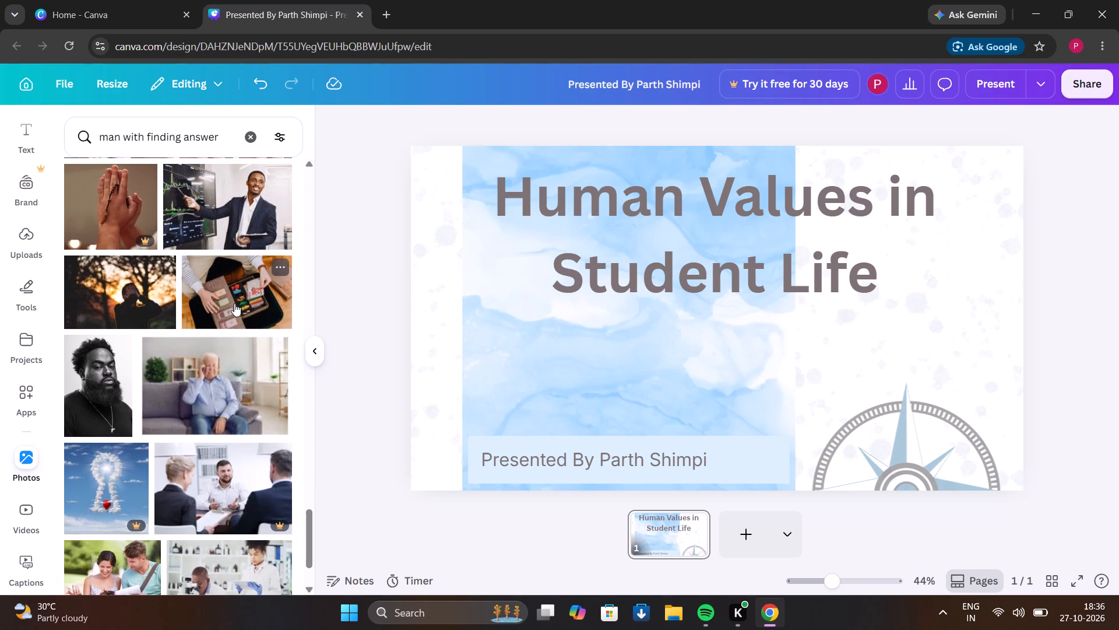
scroll(234, 303, down, 2)
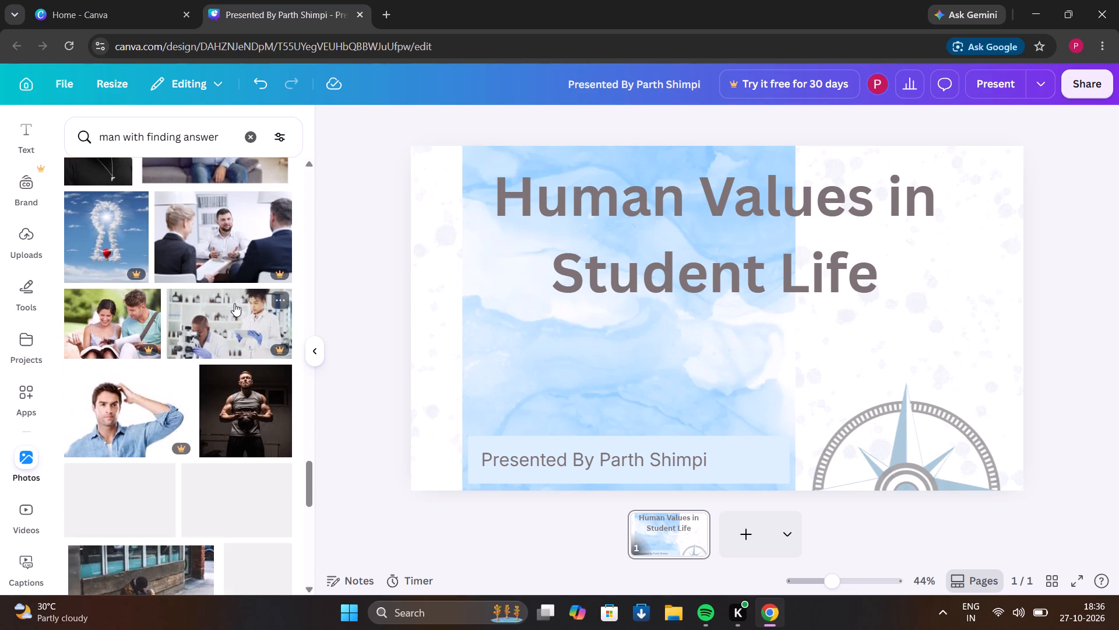
scroll(234, 303, down, 1)
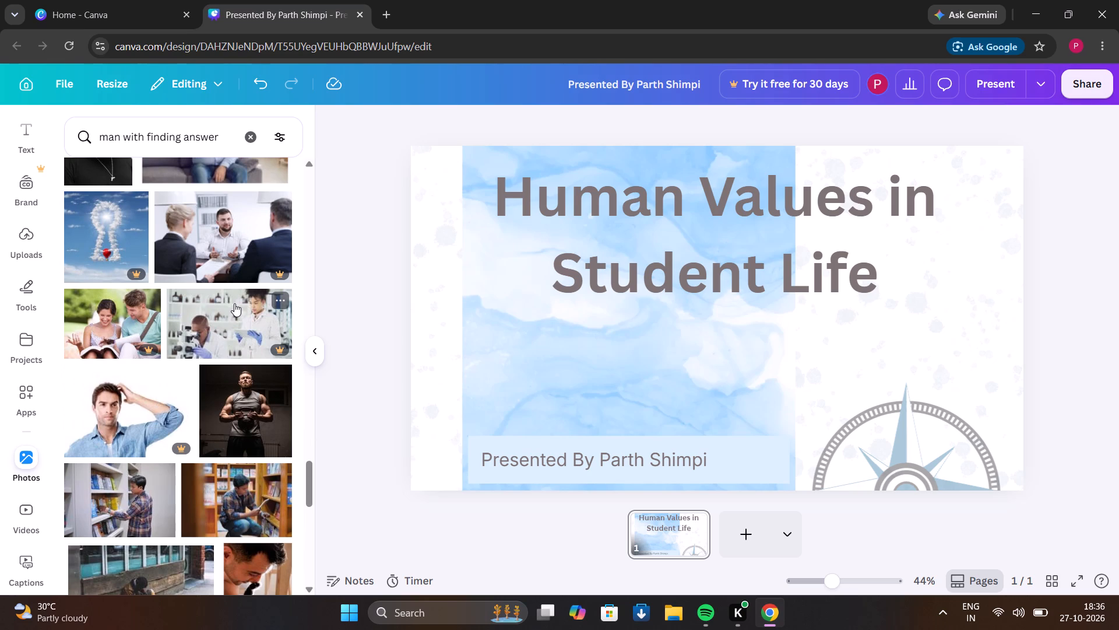
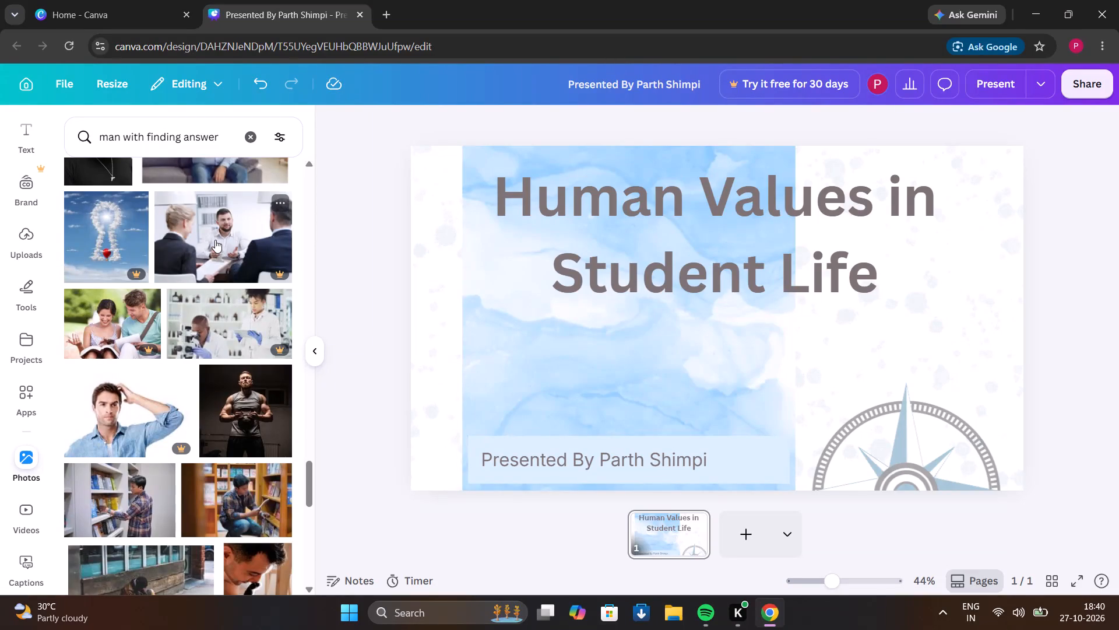
Find the dark photo of a man holding his bowed head in the "man with finding answer" results and add it to the title page.
scroll(178, 366, down, 2)
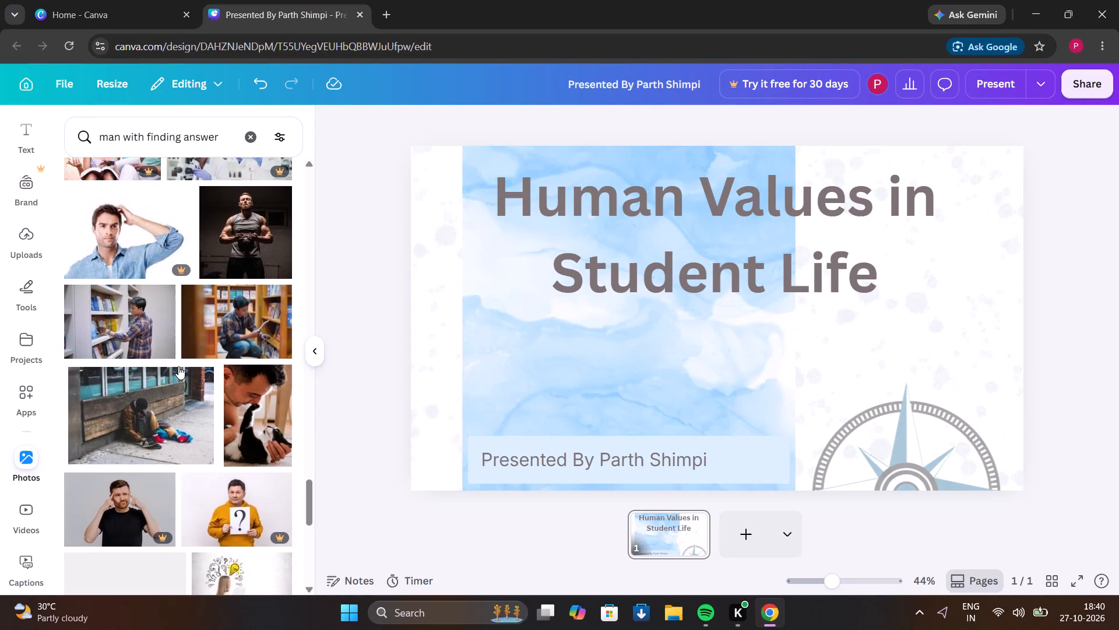
scroll(178, 366, down, 2)
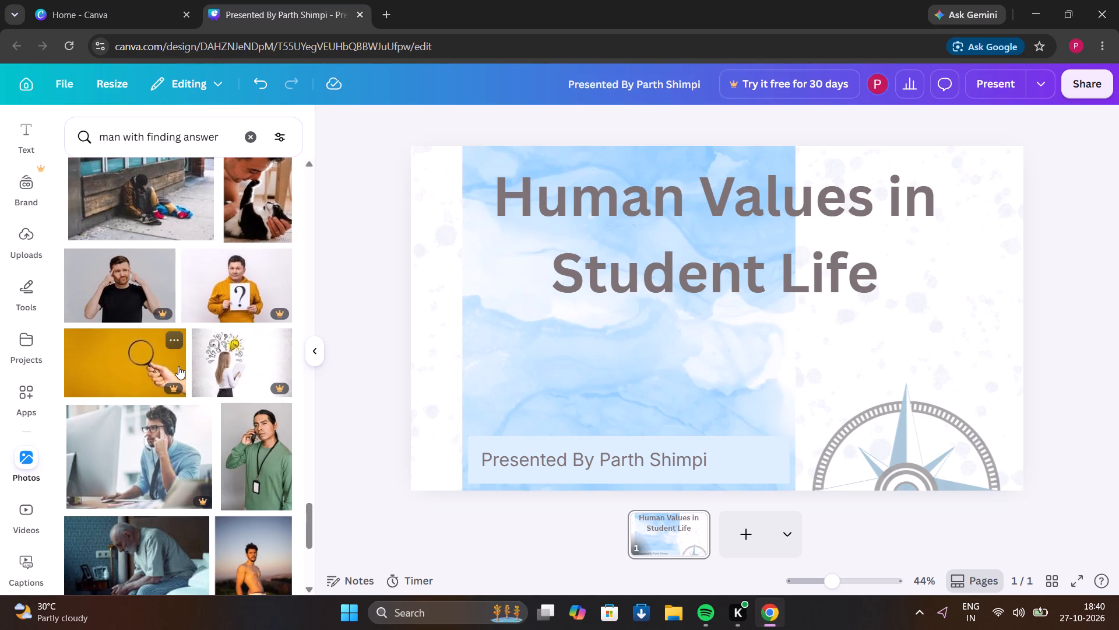
scroll(178, 366, down, 1)
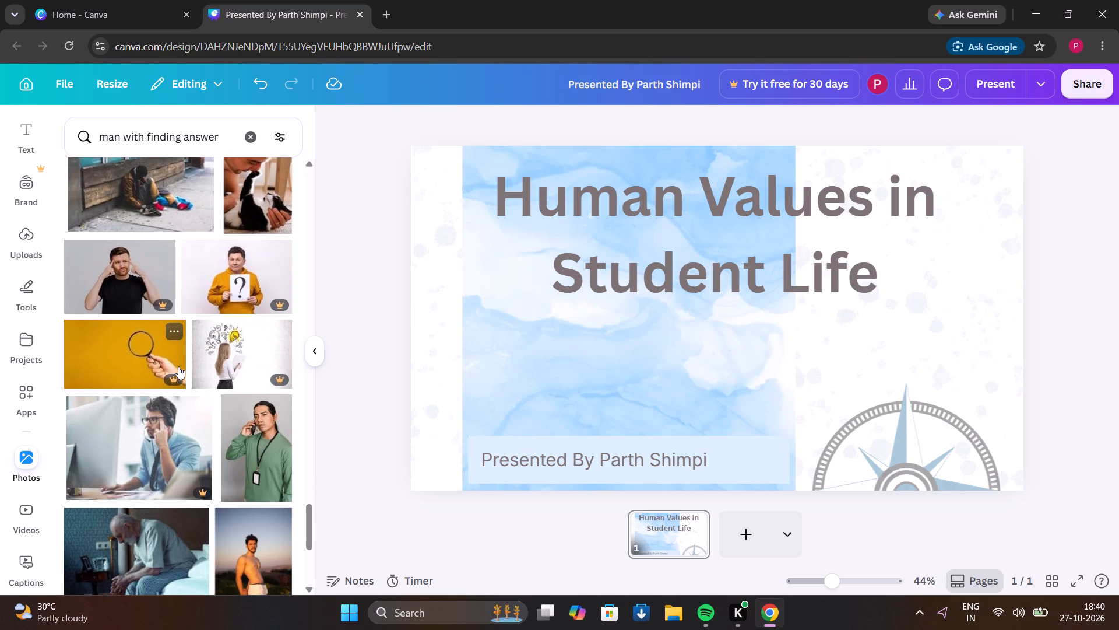
scroll(178, 366, down, 4)
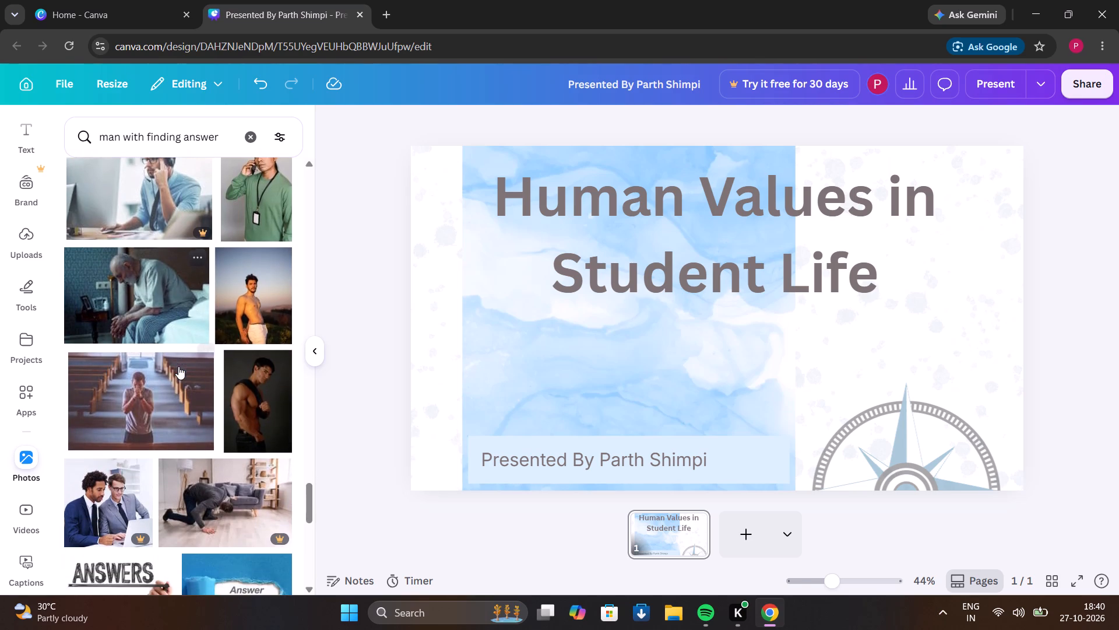
scroll(178, 366, down, 4)
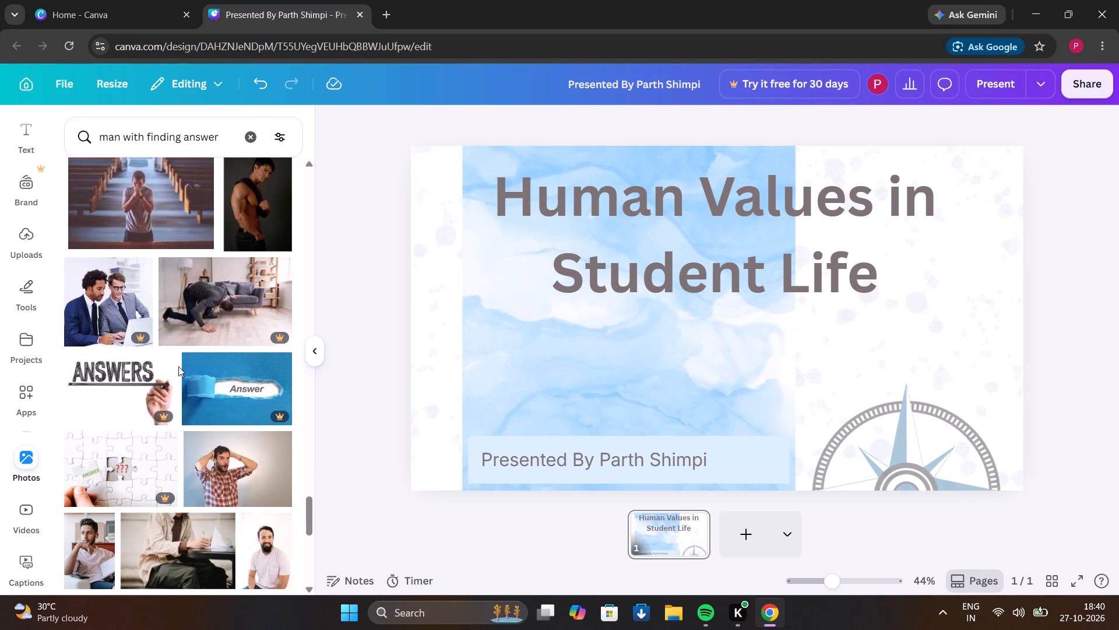
scroll(178, 366, down, 1)
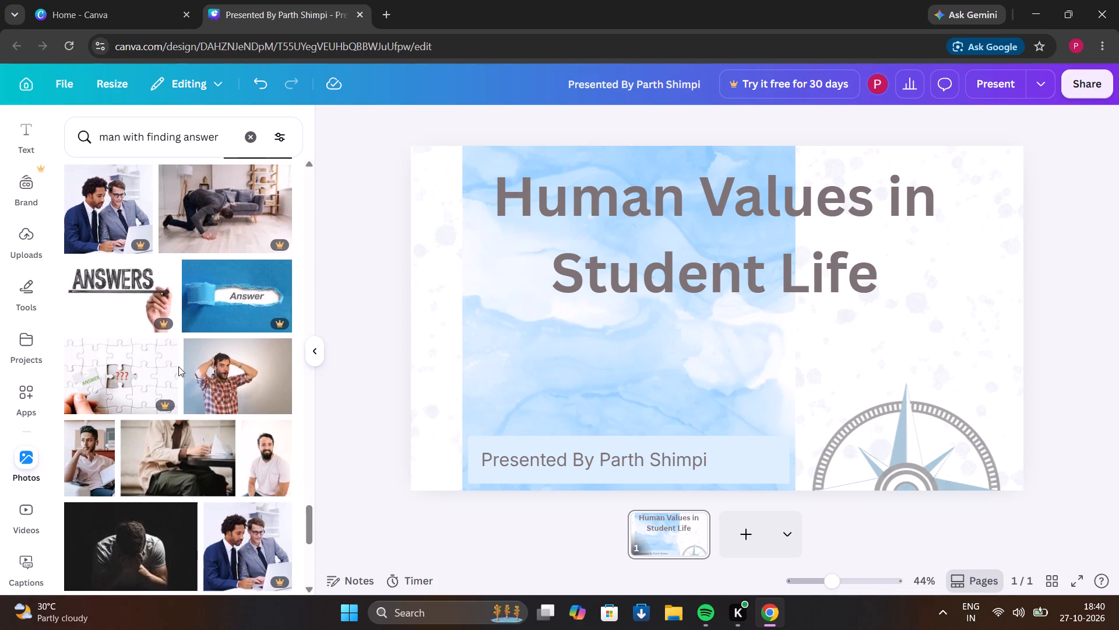
scroll(178, 366, down, 1)
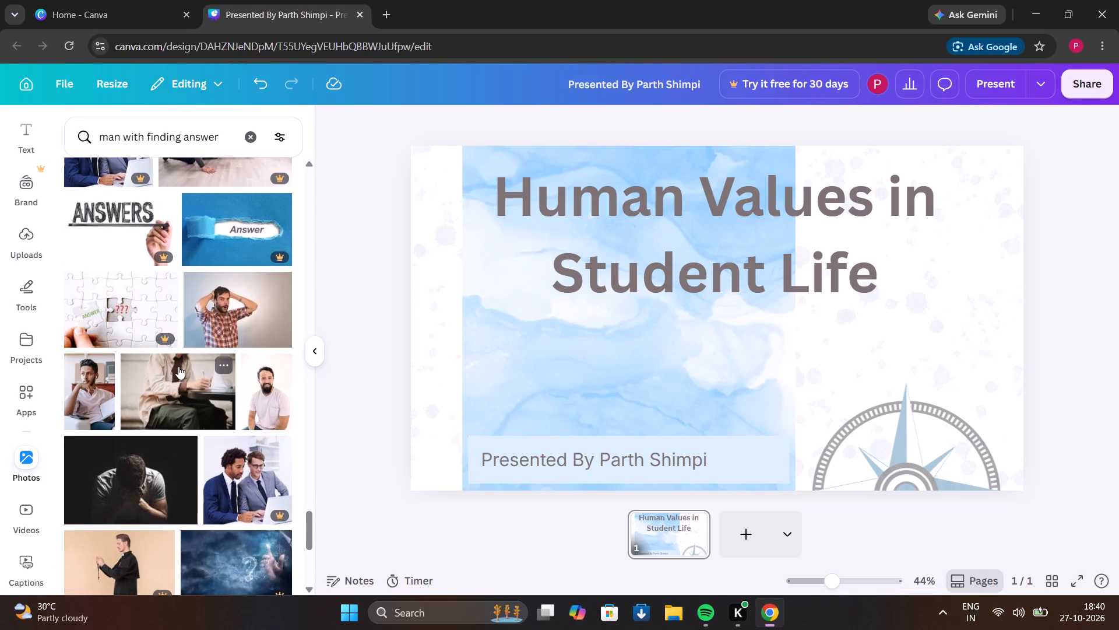
scroll(178, 366, down, 1)
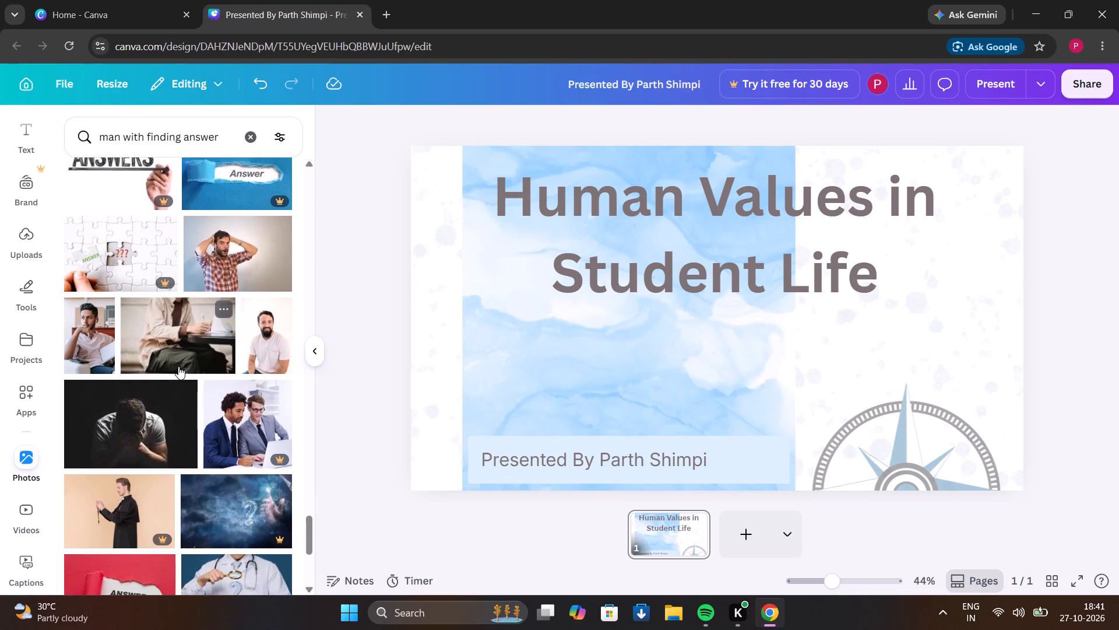
click(142, 407)
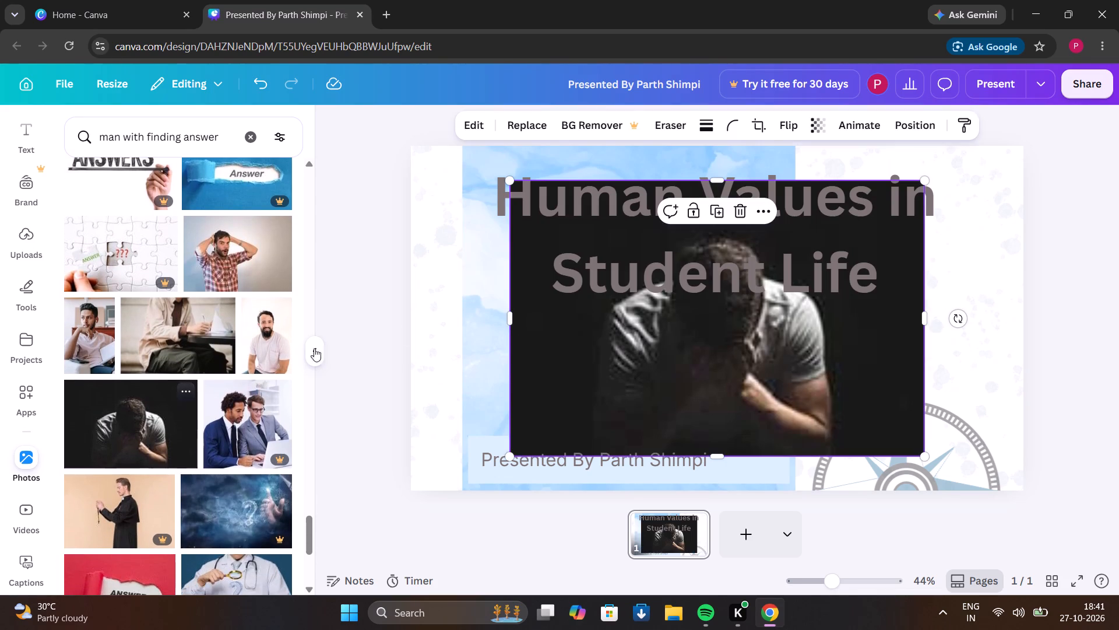
Crop the photo's left and bottom edges to about 1,194 by 710 and move it lower on the slide, over the blue panel.
drag(512, 325, 513, 324)
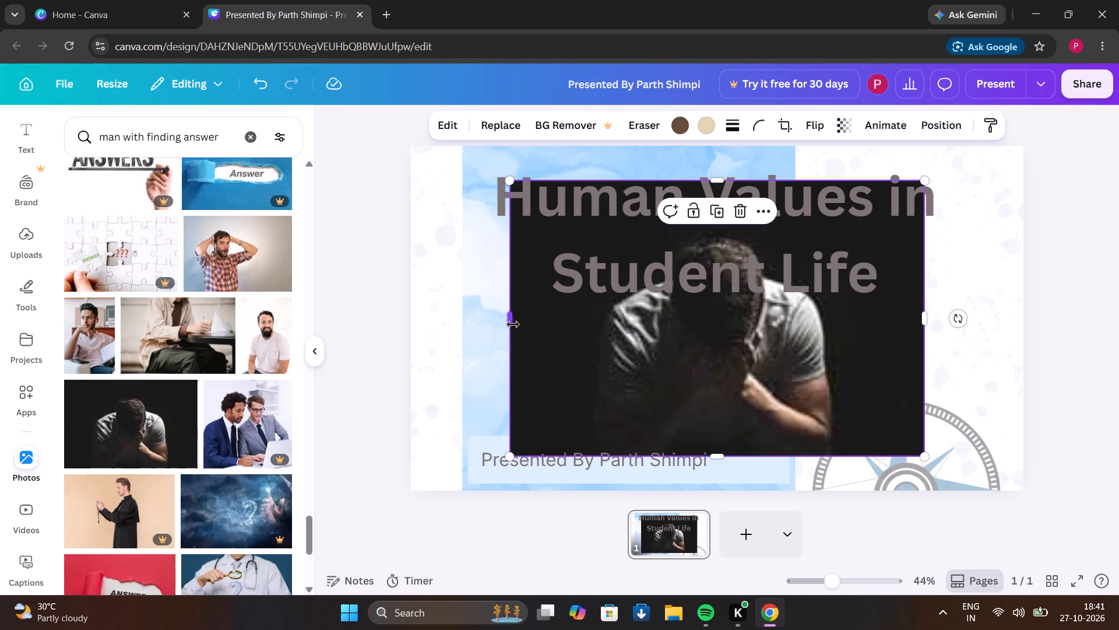
drag(513, 324, 546, 343)
drag(736, 451, 734, 416)
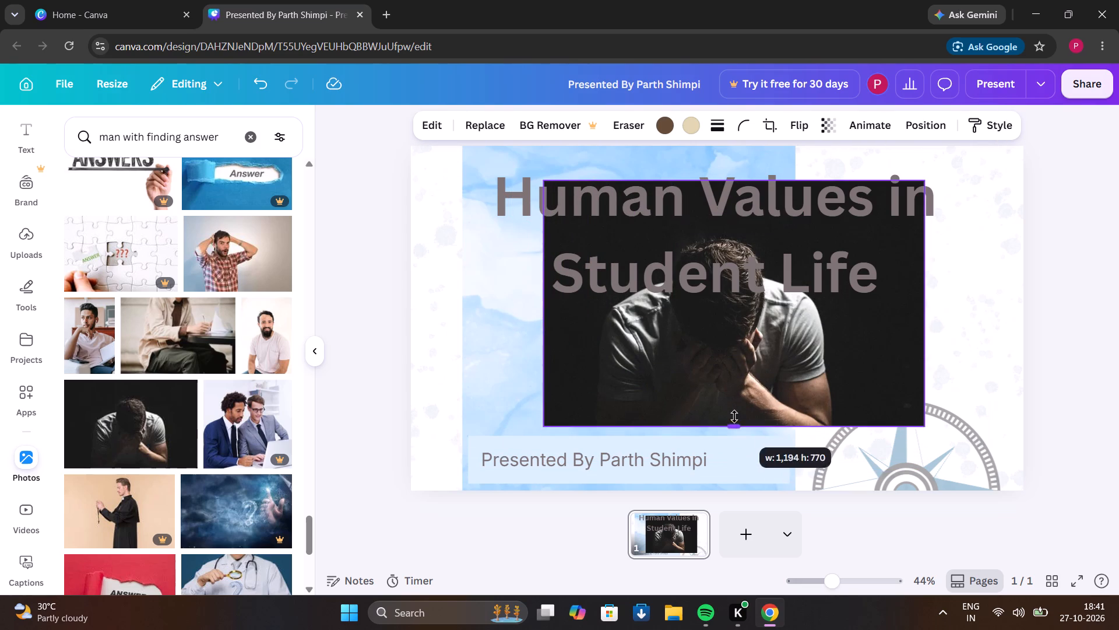
drag(734, 416, 731, 407)
drag(710, 341, 698, 379)
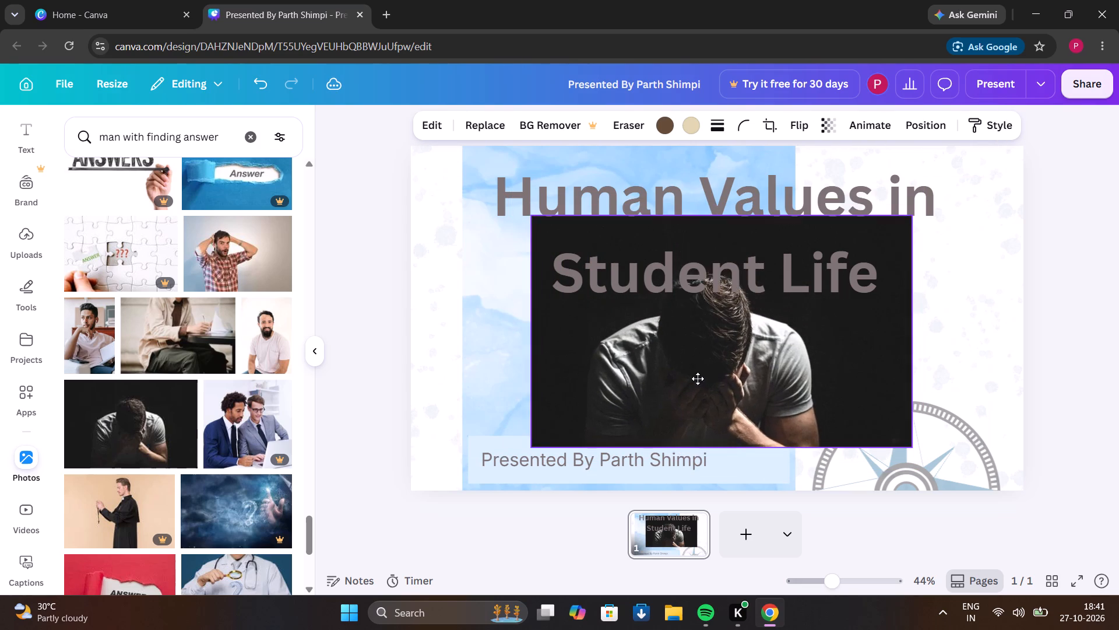
drag(698, 379, 670, 394)
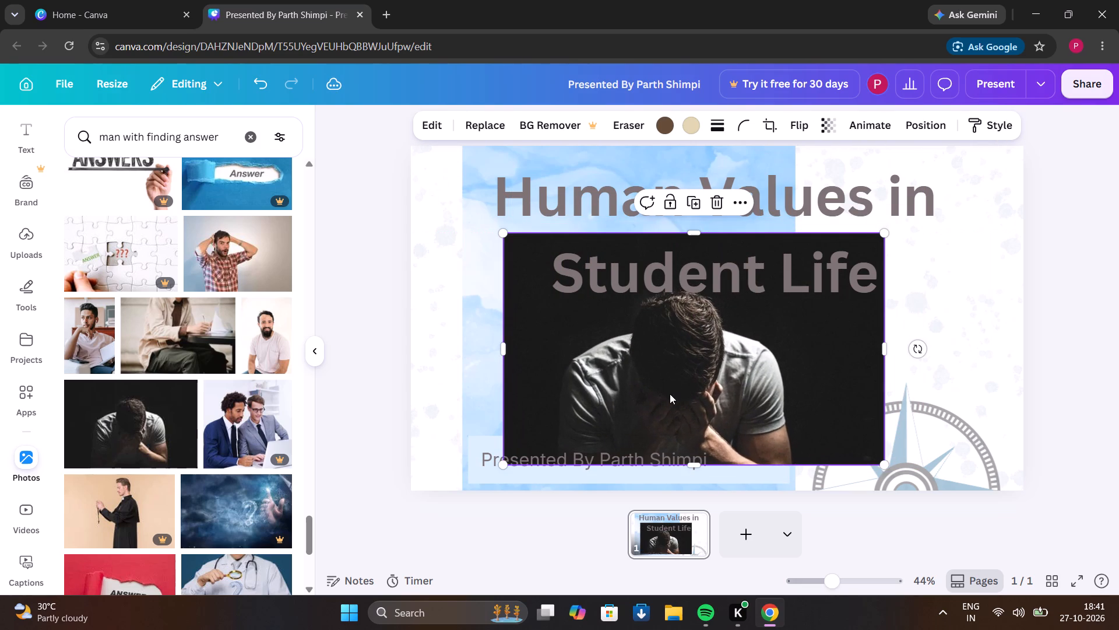
click(696, 466)
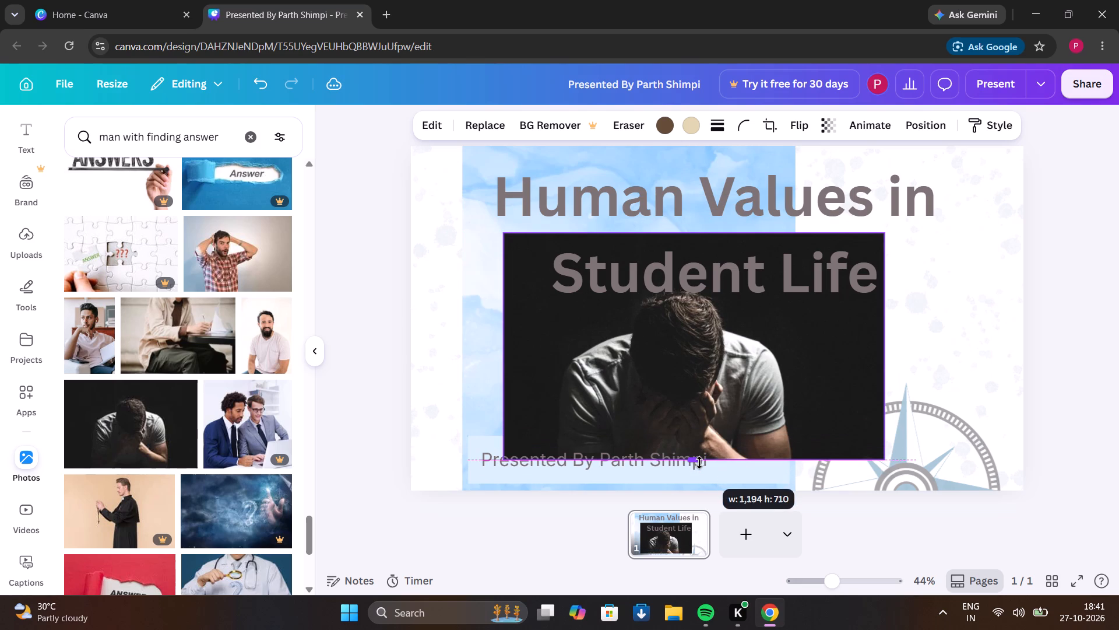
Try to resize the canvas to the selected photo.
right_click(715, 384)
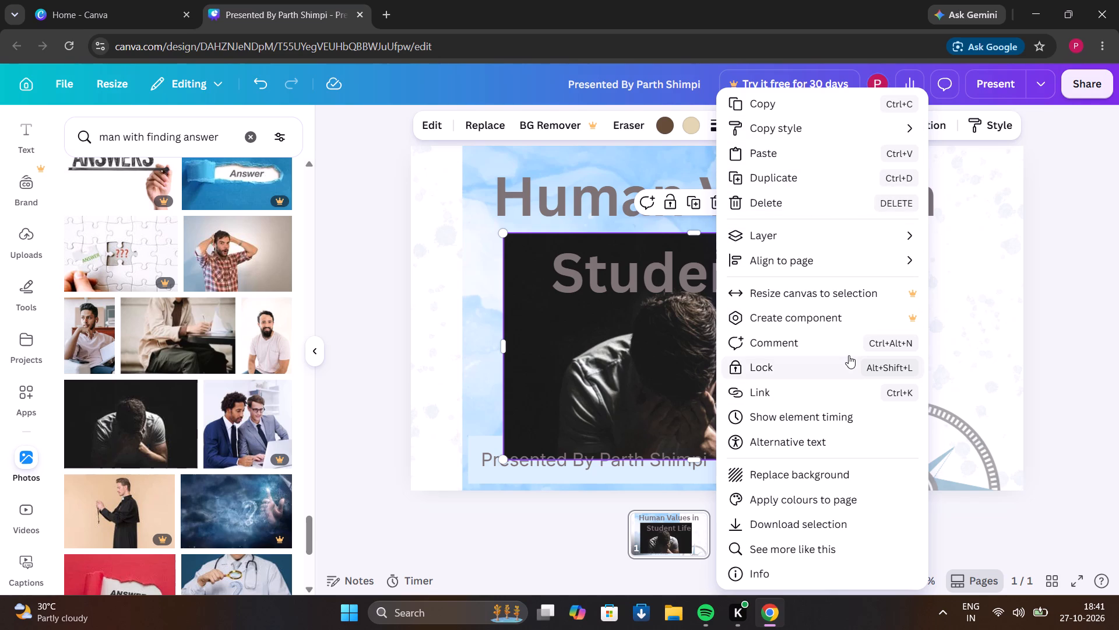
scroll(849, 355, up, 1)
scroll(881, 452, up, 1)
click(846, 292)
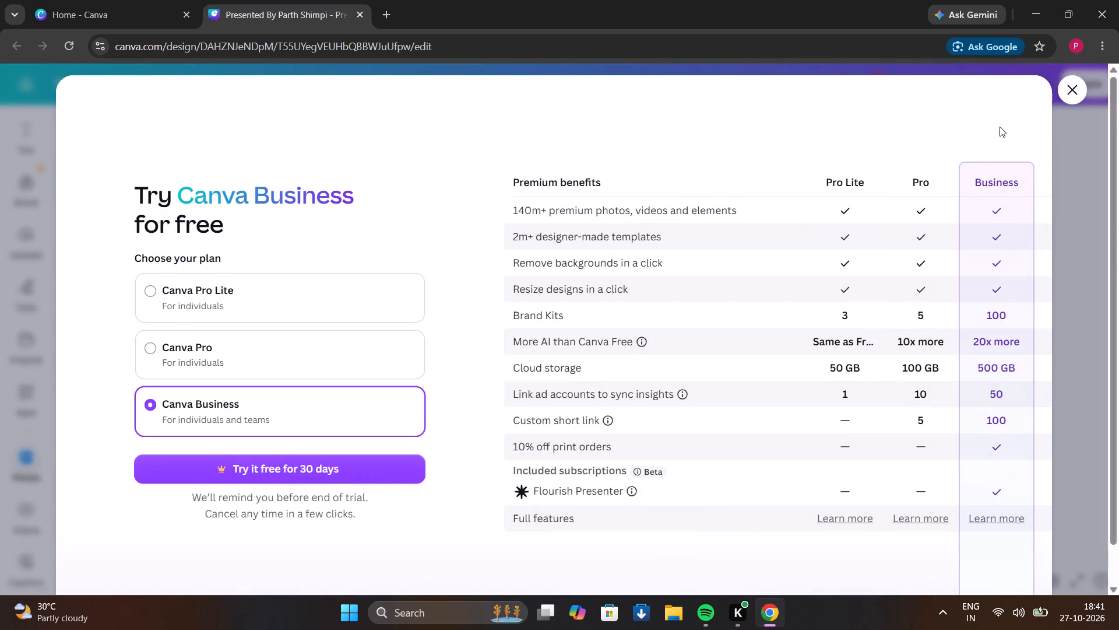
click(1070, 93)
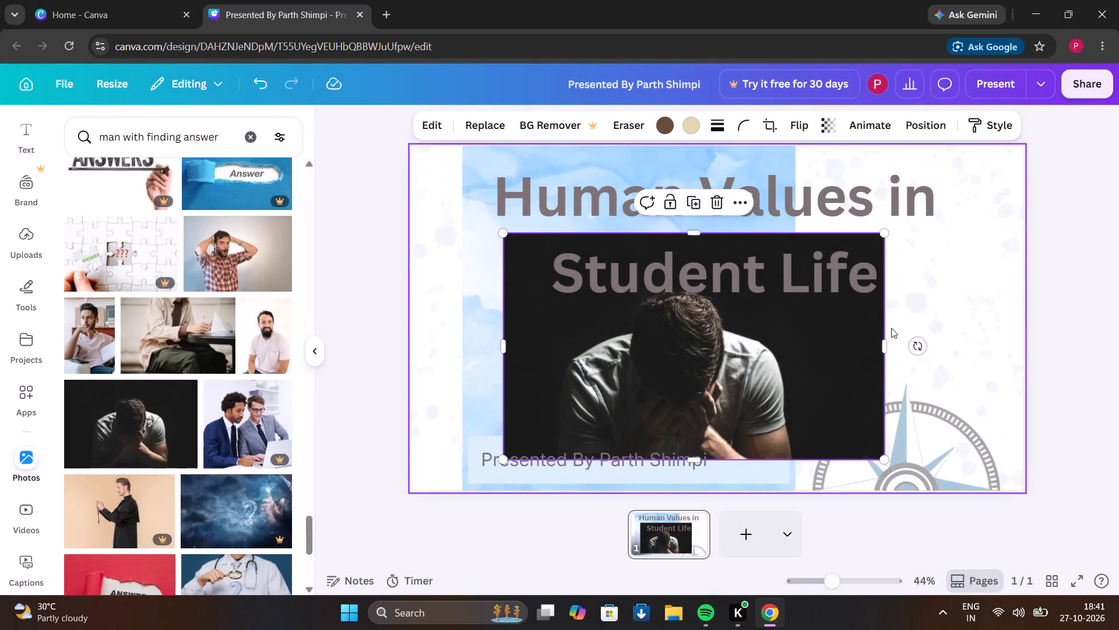
Crop all four sides of the photo to about 459 high, fitting it between title and presenter text, flush with the blue panel's right edge.
drag(886, 345, 845, 355)
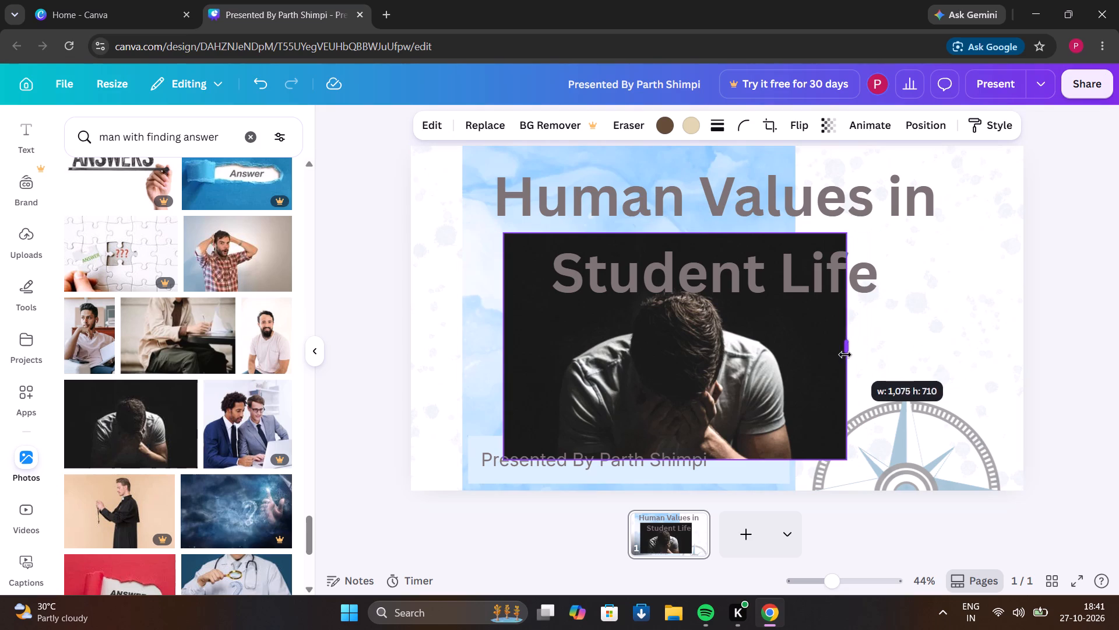
drag(845, 355, 798, 354)
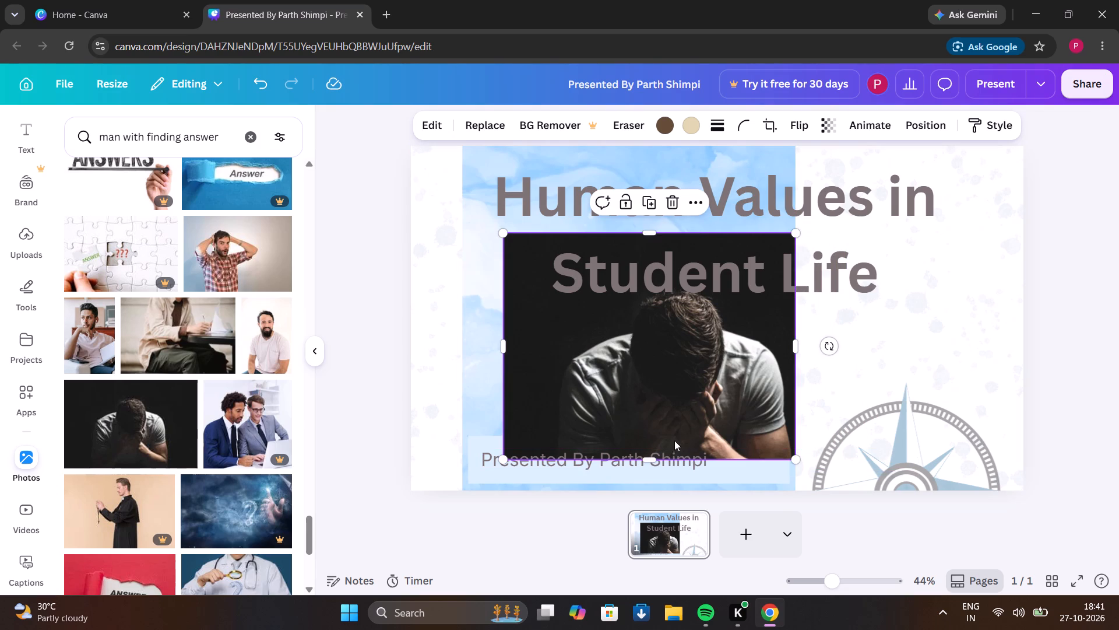
drag(652, 460, 652, 446)
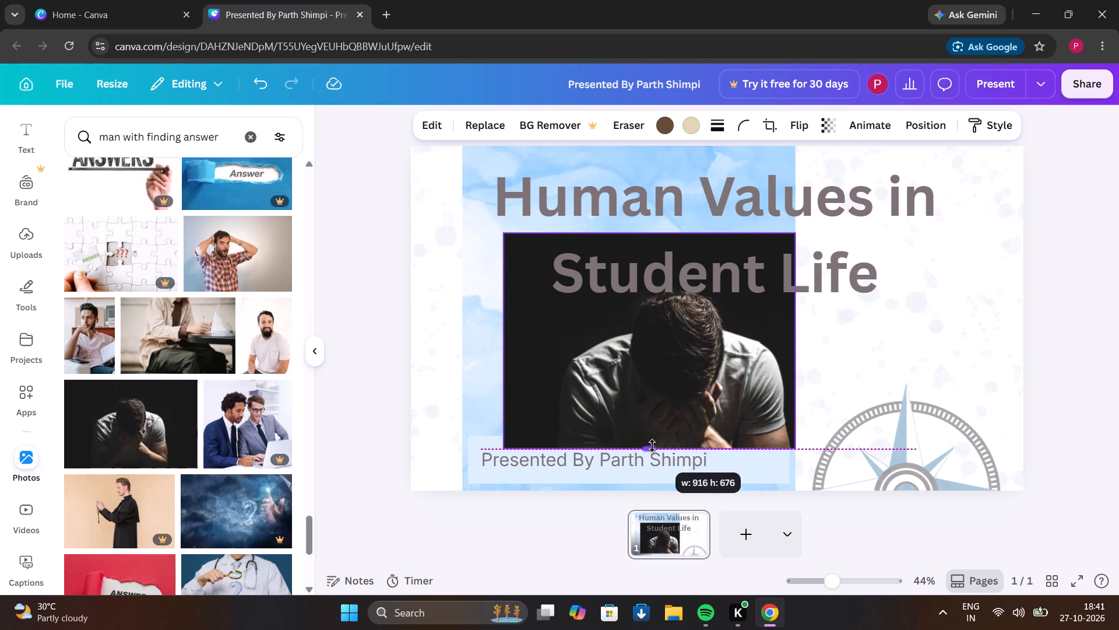
drag(652, 446, 658, 425)
click(658, 424)
drag(659, 423, 729, 449)
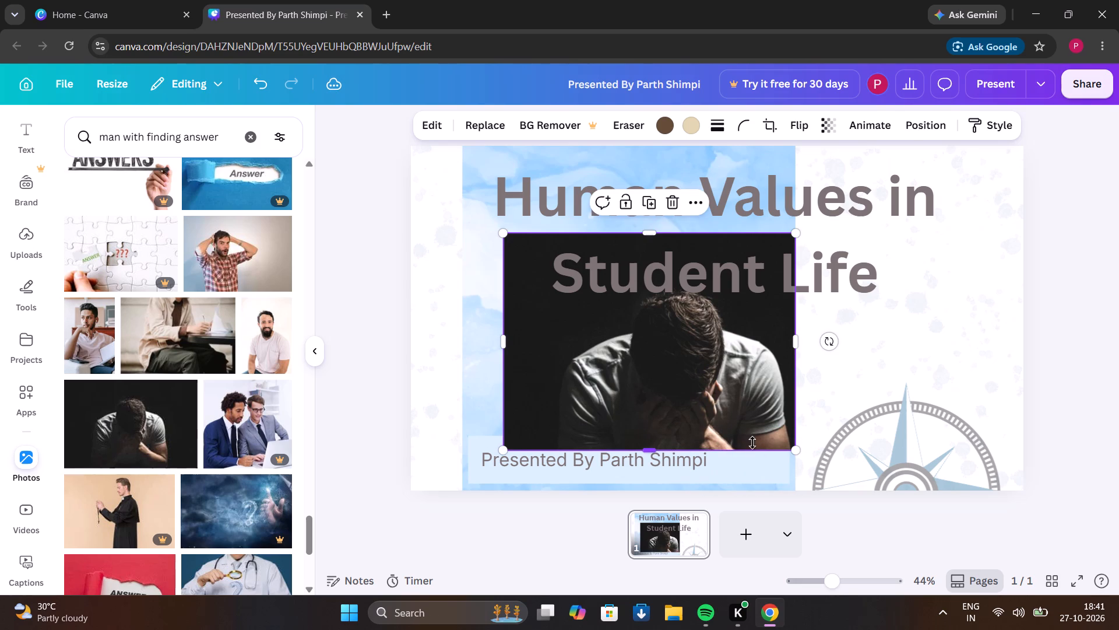
drag(648, 230, 657, 264)
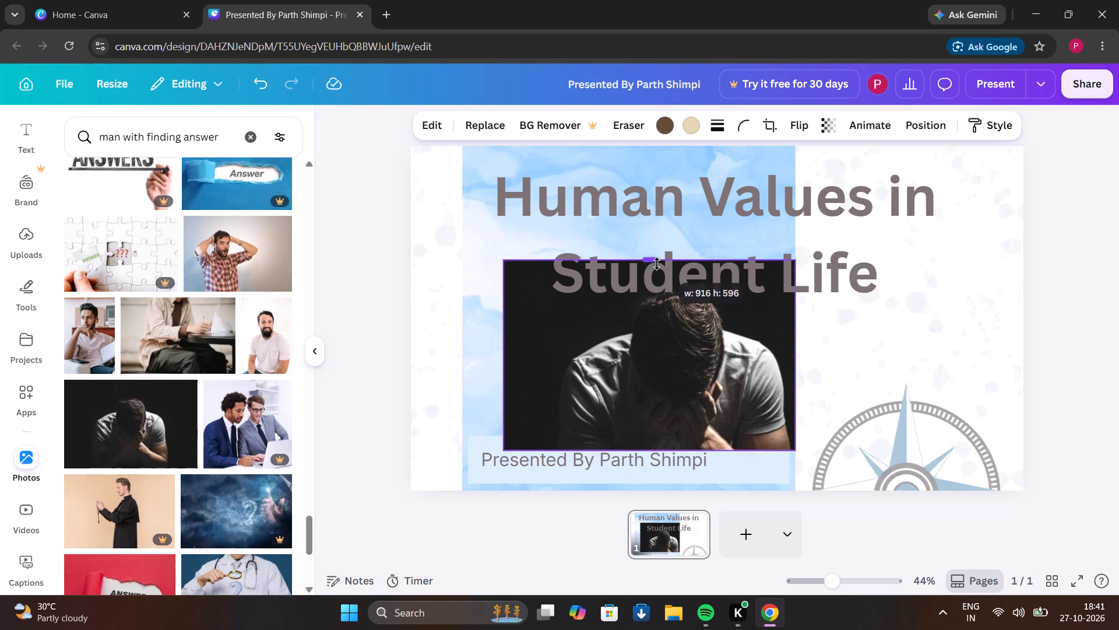
drag(657, 264, 680, 299)
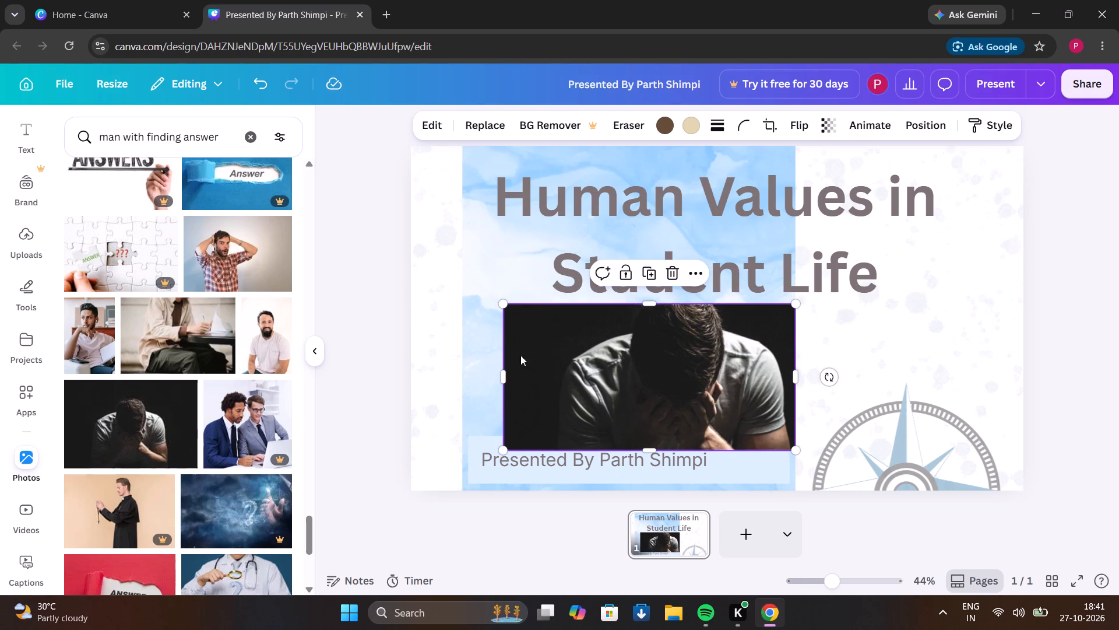
drag(501, 377, 590, 359)
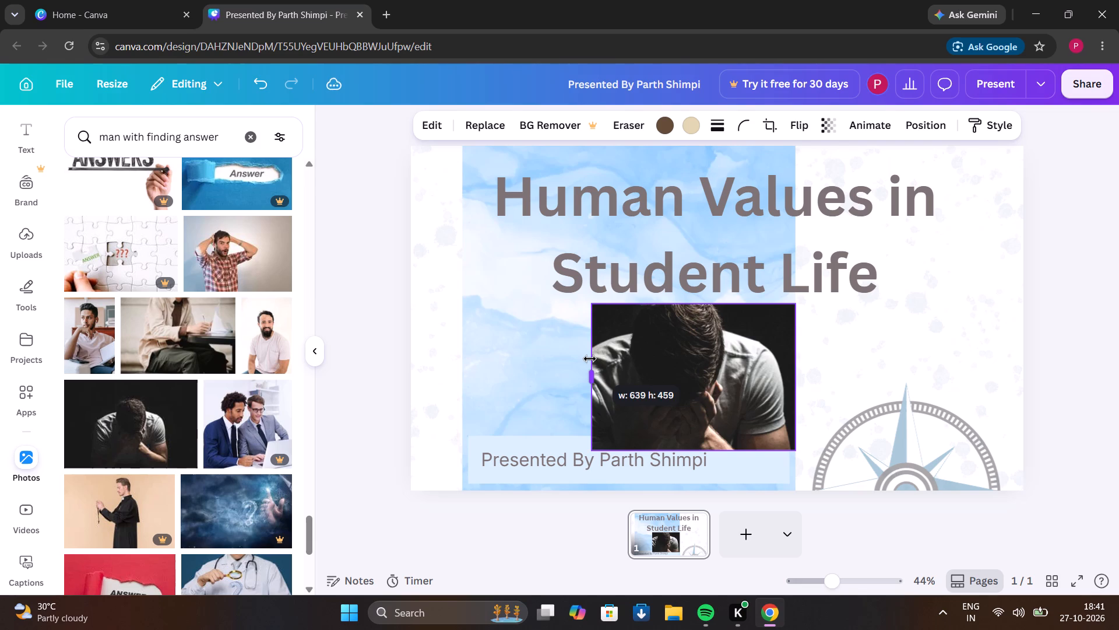
drag(590, 359, 576, 355)
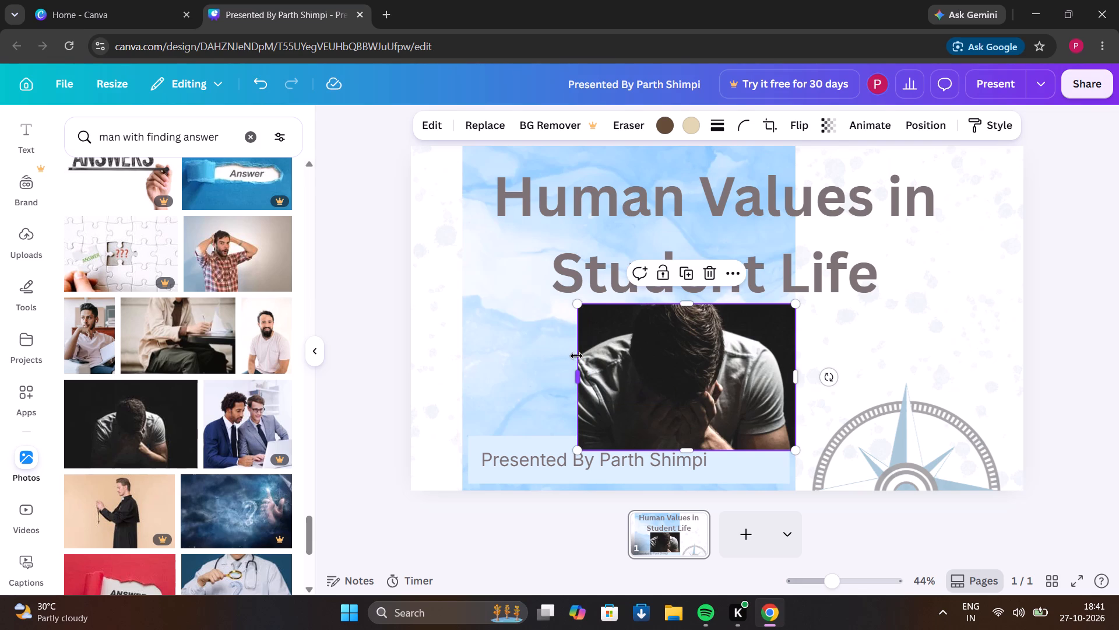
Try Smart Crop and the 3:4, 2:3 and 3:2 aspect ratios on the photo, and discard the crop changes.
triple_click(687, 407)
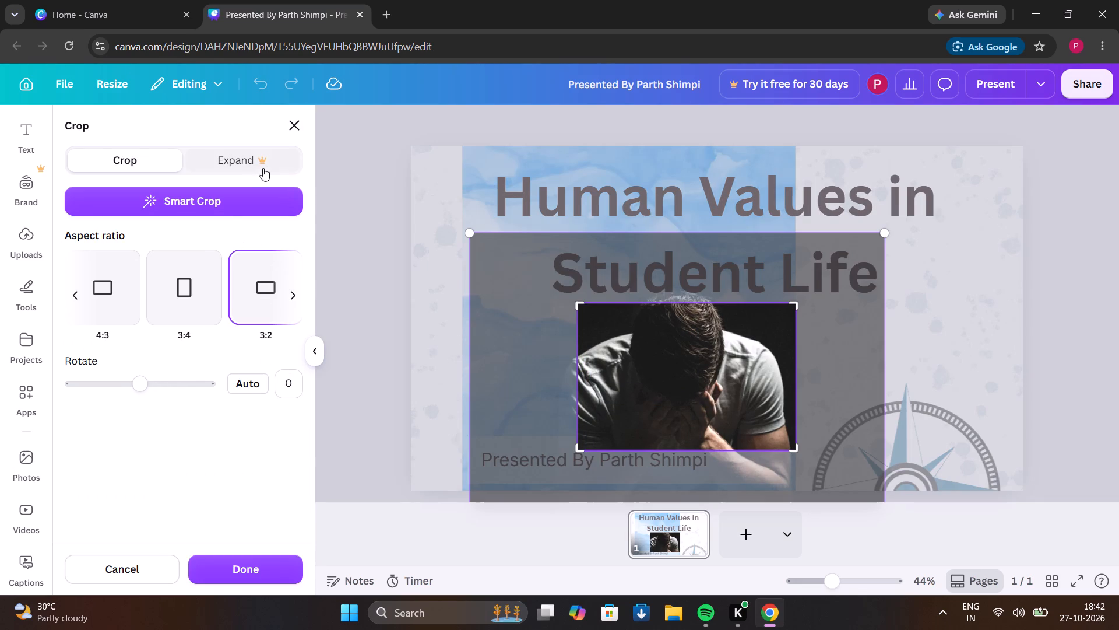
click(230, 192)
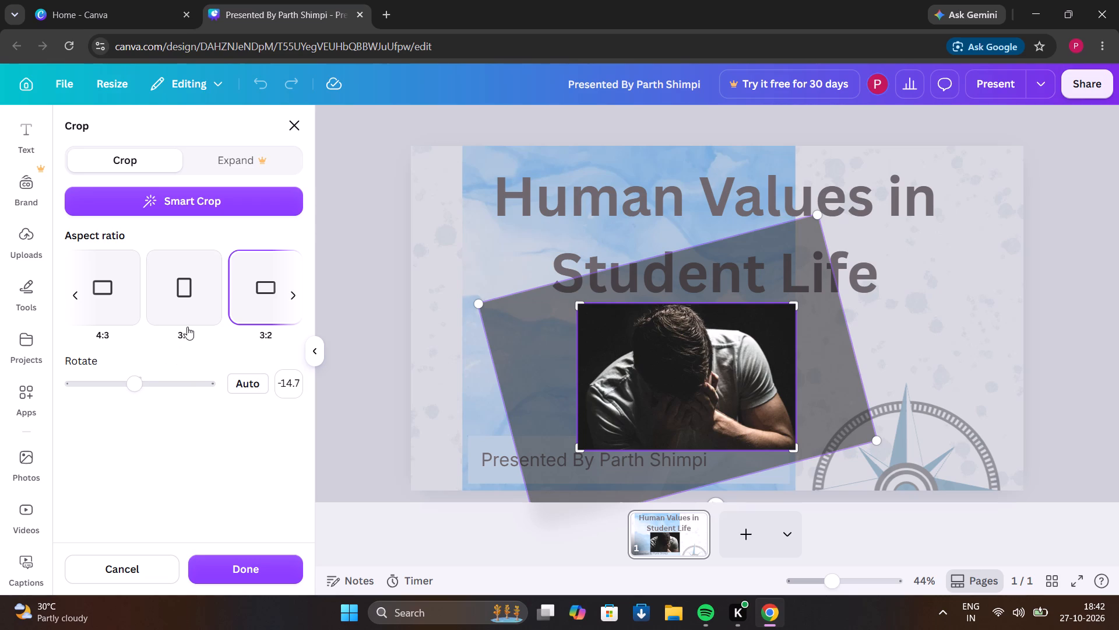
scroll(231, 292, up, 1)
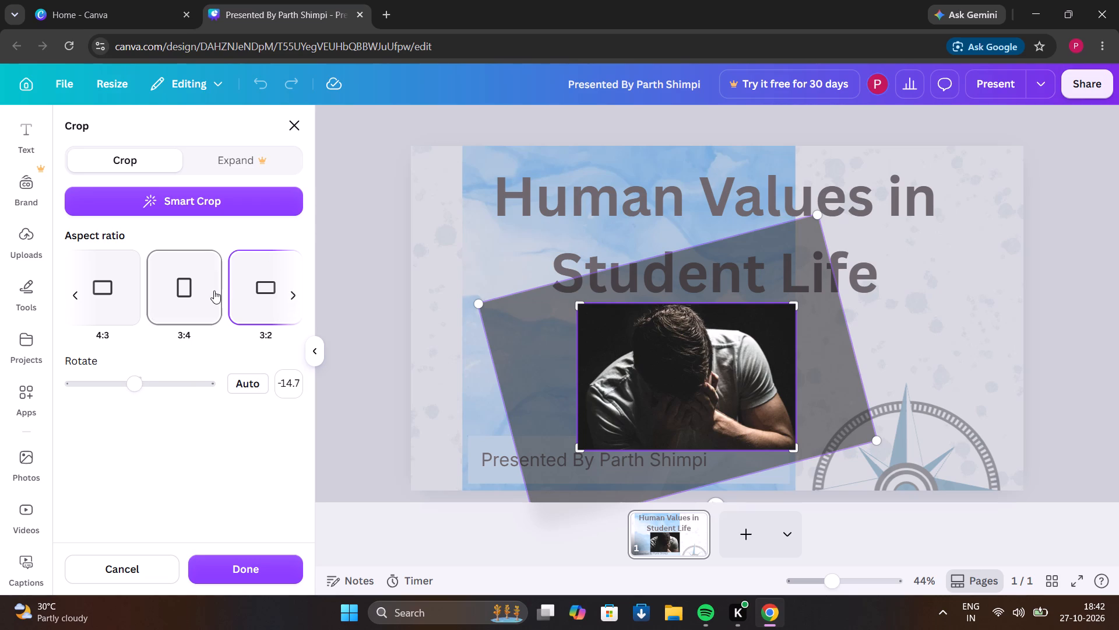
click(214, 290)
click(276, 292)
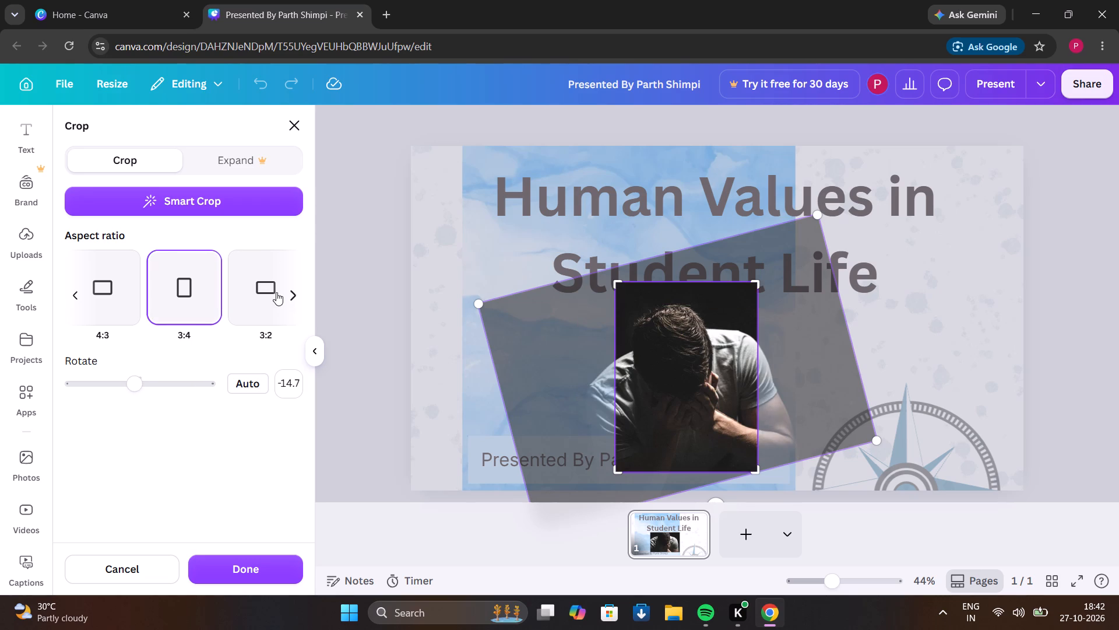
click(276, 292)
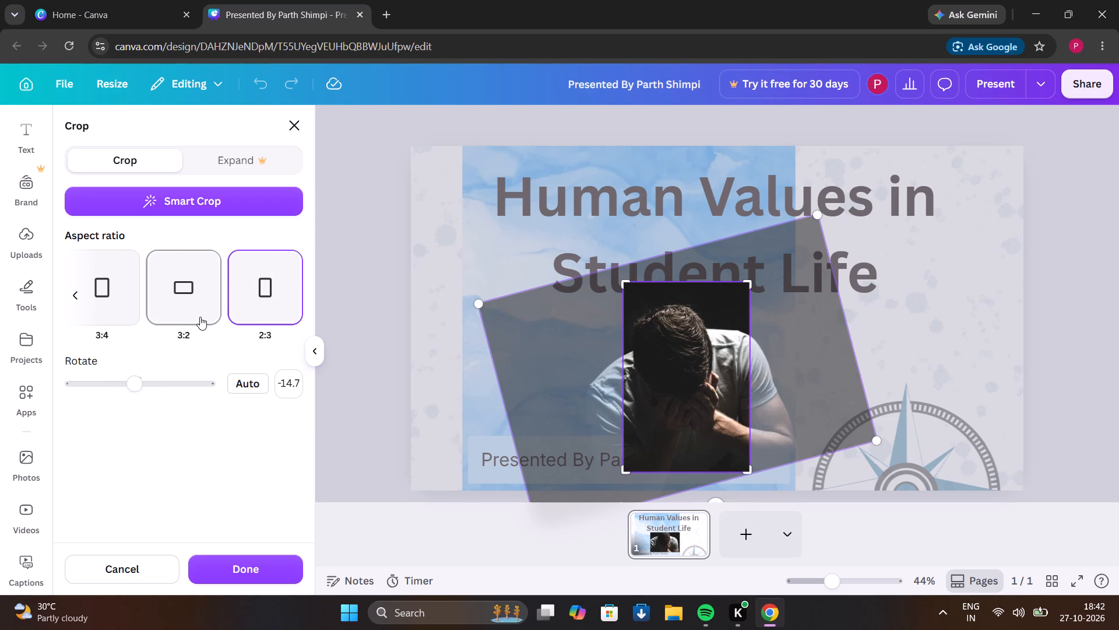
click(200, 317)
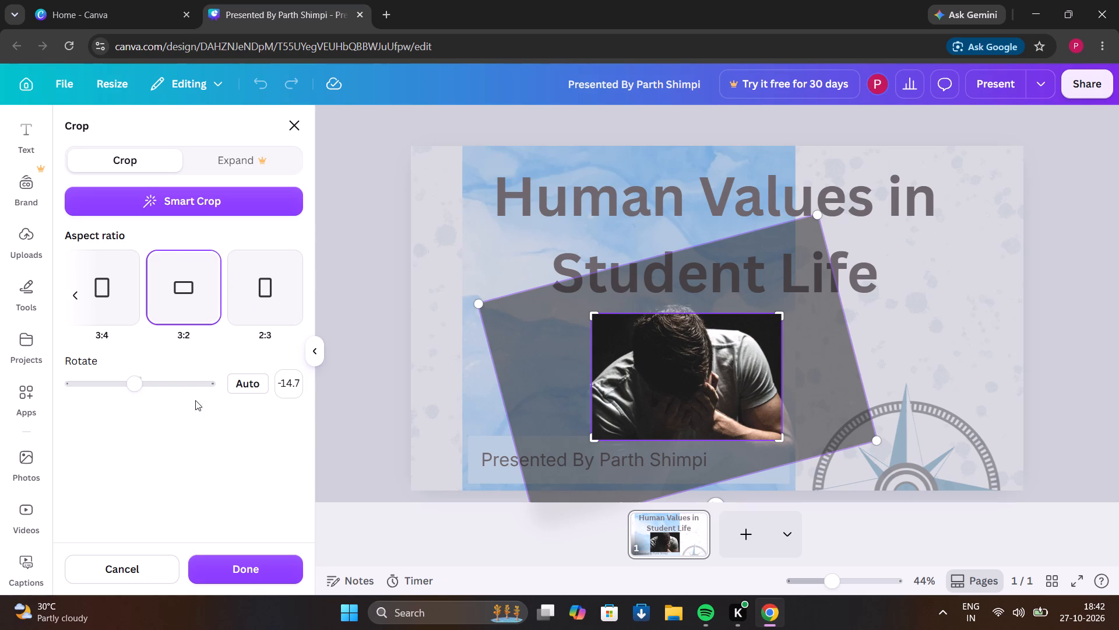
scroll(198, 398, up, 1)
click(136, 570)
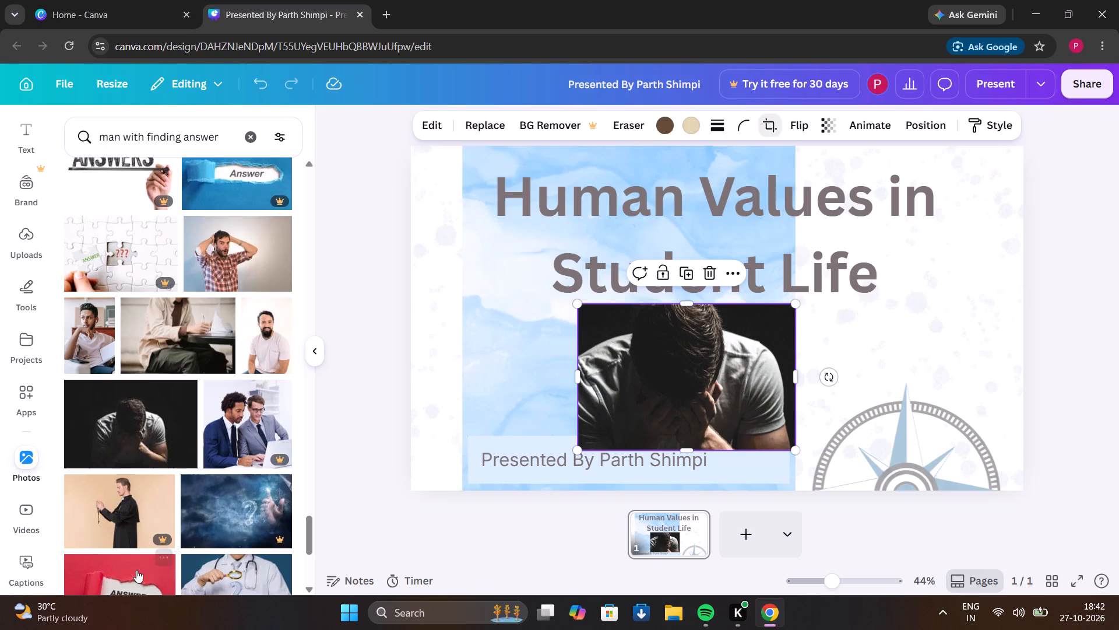
Delete the photo of the man with his head in his hands from the title page.
right_click(690, 395)
scroll(747, 449, down, 1)
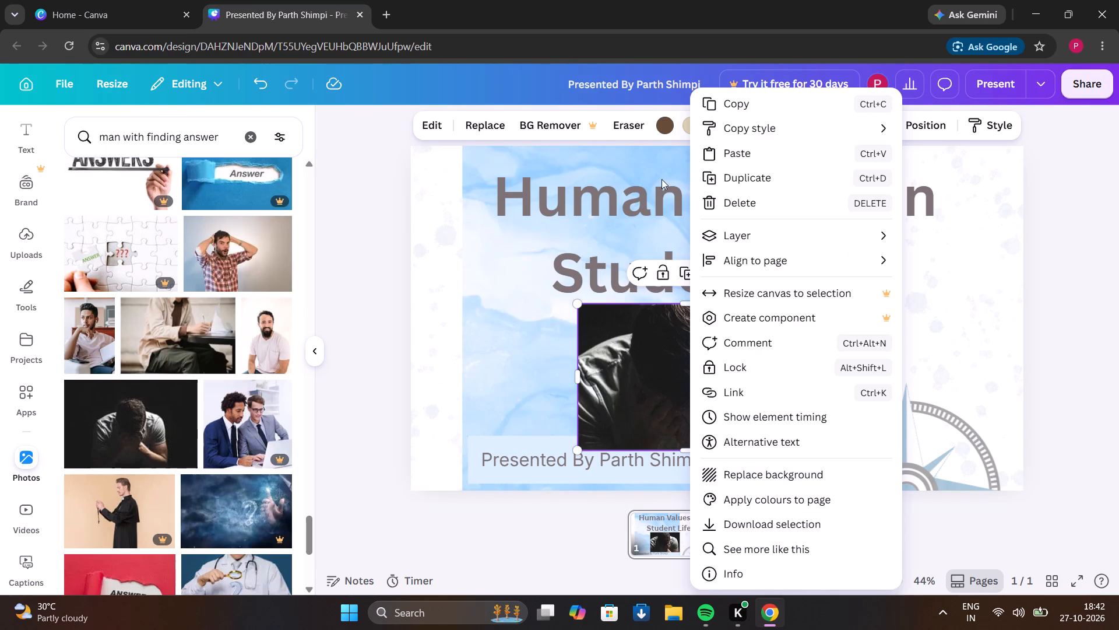
scroll(661, 179, down, 1)
click(754, 201)
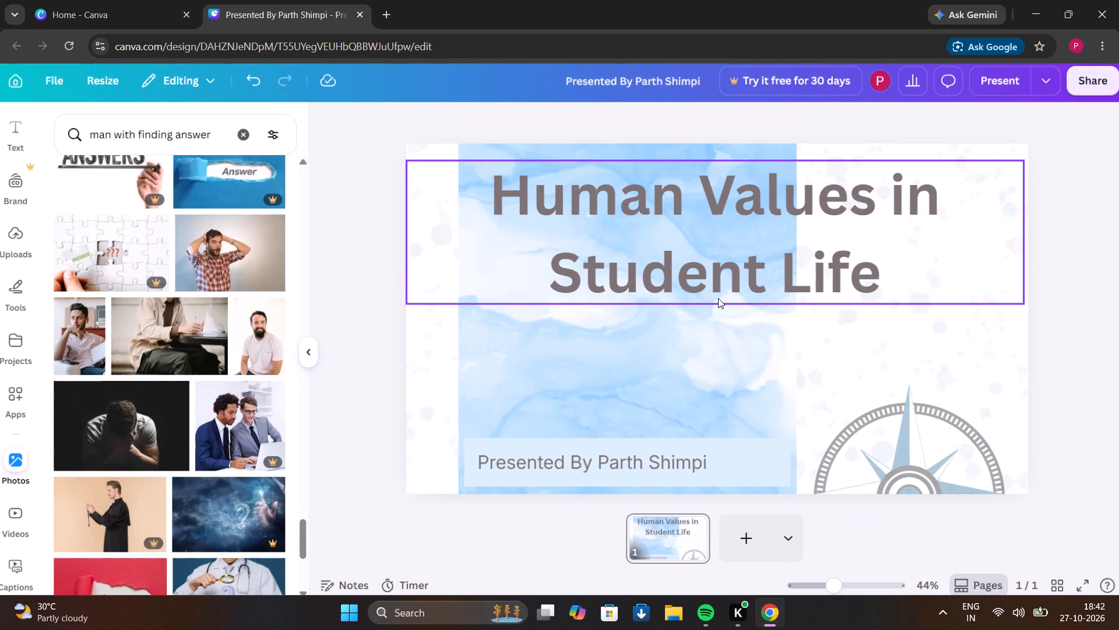
Move the "Human Values in Student Life" title down to about the vertical middle of the title page, slightly left of centre.
drag(740, 251, 705, 327)
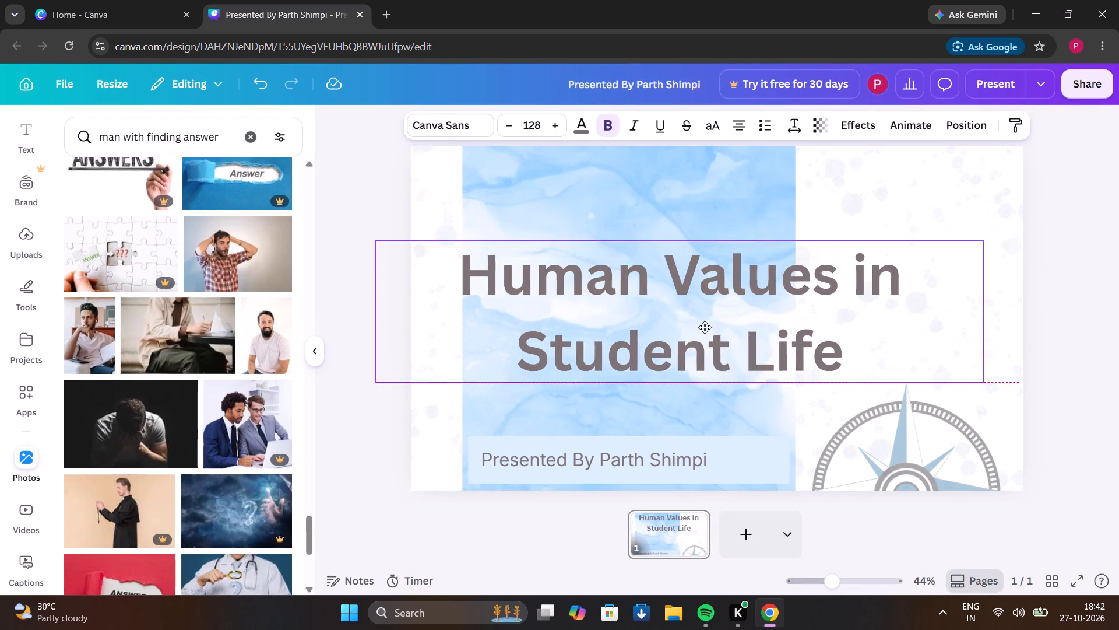
drag(705, 327, 715, 317)
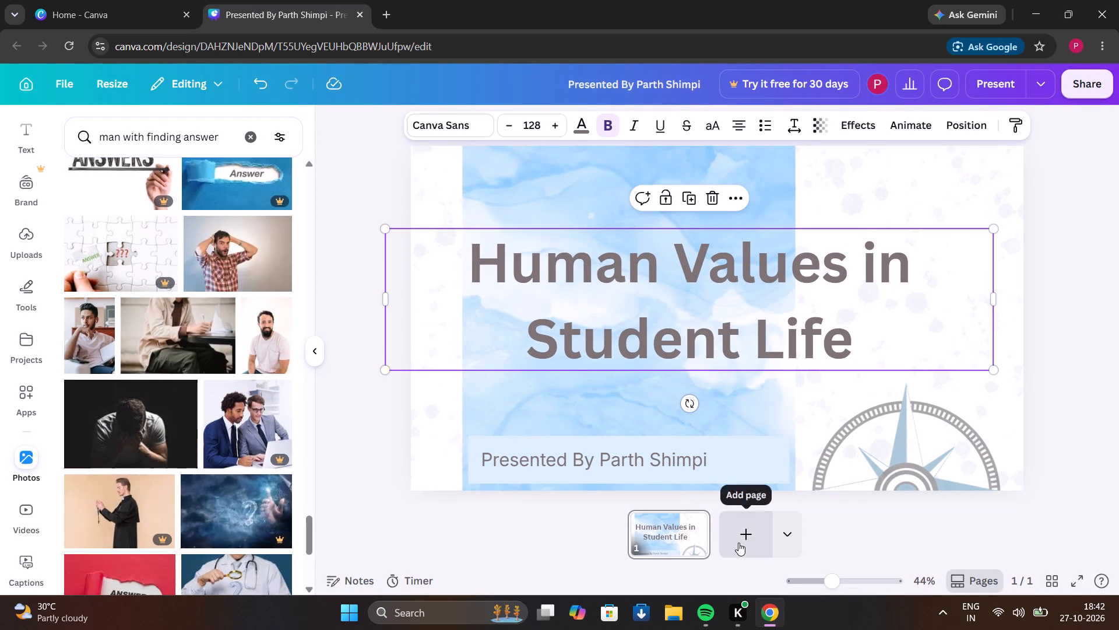
Add a blank second page to the presentation.
click(738, 542)
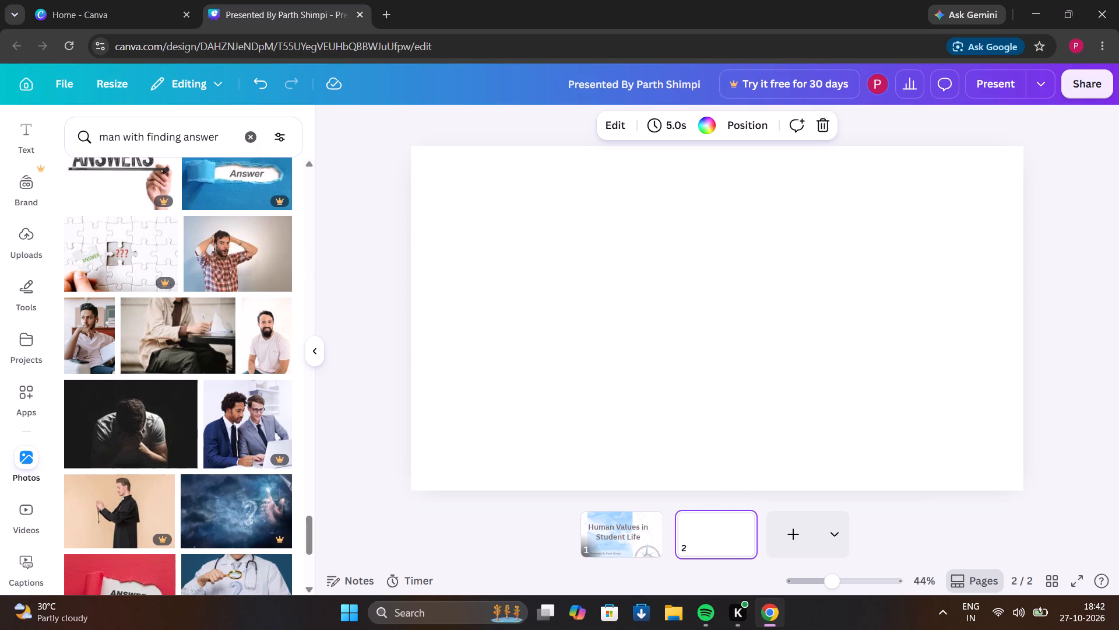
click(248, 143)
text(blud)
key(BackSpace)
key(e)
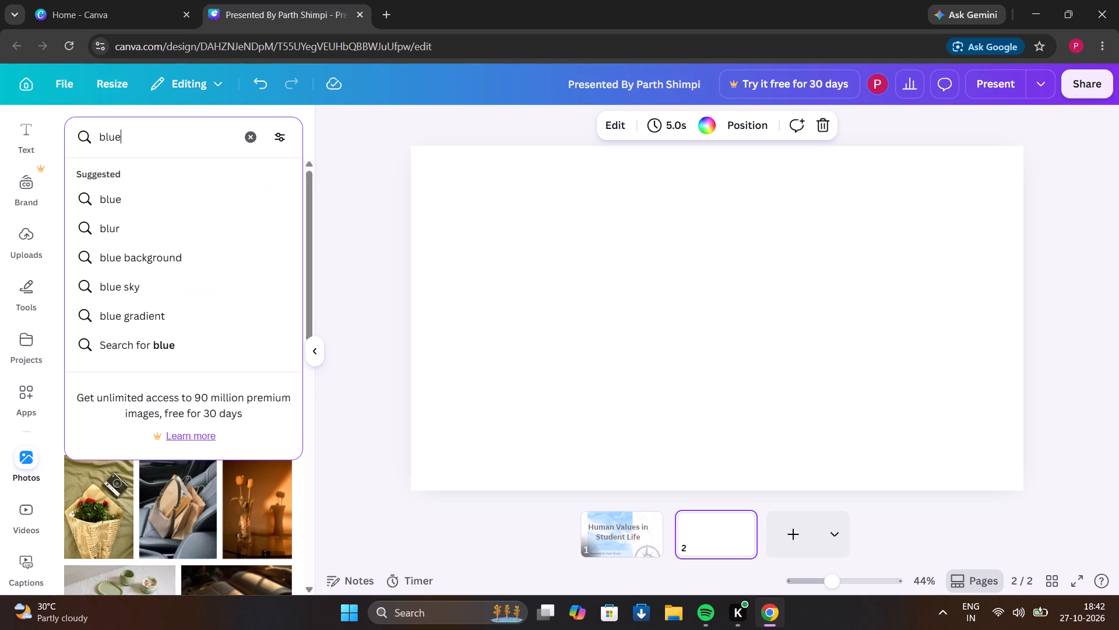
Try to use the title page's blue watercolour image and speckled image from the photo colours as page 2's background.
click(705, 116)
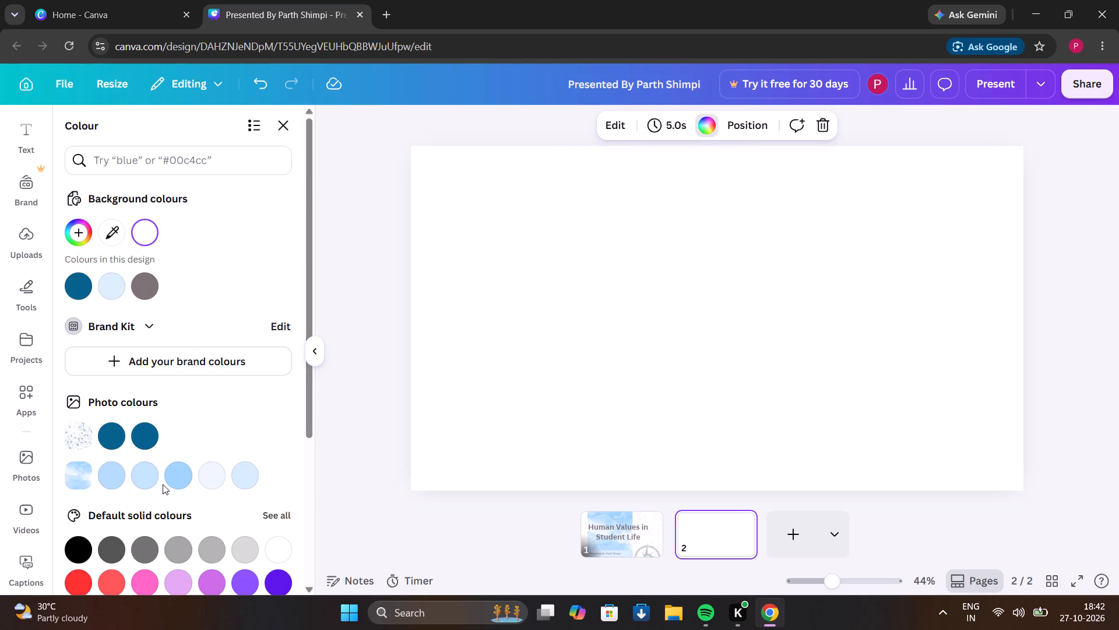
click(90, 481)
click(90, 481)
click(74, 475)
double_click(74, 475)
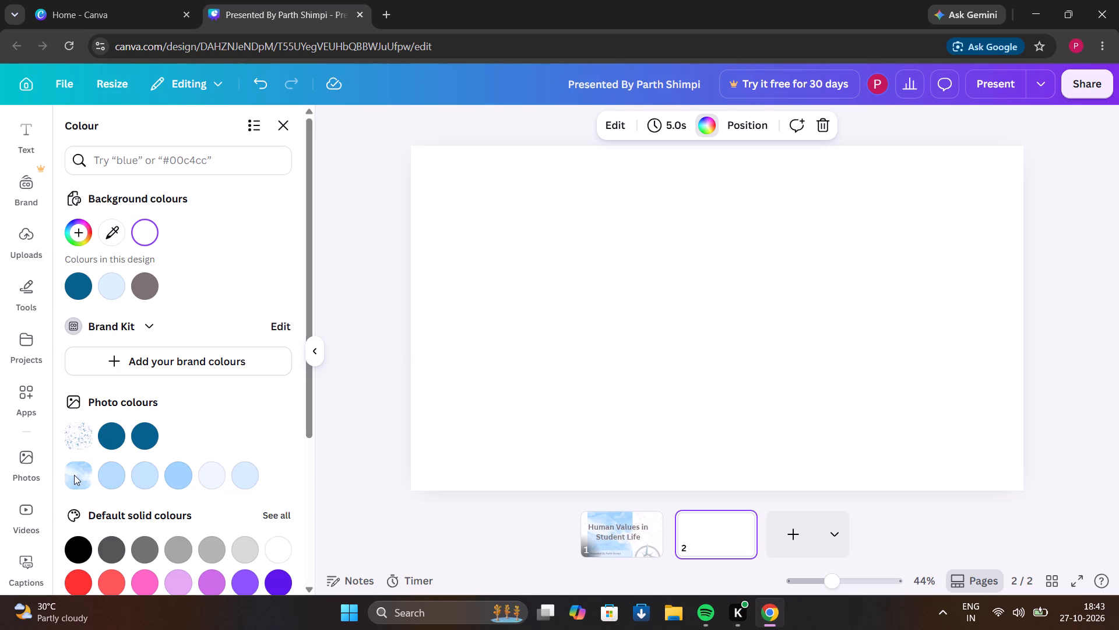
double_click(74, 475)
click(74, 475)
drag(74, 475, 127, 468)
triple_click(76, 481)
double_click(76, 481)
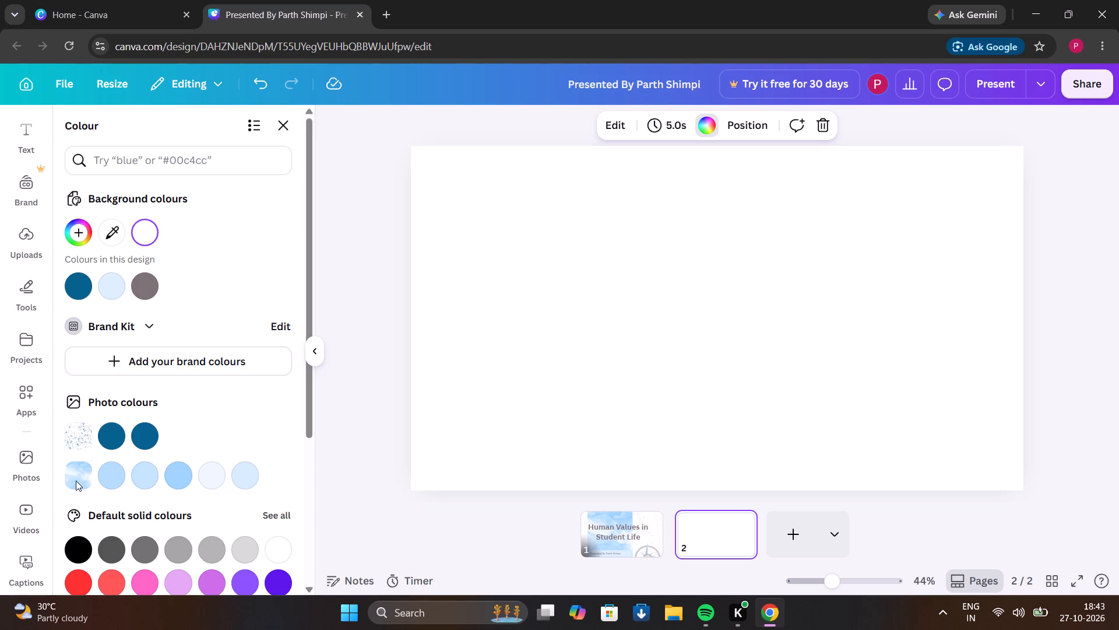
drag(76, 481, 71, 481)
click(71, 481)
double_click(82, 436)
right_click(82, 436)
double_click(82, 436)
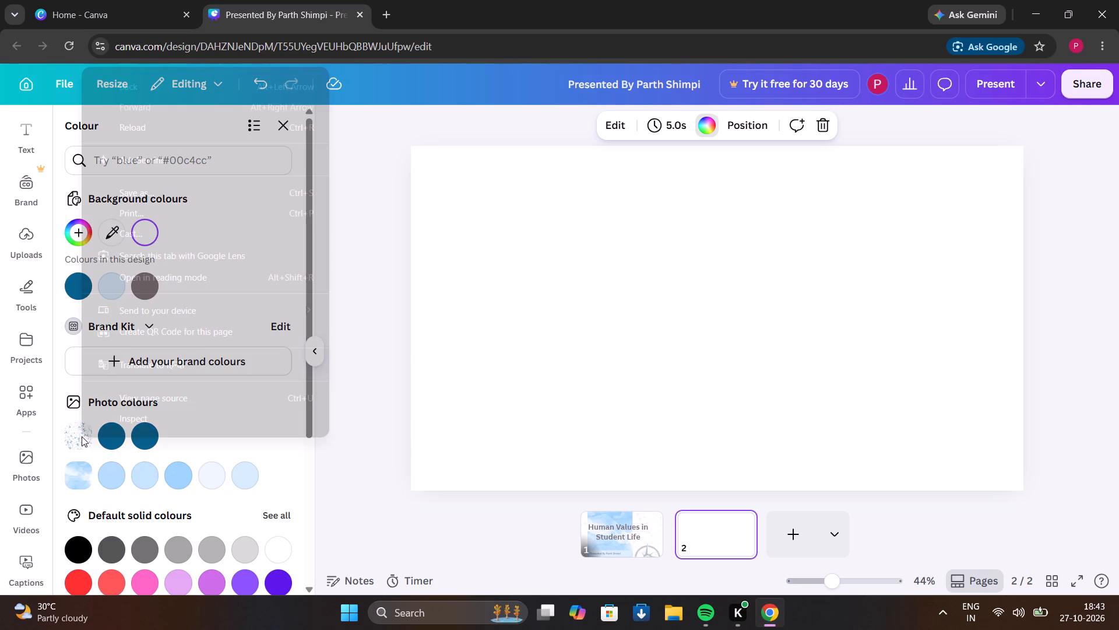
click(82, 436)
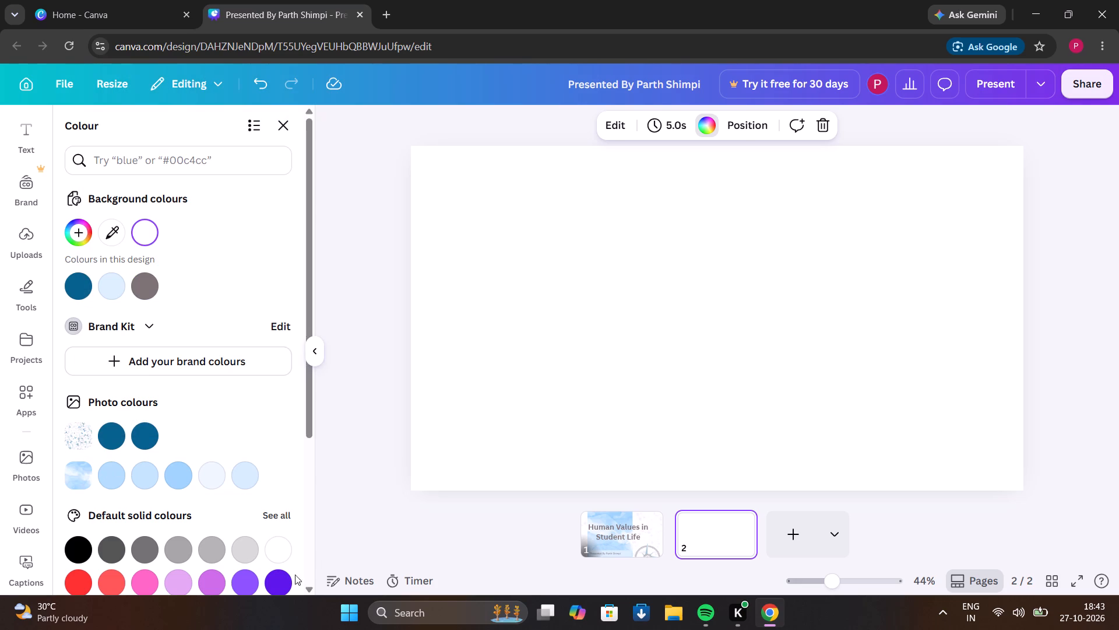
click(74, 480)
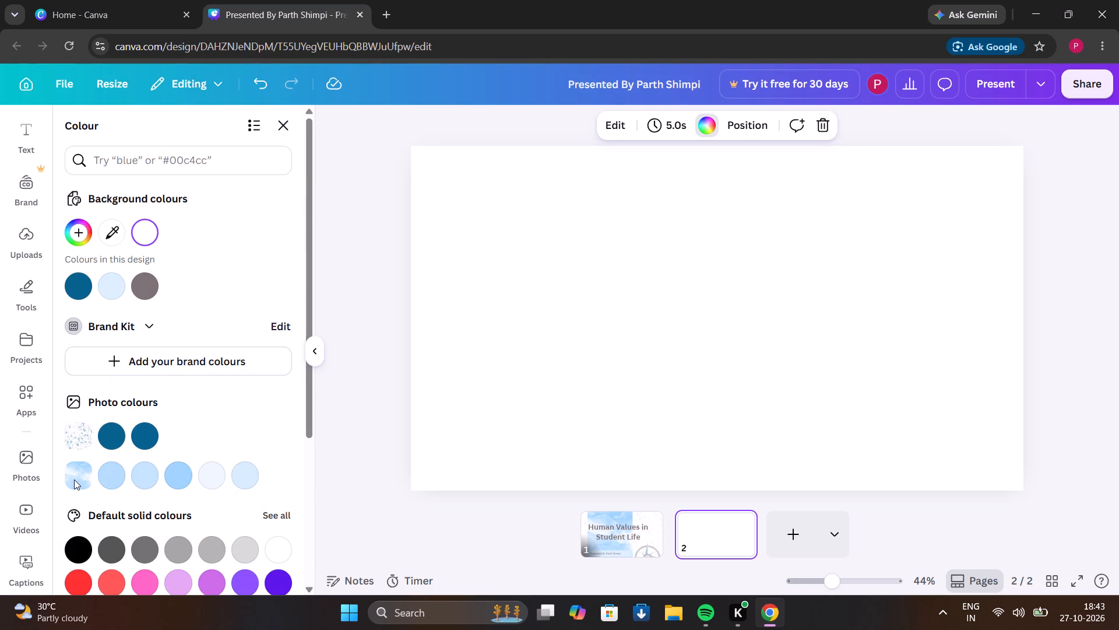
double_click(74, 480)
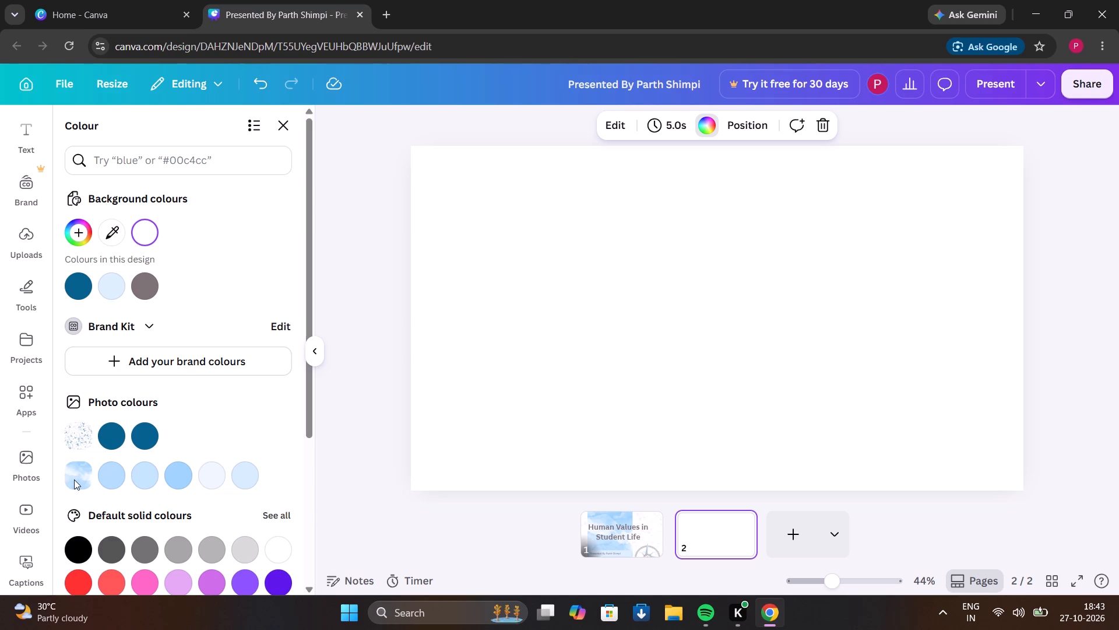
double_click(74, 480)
Try light azure #dbefff, the watercolour image and a stronger blue as page 2's background, then apply the third swatch's pale blue photo colour.
click(115, 290)
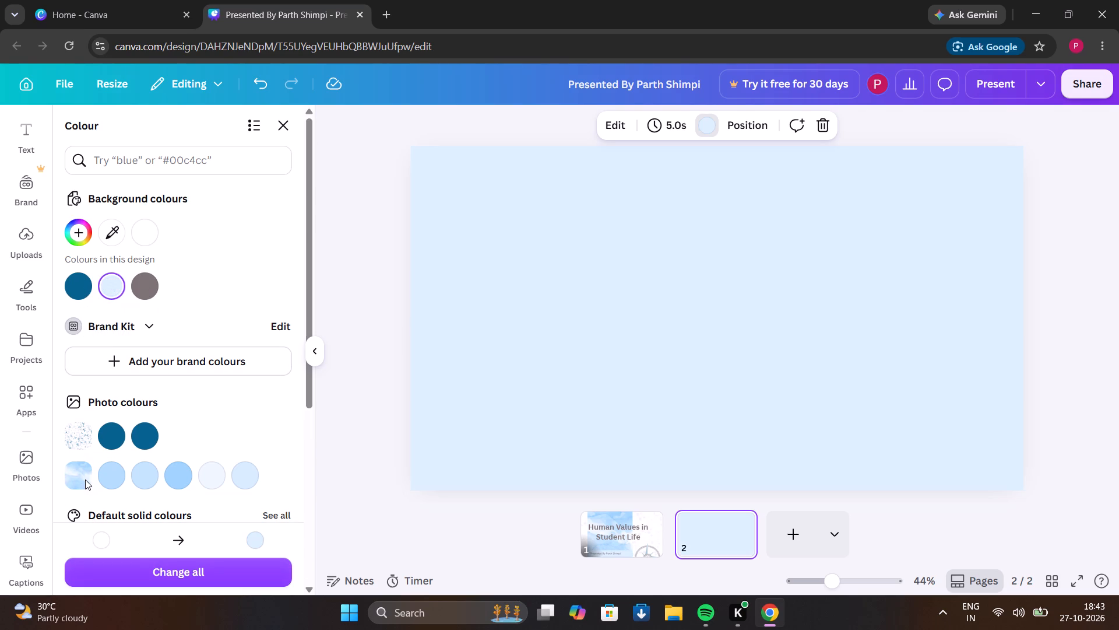
click(81, 479)
click(81, 479)
click(184, 471)
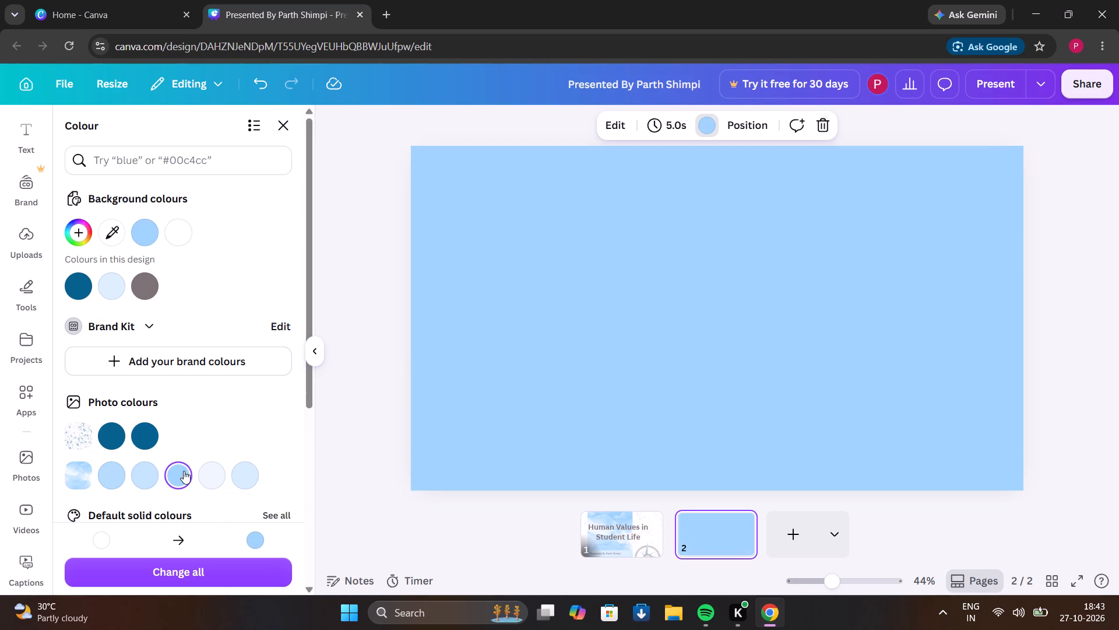
click(137, 472)
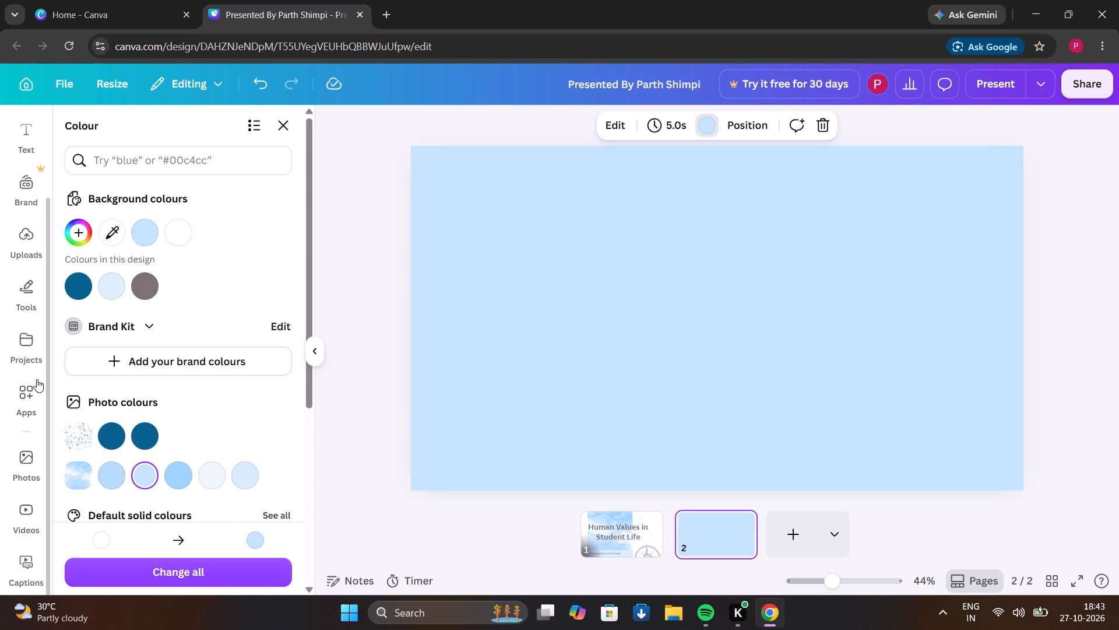
Search the photo library for "group of people".
scroll(28, 349, down, 1)
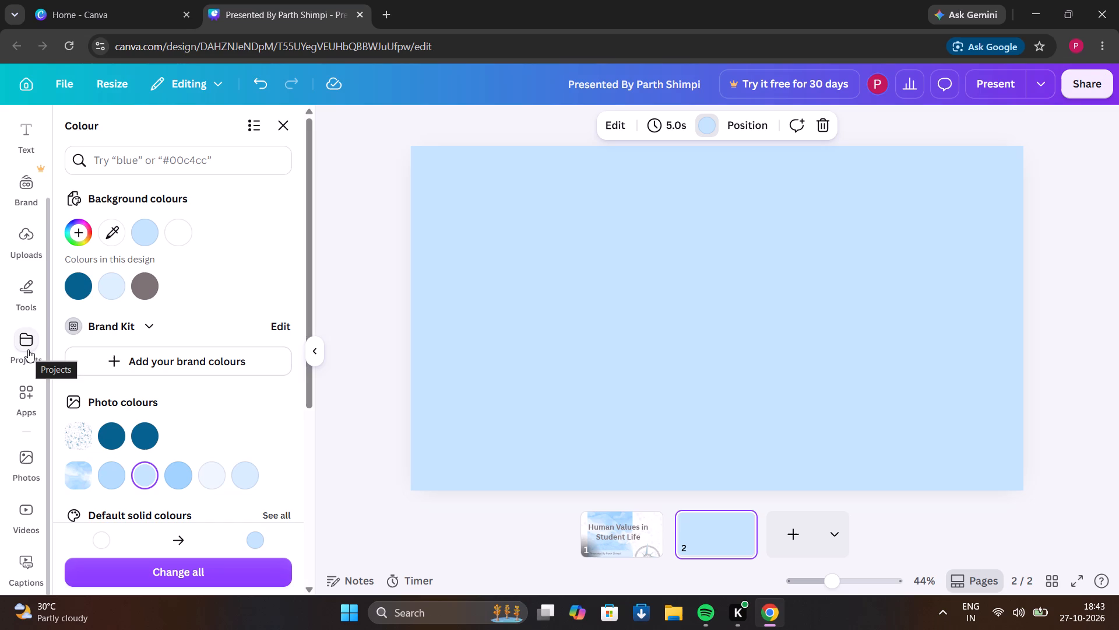
click(12, 463)
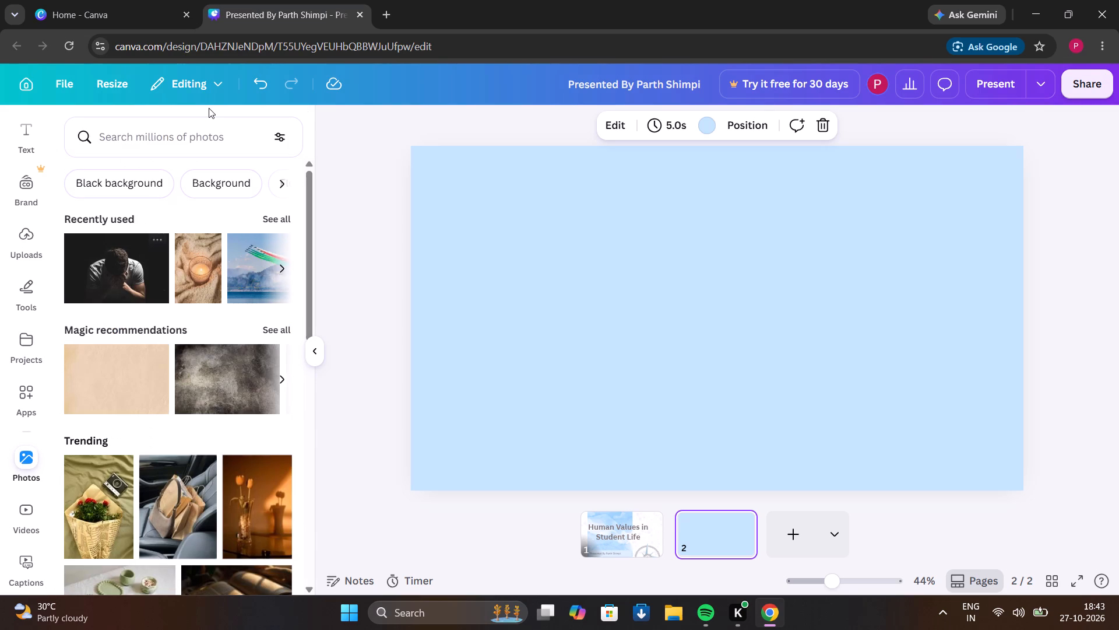
click(186, 144)
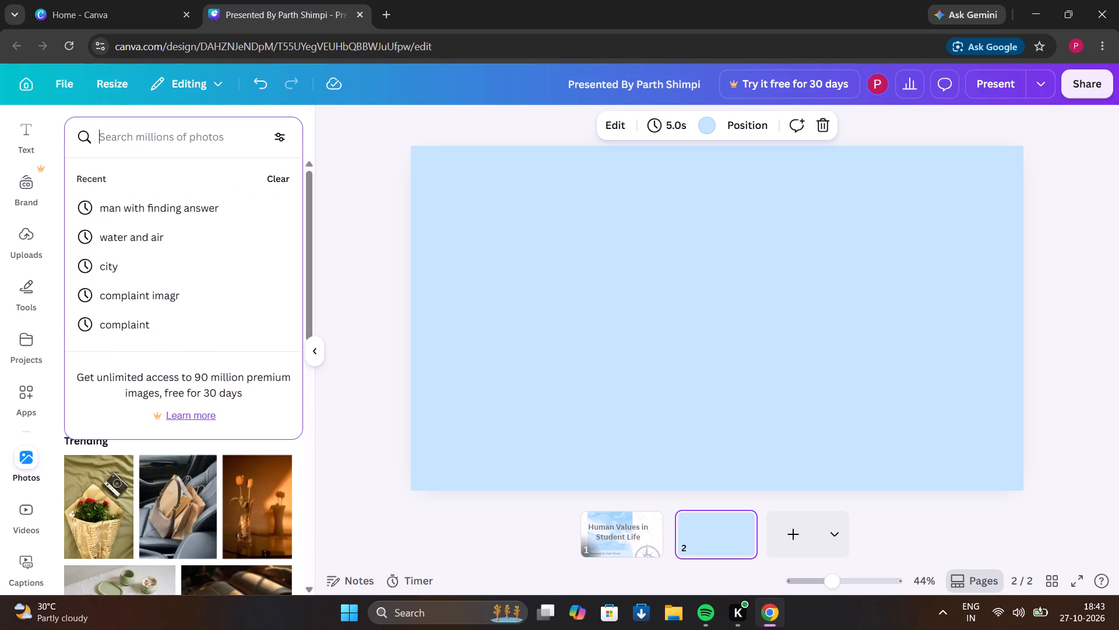
key(g)
text(roup)
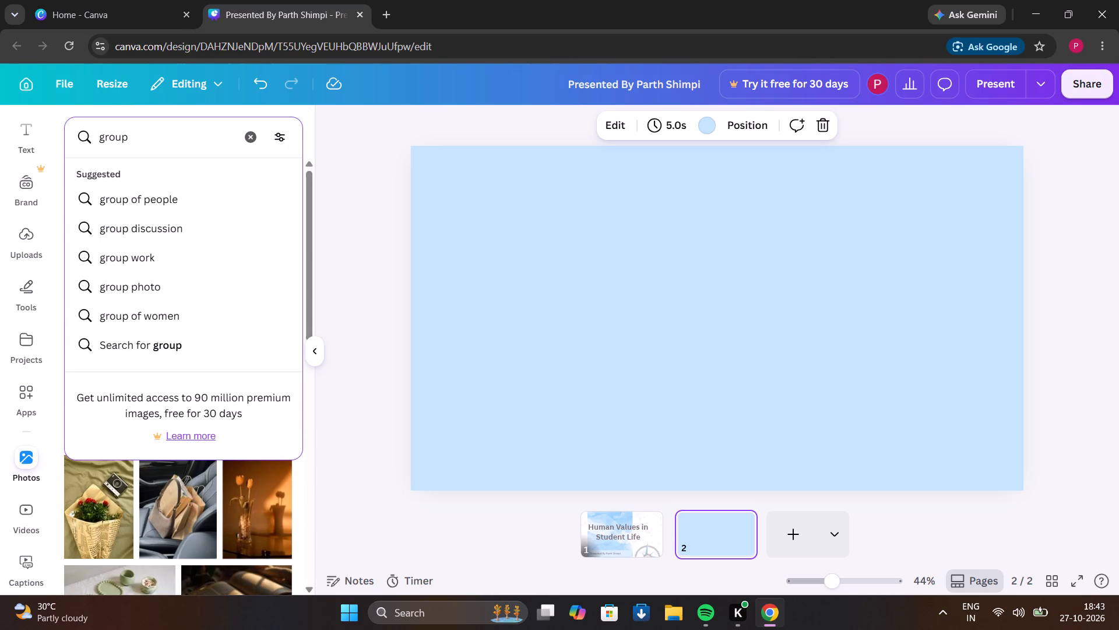
key(space)
click(159, 233)
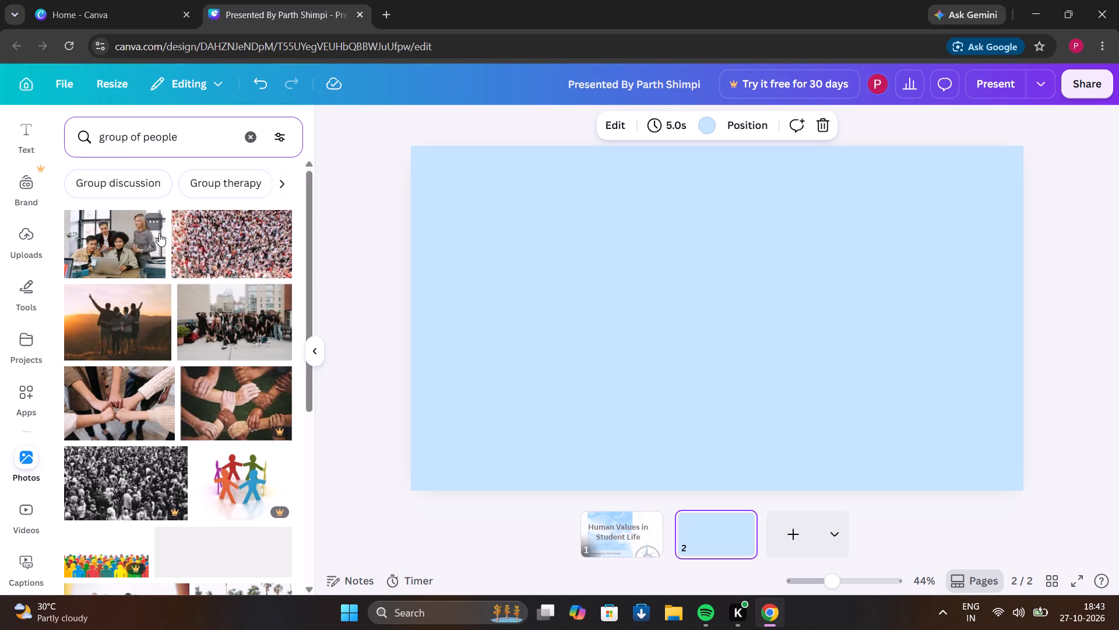
Insert the photo of people talking around a wooden table with an orange notebook from the results onto page 2.
scroll(123, 233, down, 1)
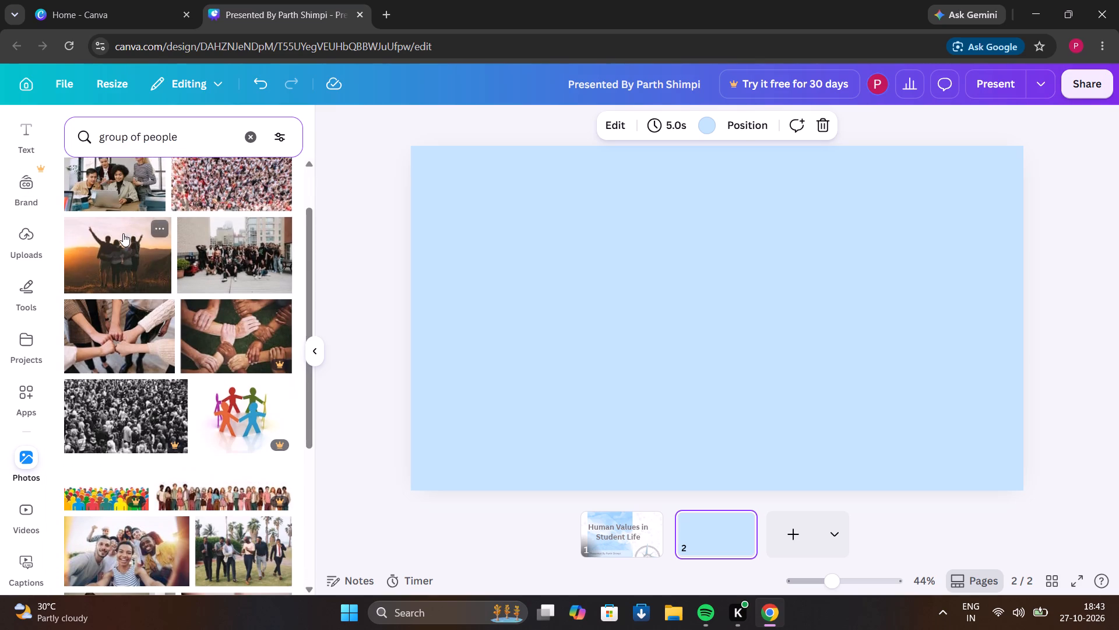
scroll(123, 233, down, 3)
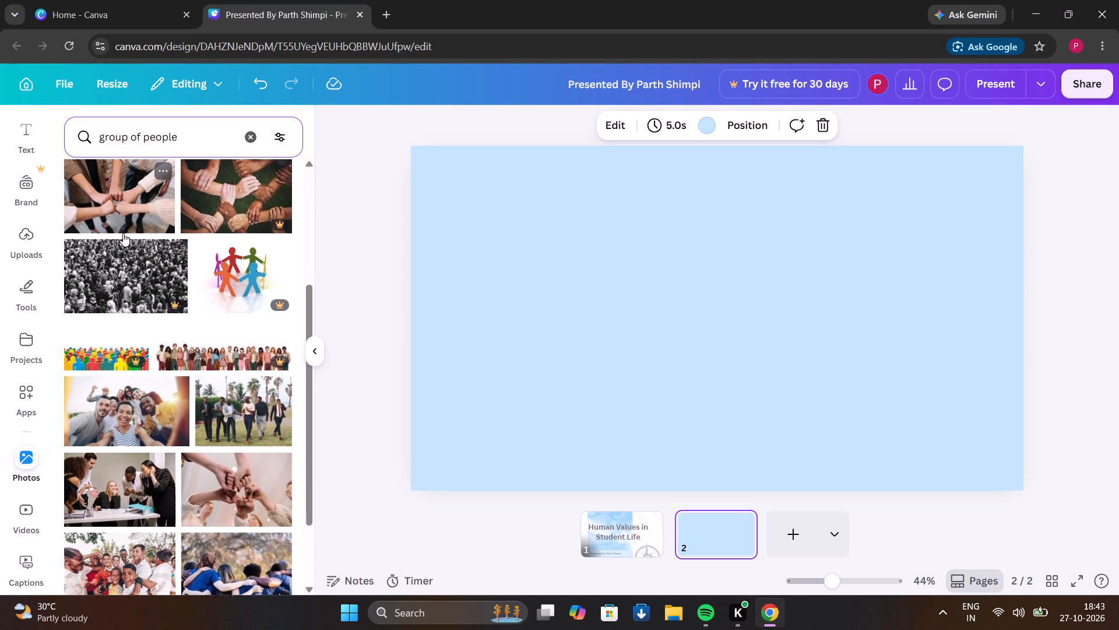
scroll(123, 233, down, 4)
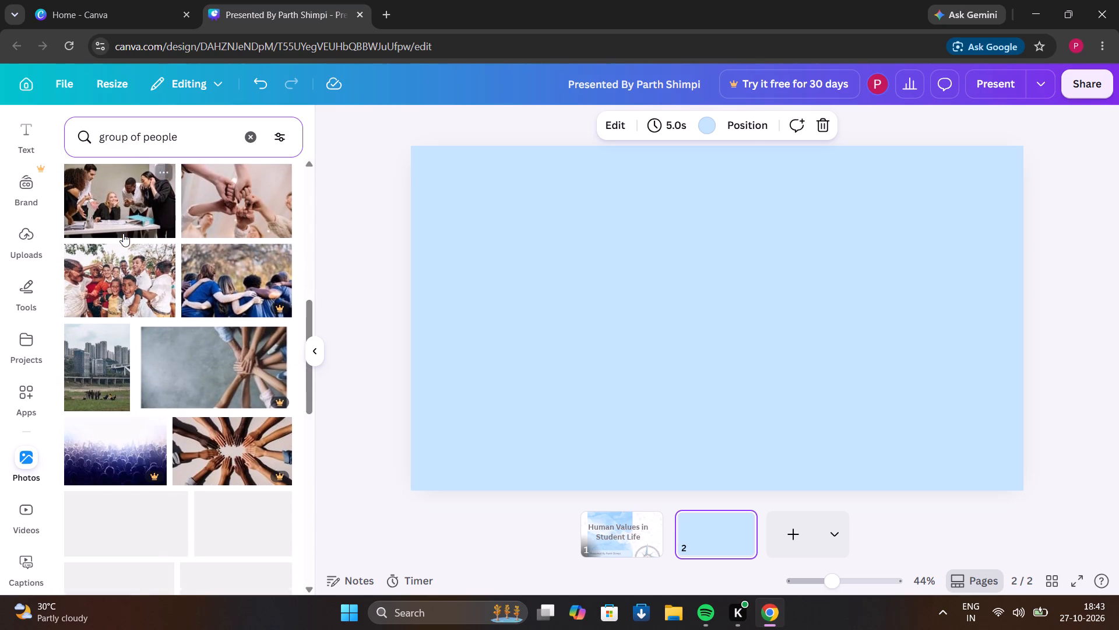
scroll(123, 233, down, 2)
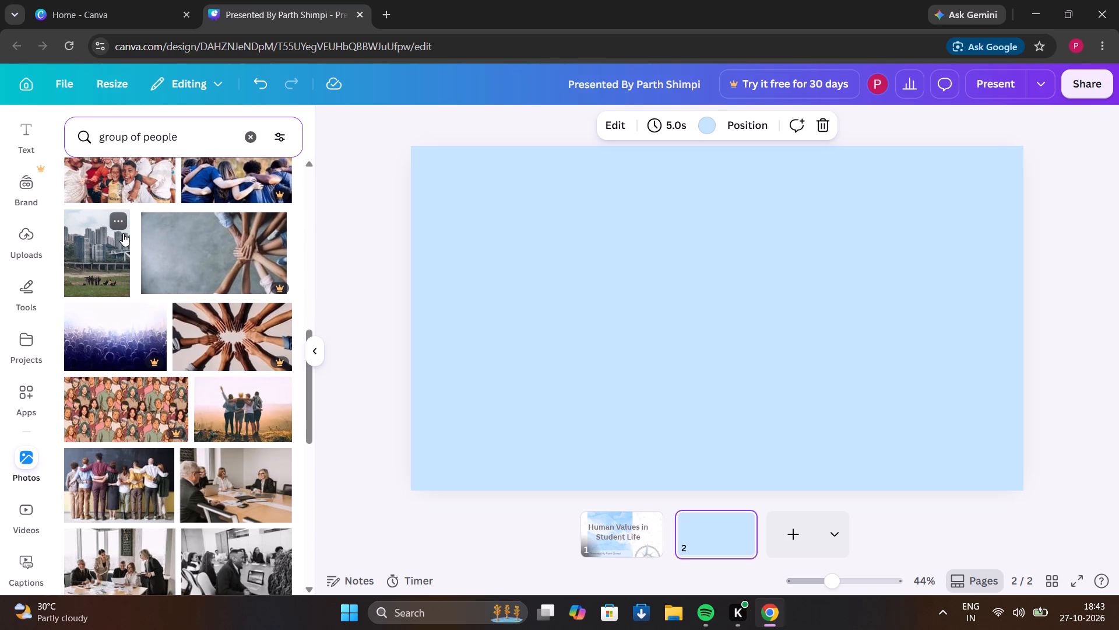
scroll(123, 233, down, 3)
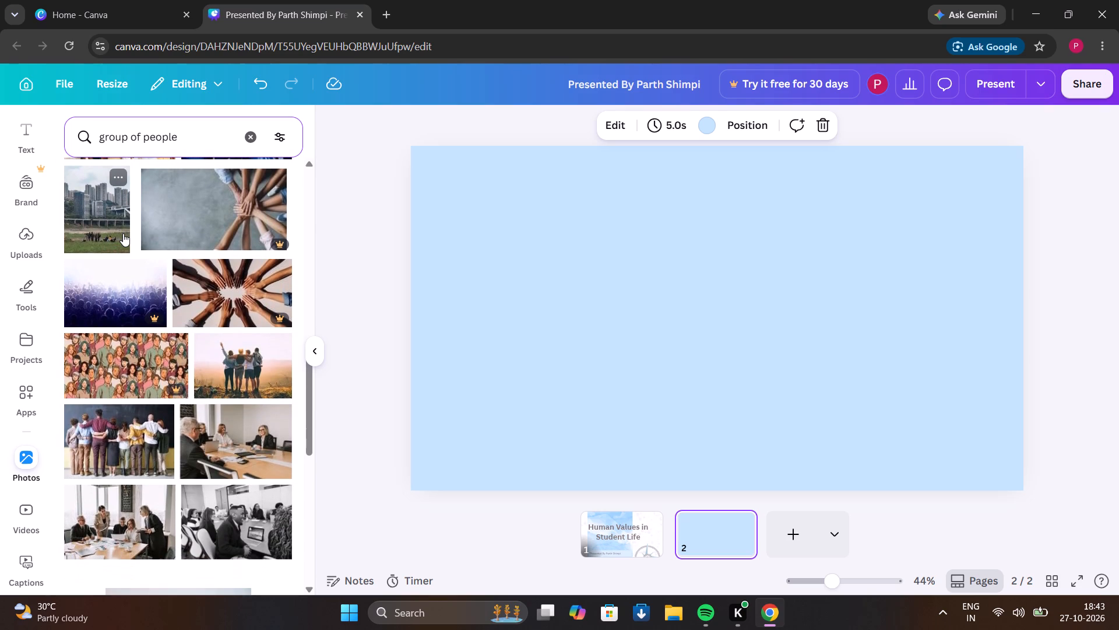
scroll(123, 233, down, 2)
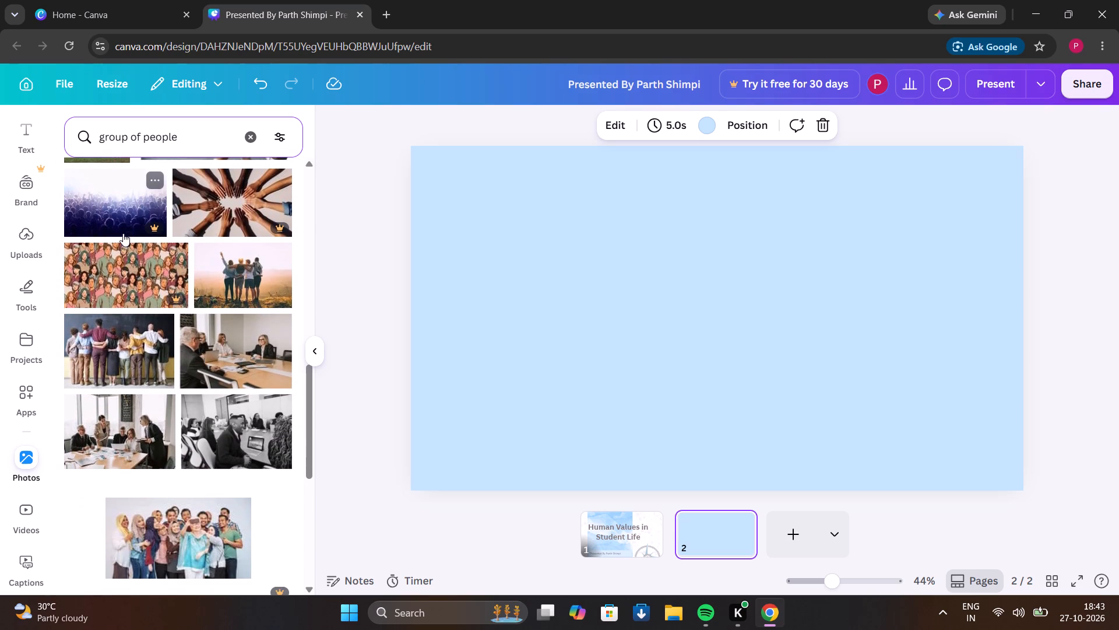
scroll(123, 233, down, 1)
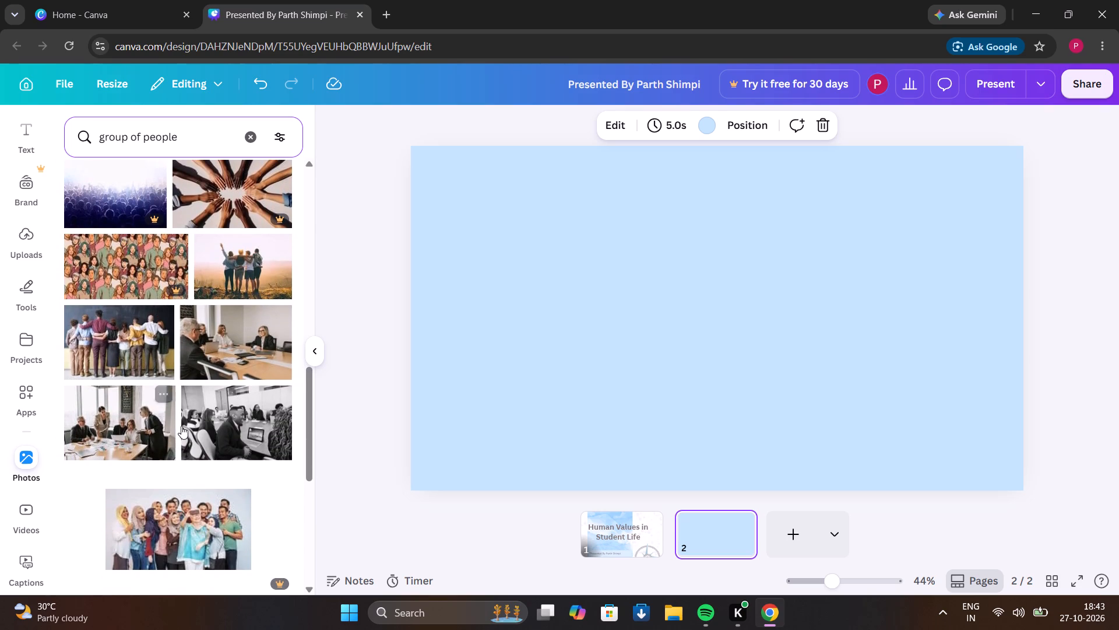
scroll(181, 426, down, 2)
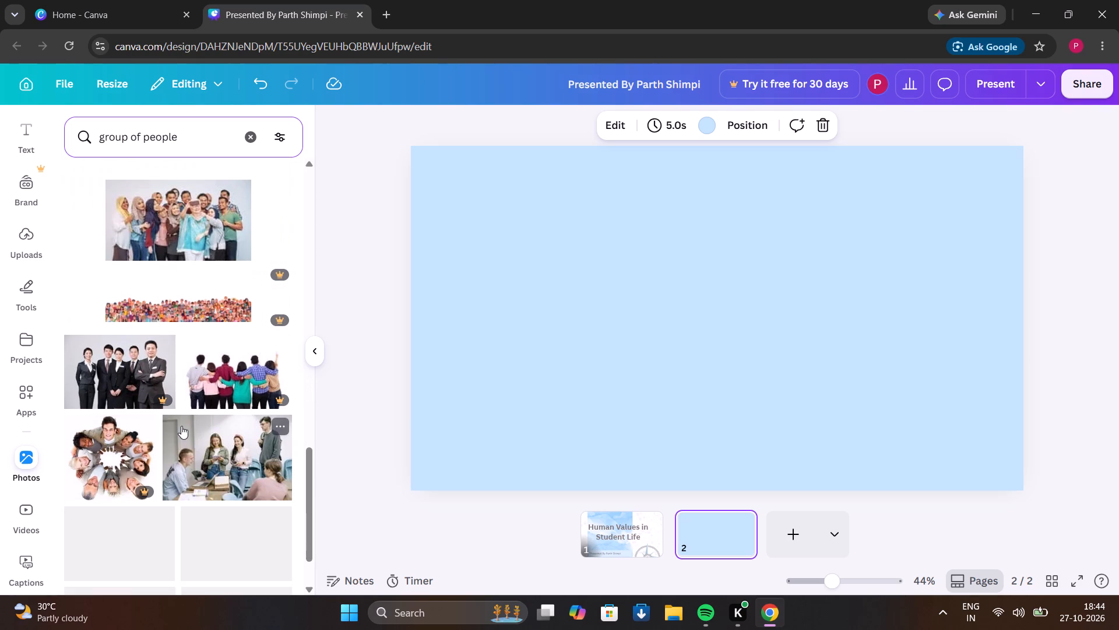
scroll(181, 426, down, 1)
scroll(181, 426, up, 1)
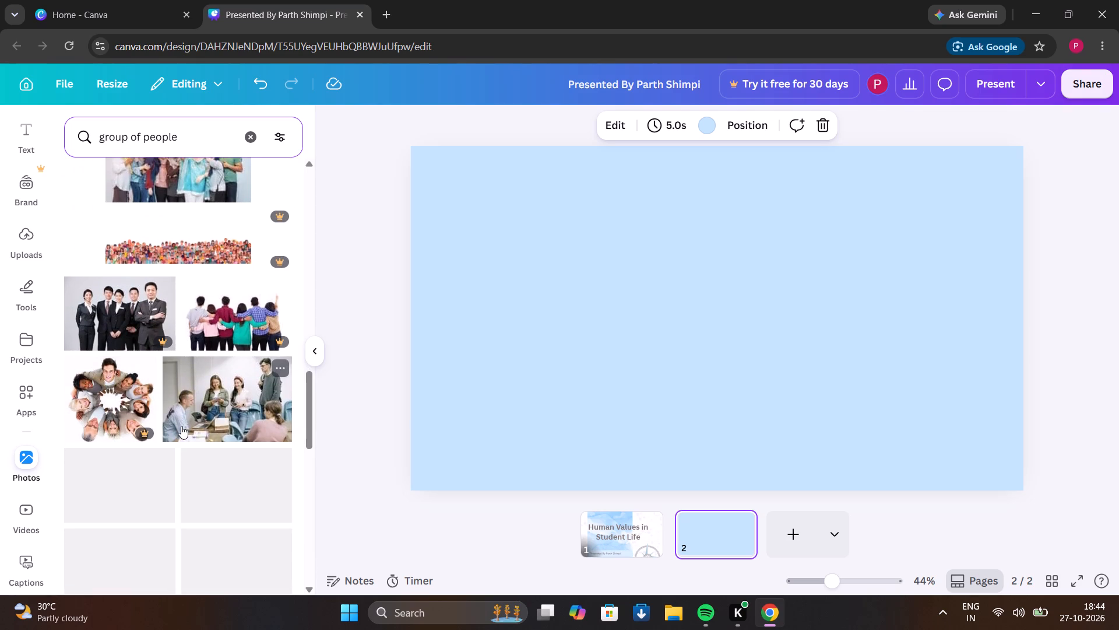
scroll(181, 426, up, 3)
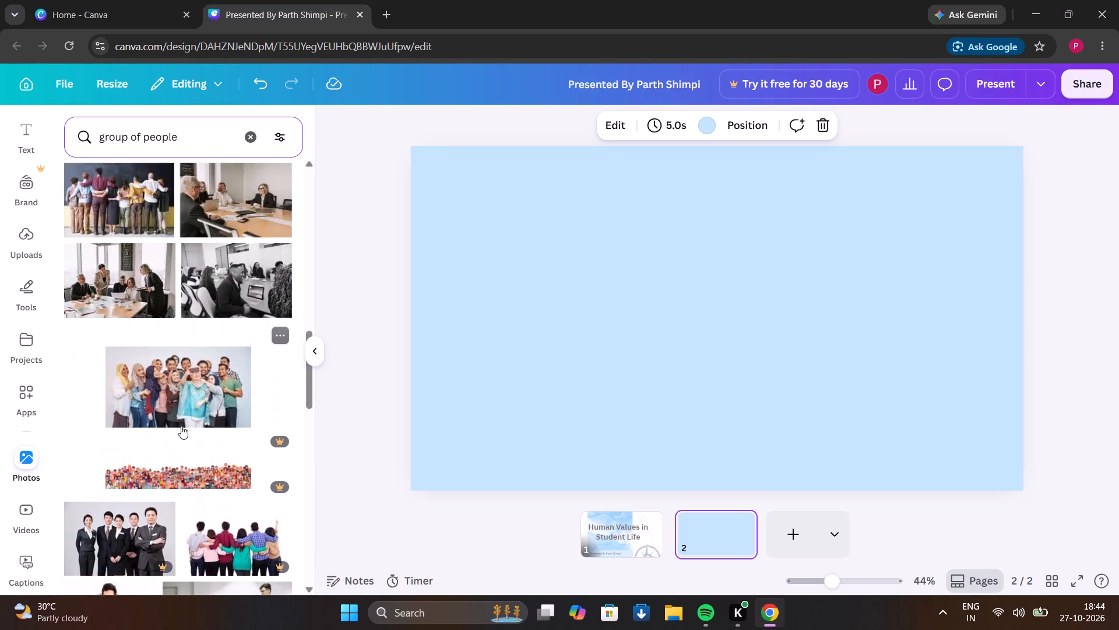
scroll(181, 426, down, 2)
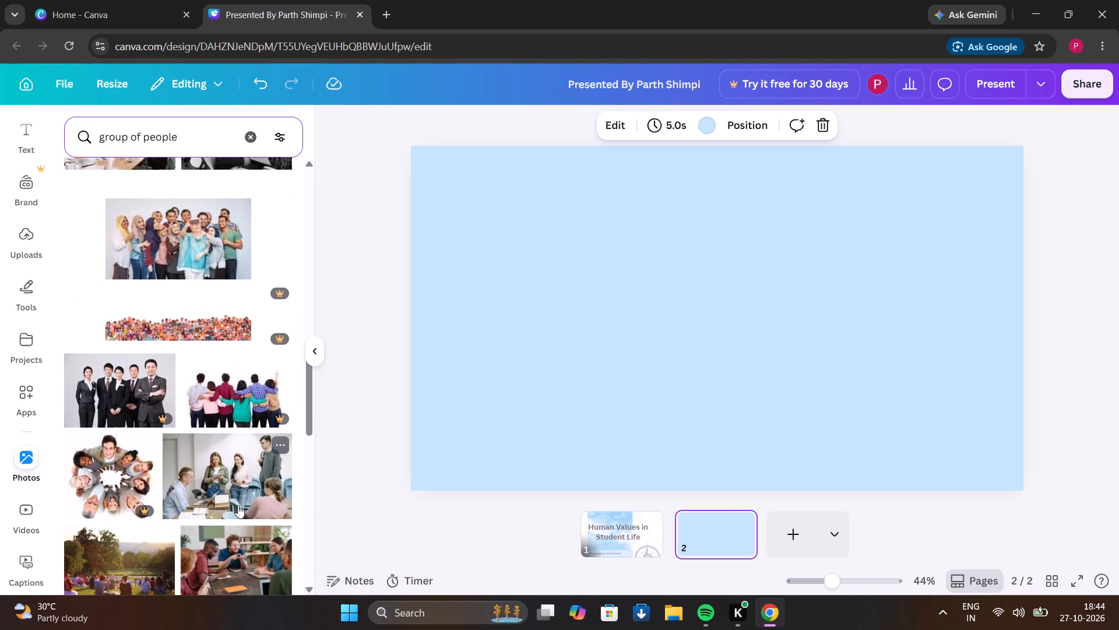
scroll(237, 504, down, 1)
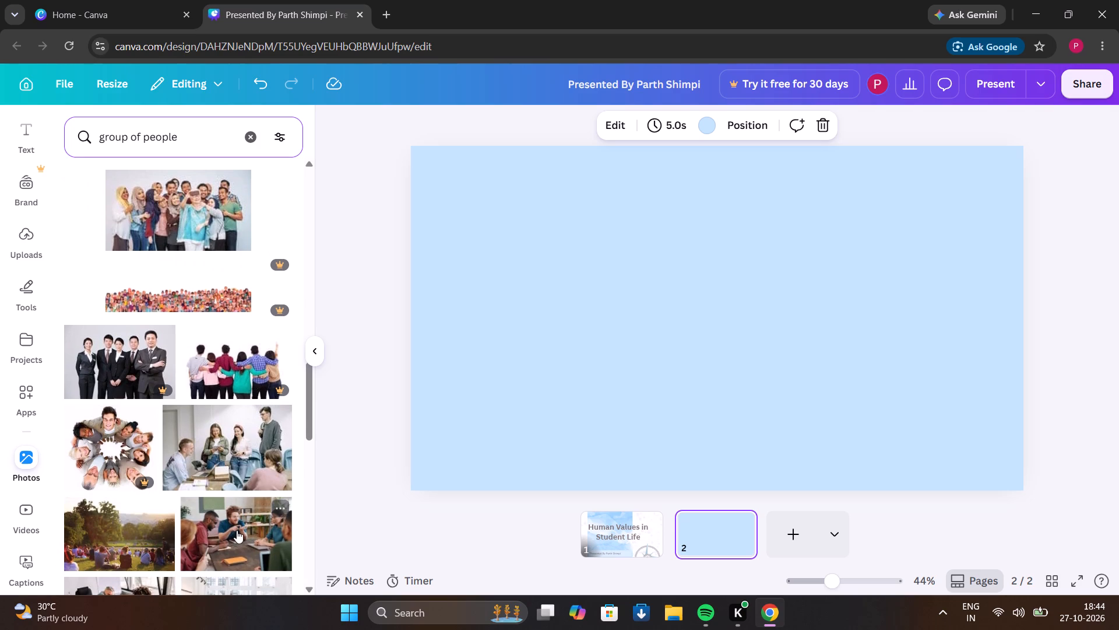
click(237, 538)
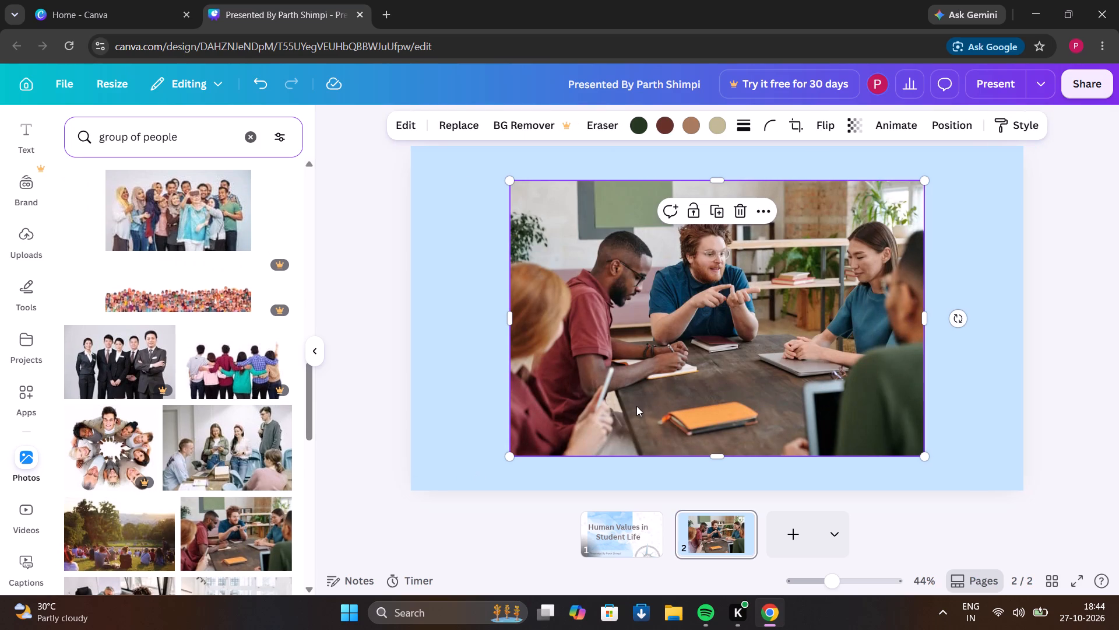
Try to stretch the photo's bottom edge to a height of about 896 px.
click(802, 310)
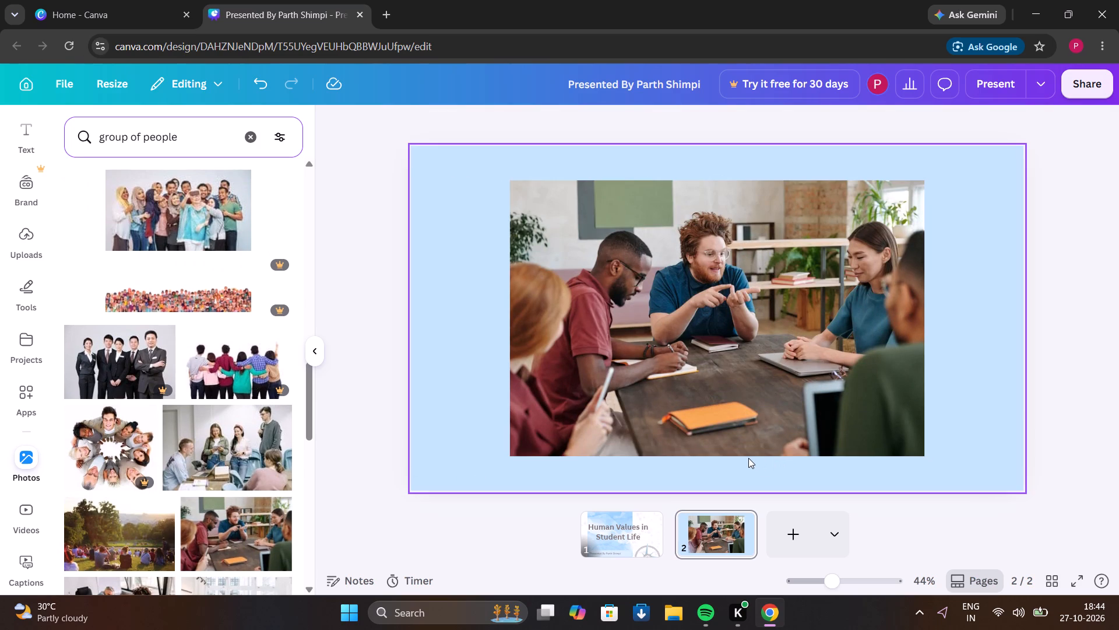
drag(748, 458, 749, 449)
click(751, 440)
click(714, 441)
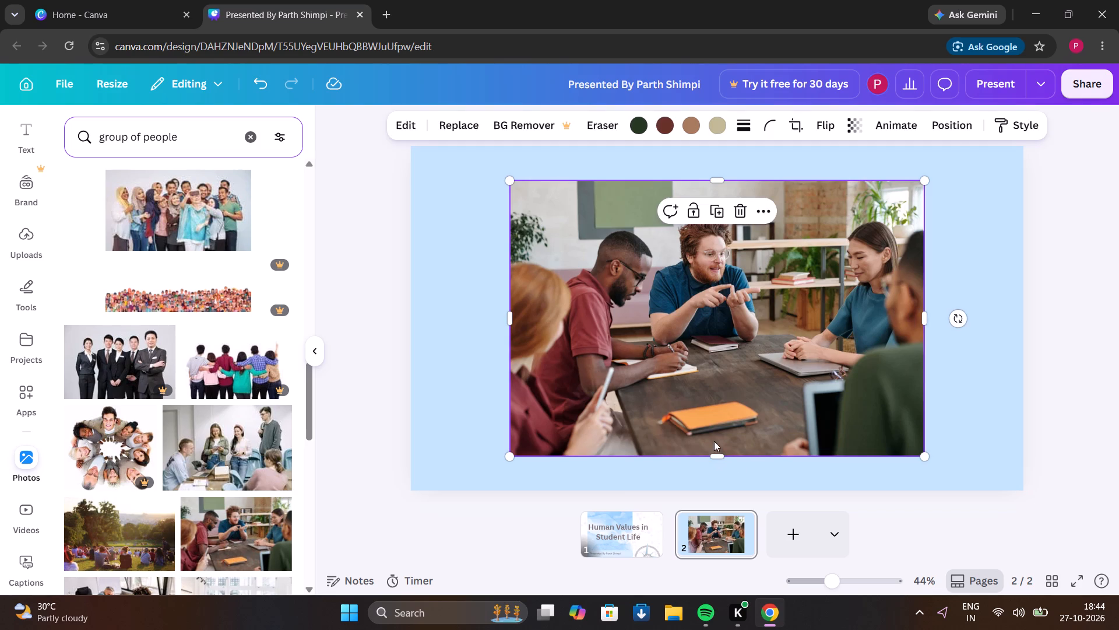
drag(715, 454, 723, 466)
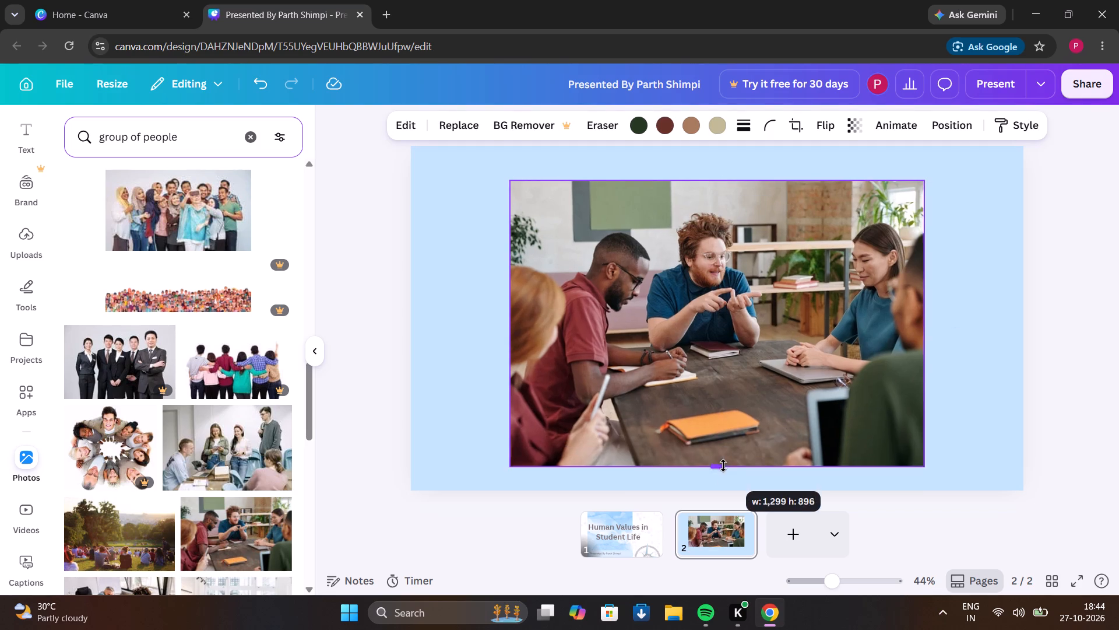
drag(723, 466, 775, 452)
Move the meeting photo up to just below page 2's top edge, keeping it horizontally centred.
drag(725, 442, 711, 403)
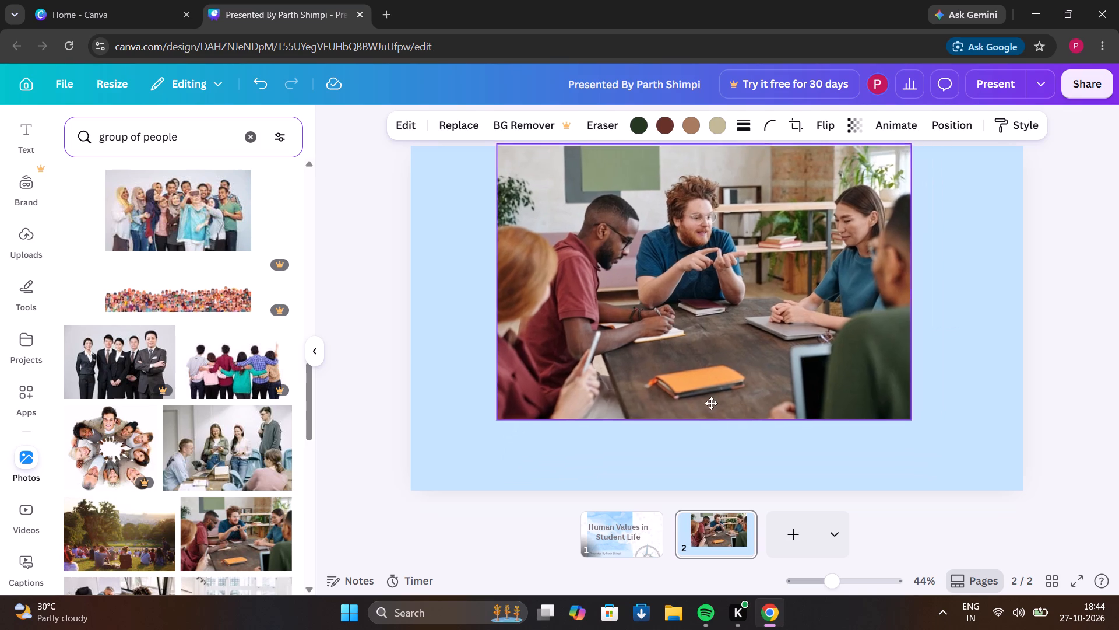
drag(711, 403, 722, 412)
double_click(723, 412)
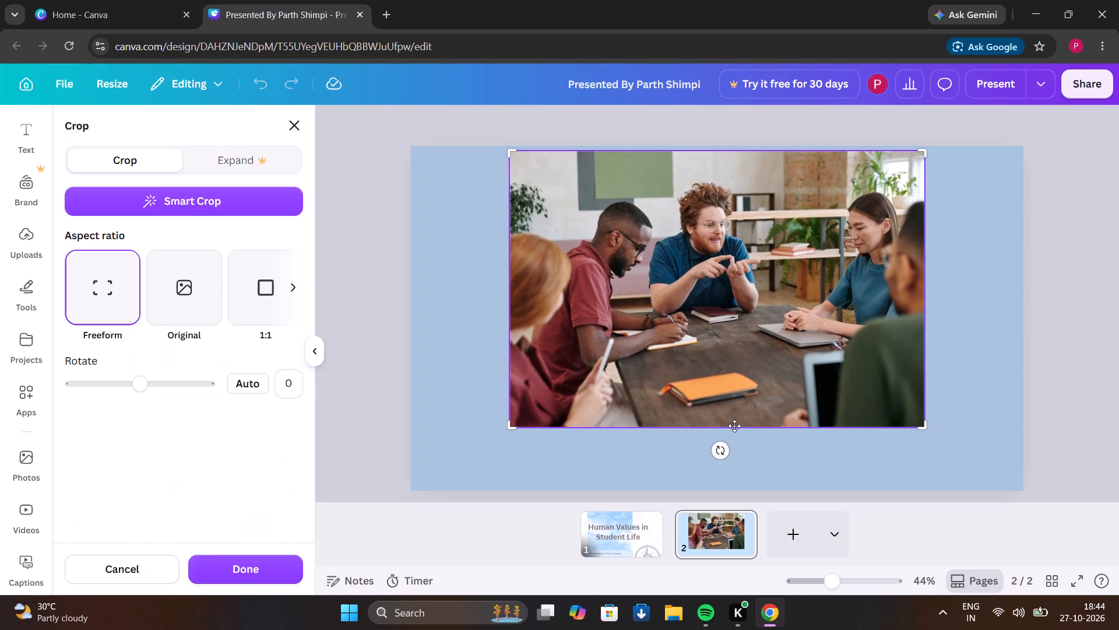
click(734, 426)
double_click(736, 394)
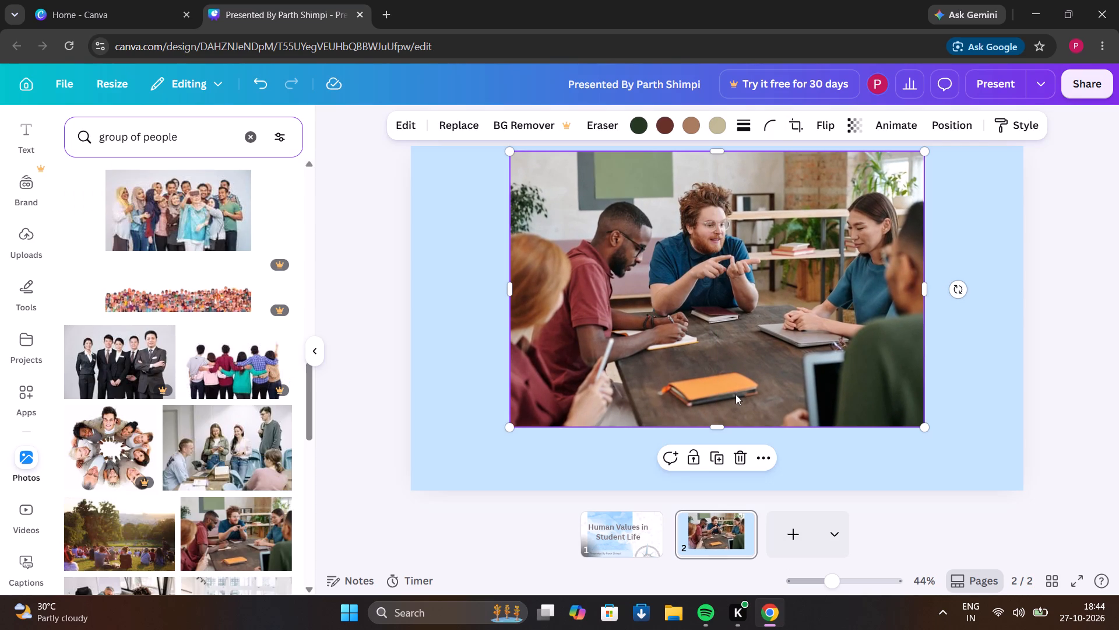
Crop the meeting photo on page 2 to a 1:1 aspect ratio.
scroll(736, 394, down, 1)
scroll(736, 394, up, 3)
scroll(736, 394, down, 1)
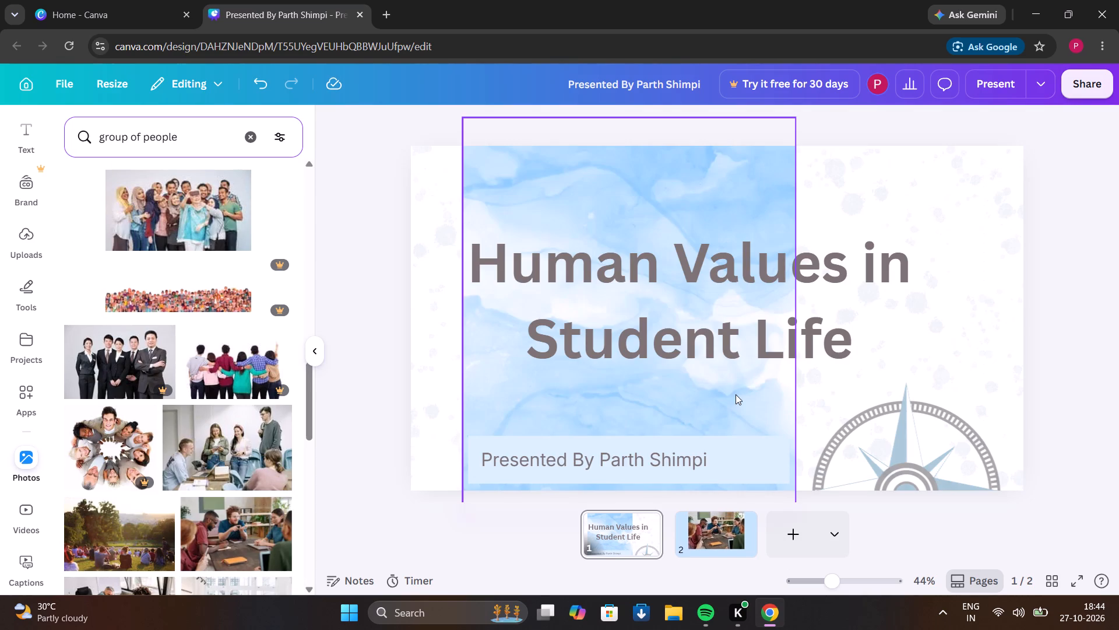
scroll(736, 394, down, 1)
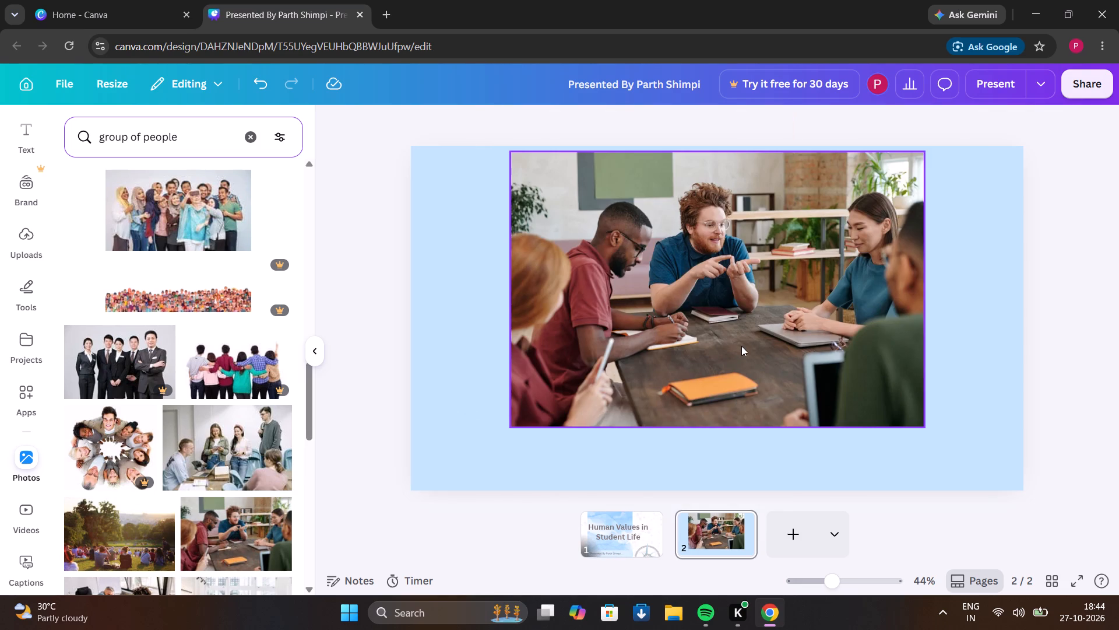
ctrl+scroll(741, 346, down, 1)
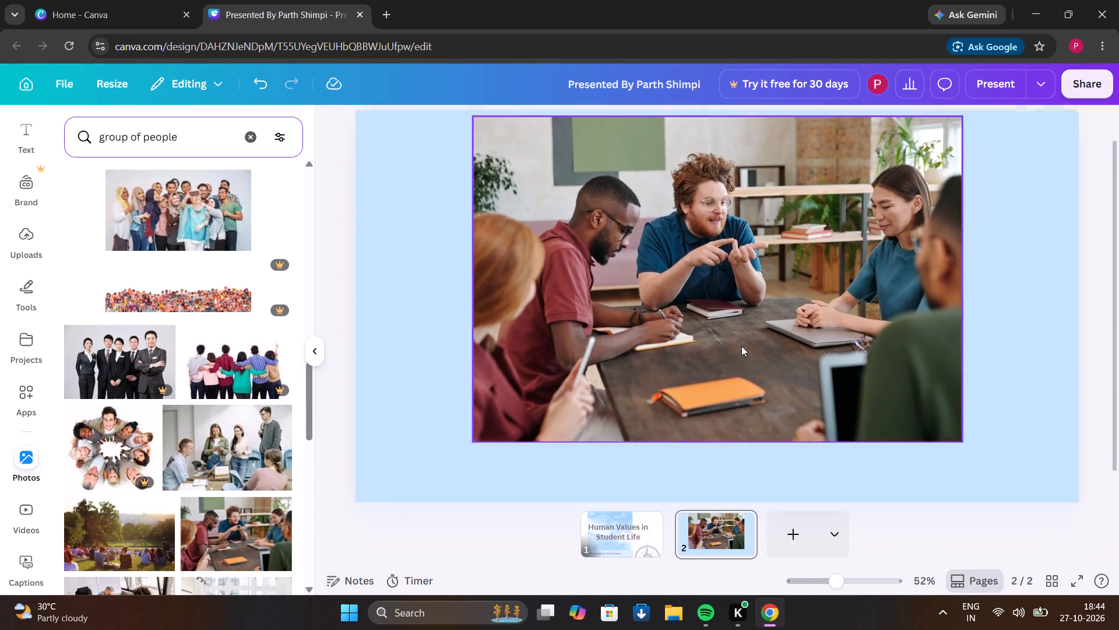
ctrl+scroll(741, 346, down, 2)
click(777, 360)
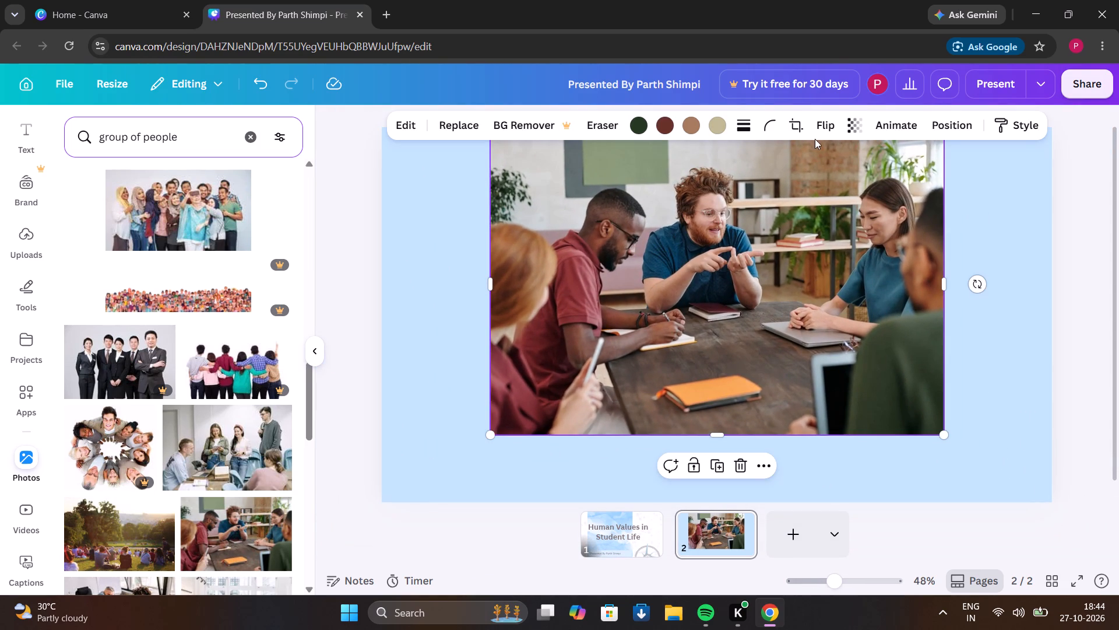
click(796, 134)
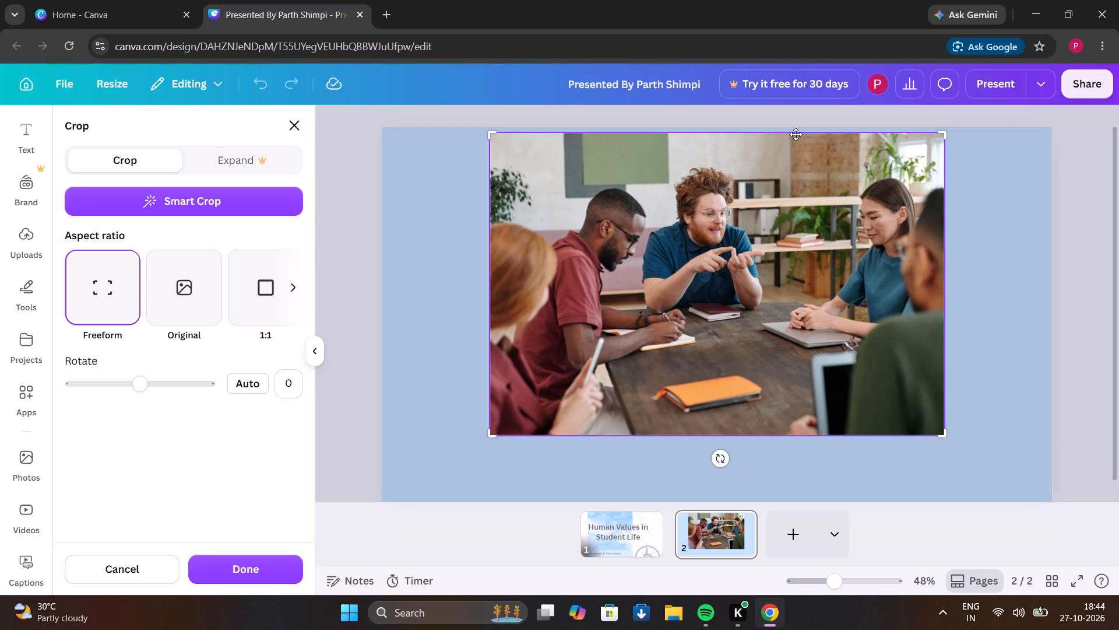
click(261, 292)
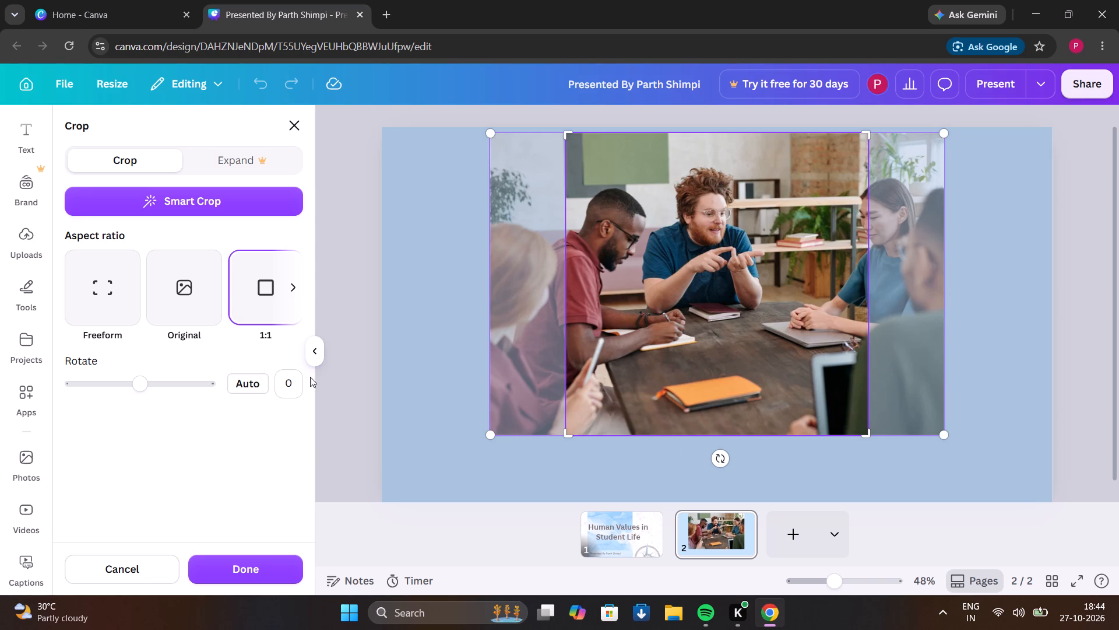
click(309, 360)
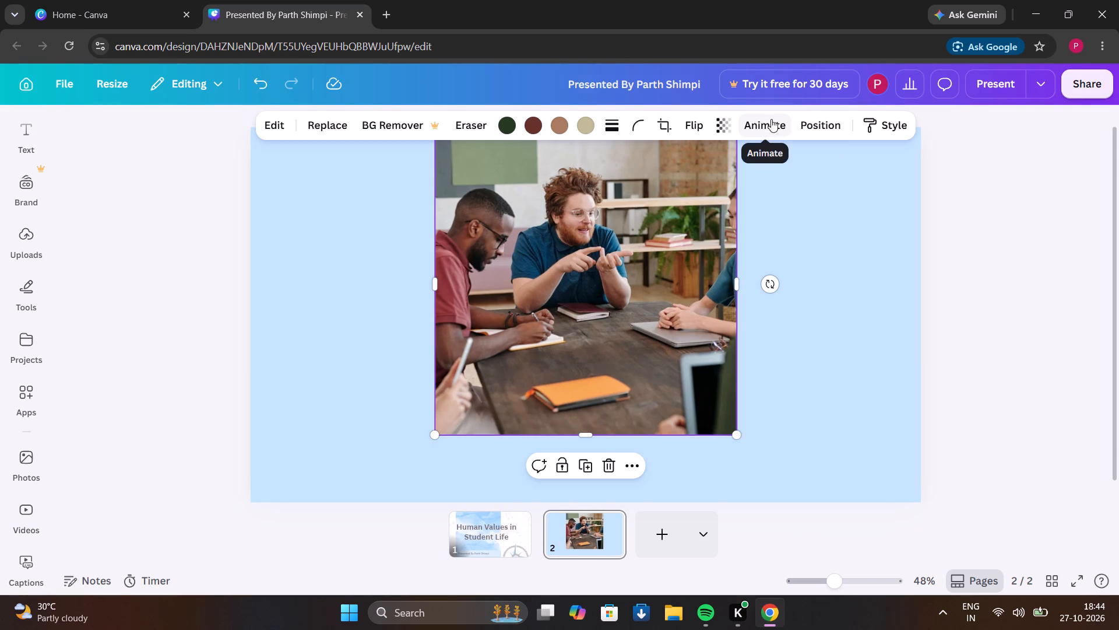
Set the cropped photo's width to 500 px and enter 500 for its height.
click(797, 129)
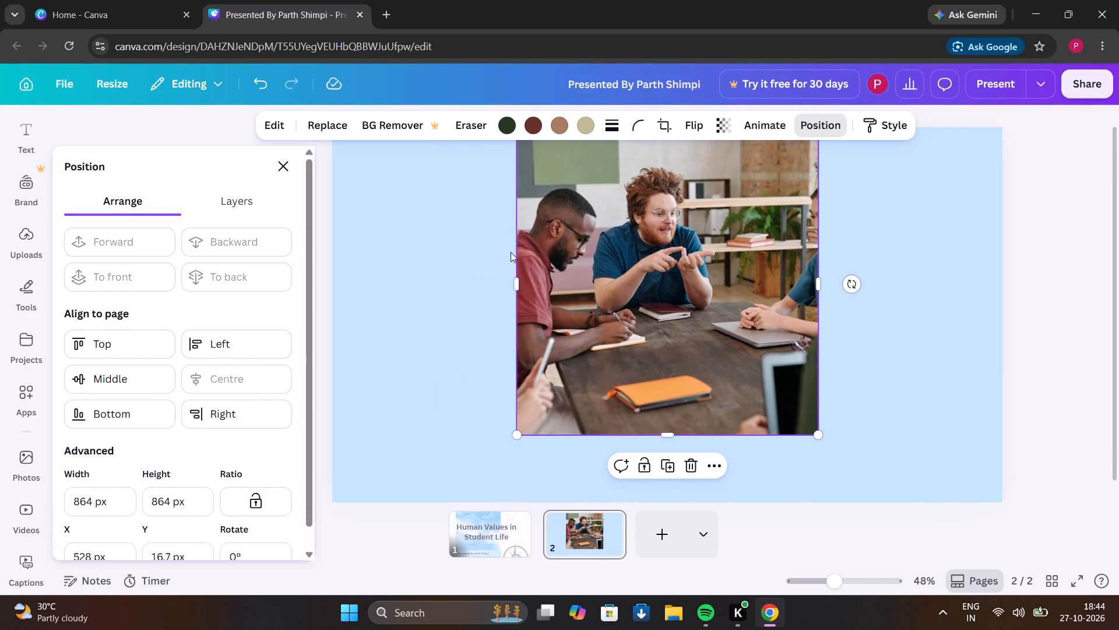
scroll(231, 368, down, 1)
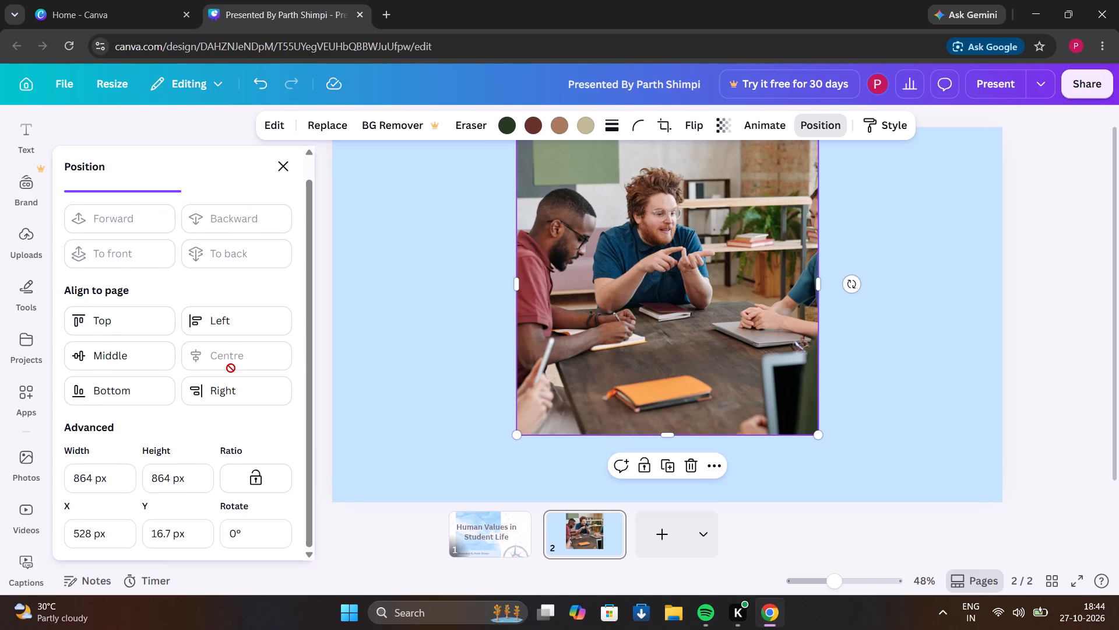
double_click(106, 485)
key(BackSpace)
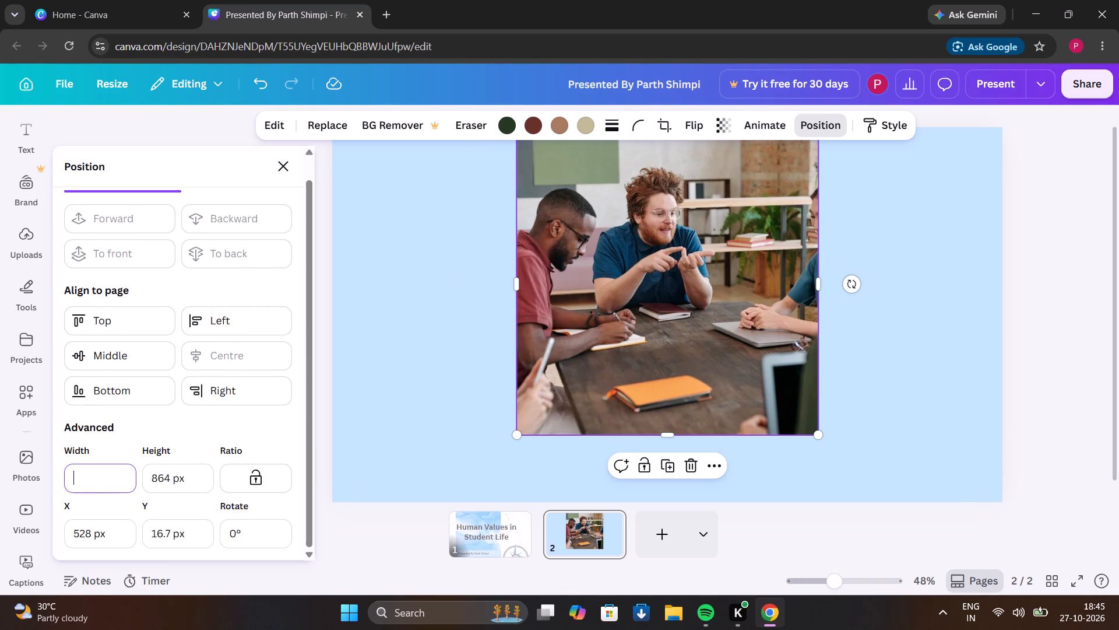
key(BackSpace)
key(BackSpace)
key(BackSpace)
text(500)
click(192, 467)
key(BackSpace)
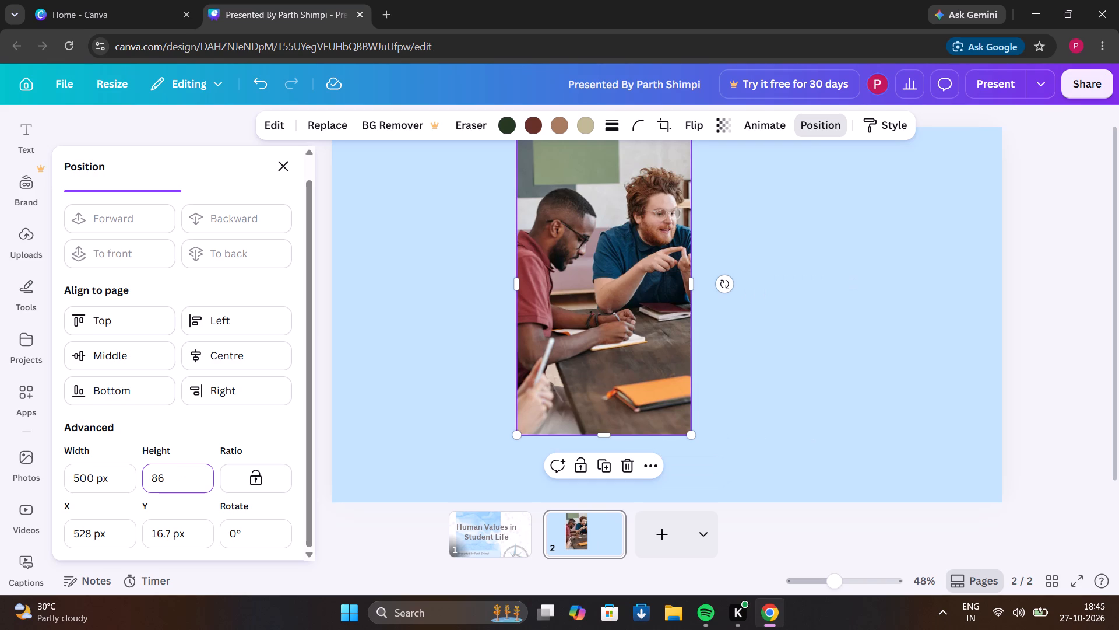
key(BackSpace)
key(BackSpace)
key(BackSpace)
text(500)
Widen the photo from its left side past the page's left edge, to a width of about 1124 px.
click(518, 274)
drag(518, 274, 415, 270)
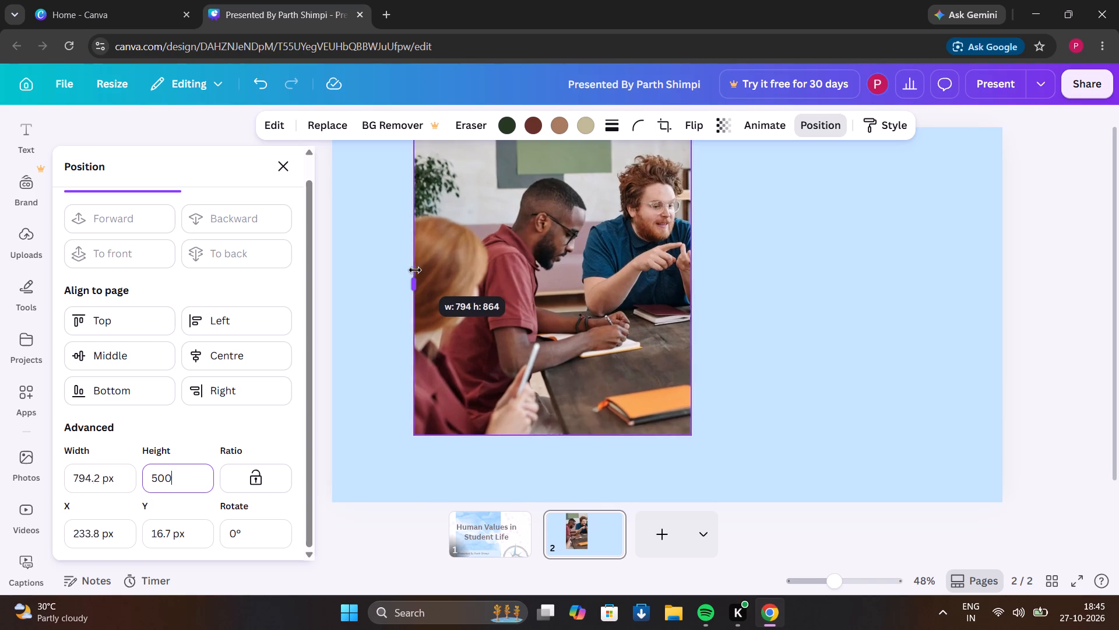
drag(415, 270, 301, 313)
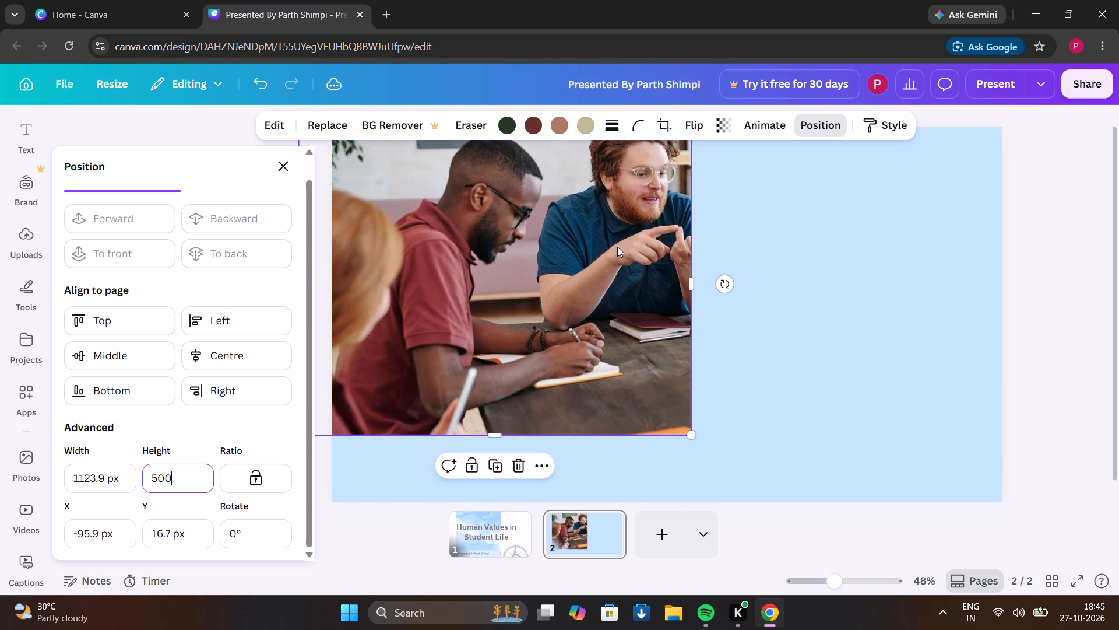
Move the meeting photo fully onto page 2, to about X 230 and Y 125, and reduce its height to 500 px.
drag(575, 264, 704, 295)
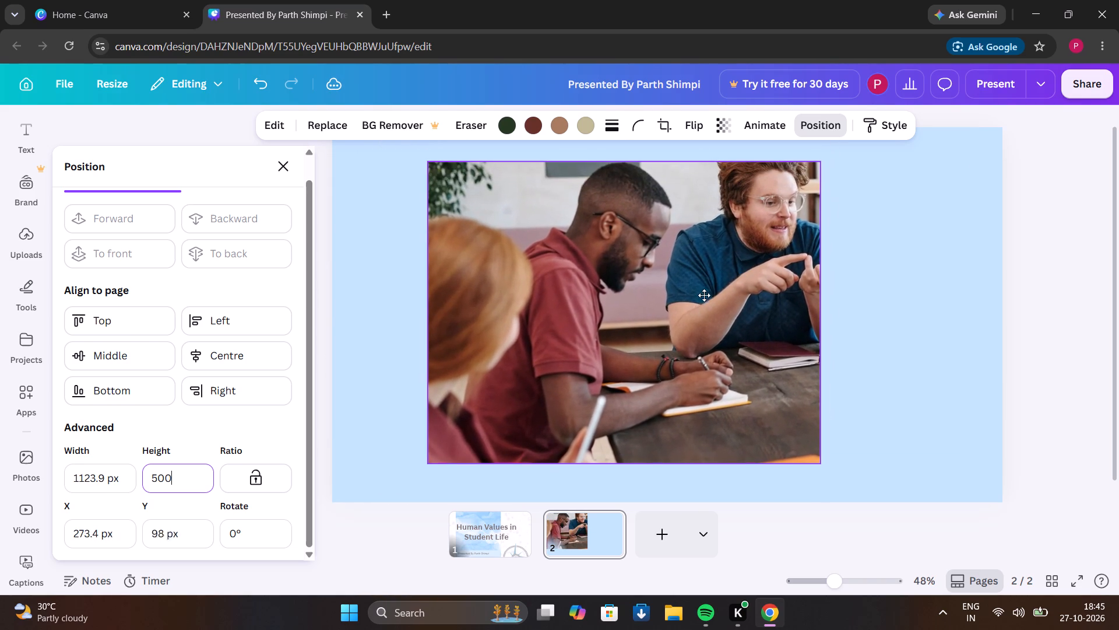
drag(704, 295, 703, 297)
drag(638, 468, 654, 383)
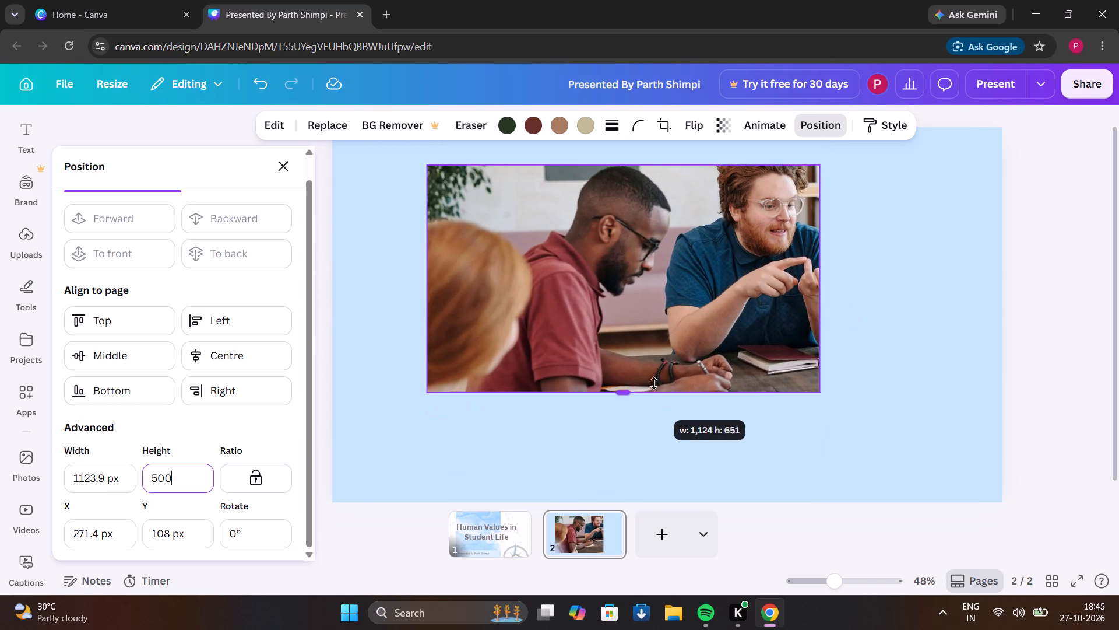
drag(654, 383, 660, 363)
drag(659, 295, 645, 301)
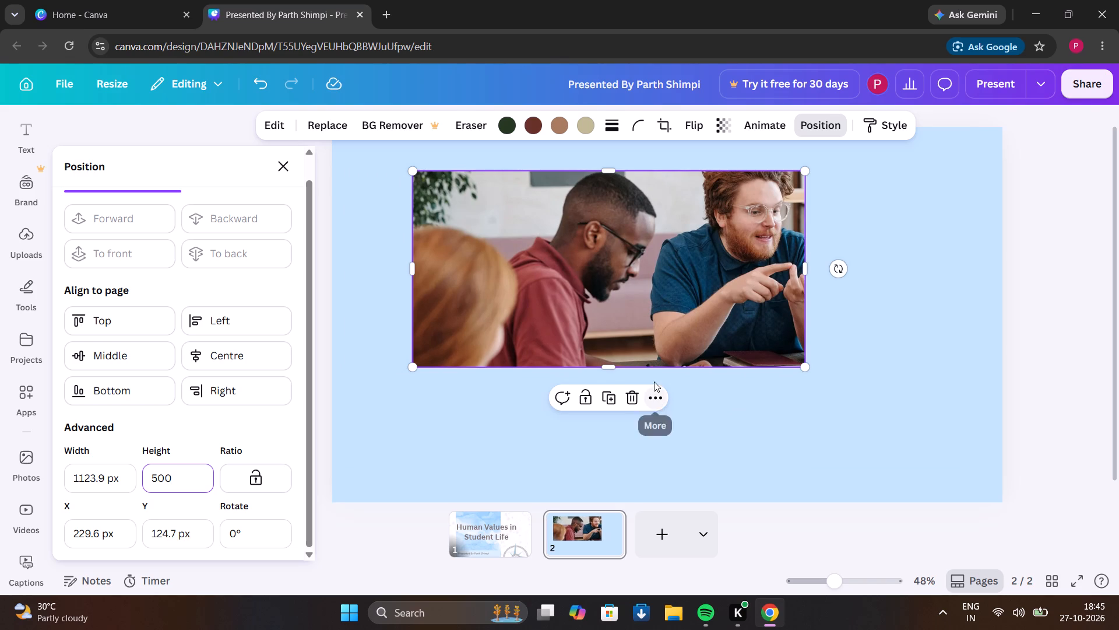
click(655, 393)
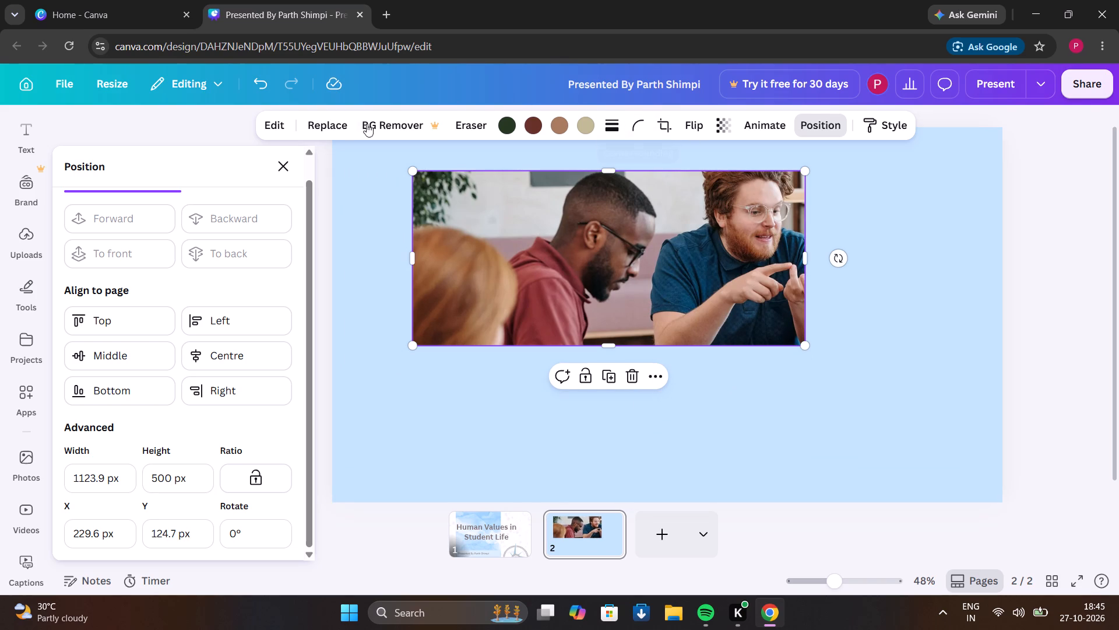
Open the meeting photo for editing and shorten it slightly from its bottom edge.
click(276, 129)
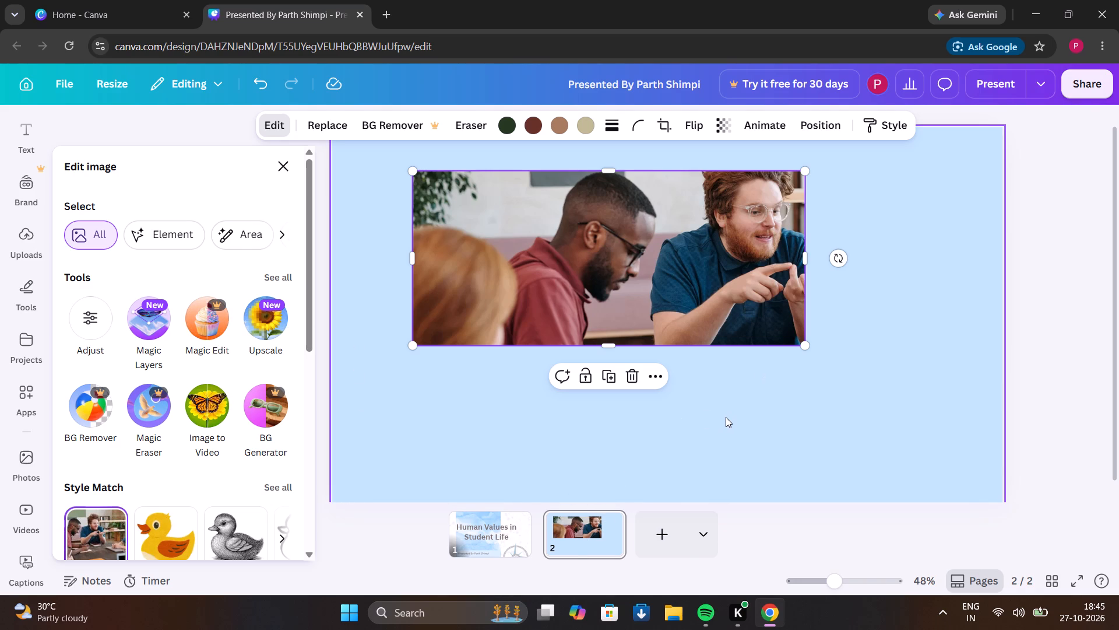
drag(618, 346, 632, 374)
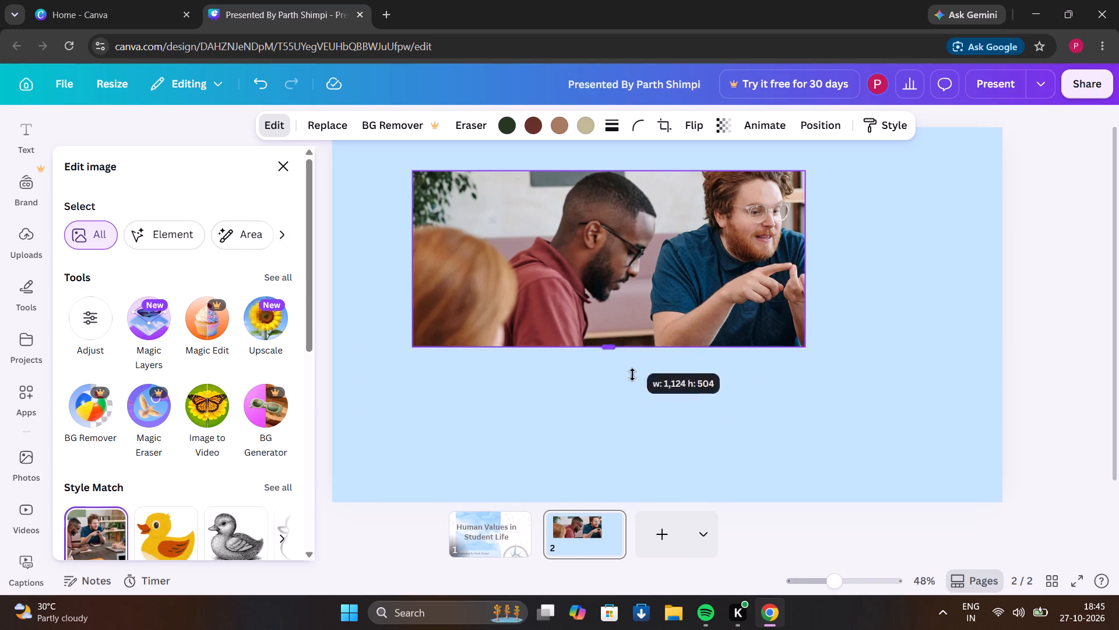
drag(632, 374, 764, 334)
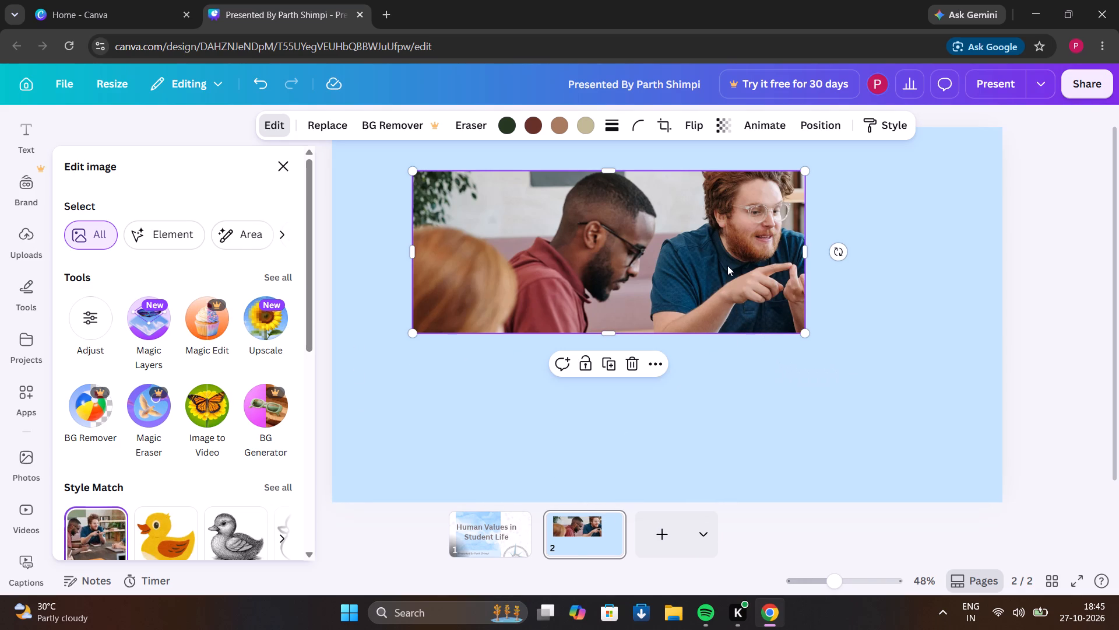
Delete the meeting photo from page 2.
click(627, 361)
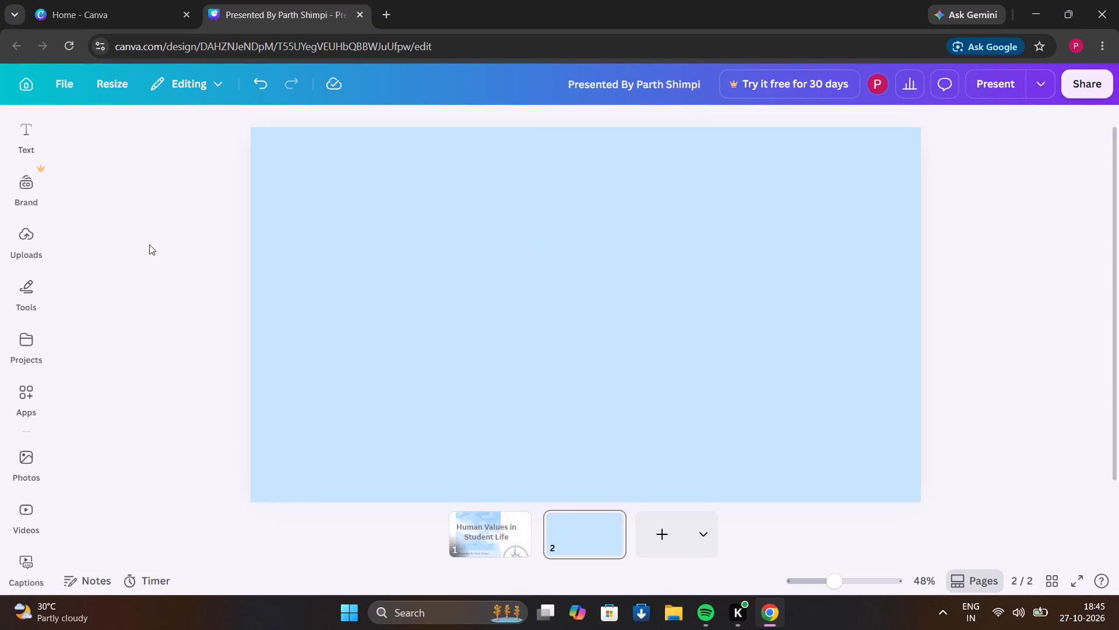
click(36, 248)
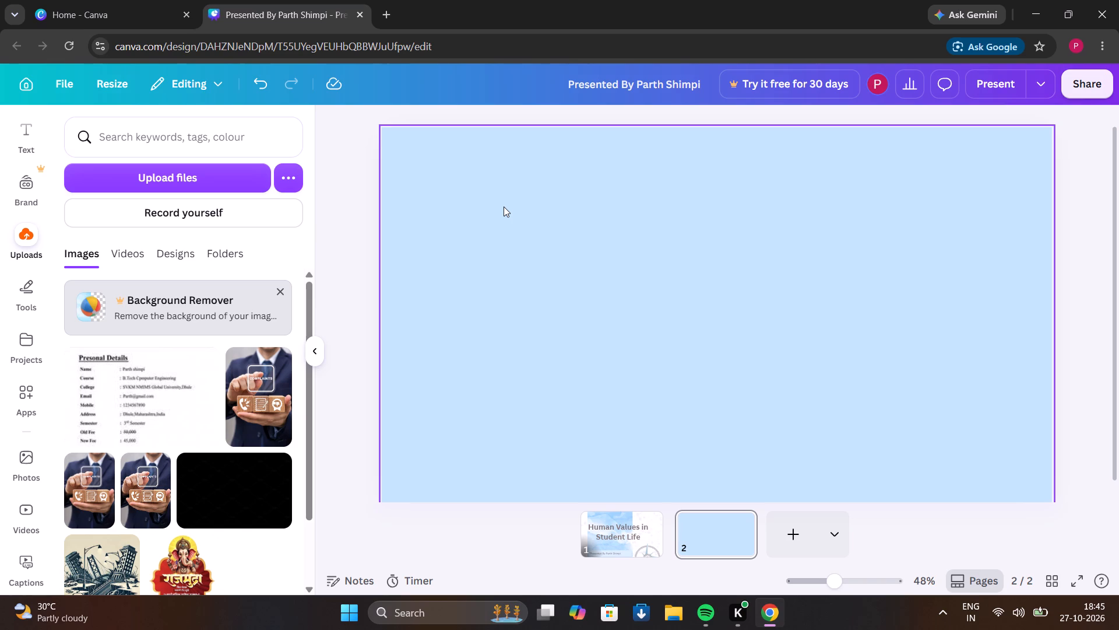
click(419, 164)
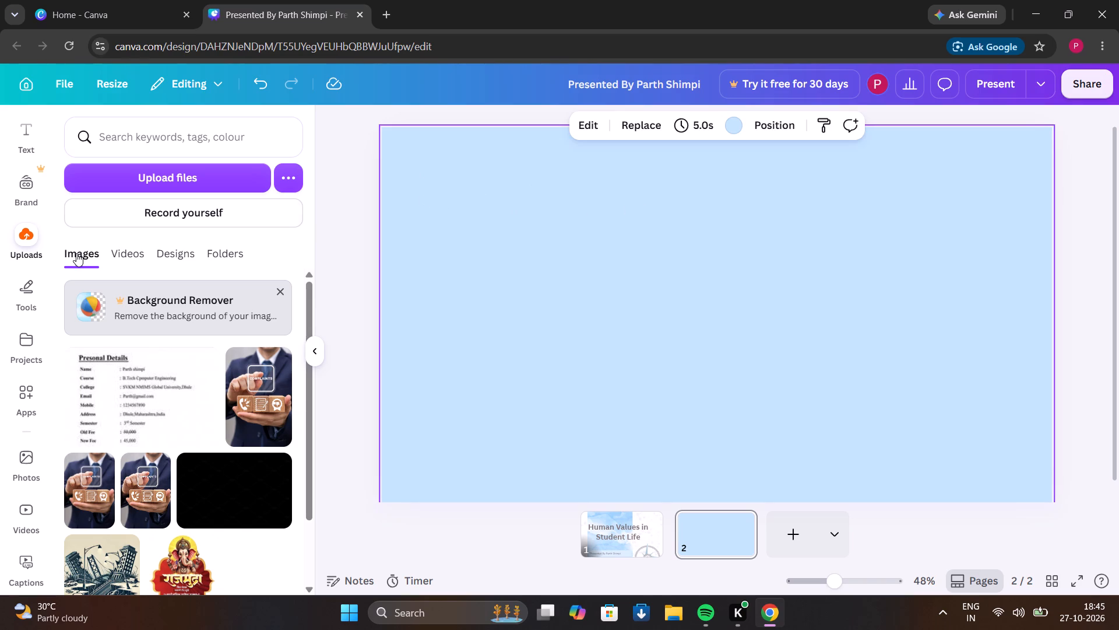
Add a heading text box to page 2 and replace its placeholder text with "Introduction".
click(31, 134)
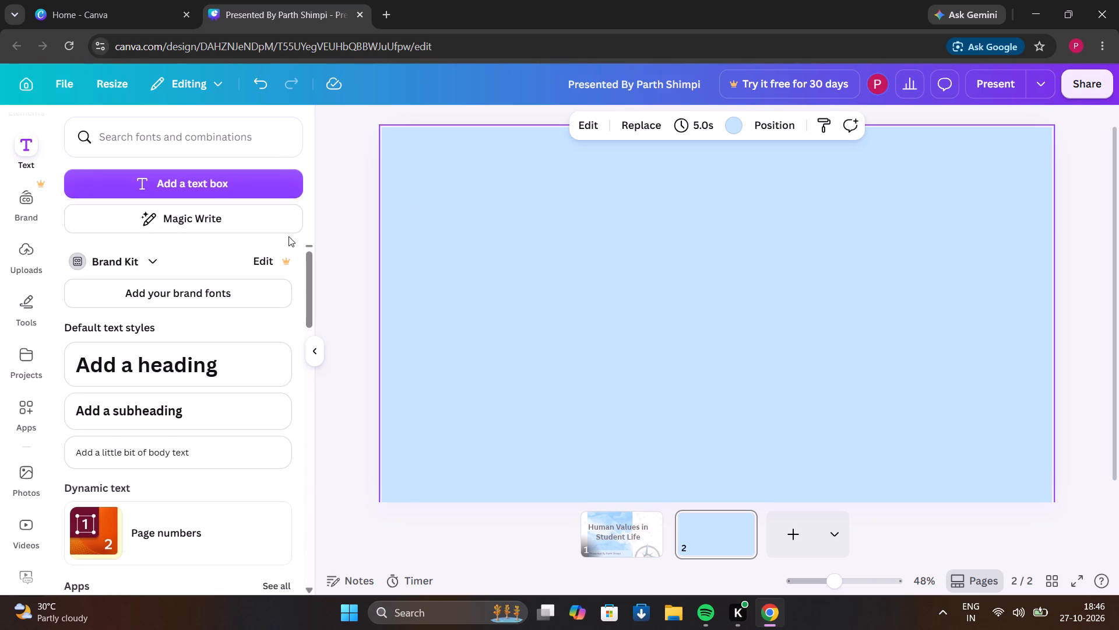
click(213, 362)
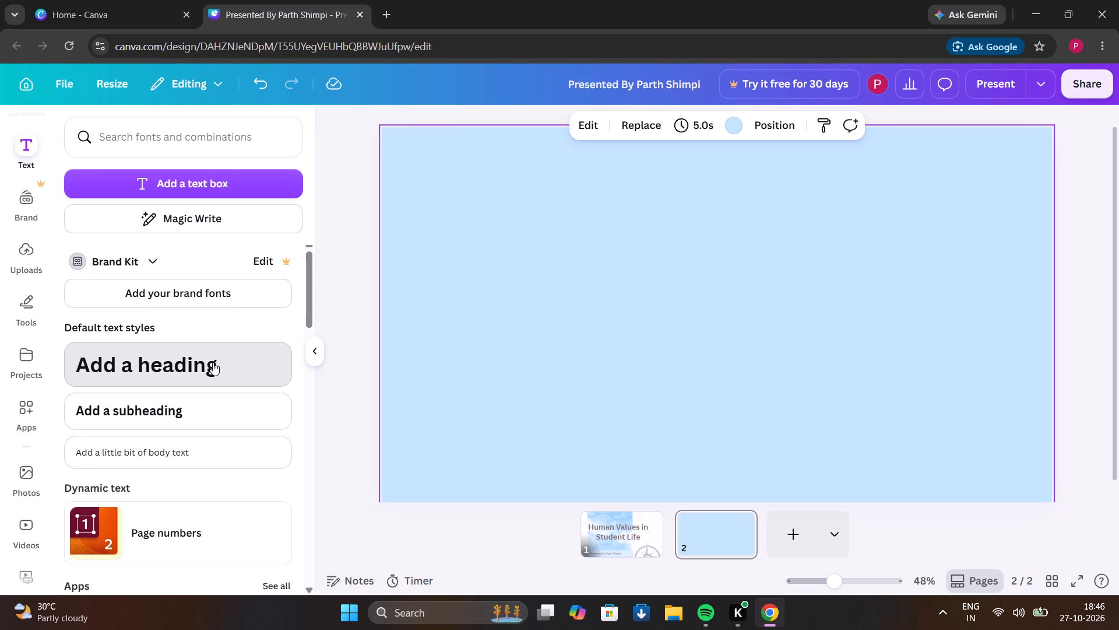
click(615, 335)
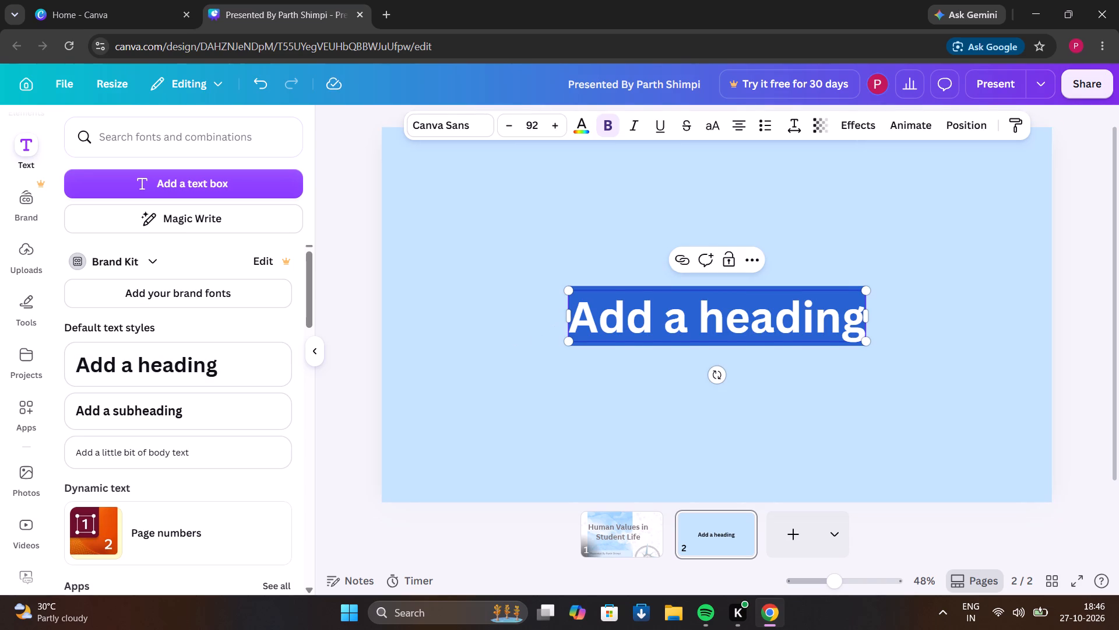
click(859, 313)
click(859, 313)
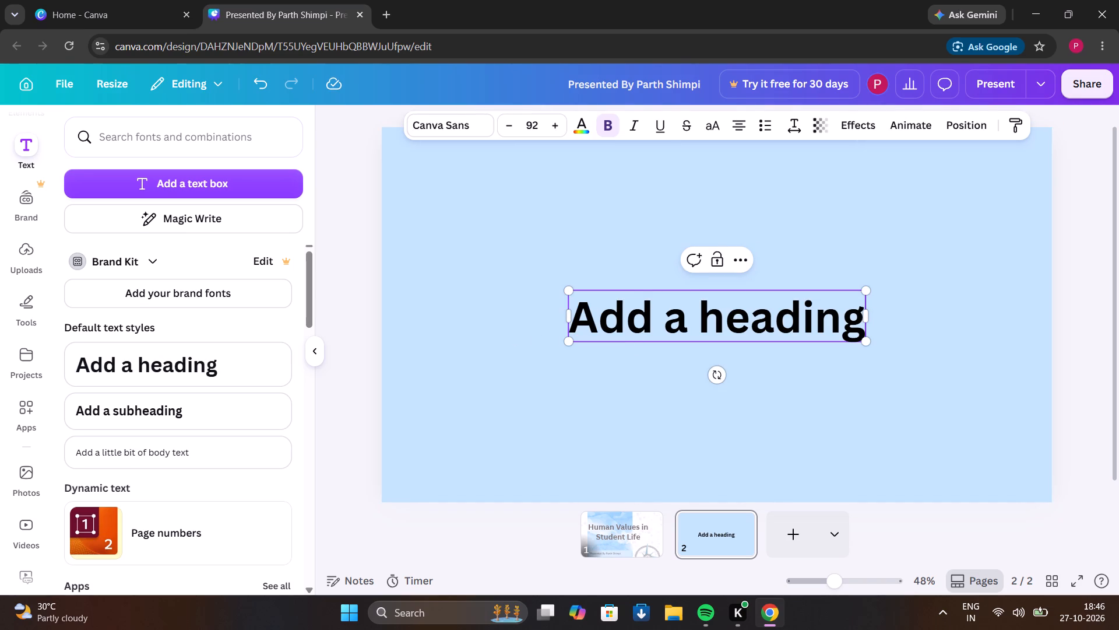
key(BackSpace)
key(BackSpace)
key(BackSpace)
key(BackSpace)
key(BackSpace)
key(BackSpace)
key(BackSpace)
key(BackSpace)
key(BackSpace)
key(BackSpace)
key(BackSpace)
key(BackSpace)
key(BackSpace)
key(BackSpace)
key(BackSpace)
key(BackSpace)
key(BackSpace)
key(BackSpace)
key(BackSpace)
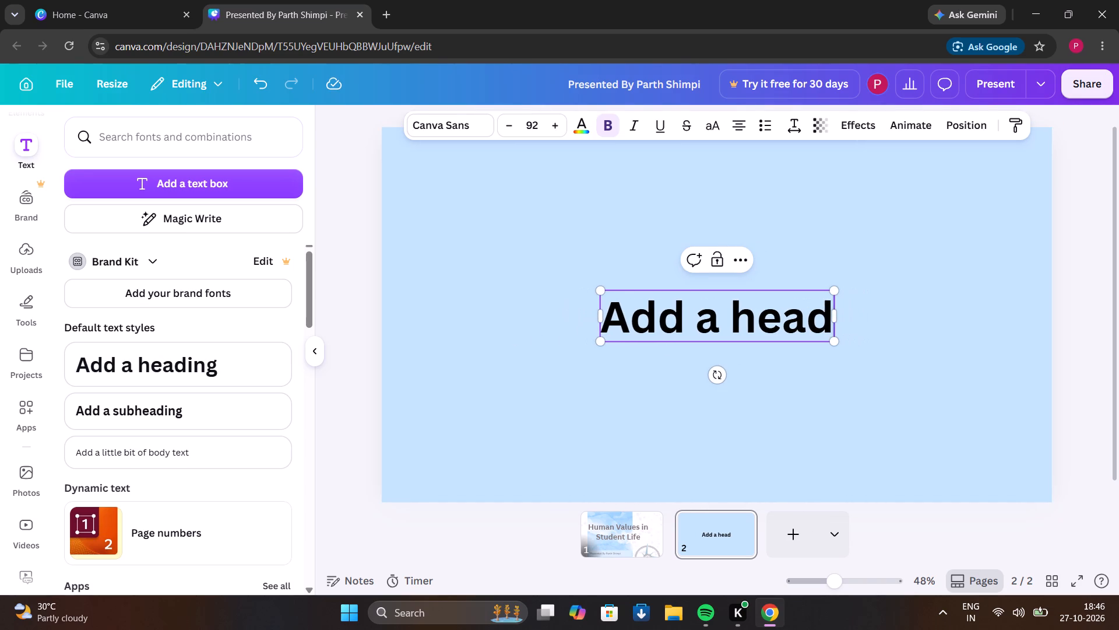
text(Introd)
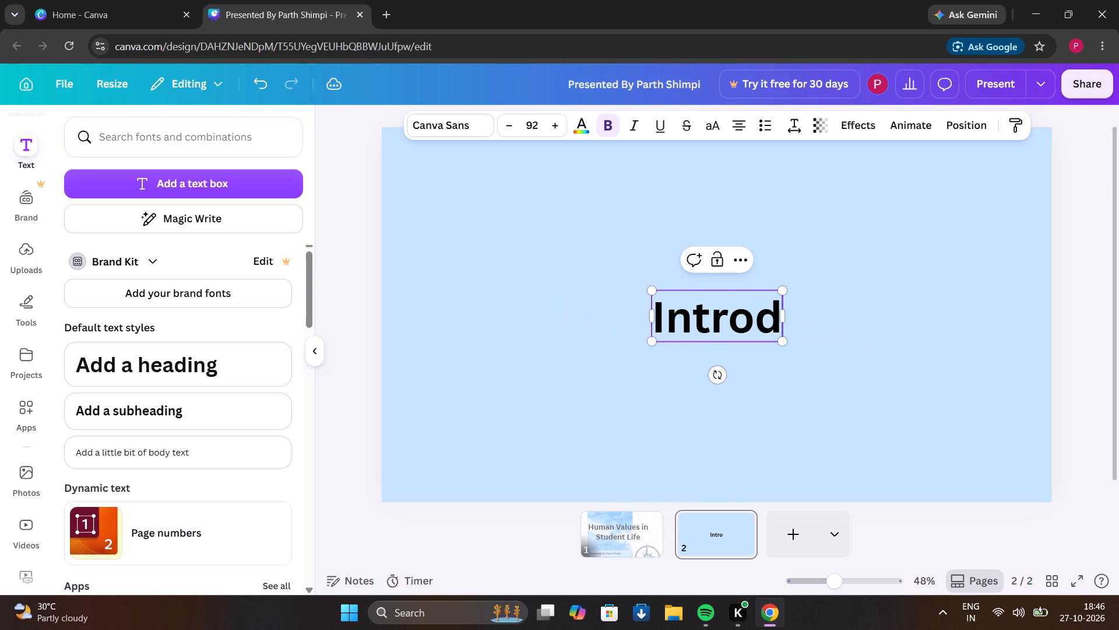
text(uctiom)
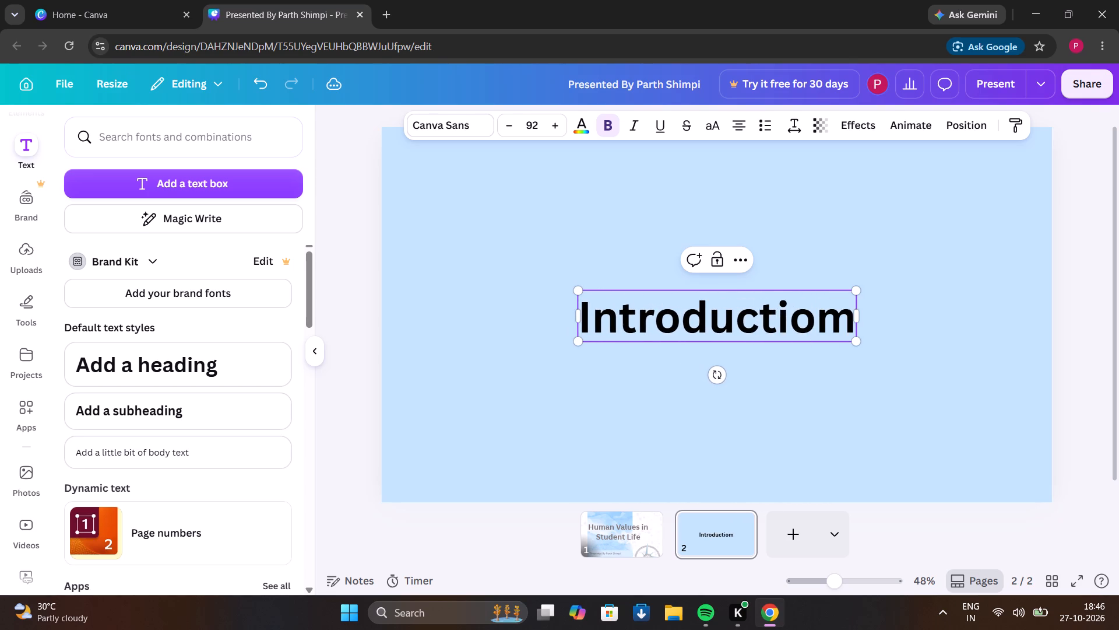
key(BackSpace)
key(n)
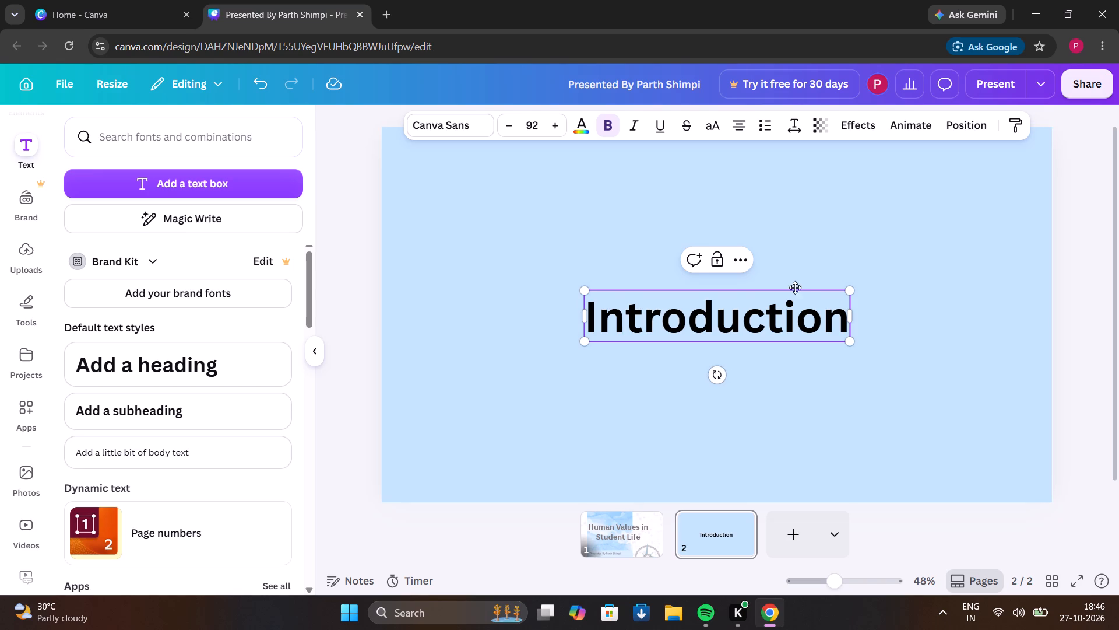
Move the "Introduction" heading near page 2's top-left corner, slightly inset from the left edge.
drag(808, 286, 620, 151)
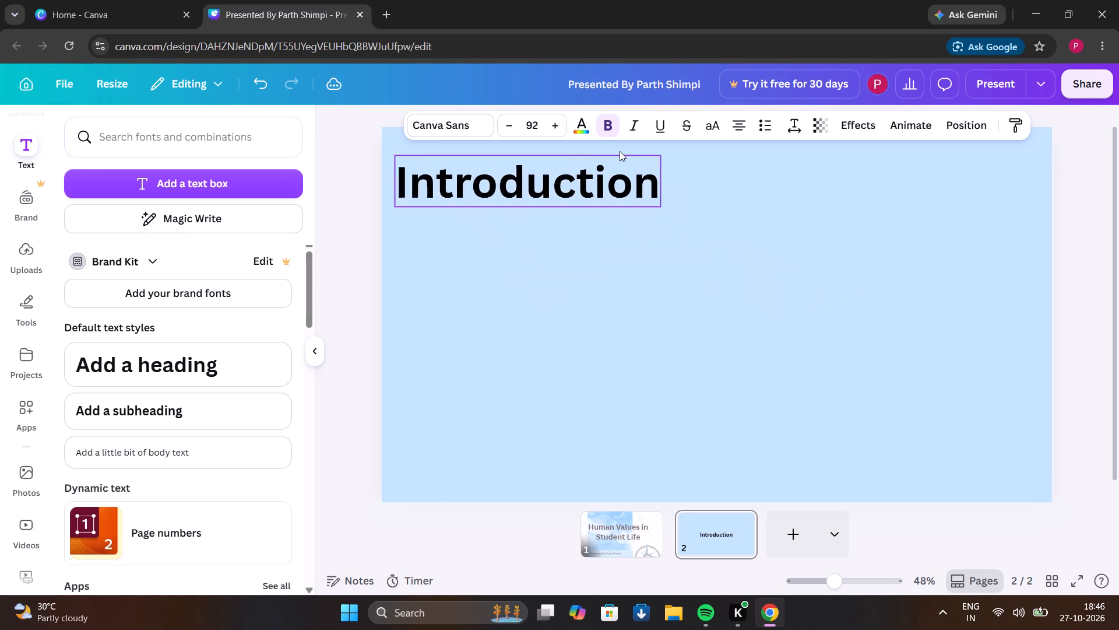
drag(620, 151, 625, 151)
drag(625, 151, 644, 148)
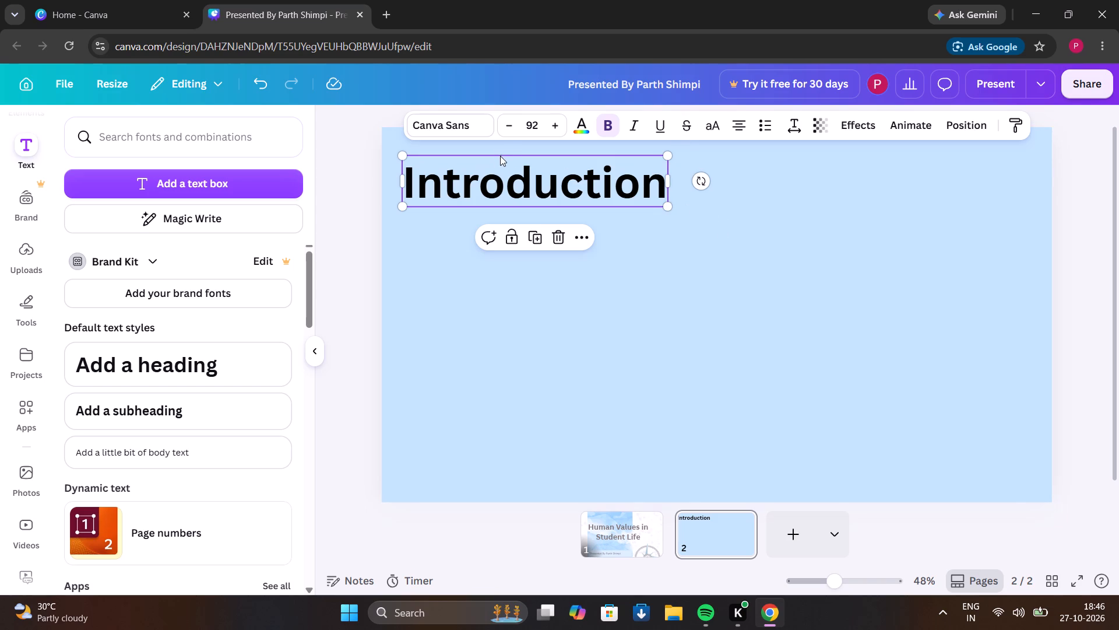
drag(522, 195, 548, 191)
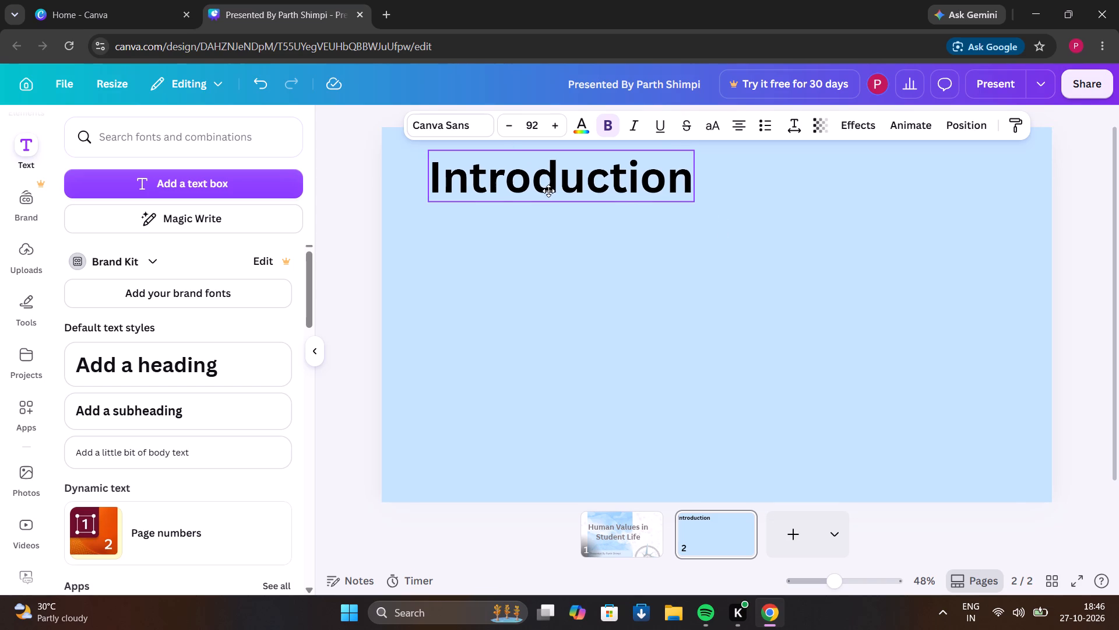
drag(548, 191, 547, 192)
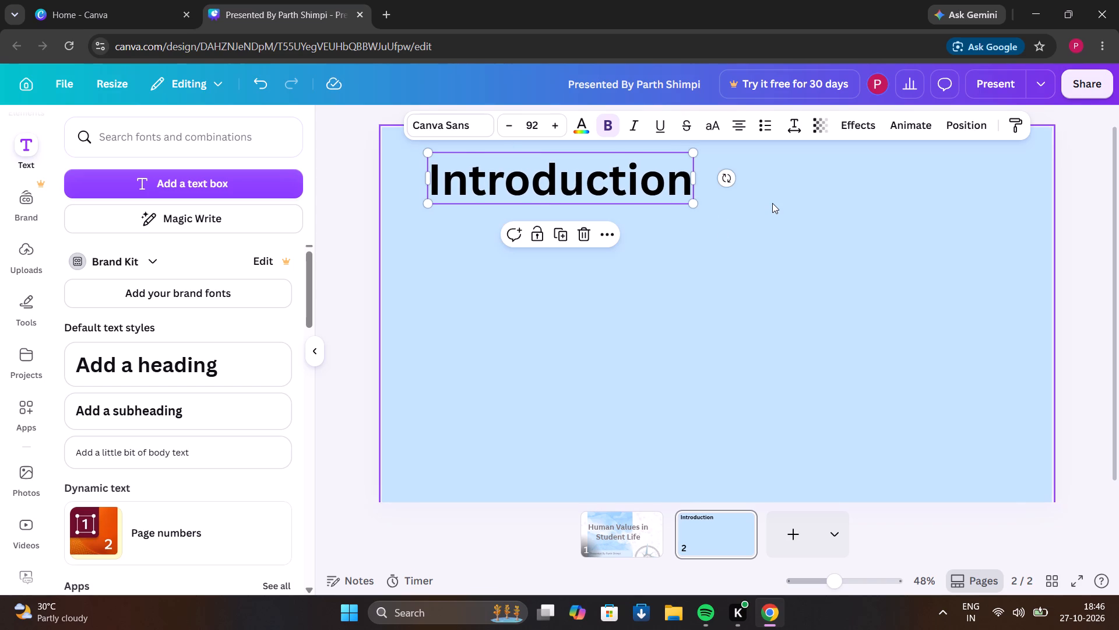
click(772, 203)
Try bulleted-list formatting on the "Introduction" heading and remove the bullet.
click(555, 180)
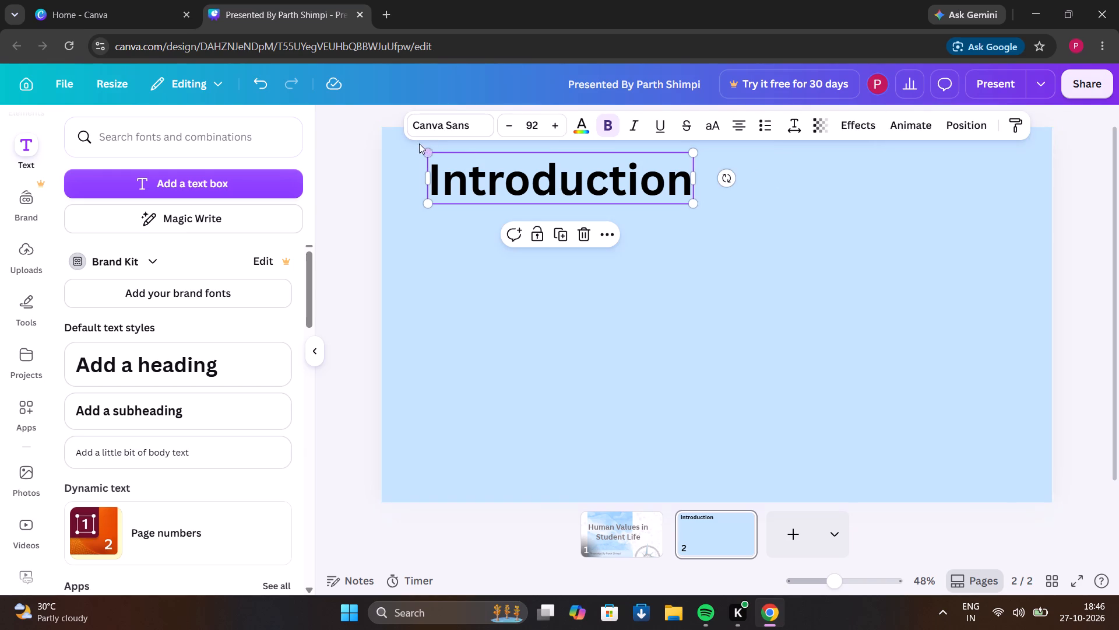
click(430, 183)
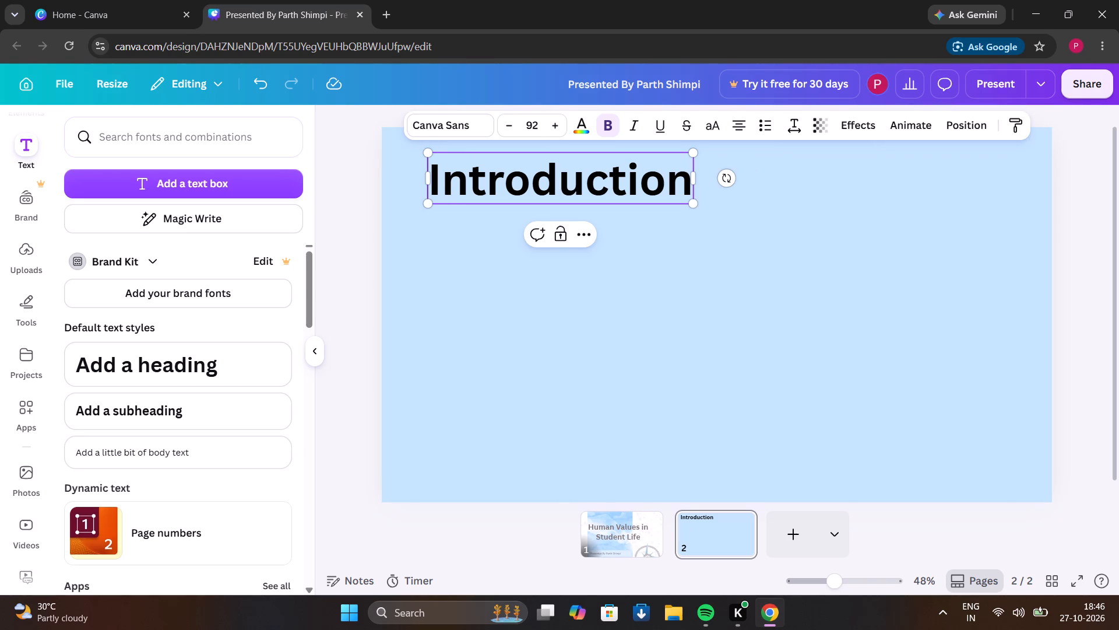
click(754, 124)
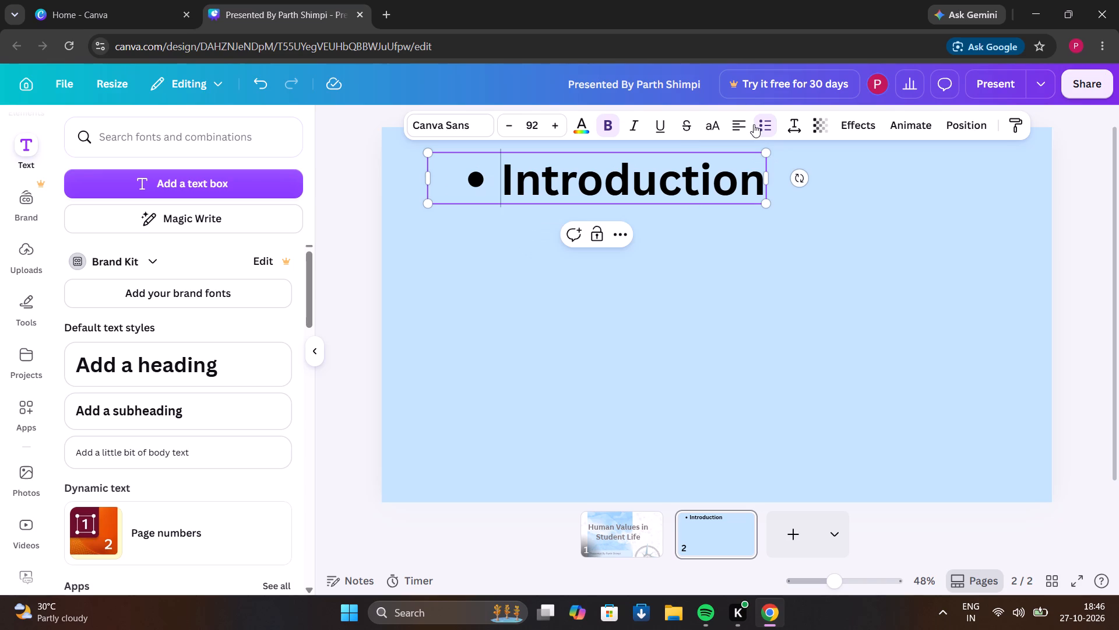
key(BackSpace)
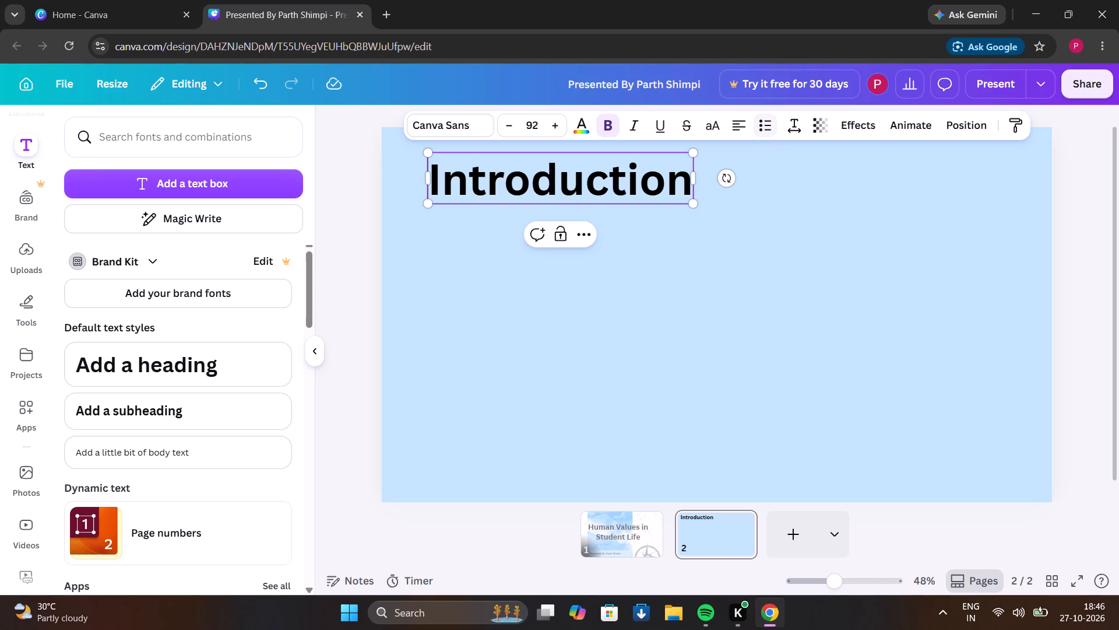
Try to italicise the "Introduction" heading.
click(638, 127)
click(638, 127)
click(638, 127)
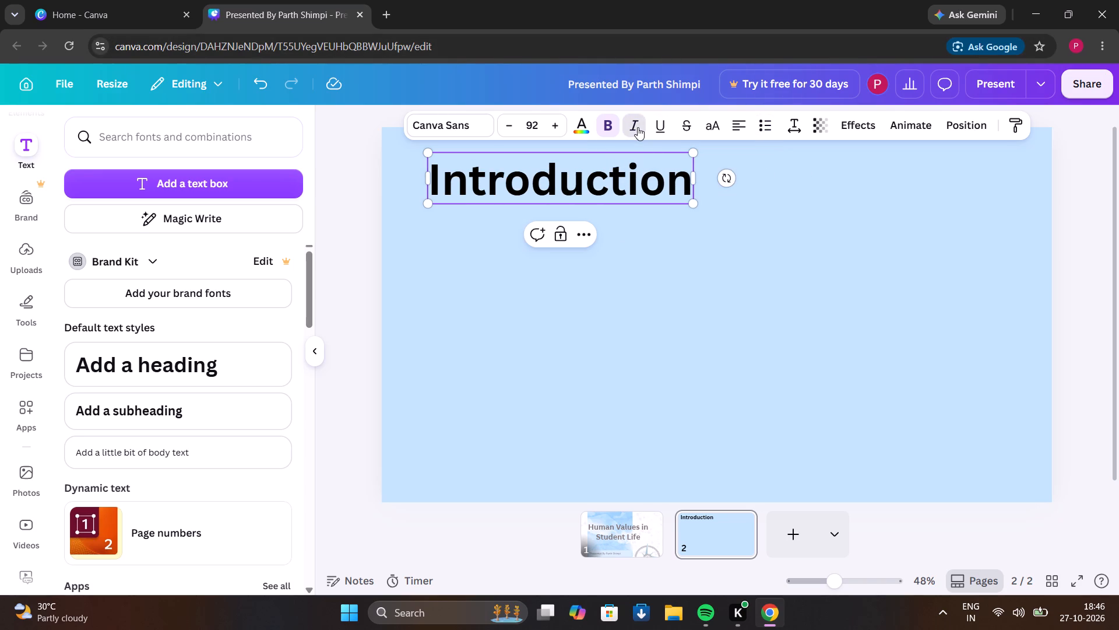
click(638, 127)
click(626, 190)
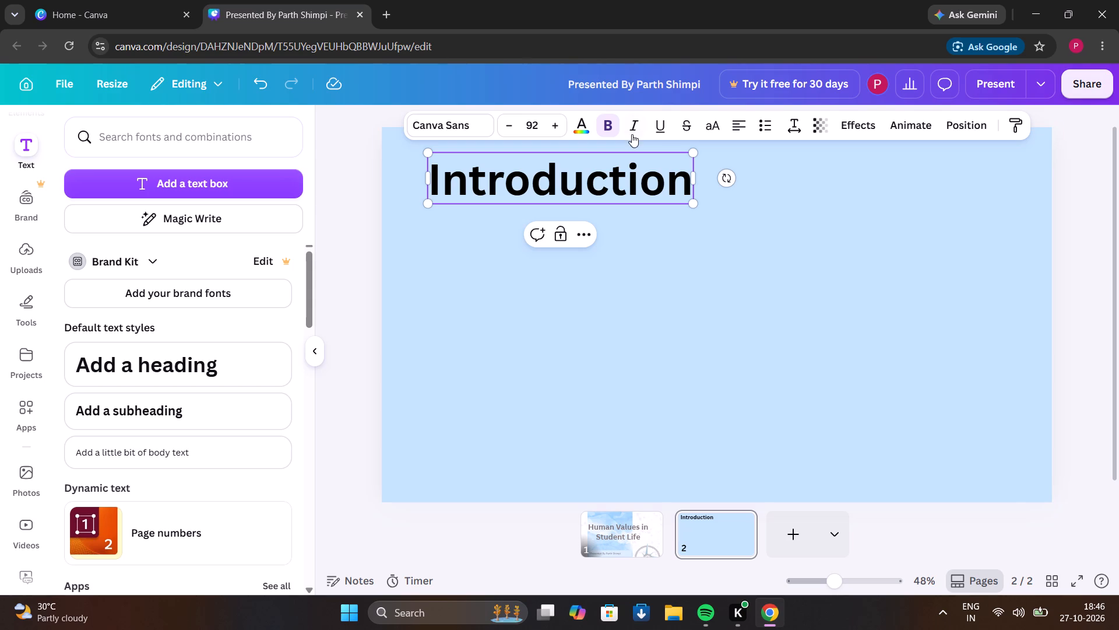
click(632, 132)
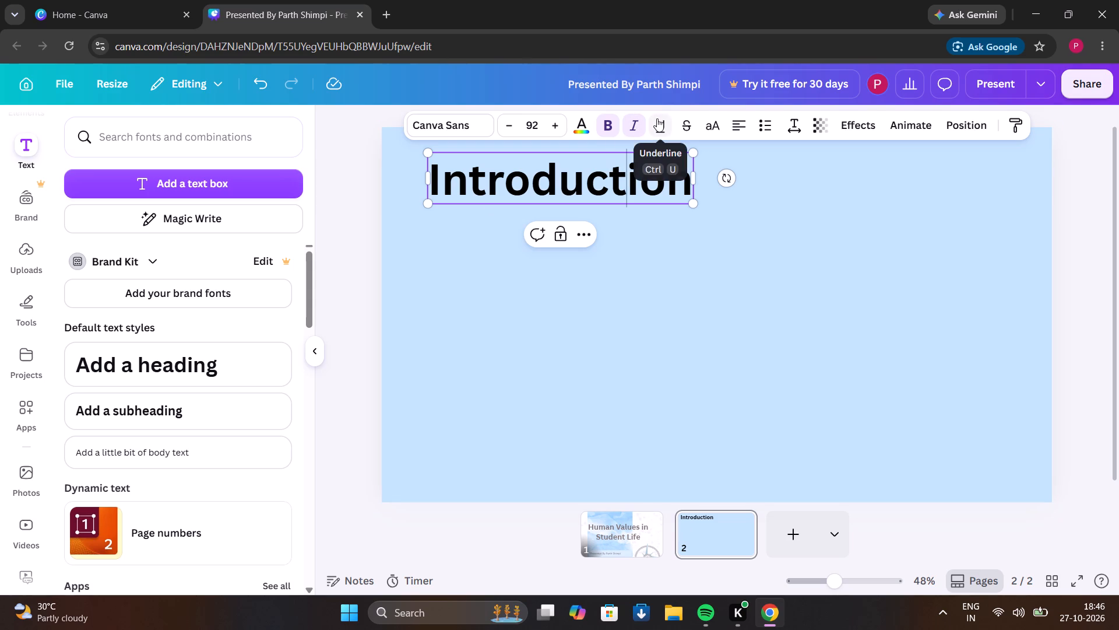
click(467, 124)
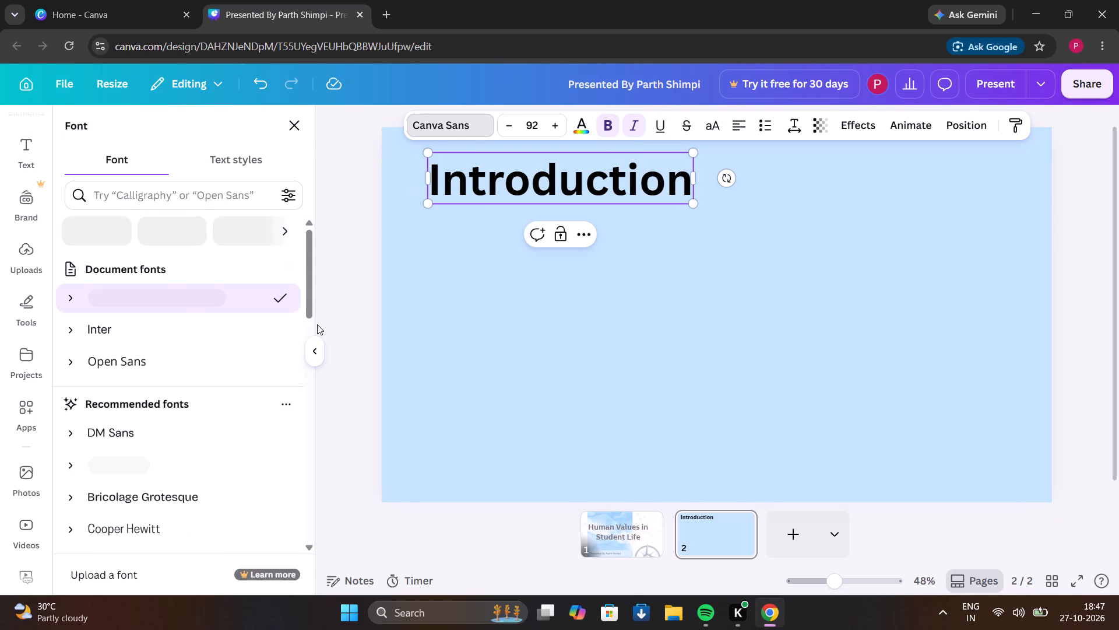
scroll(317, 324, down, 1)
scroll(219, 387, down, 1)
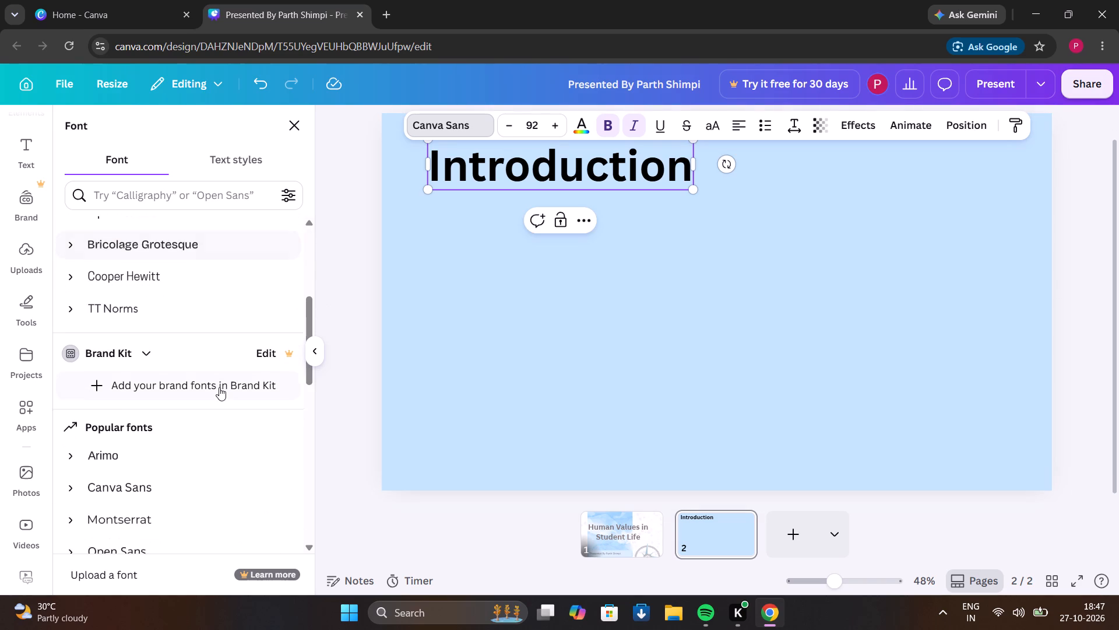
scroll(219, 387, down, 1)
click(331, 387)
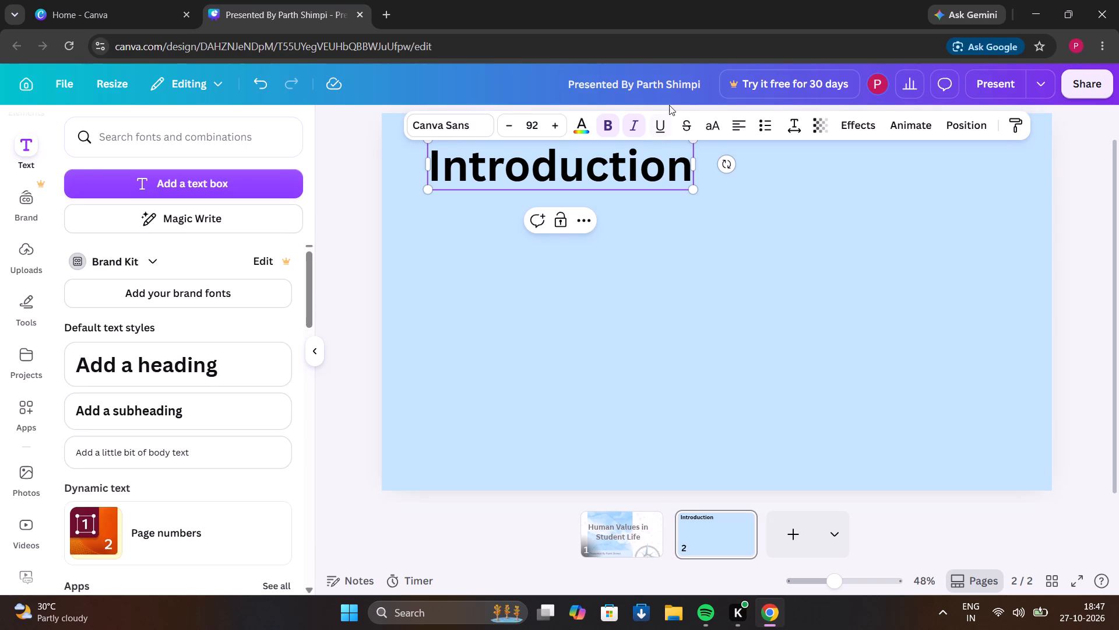
Try the Neon text effect on the "Introduction" heading and replace it with the Outline effect.
click(861, 119)
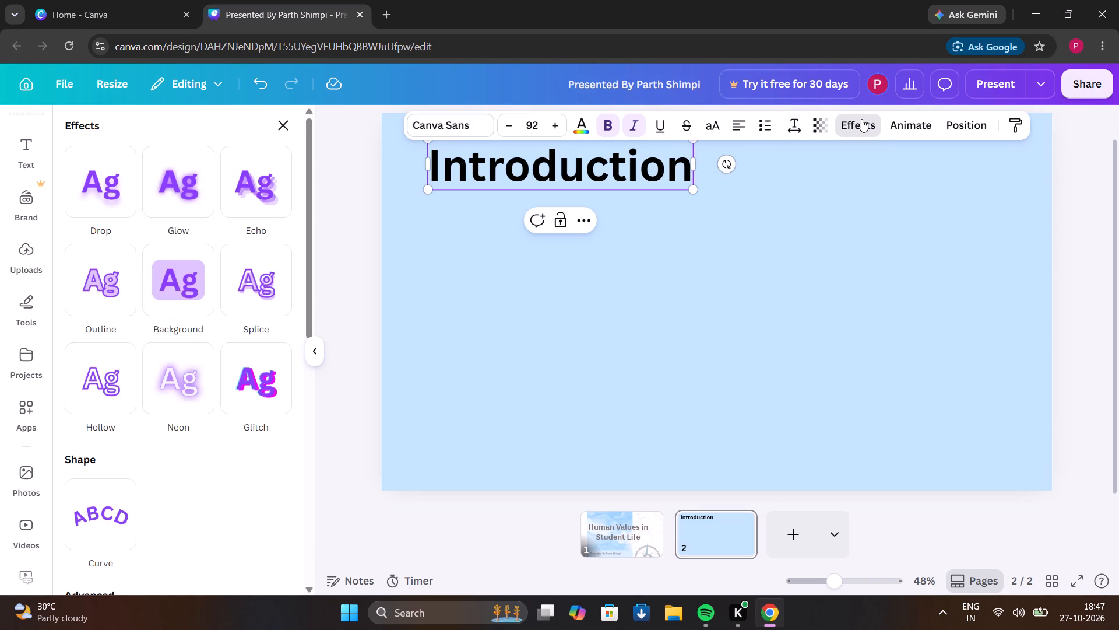
click(189, 393)
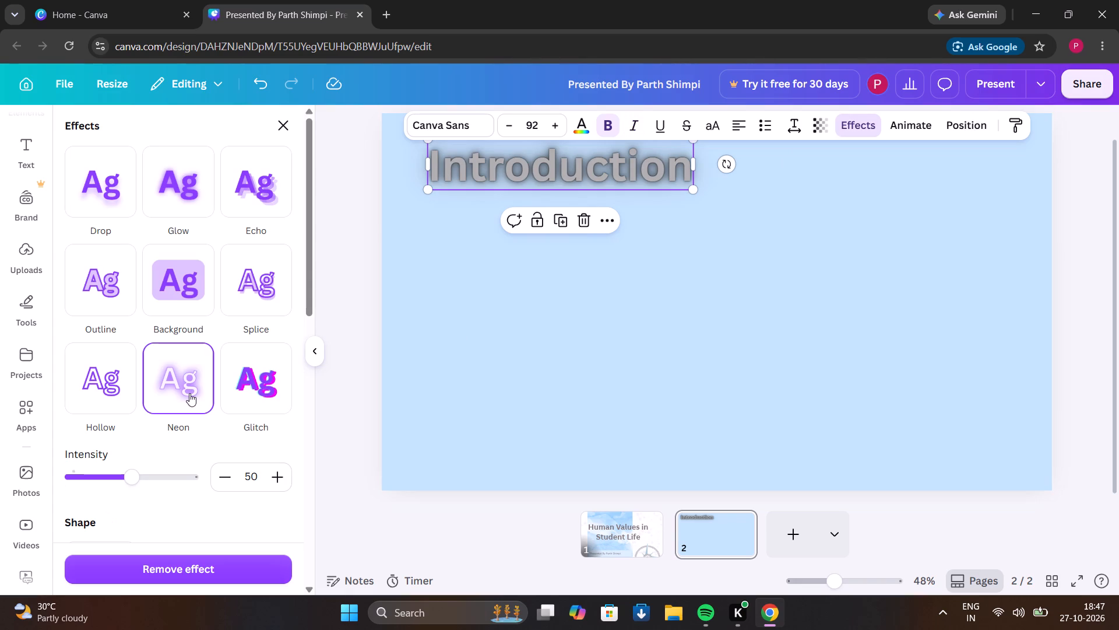
click(119, 272)
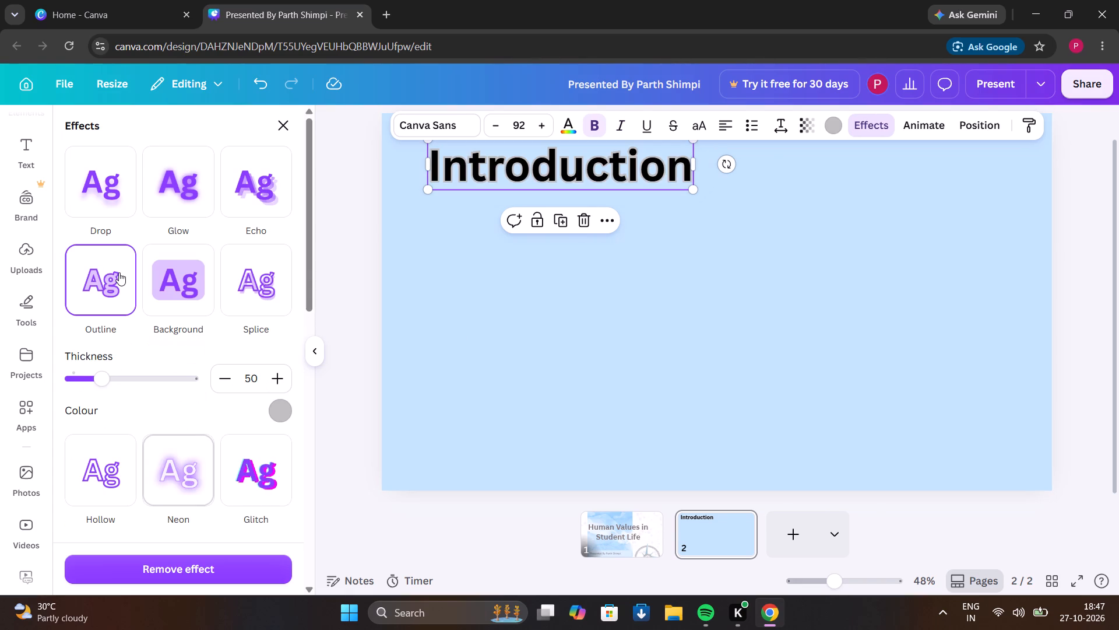
Add a default body text box to page 2 below the "Introduction" heading.
click(417, 295)
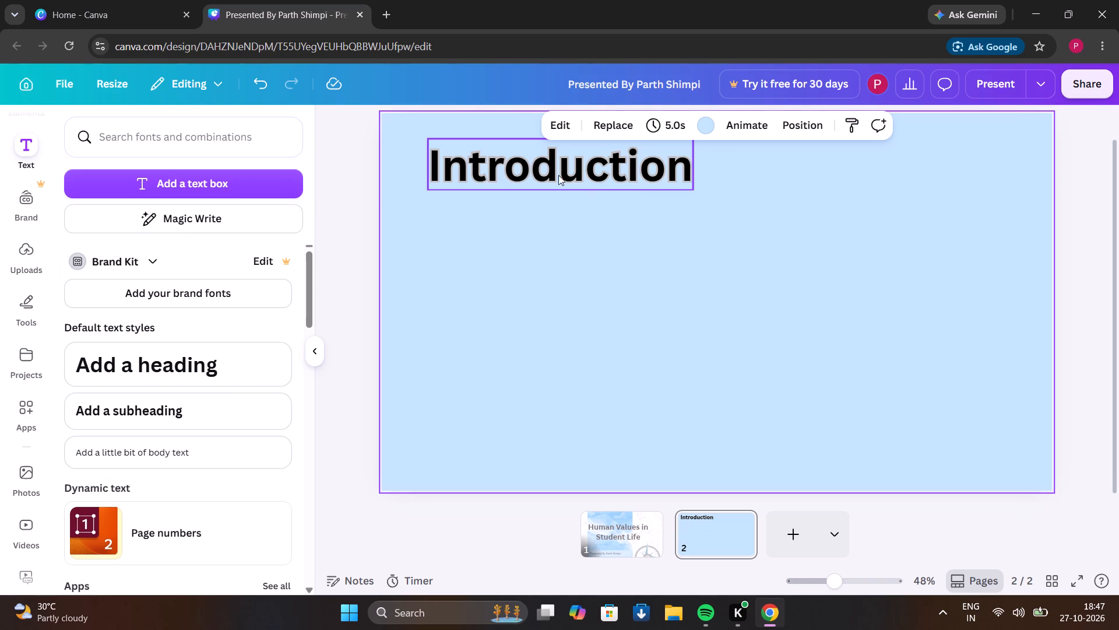
click(226, 449)
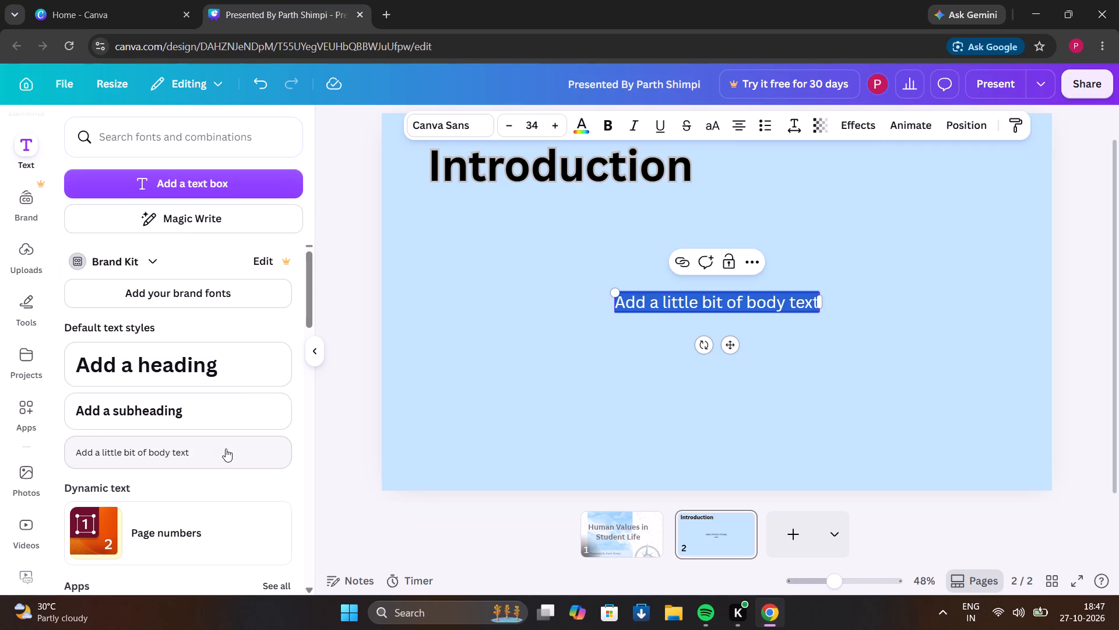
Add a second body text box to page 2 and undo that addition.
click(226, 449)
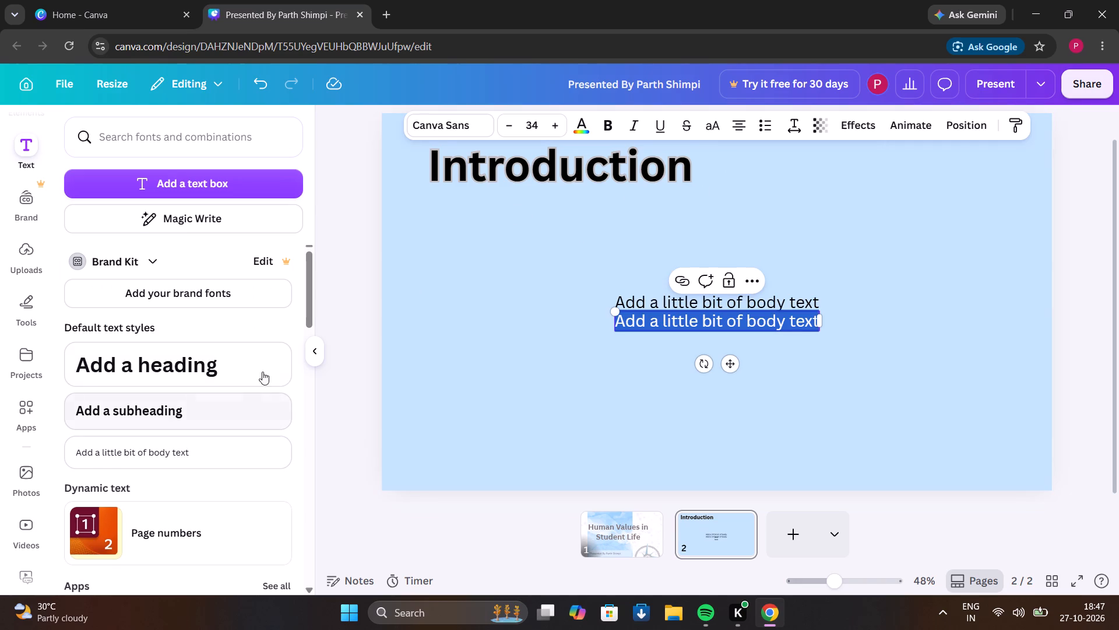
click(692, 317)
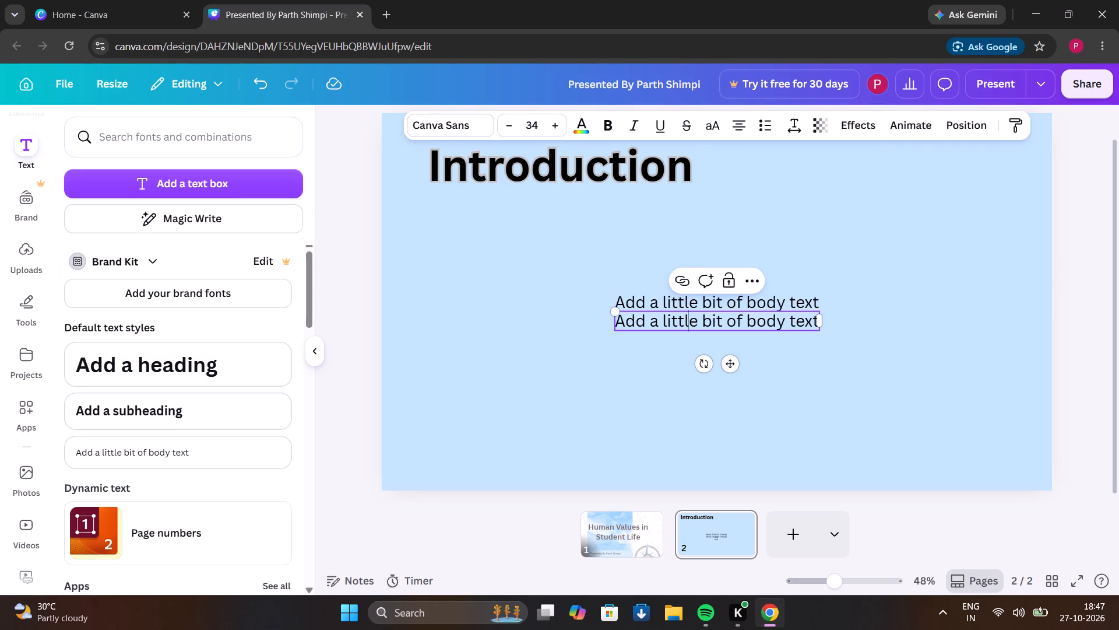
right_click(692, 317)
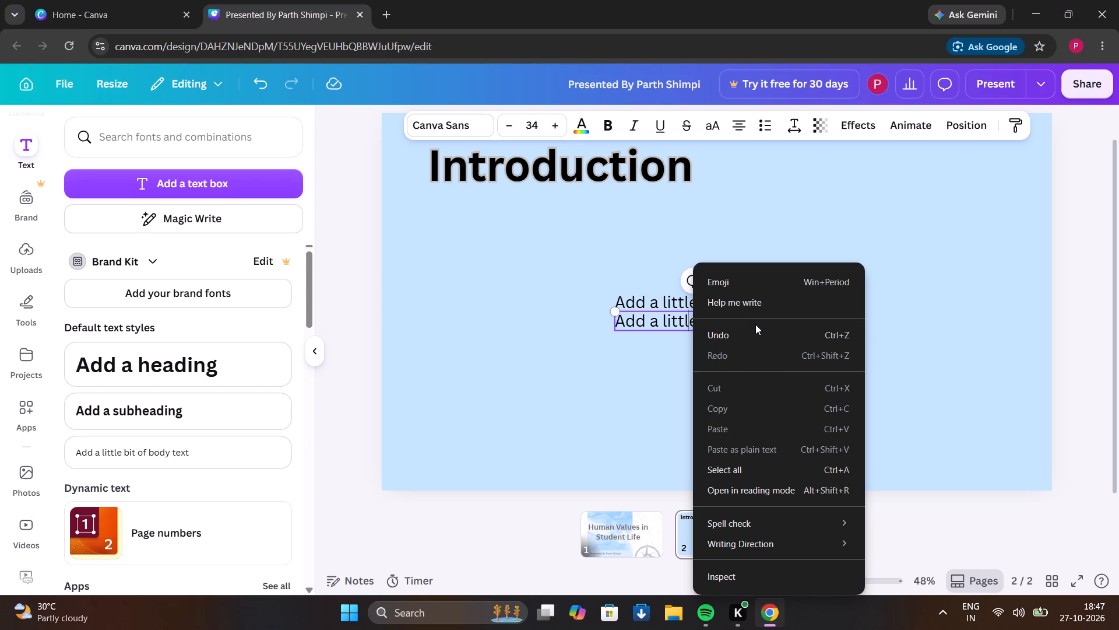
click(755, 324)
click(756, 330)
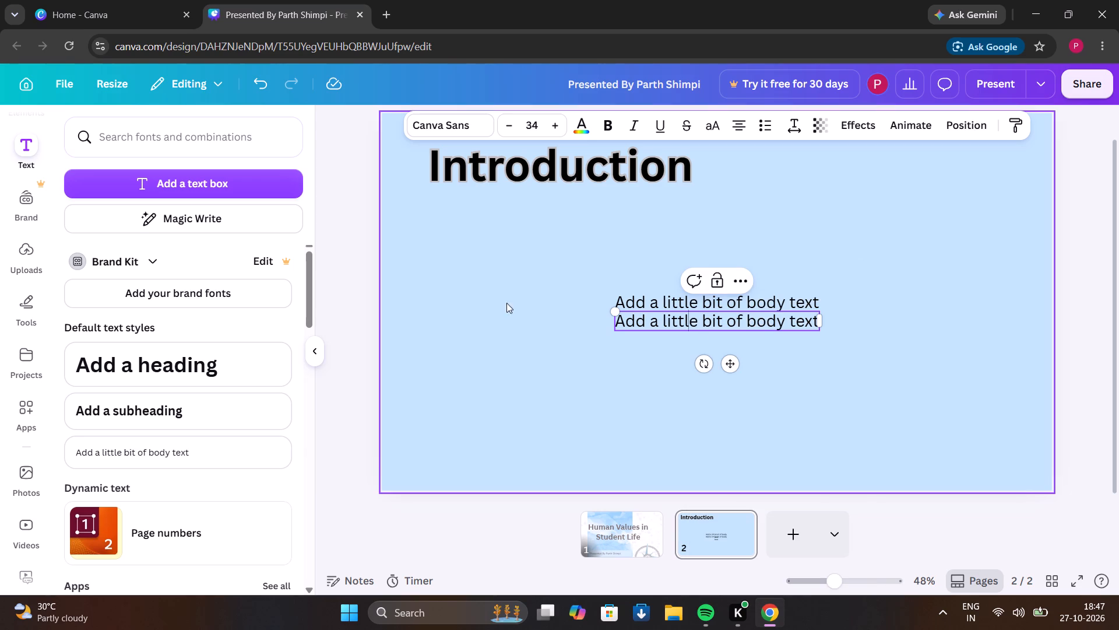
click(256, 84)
Move the body text box just below the "Introduction" heading, in line with the heading's left edge.
drag(678, 300, 480, 244)
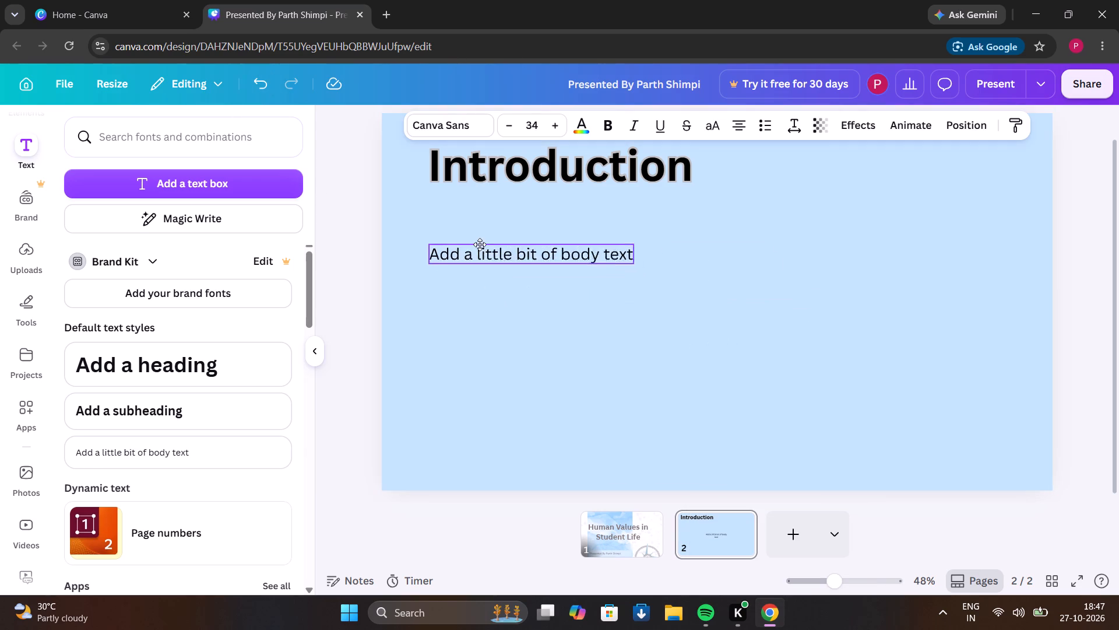
drag(480, 244, 485, 221)
click(485, 221)
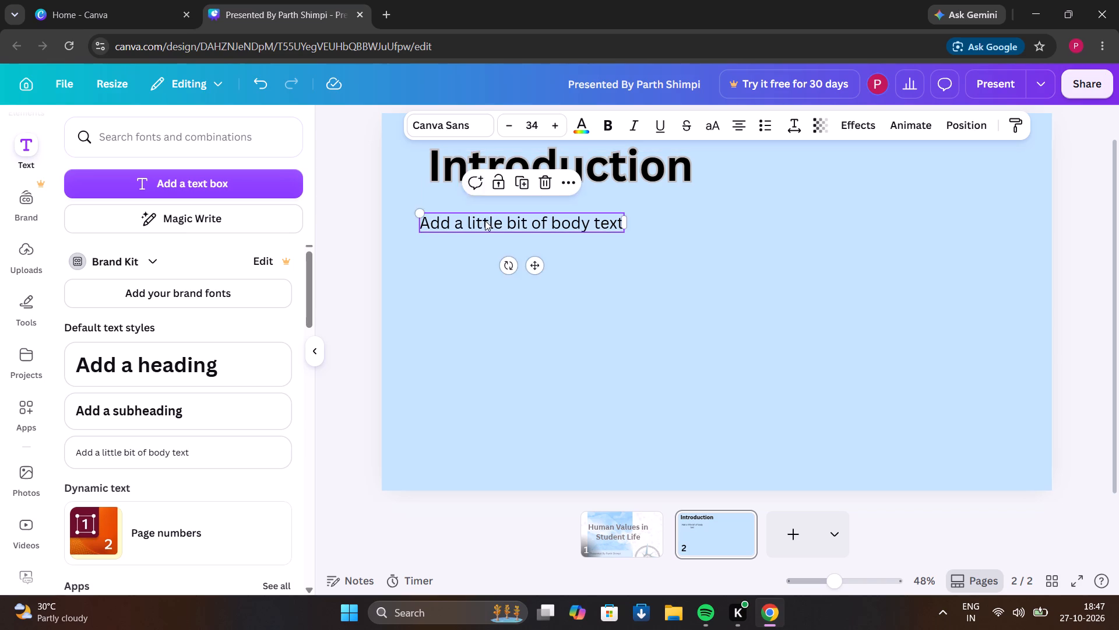
Clear the placeholder body text and apply bulleted-list formatting to the empty text box.
double_click(627, 219)
key(BackSpace)
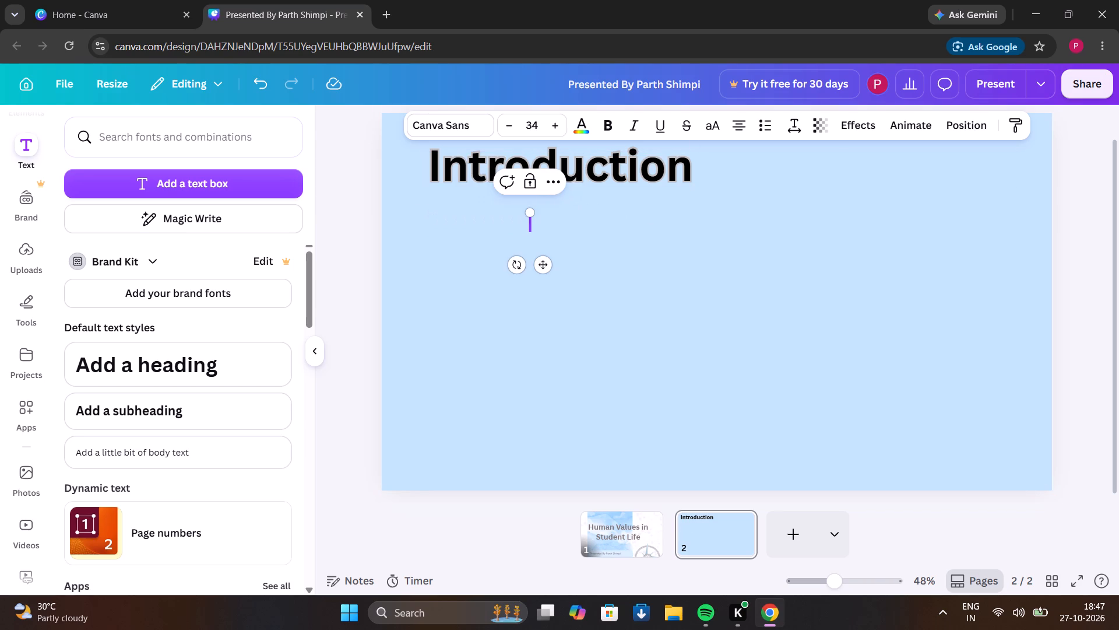
click(769, 121)
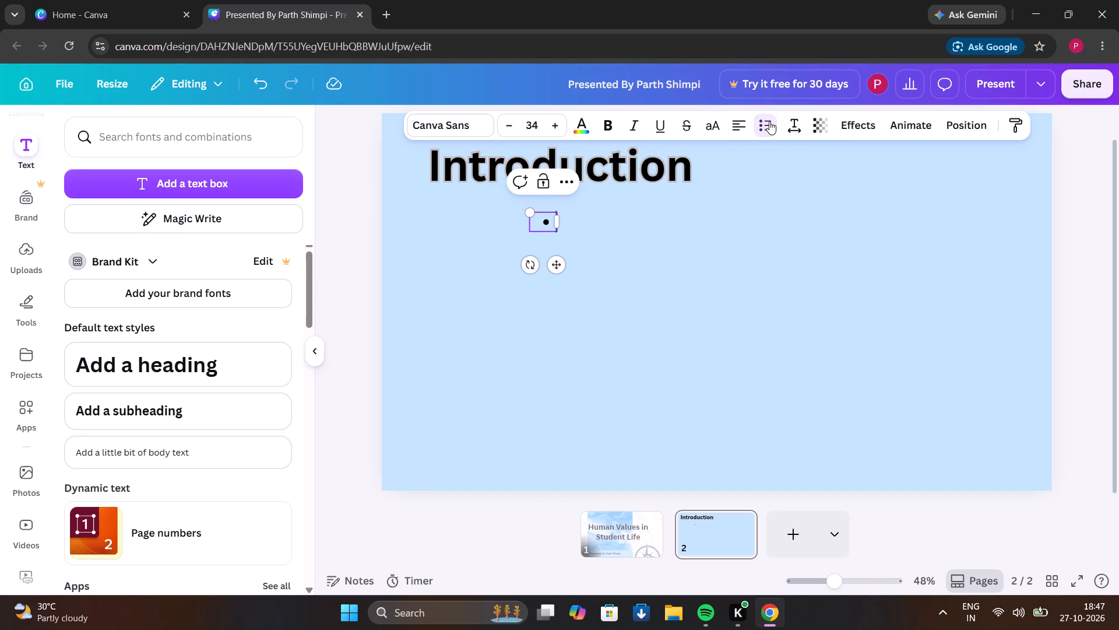
Enter "Human values are principle that guide our behaviour" as the first bullet under the heading.
key(shift+h)
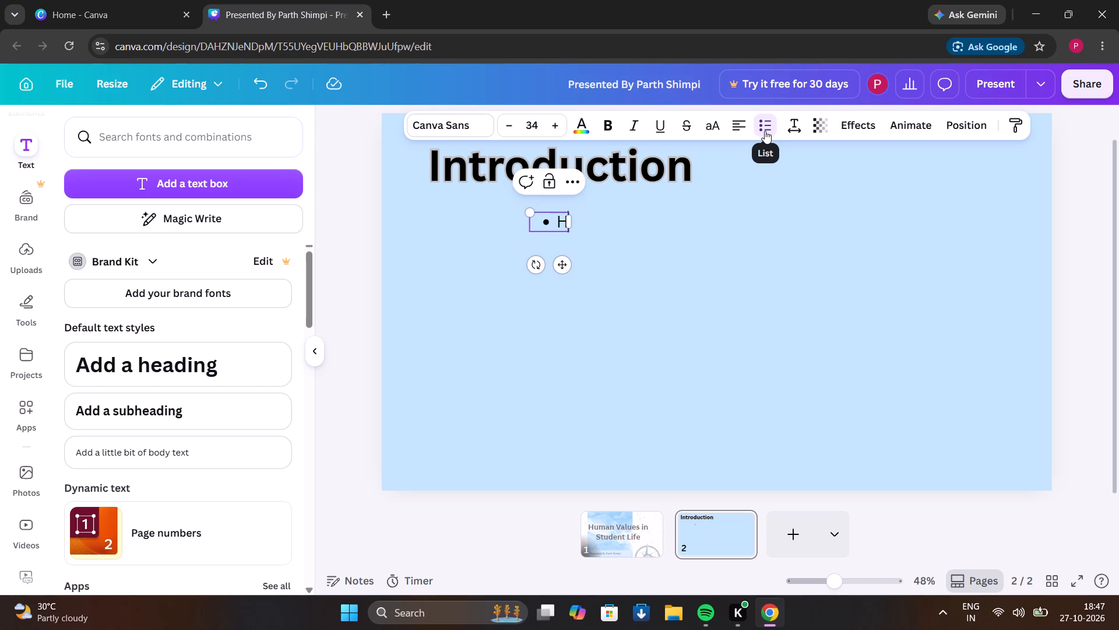
key(u)
key(comma)
key(BackSpace)
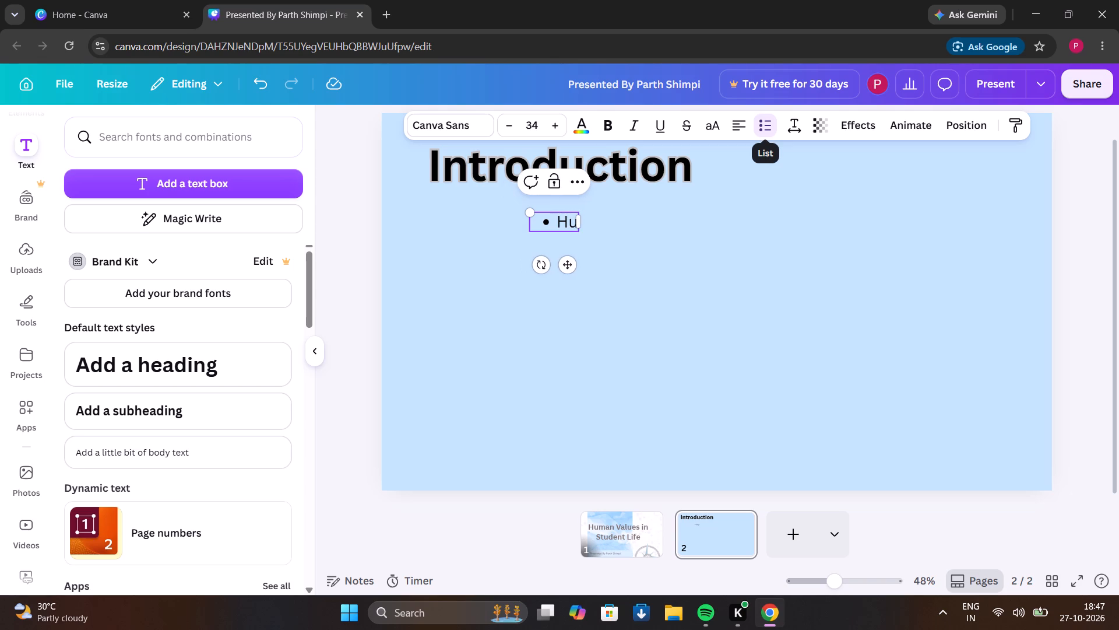
text(man)
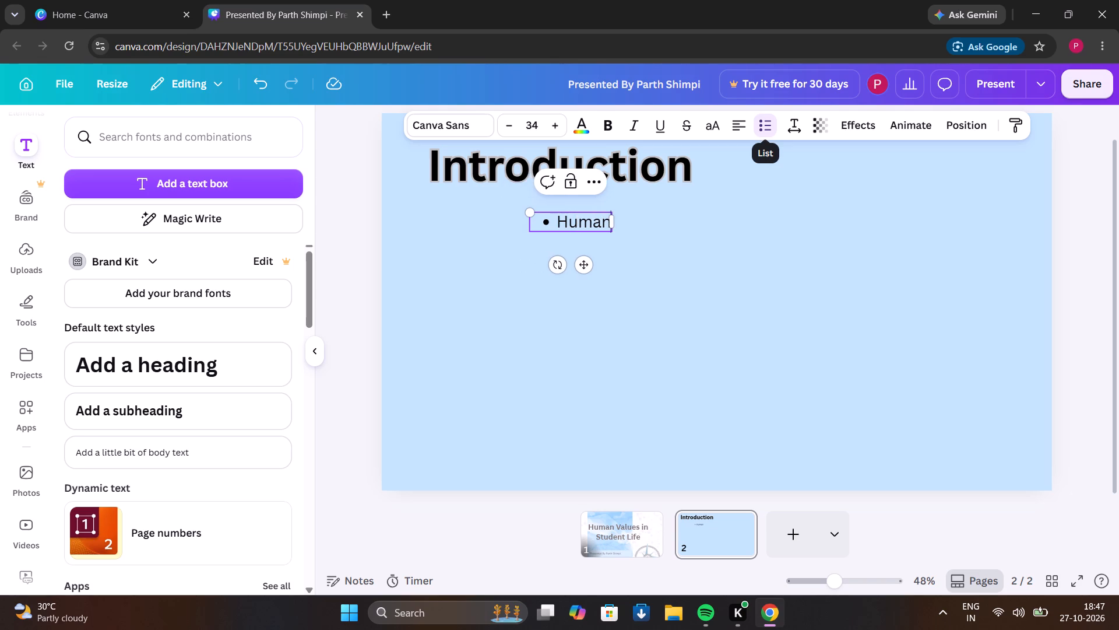
key(space)
text(valu)
key(u)
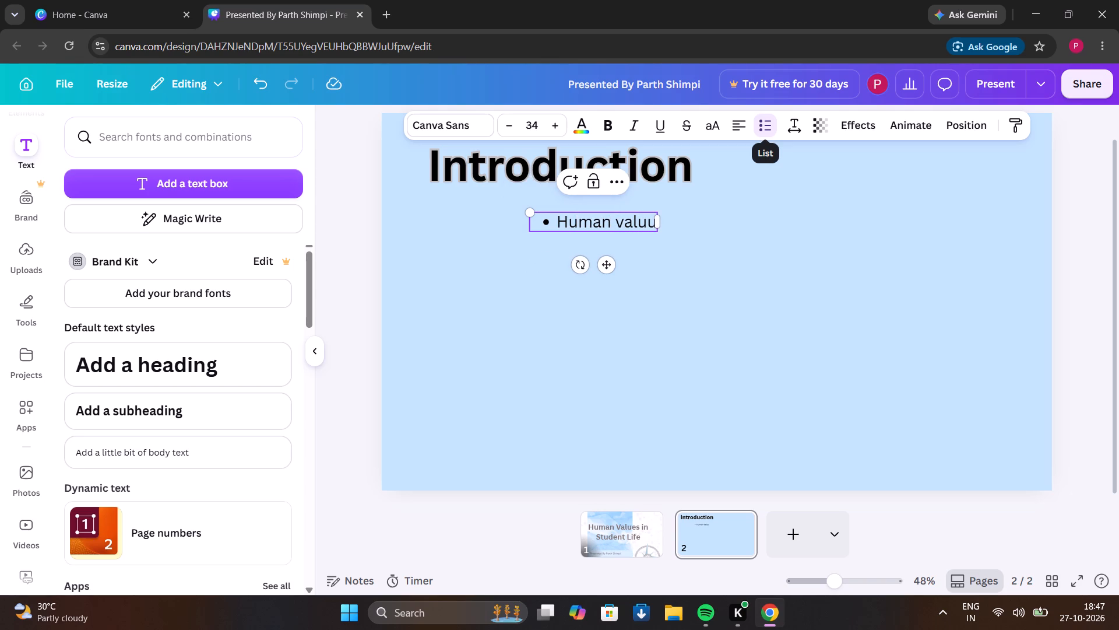
key(BackSpace)
text(es)
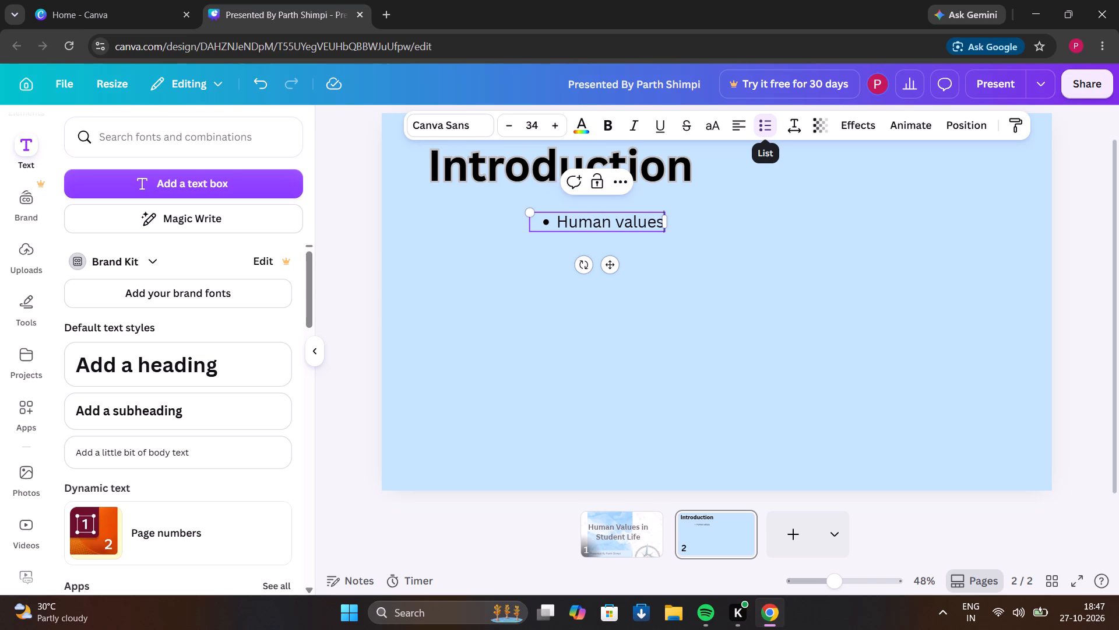
key(space)
text(are)
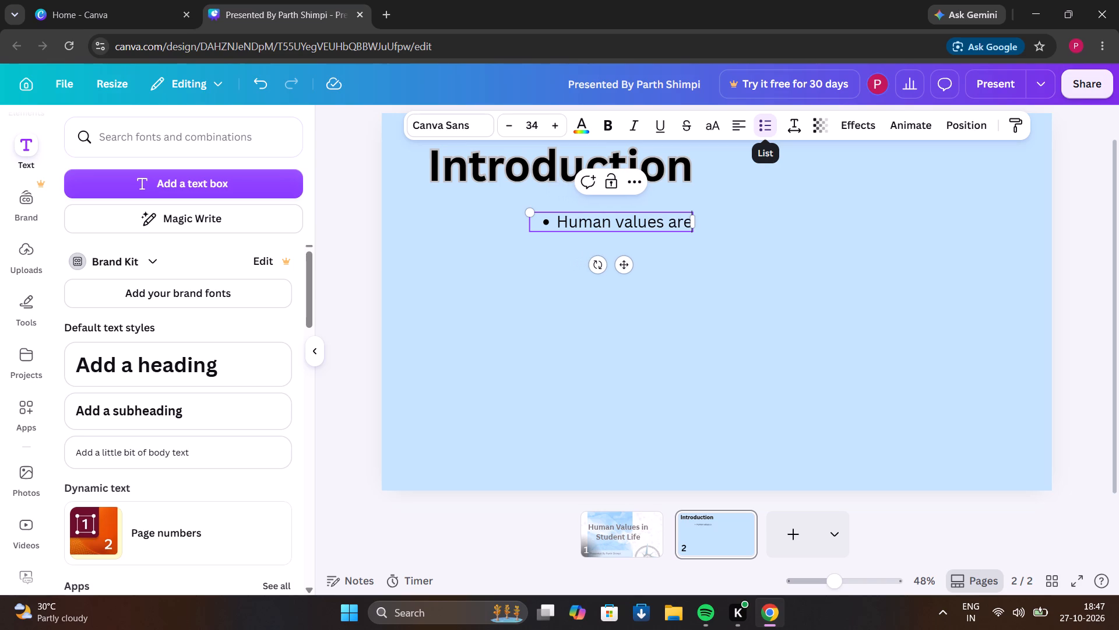
key(space)
text(principle)
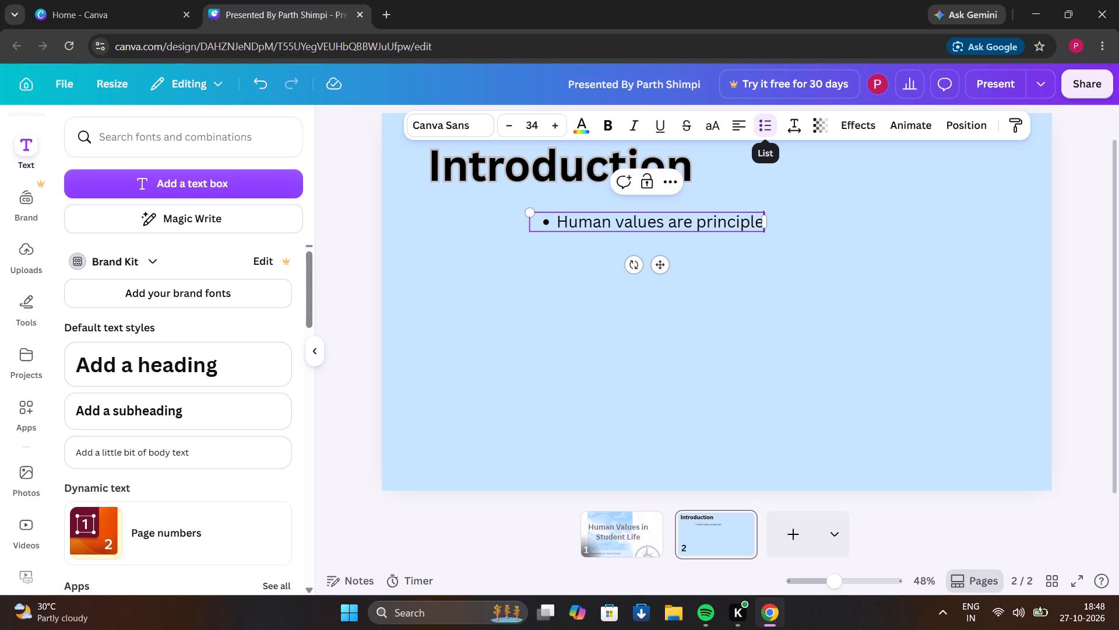
key(space)
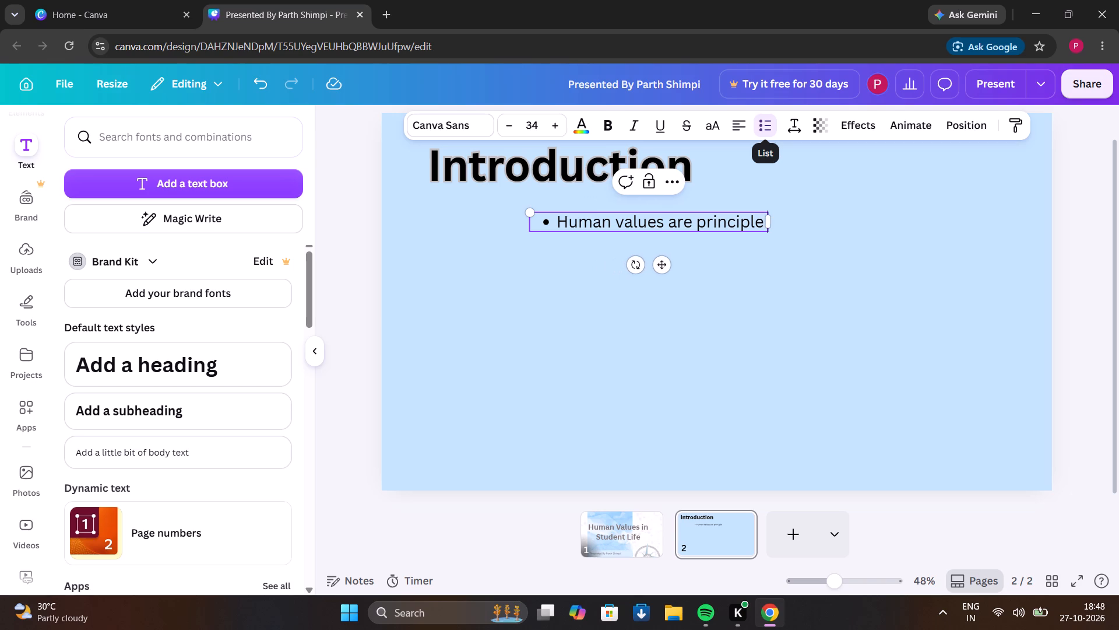
text(th)
text(at)
key(space)
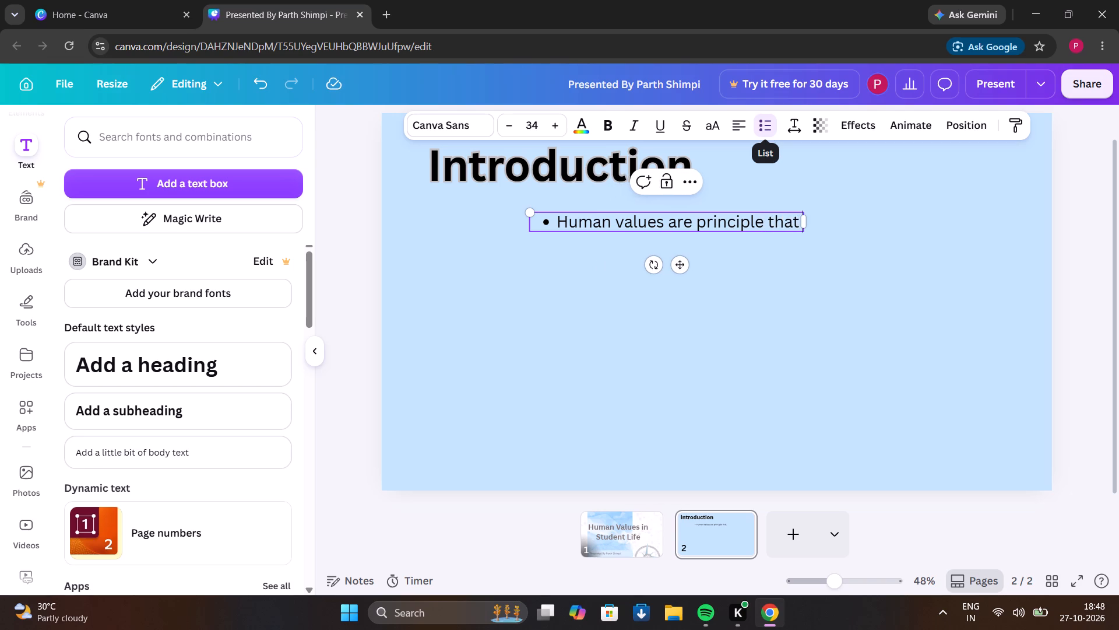
text(g)
text(uide)
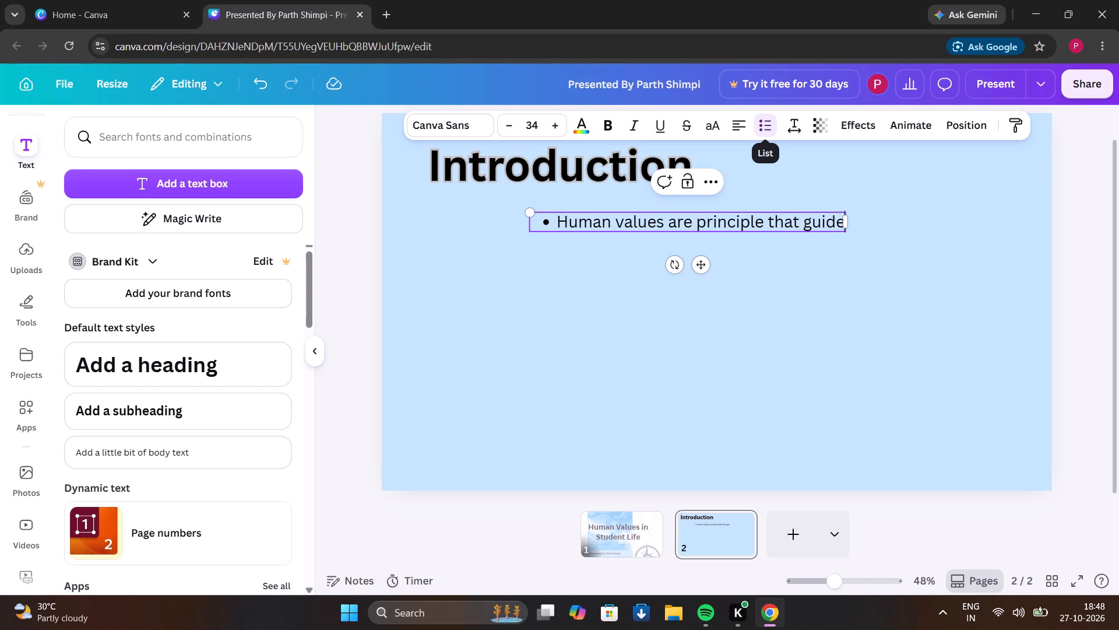
key(space)
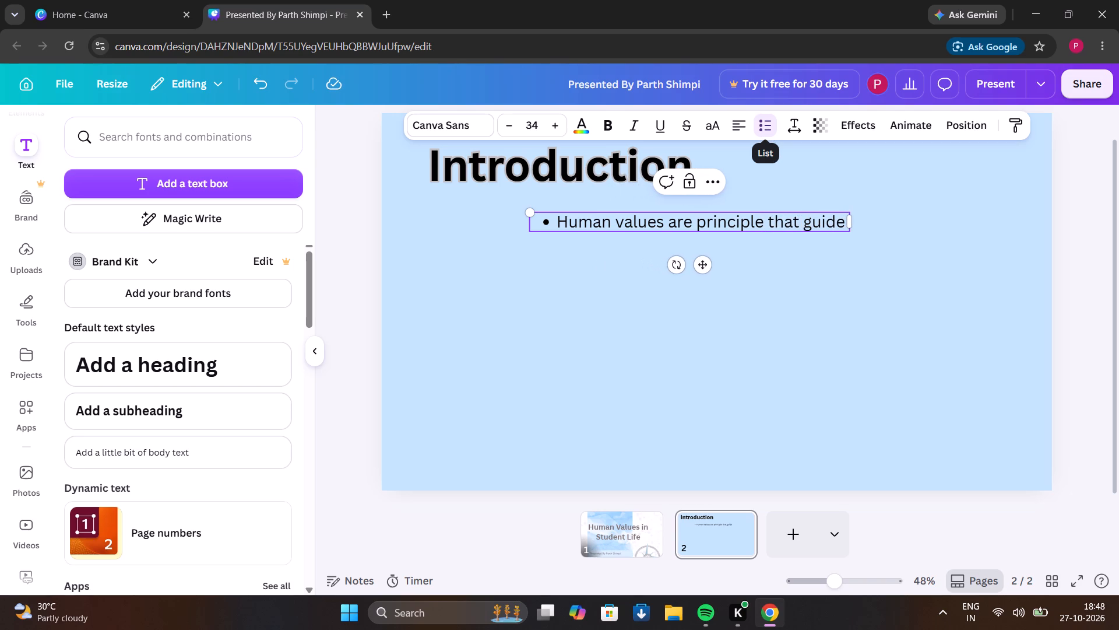
text(our)
key(space)
text(beh)
text(aviou)
key(r)
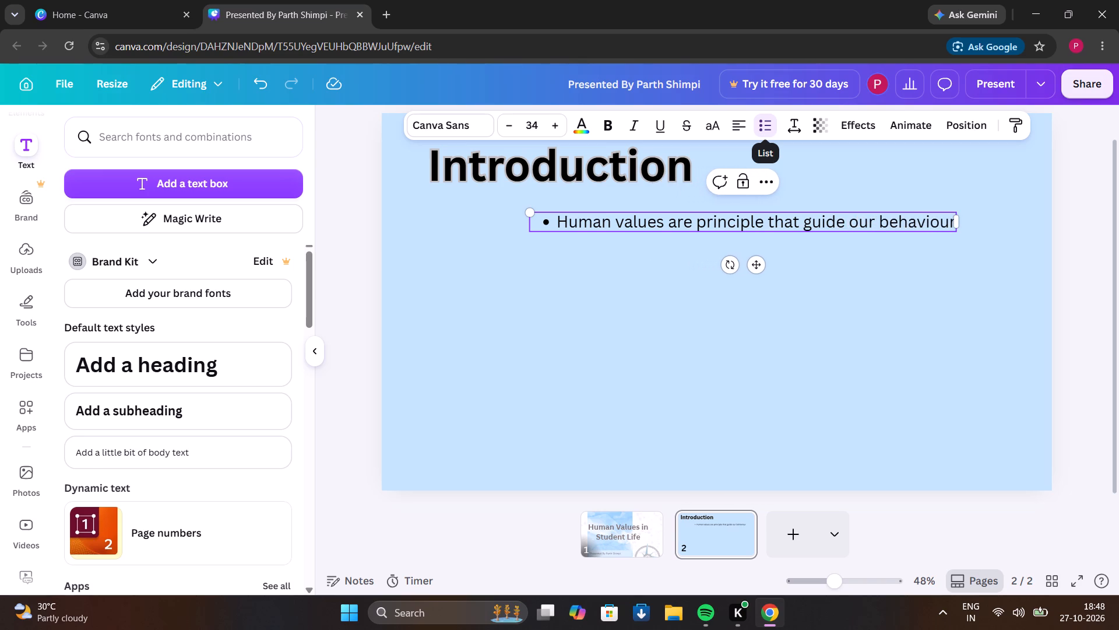
Add a second bullet reading "They help us distinguish right from wrong.".
key(Return)
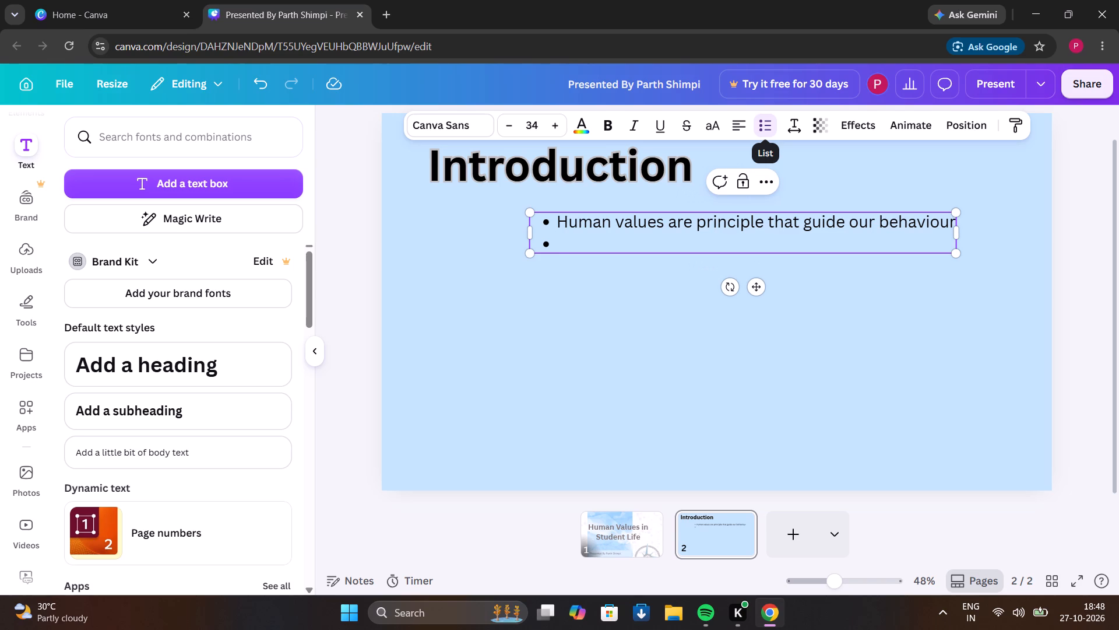
text(th)
key(BackSpace)
key(BackSpace)
text(Th)
text(ey)
key(space)
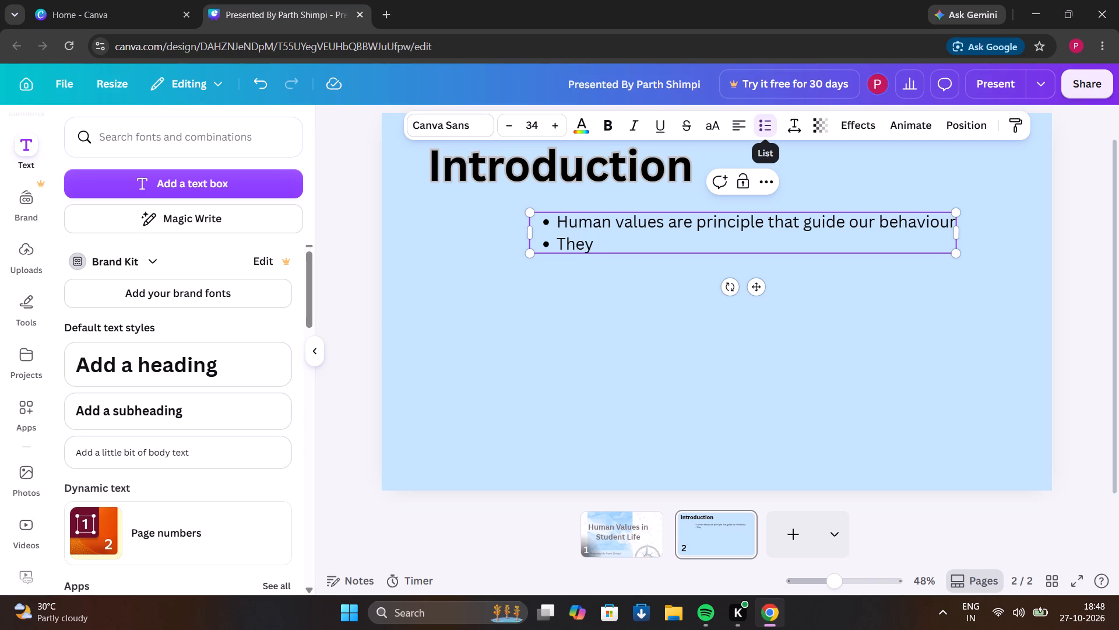
text(helps)
key(BackSpace)
key(space)
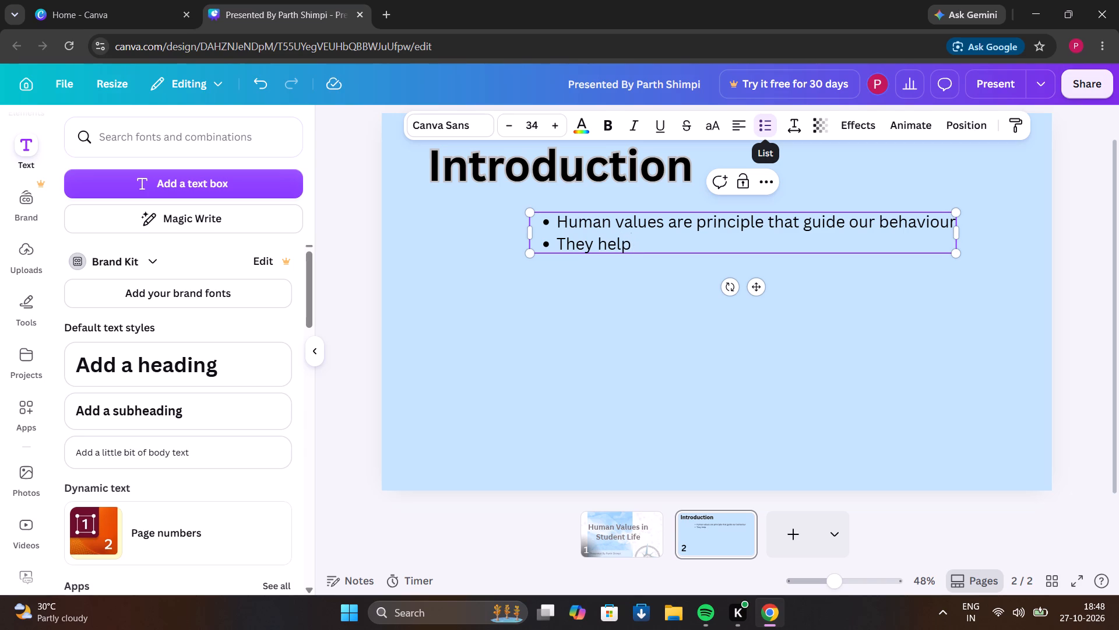
text(us)
key(space)
text(distinguish)
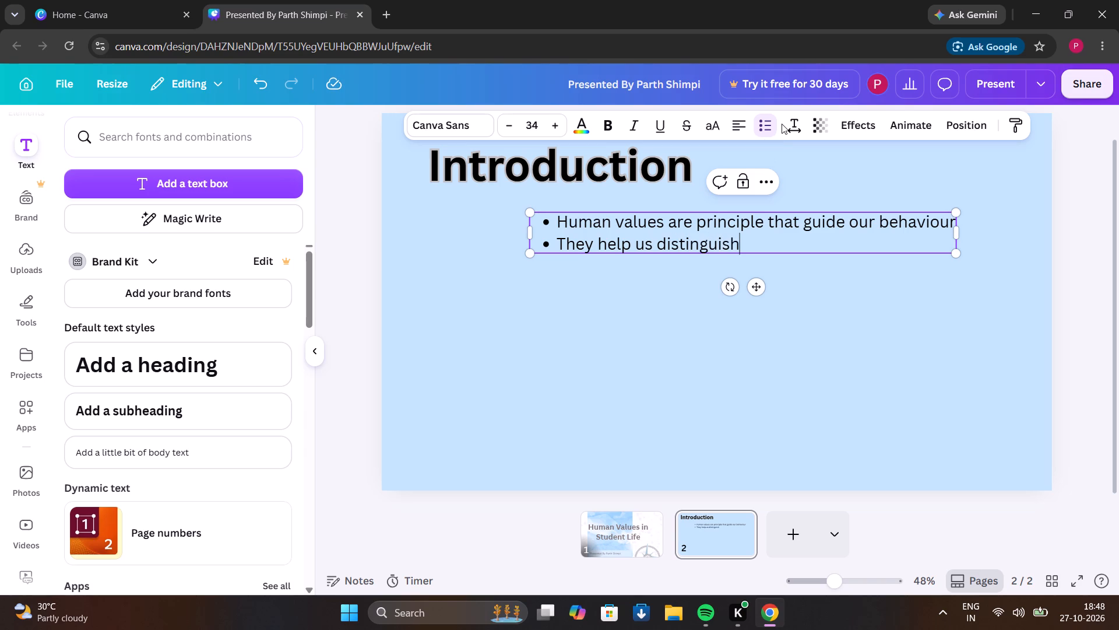
key(space)
text(ri)
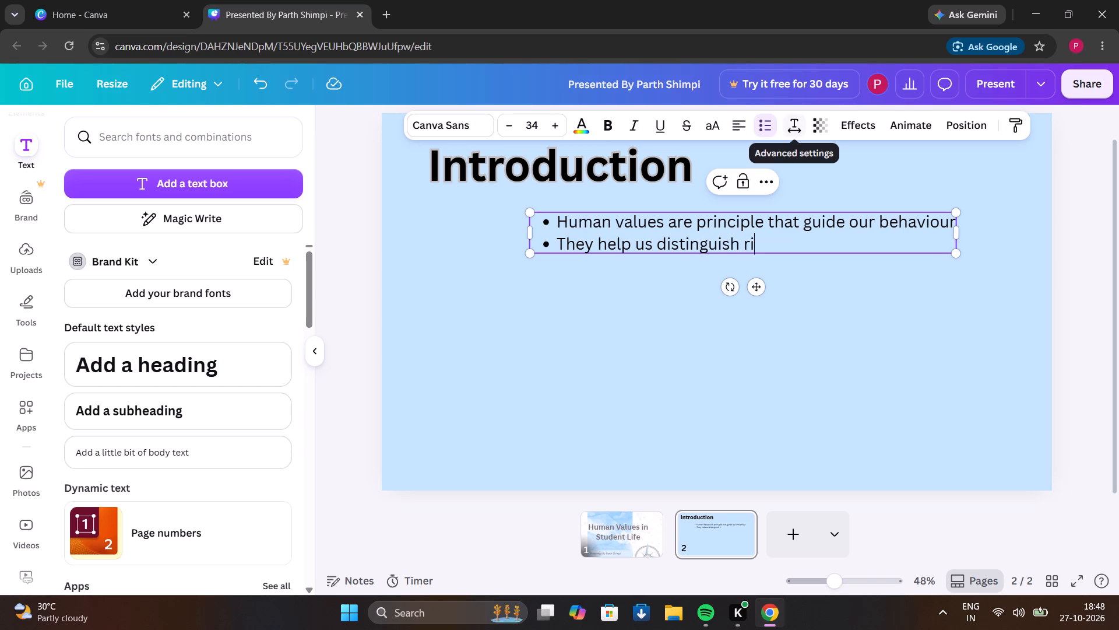
text(ght fron)
key(BackSpace)
key(m)
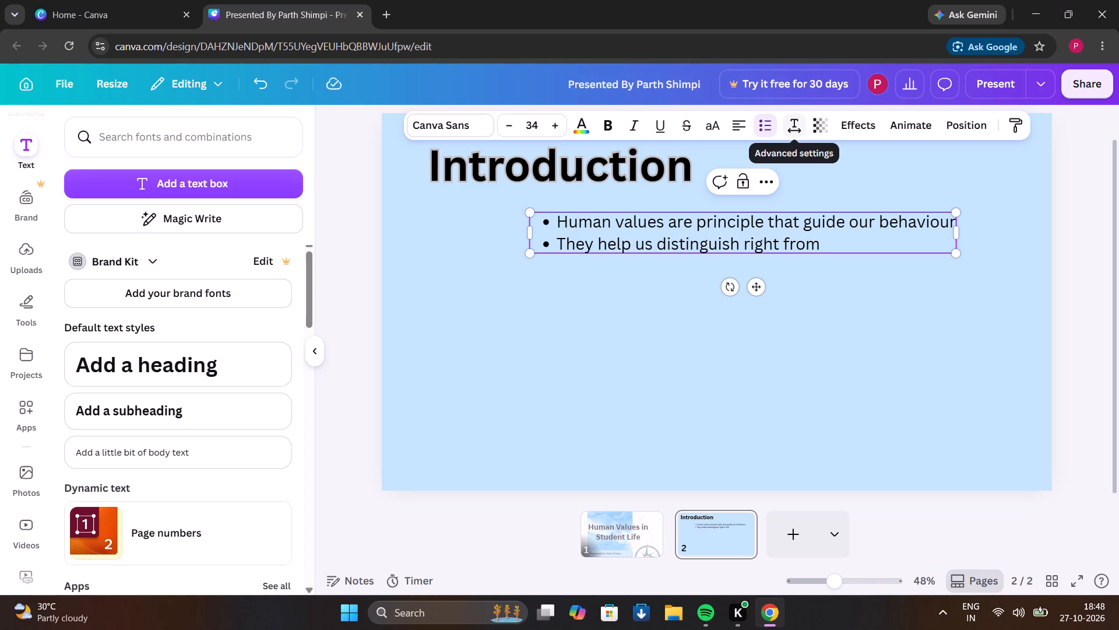
key(space)
text(wrong)
key(period)
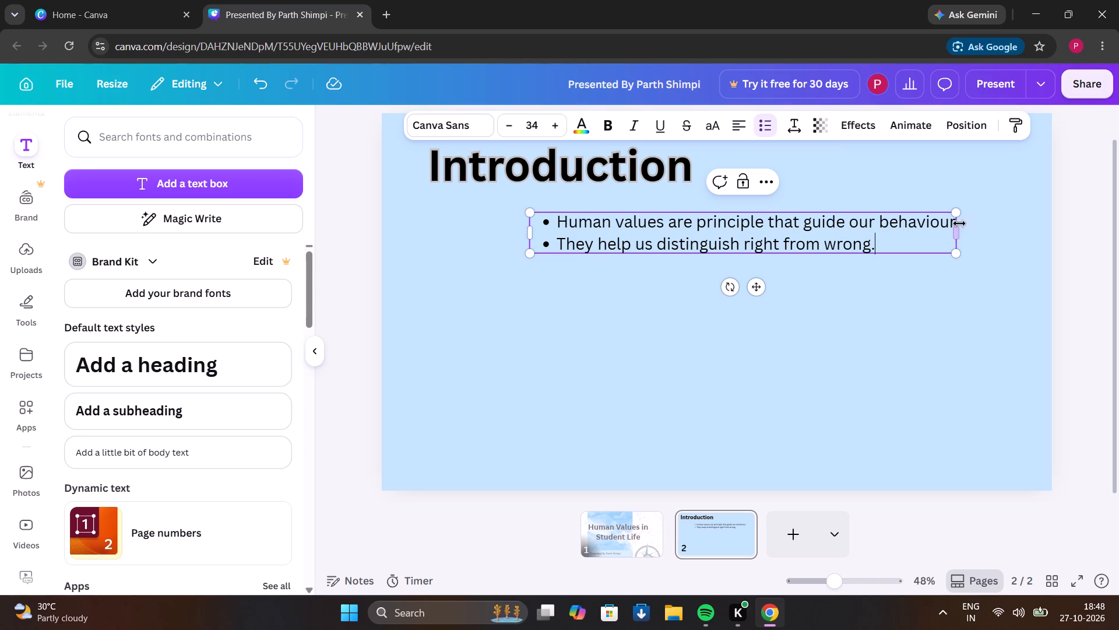
Add a full stop to the end of the first bullet, after "behaviour".
click(954, 217)
key(period)
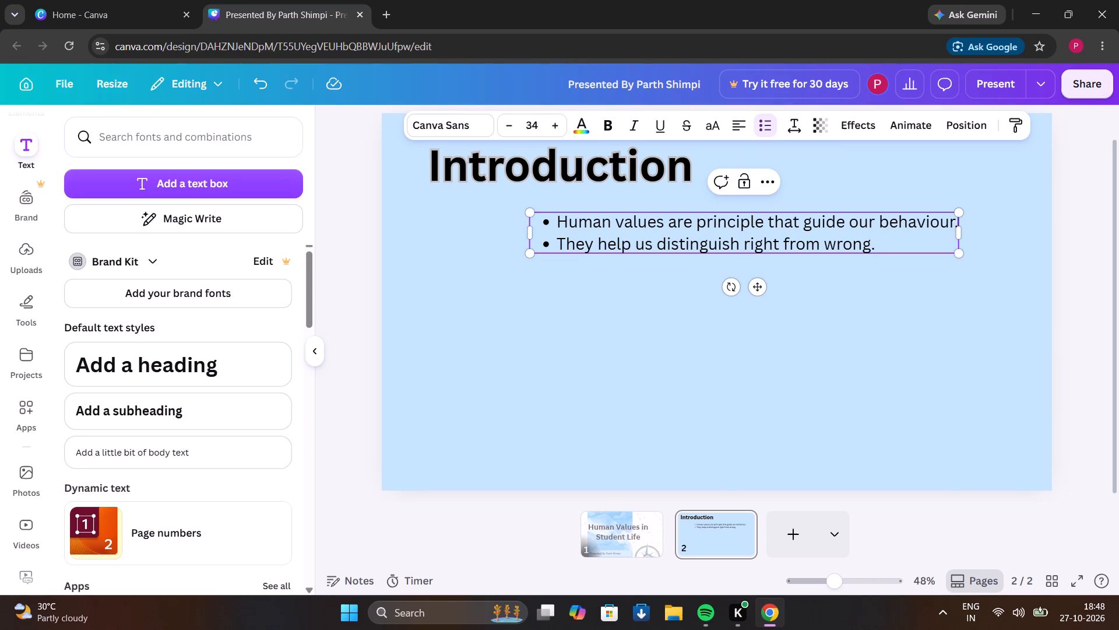
Add a third bullet reading "They build good character and responsible citizens.".
click(913, 239)
key(Return)
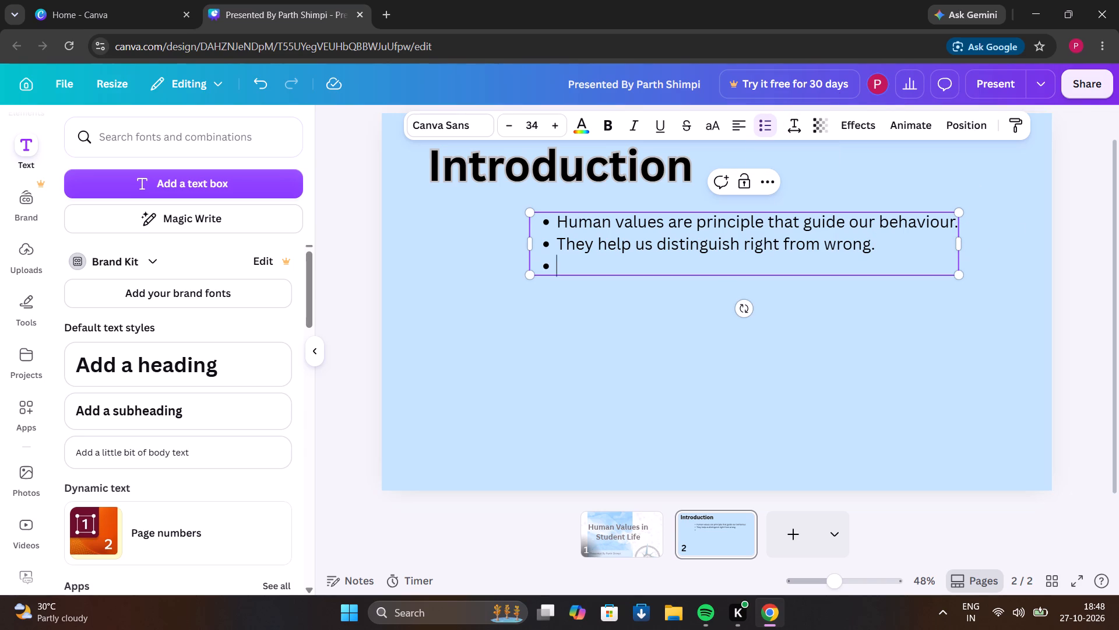
text(They)
key(space)
text(build)
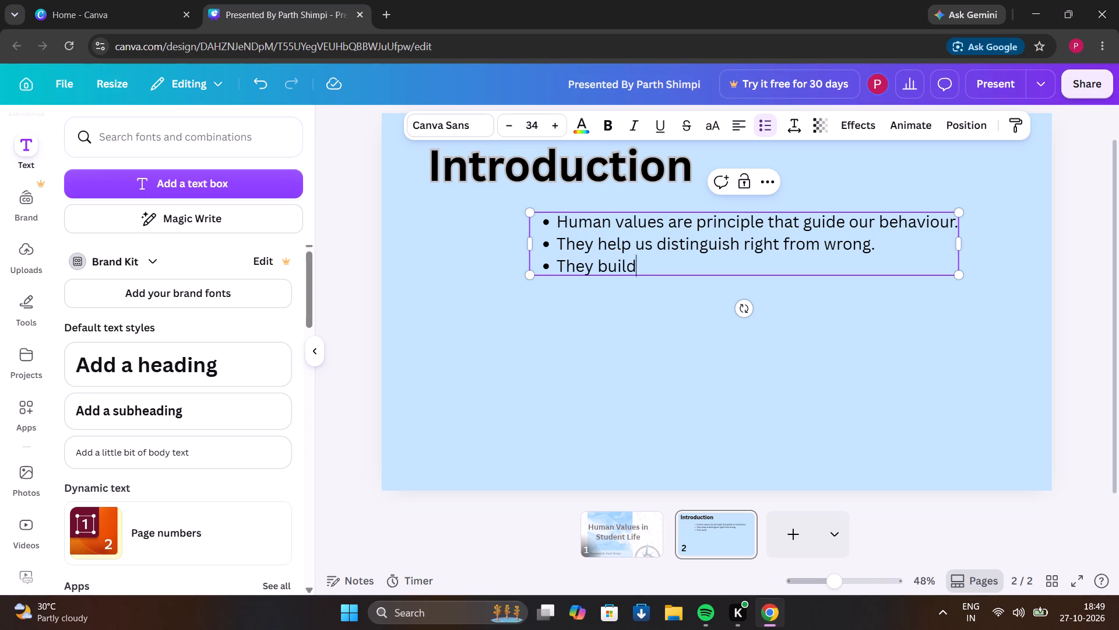
key(space)
text(good)
key(space)
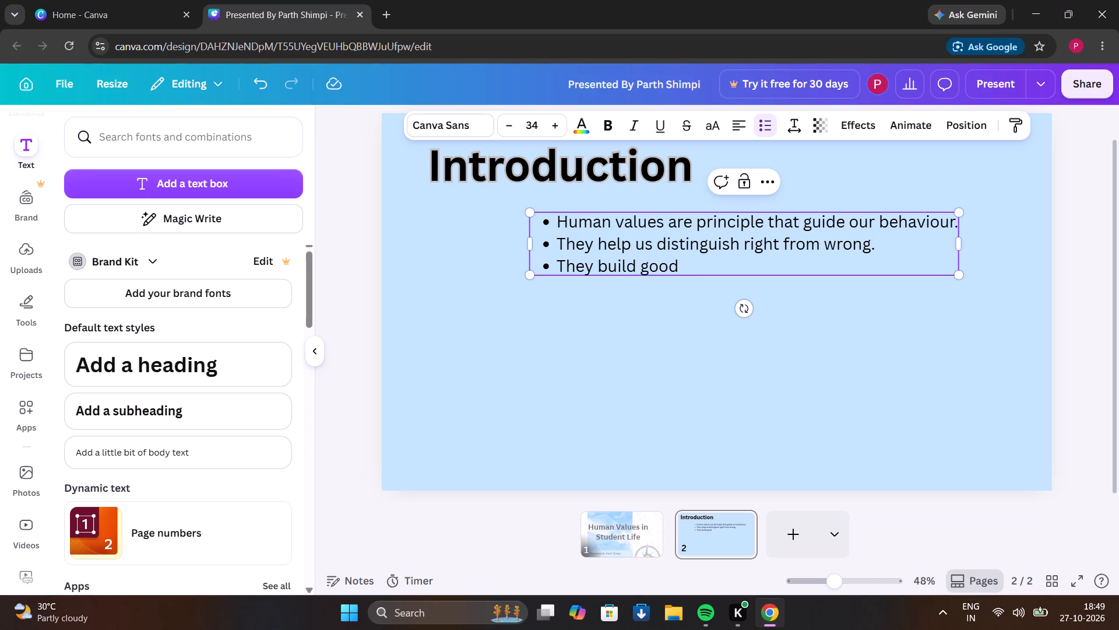
key(shift+c)
key(BackSpace)
key(c)
text(ha)
text(racter)
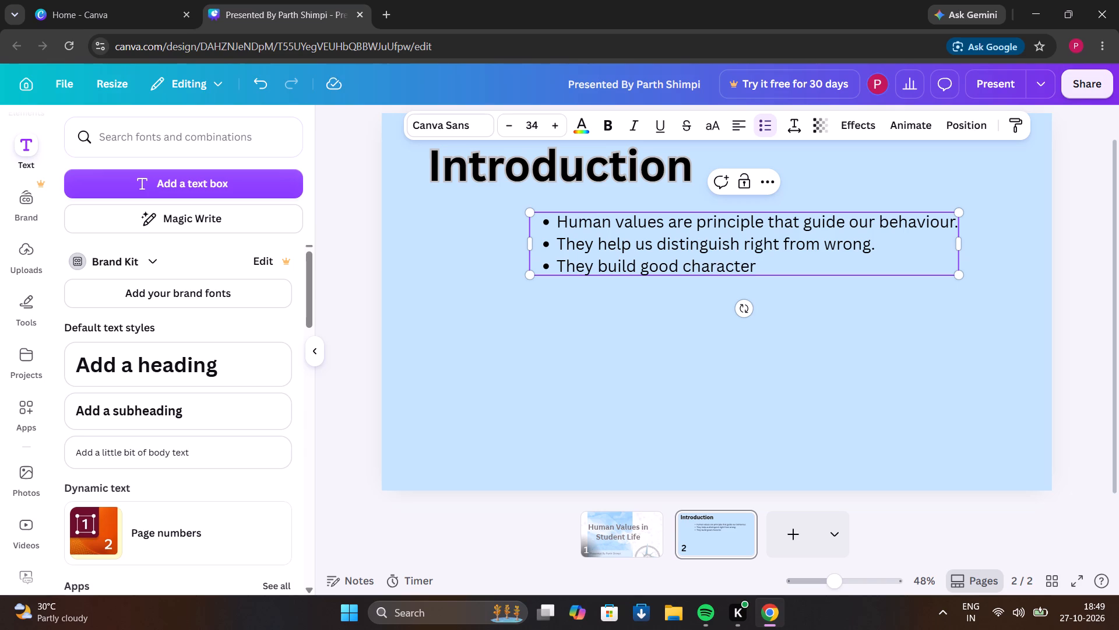
key(space)
text(and)
key(space)
text(responsible)
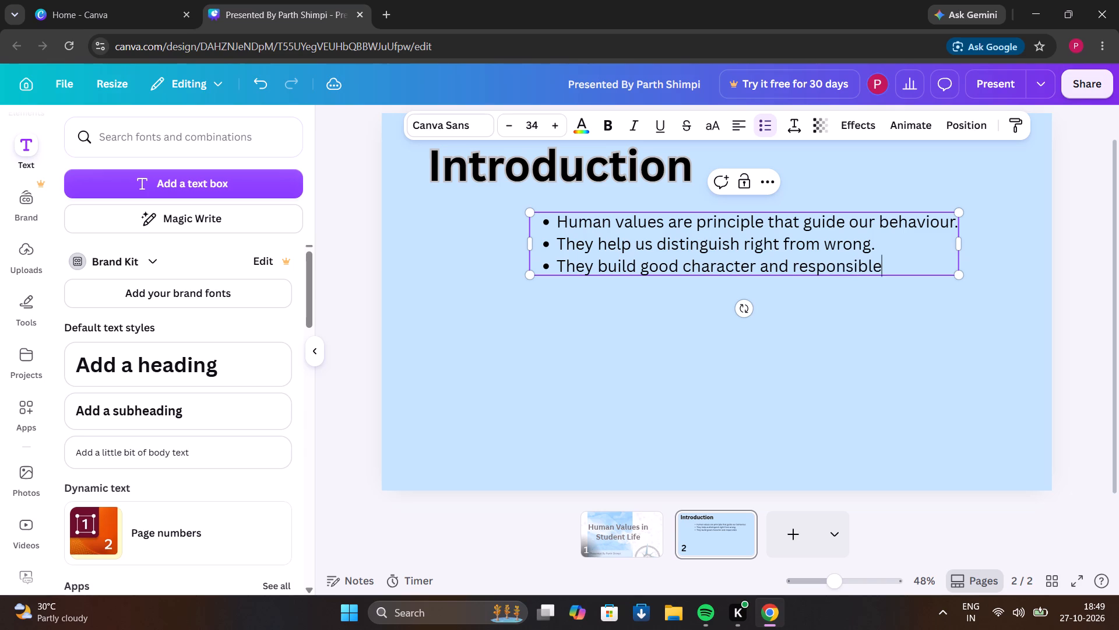
key(space)
text(citi)
key(z)
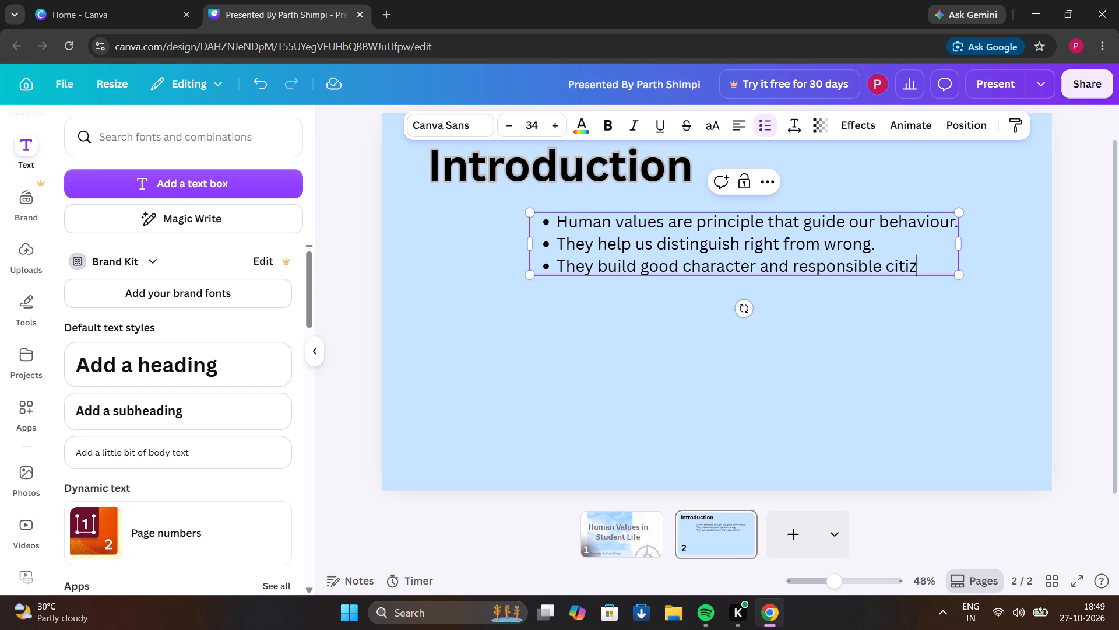
text(en)
key(s)
key(period)
Add a fourth bullet reading "They are important for success and happiness in life.".
key(Return)
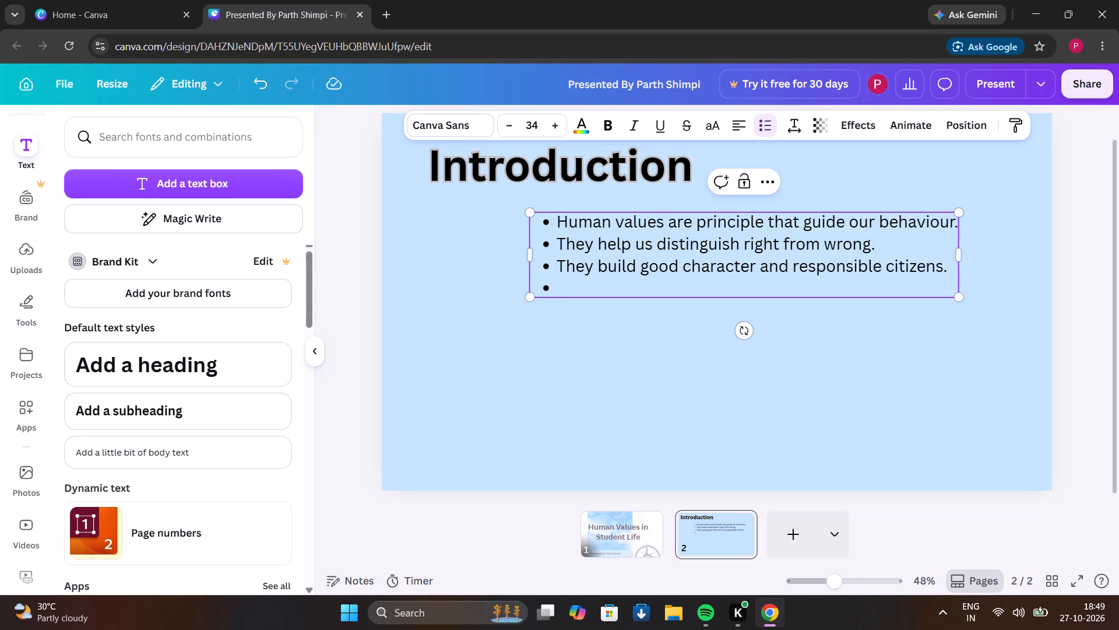
text(th)
key(BackSpace)
key(BackSpace)
text(they)
key(BackSpace)
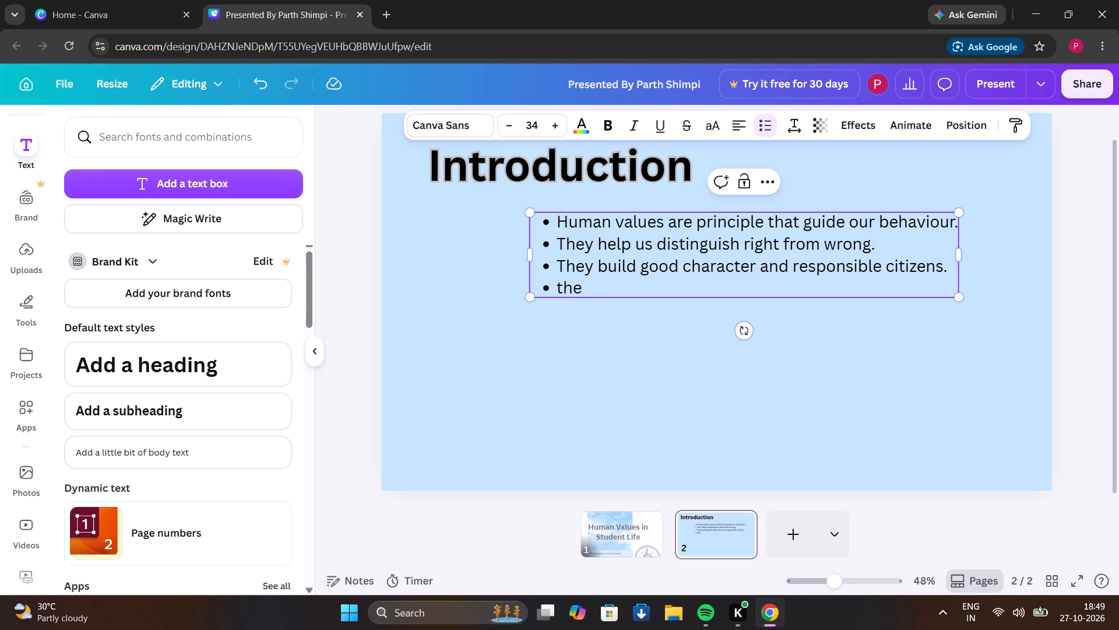
key(BackSpace)
key(BackSpace)
key(BackSpace)
text(Th)
text(ey)
key(space)
text(are import)
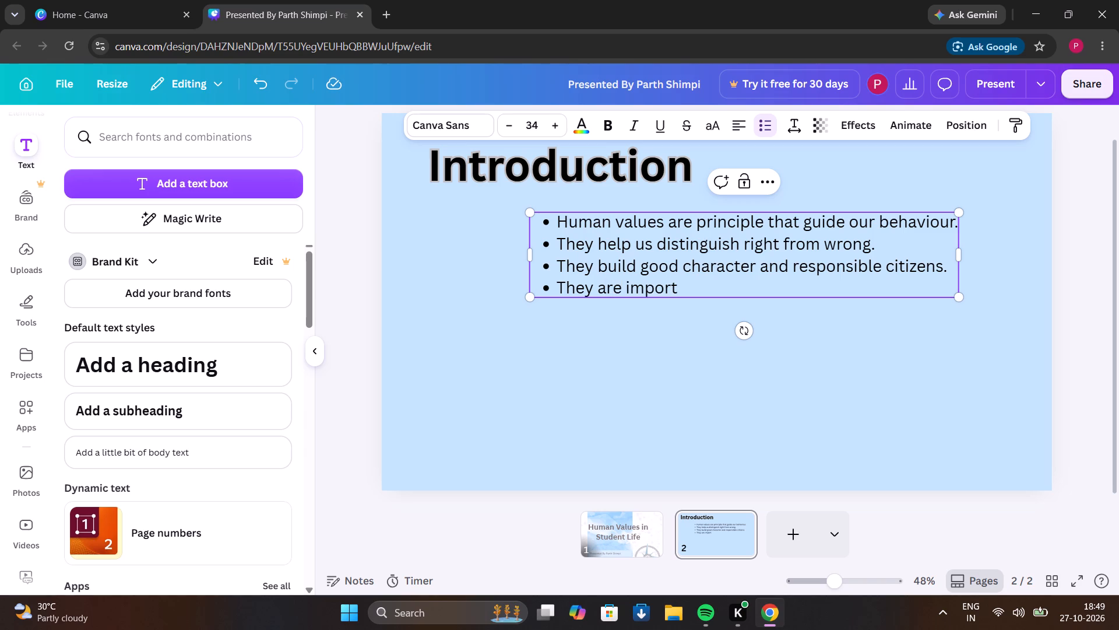
text(ent)
key(BackSpace)
key(BackSpace)
key(BackSpace)
text(ant)
key(space)
text(for)
key(space)
key(s)
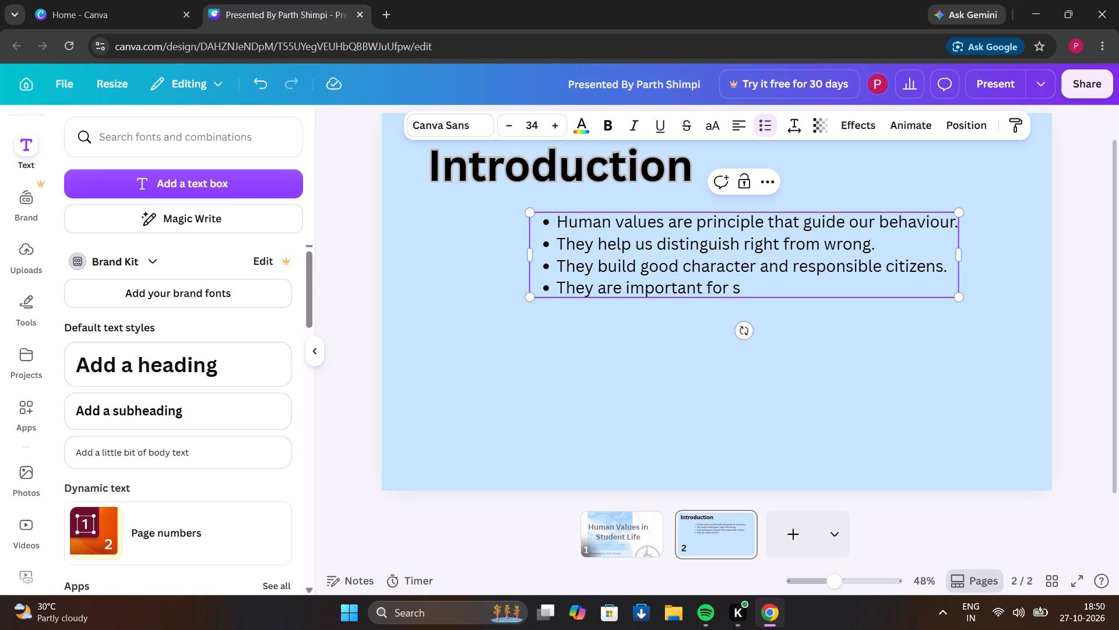
text(uccess)
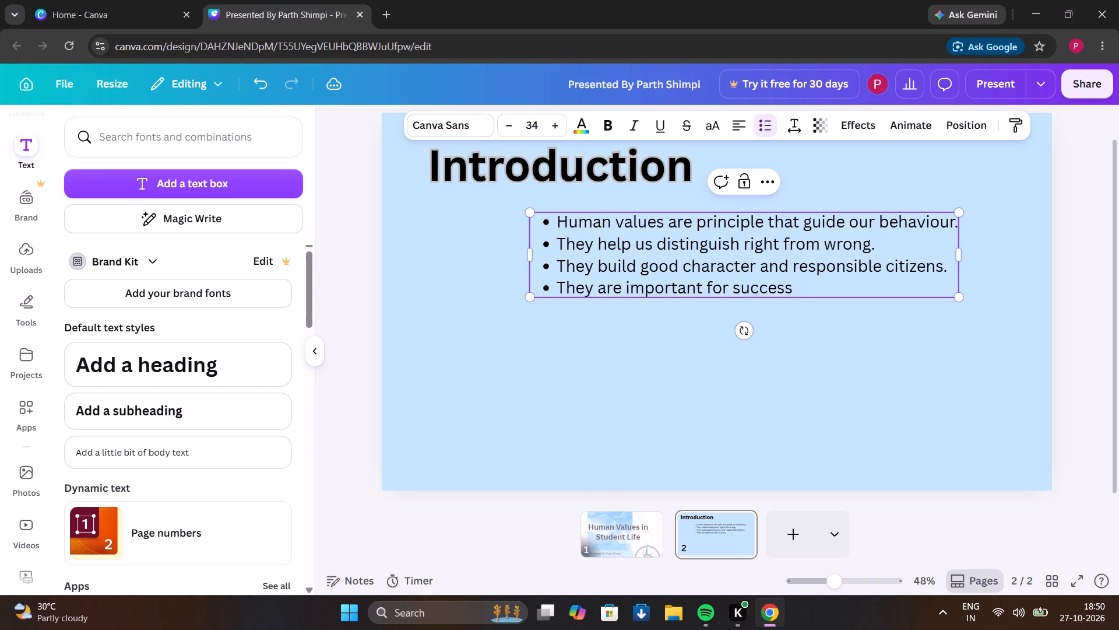
key(space)
text(and happi)
text(ness)
key(space)
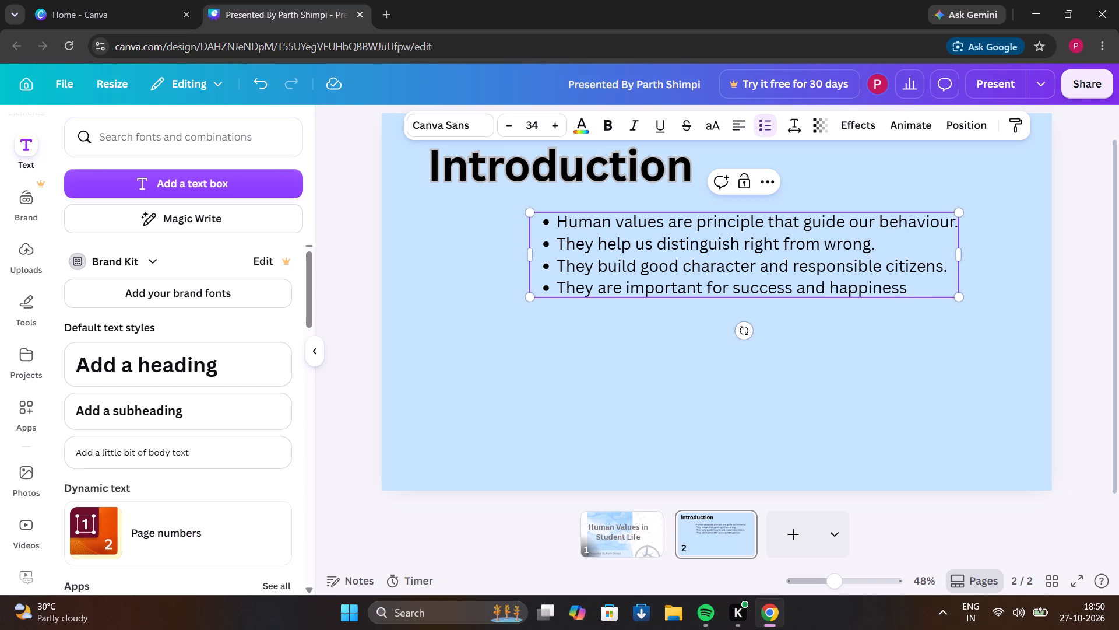
text(in li)
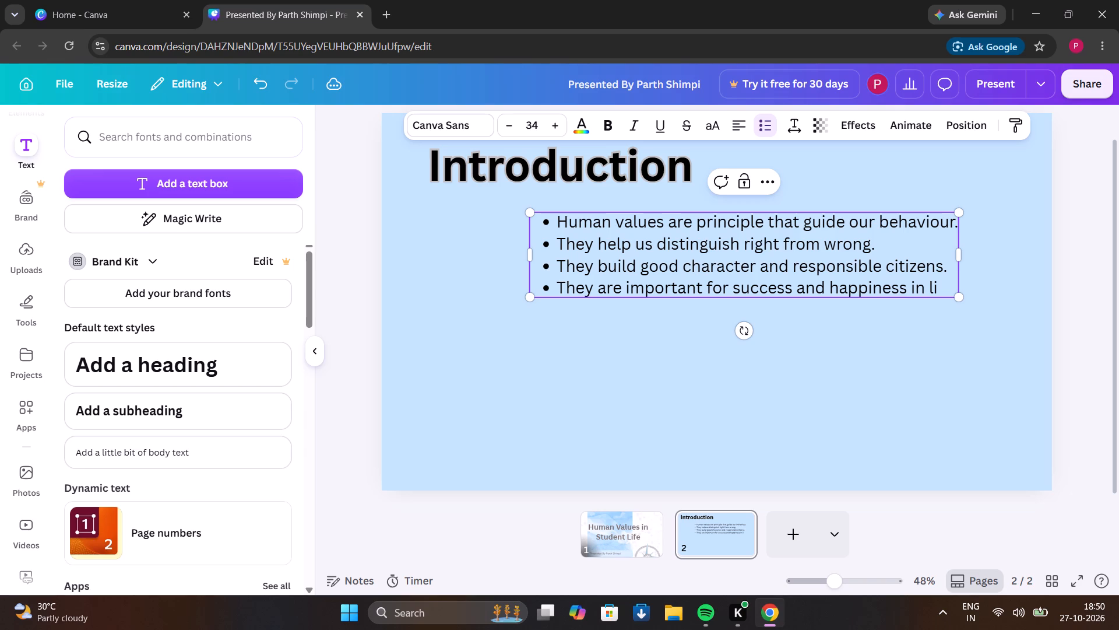
text(fe)
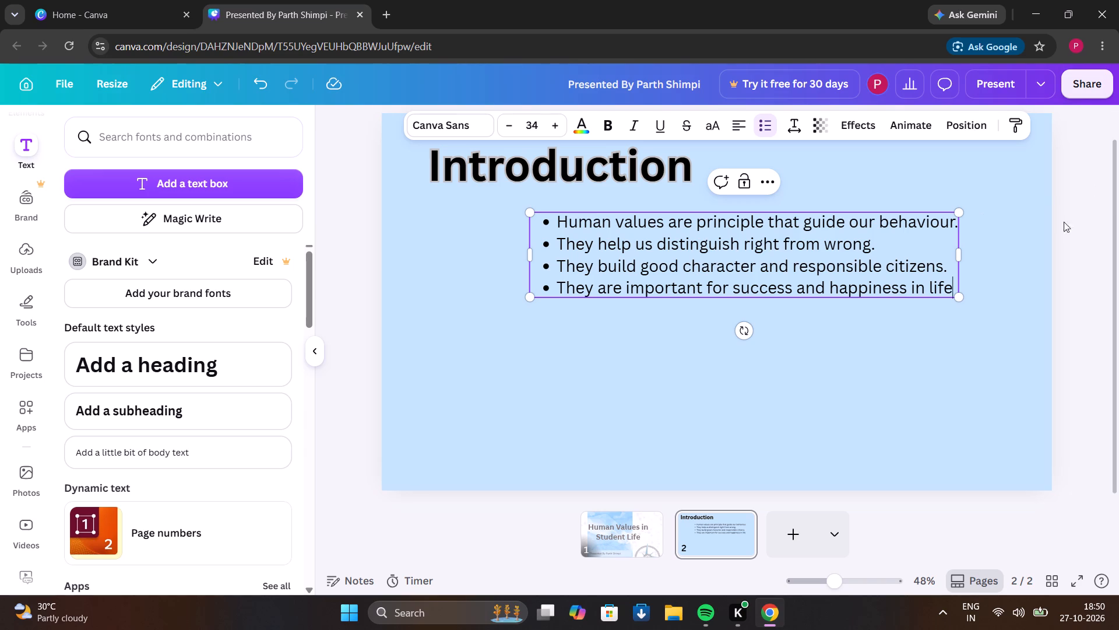
key(period)
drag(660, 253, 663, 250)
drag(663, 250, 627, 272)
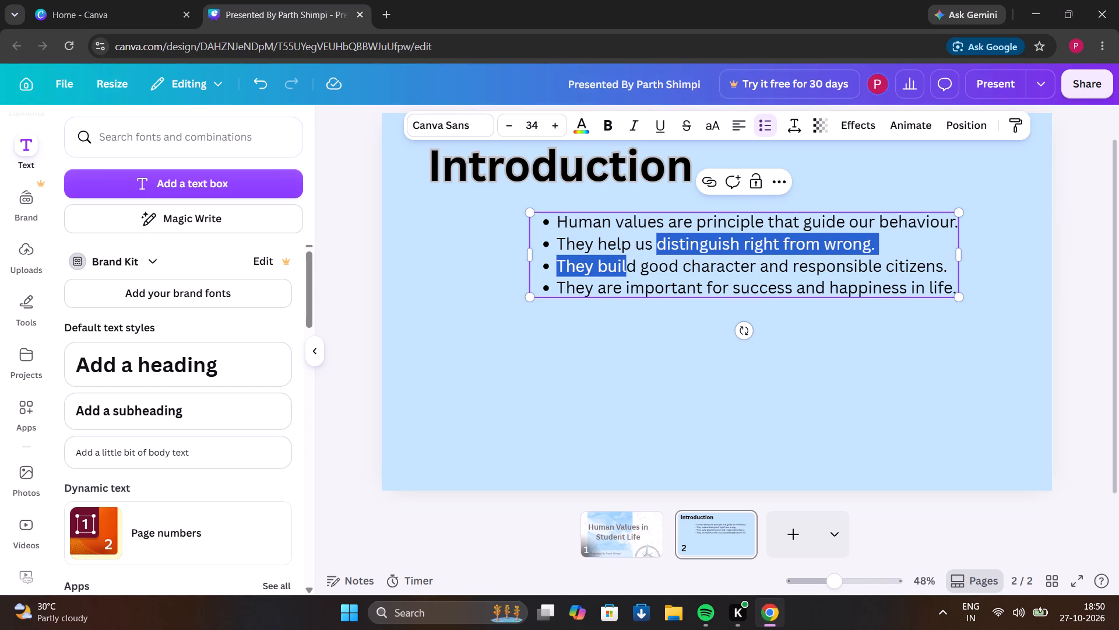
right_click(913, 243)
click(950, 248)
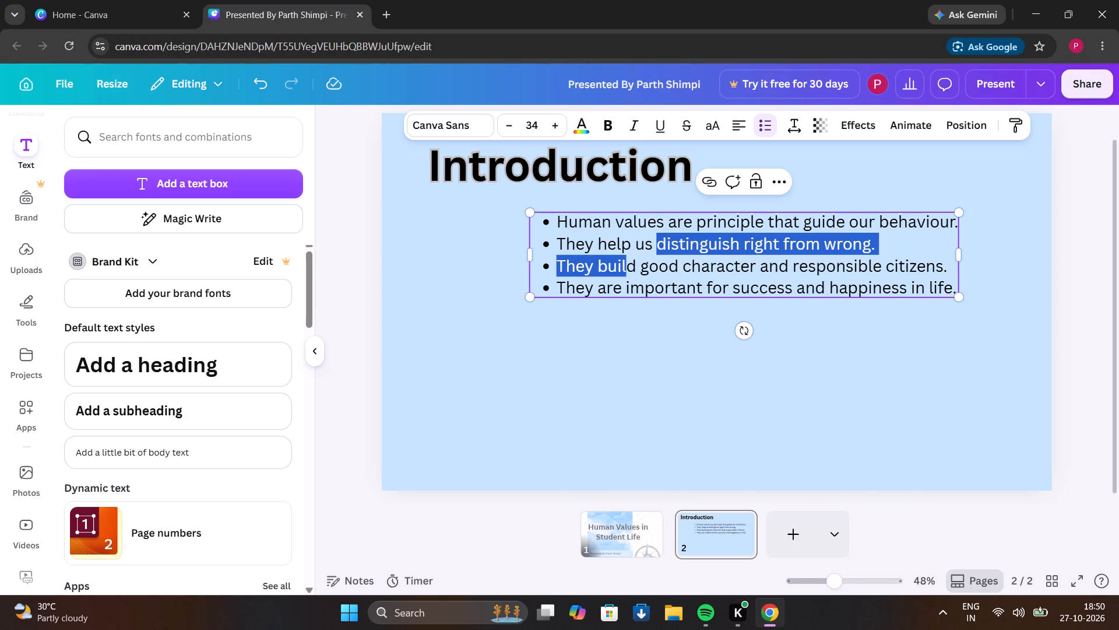
Move the four-bullet text box directly beneath the "Introduction" heading, aligning its left edge with the heading.
click(950, 248)
double_click(950, 248)
click(950, 248)
click(945, 233)
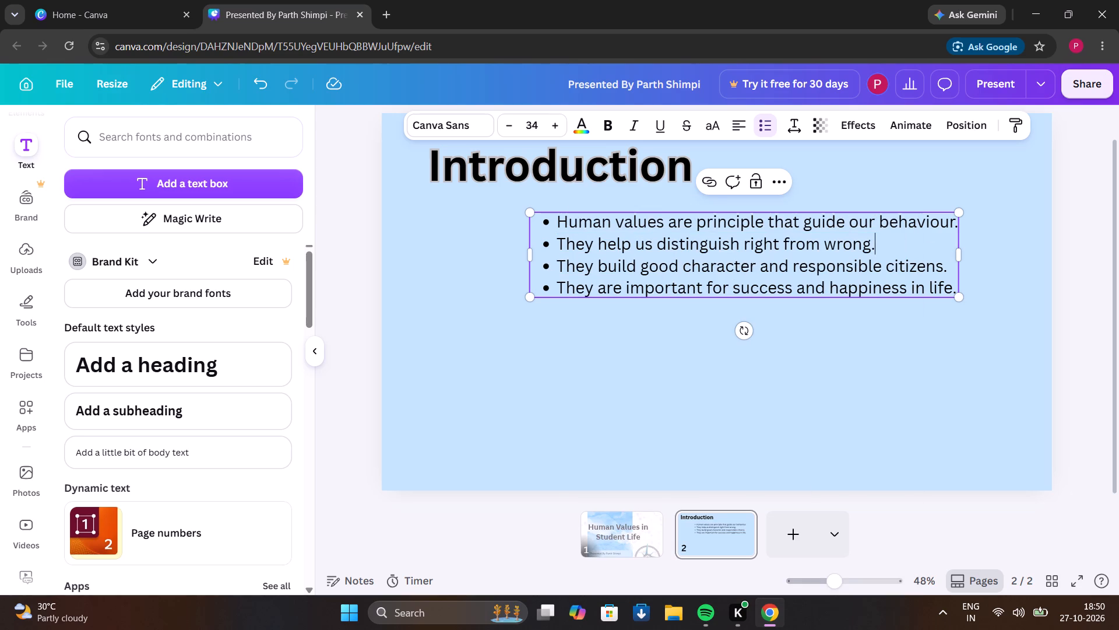
drag(922, 237, 934, 233)
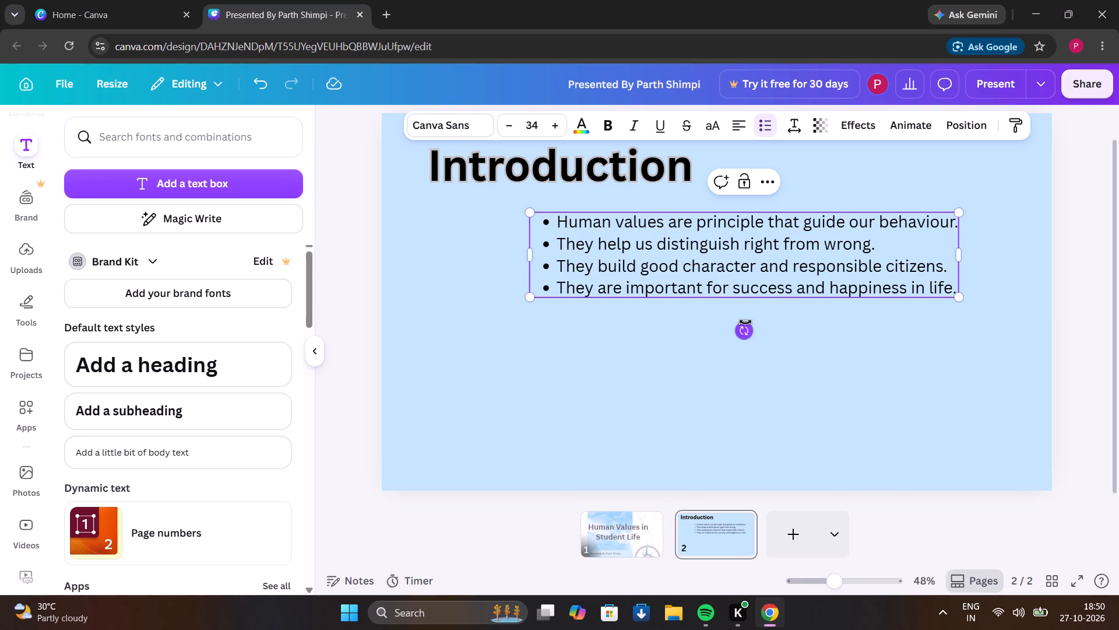
drag(747, 299, 656, 327)
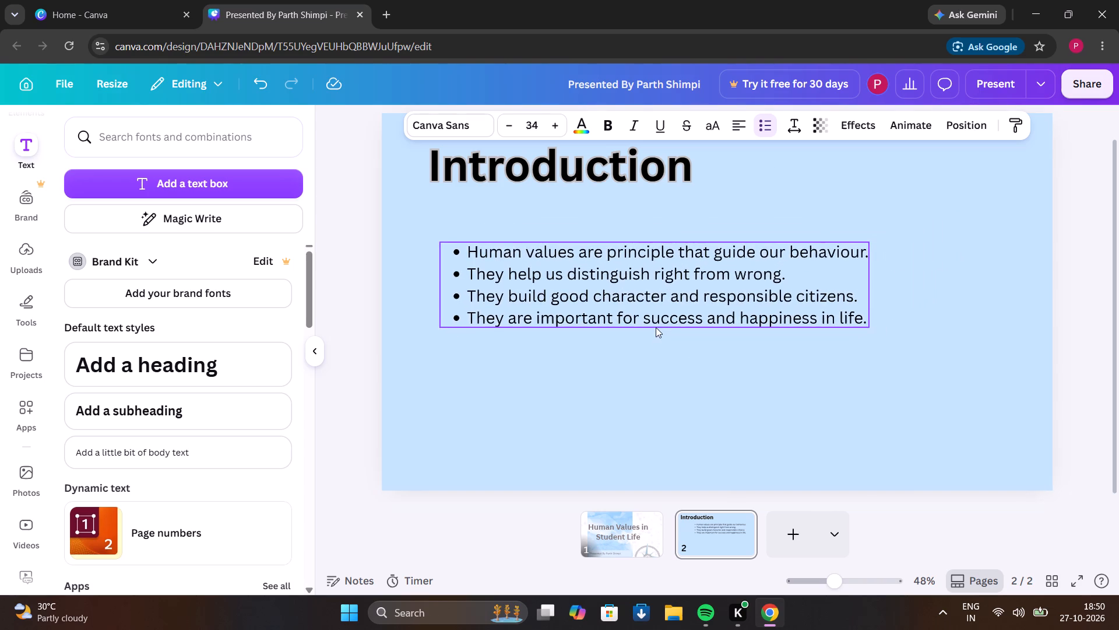
drag(656, 327, 648, 289)
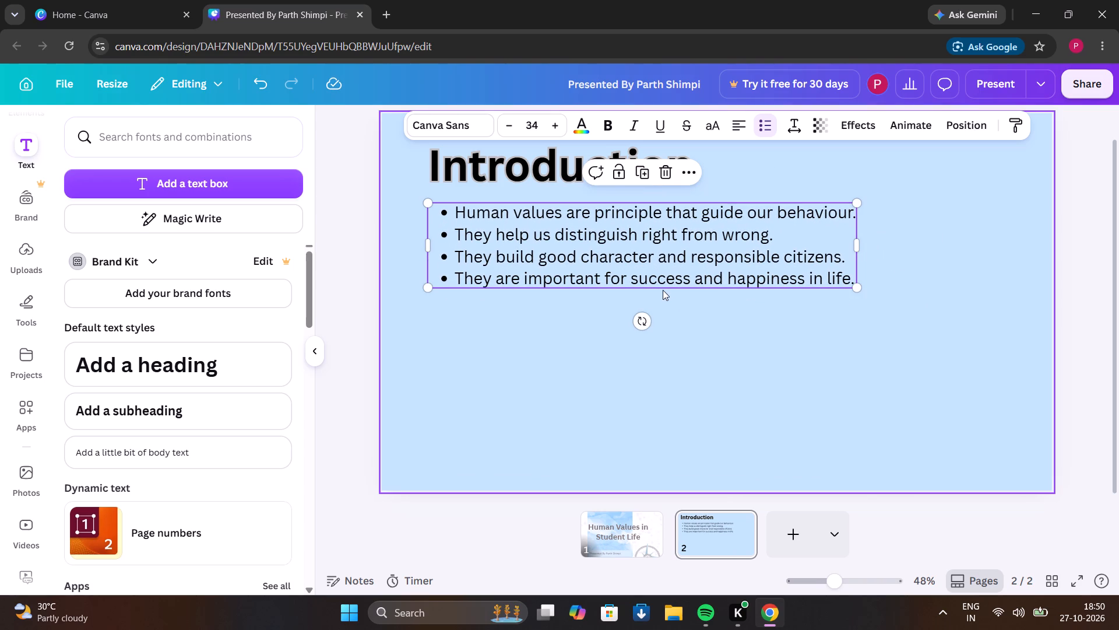
click(755, 327)
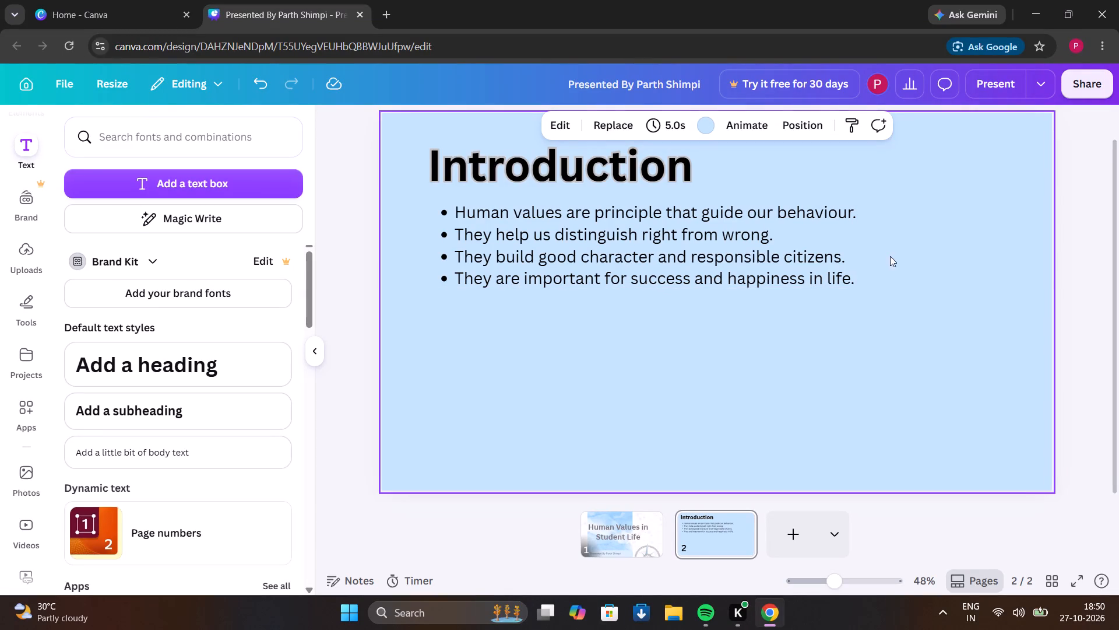
Scale up the bulleted text box until its font size is 47.5, spanning nearly the page width.
click(854, 281)
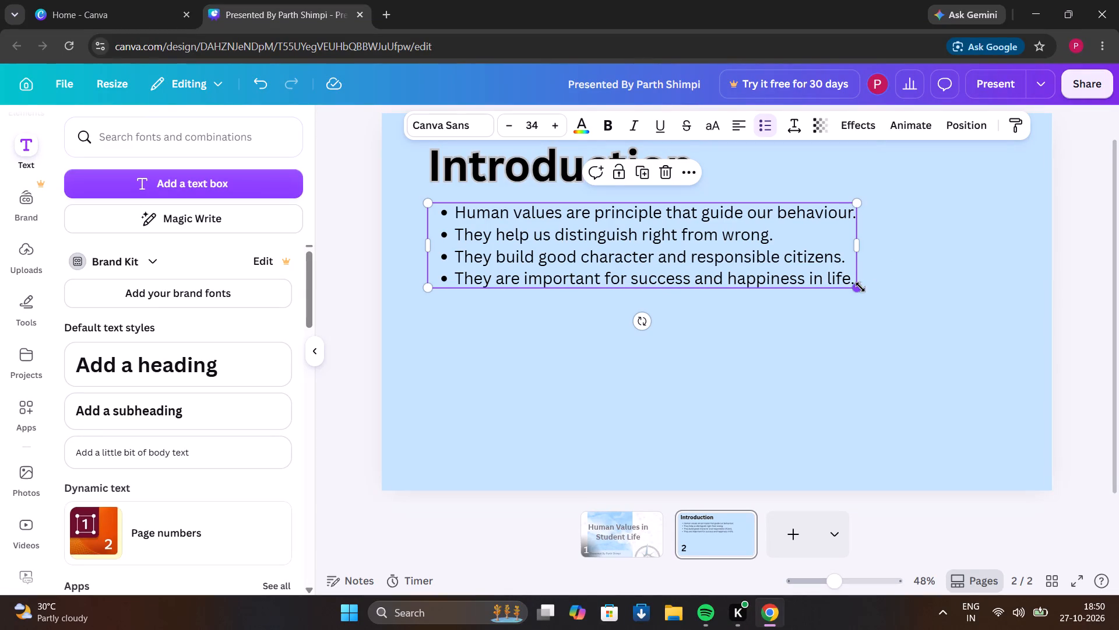
drag(857, 286, 967, 423)
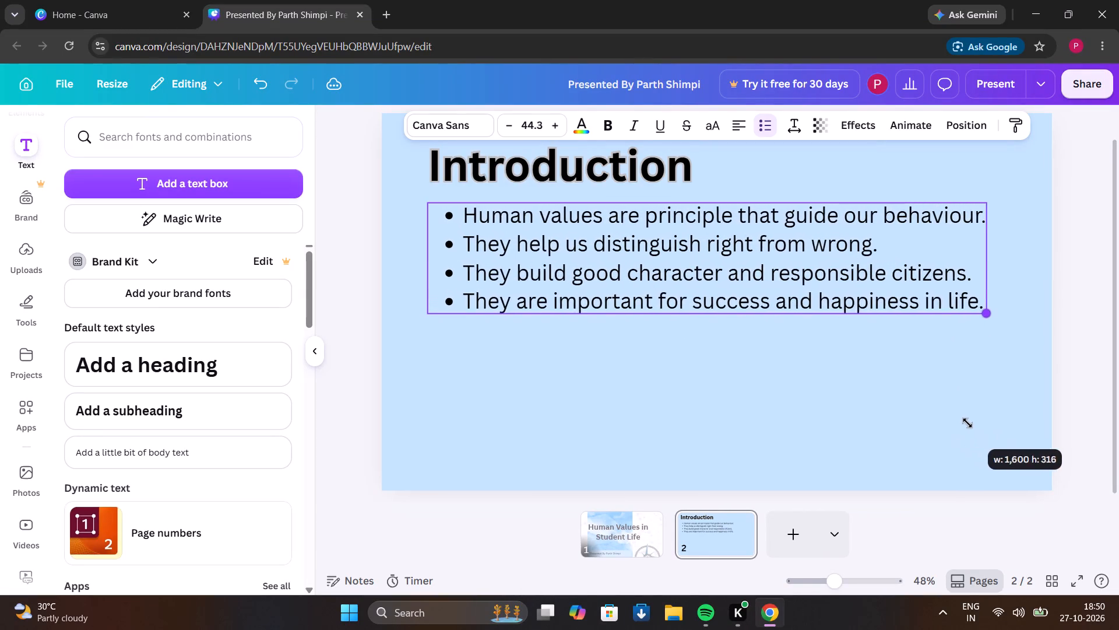
drag(967, 423, 1005, 433)
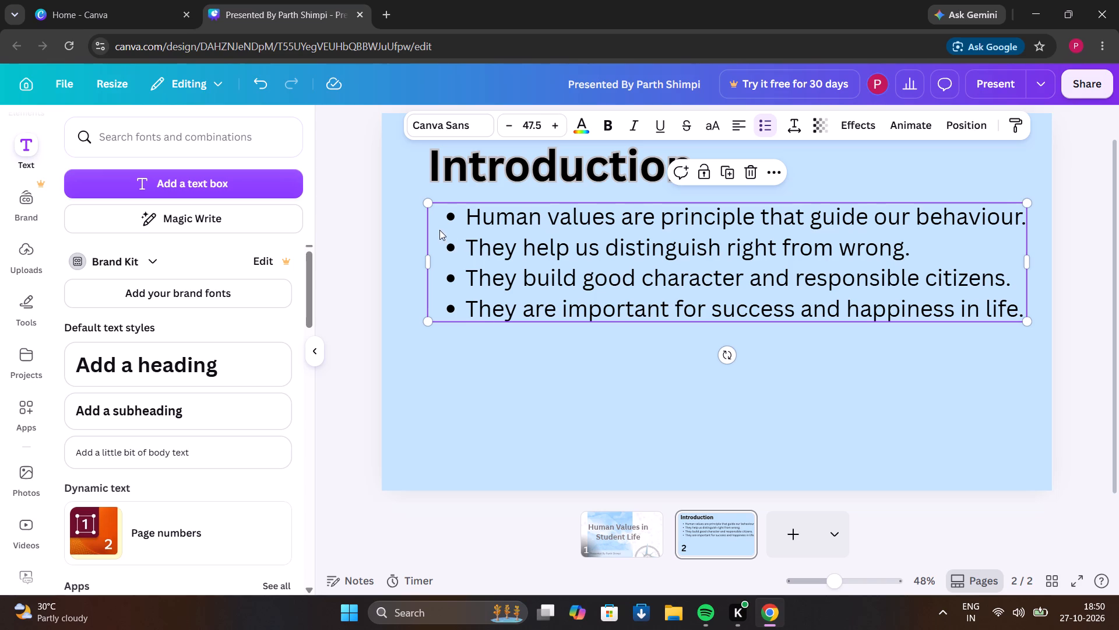
Move the enlarged bulleted list down to the lower part of the Introduction page, leaving a wide gap below the heading.
drag(438, 229, 424, 317)
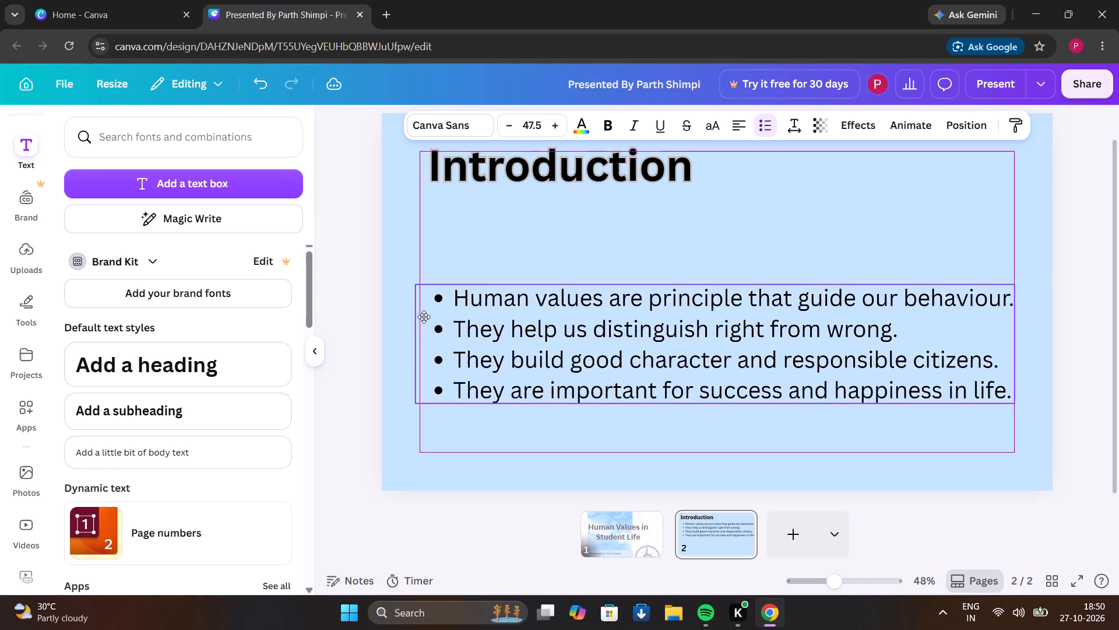
drag(424, 317, 413, 351)
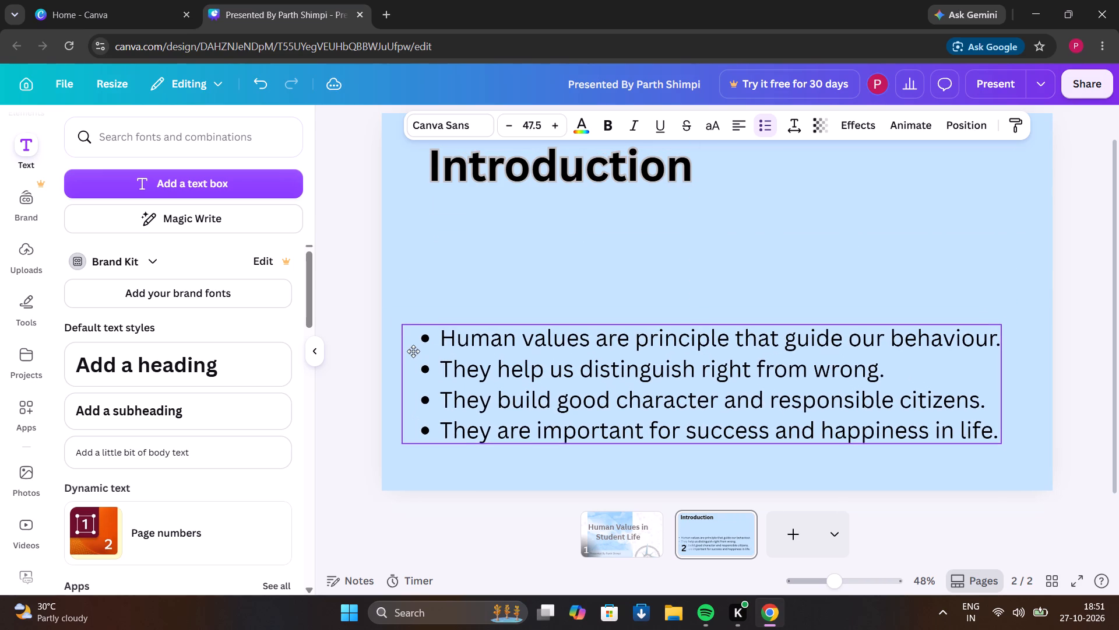
drag(413, 351, 414, 351)
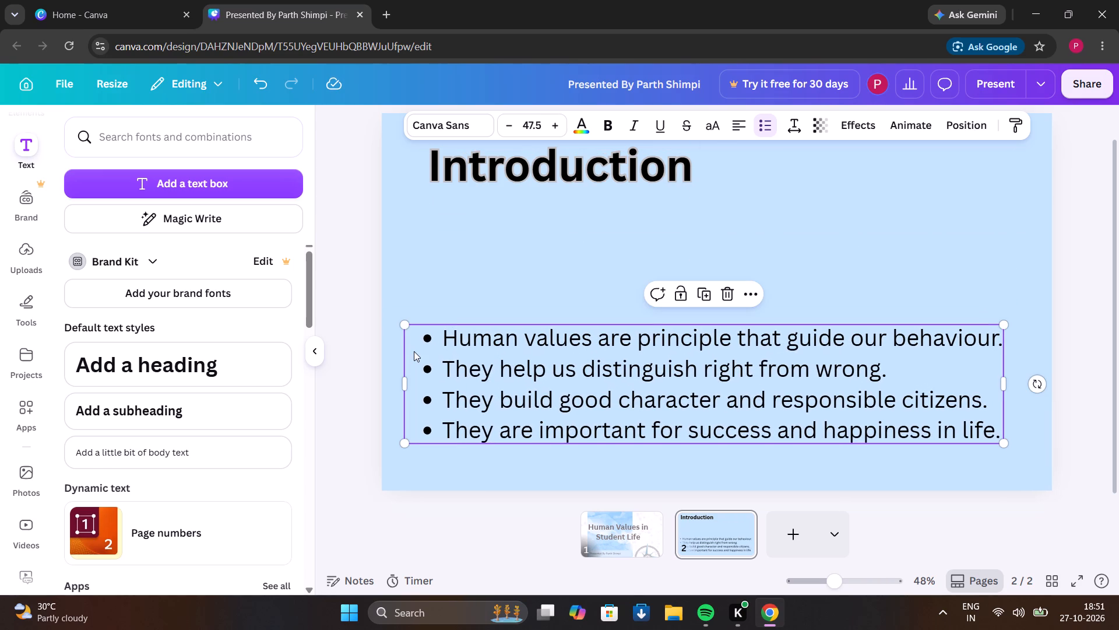
click(460, 264)
scroll(460, 264, down, 1)
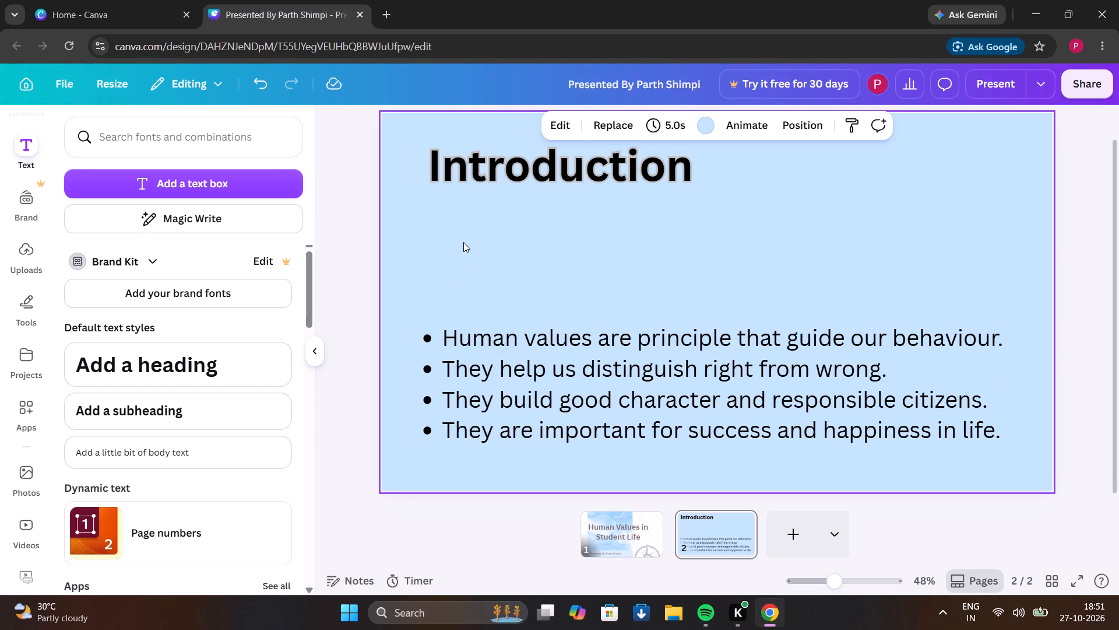
Move the "Introduction" heading down and slightly left, closer to the bulleted list.
click(463, 242)
scroll(463, 242, down, 1)
drag(490, 189, 474, 247)
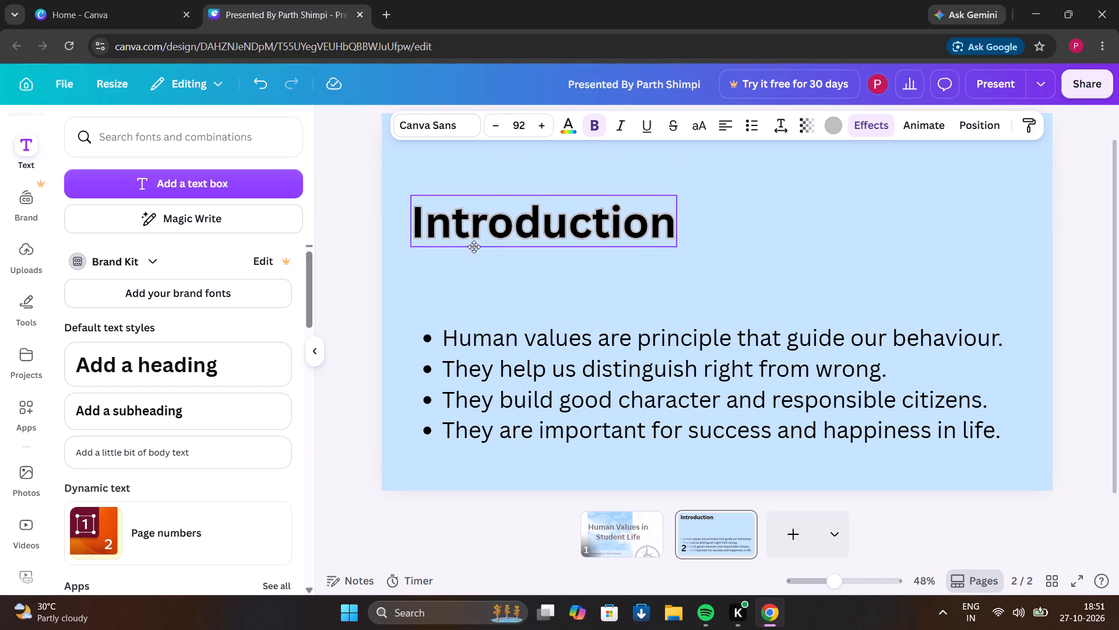
drag(474, 247, 477, 252)
click(477, 252)
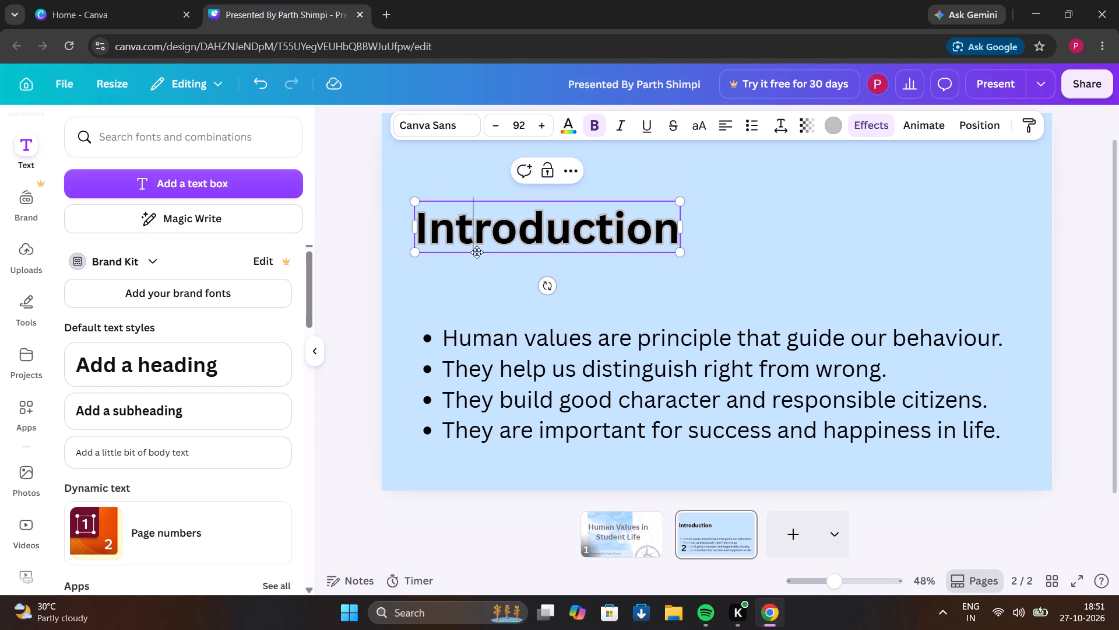
click(473, 306)
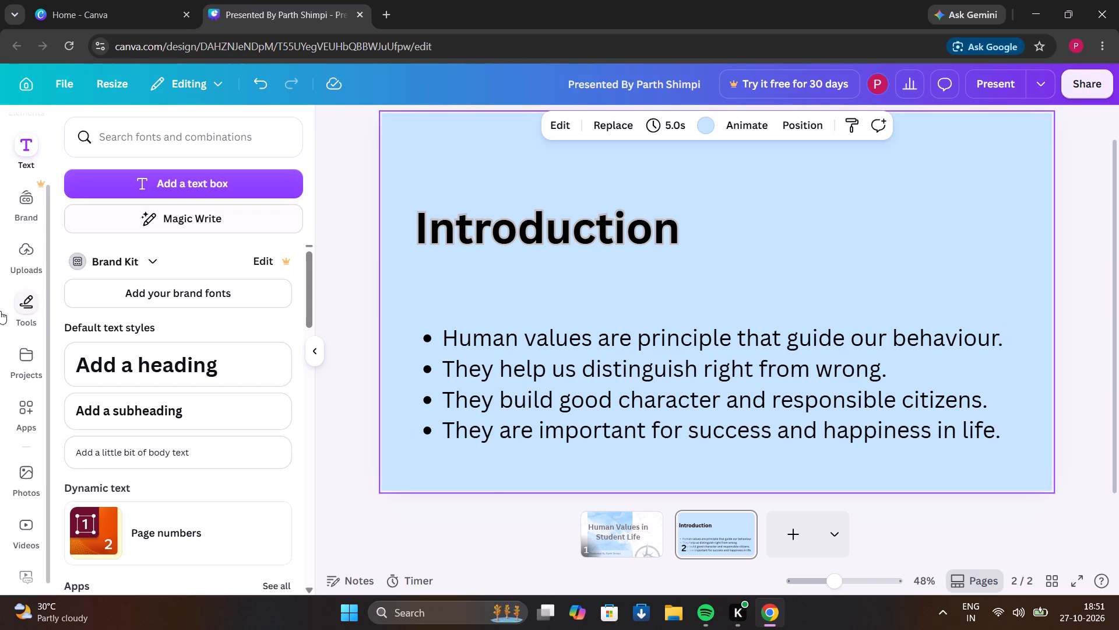
Look through the uploaded images and search them for "discussion".
click(35, 258)
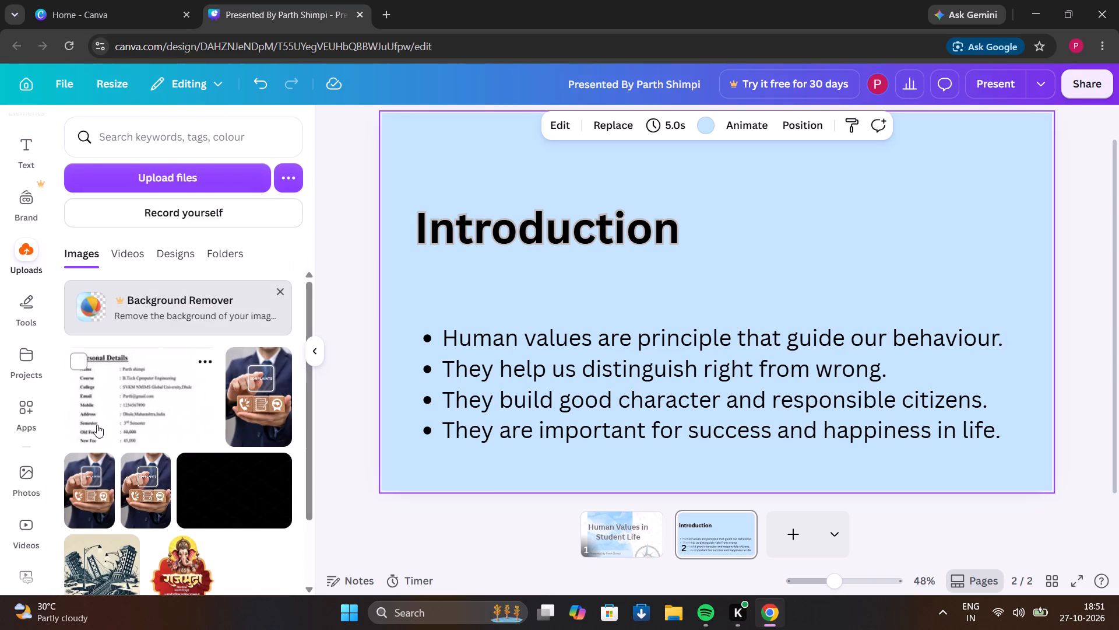
scroll(97, 425, down, 3)
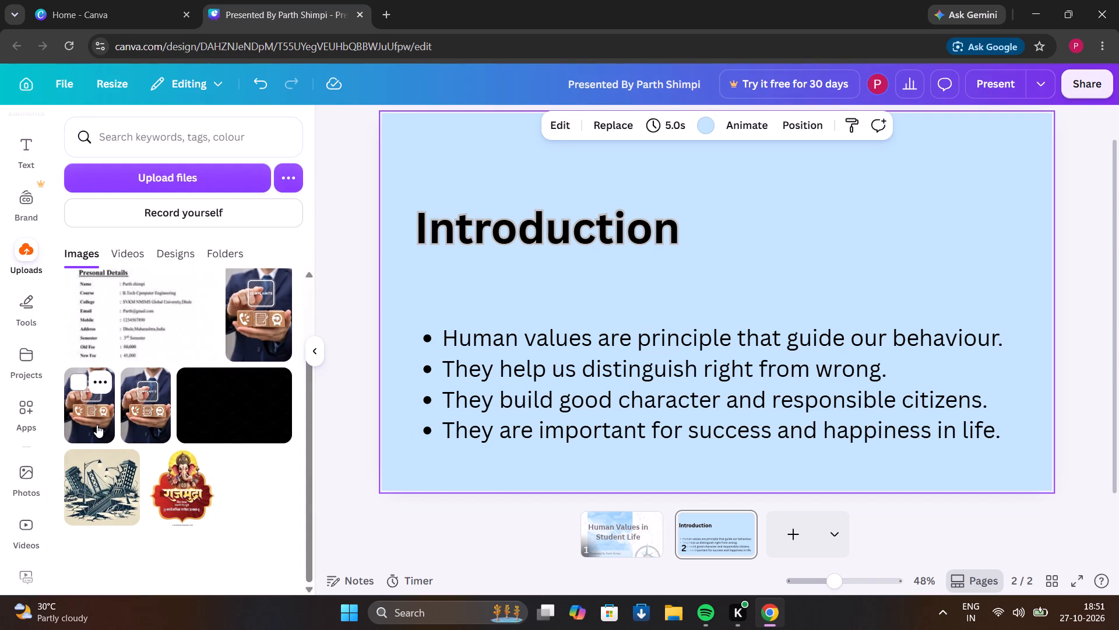
scroll(97, 425, down, 1)
scroll(97, 425, up, 3)
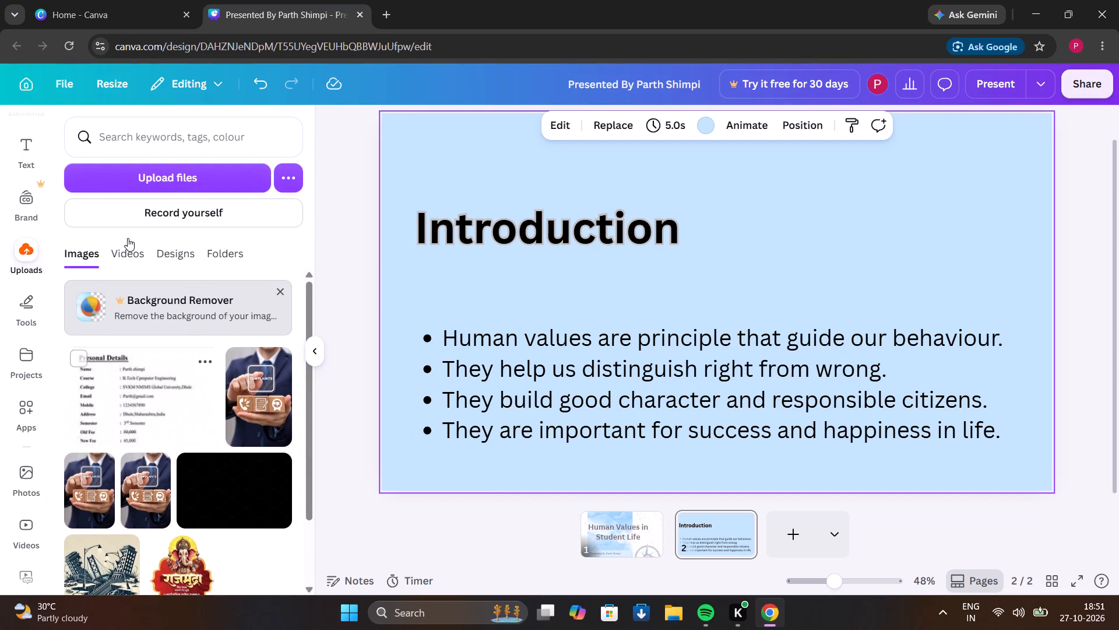
click(141, 129)
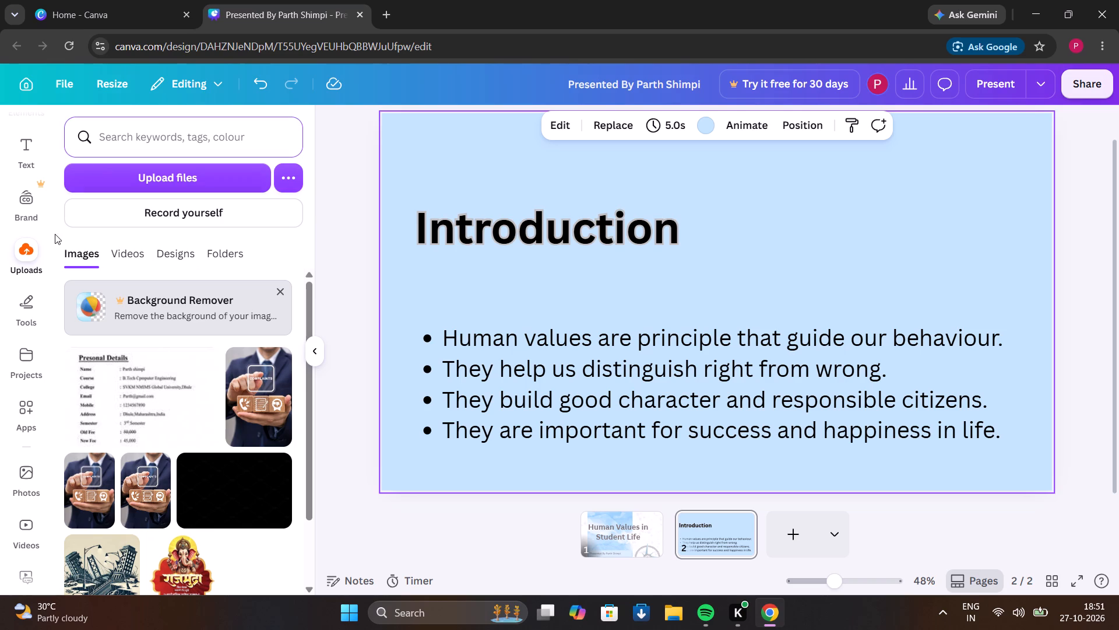
scroll(17, 362, down, 1)
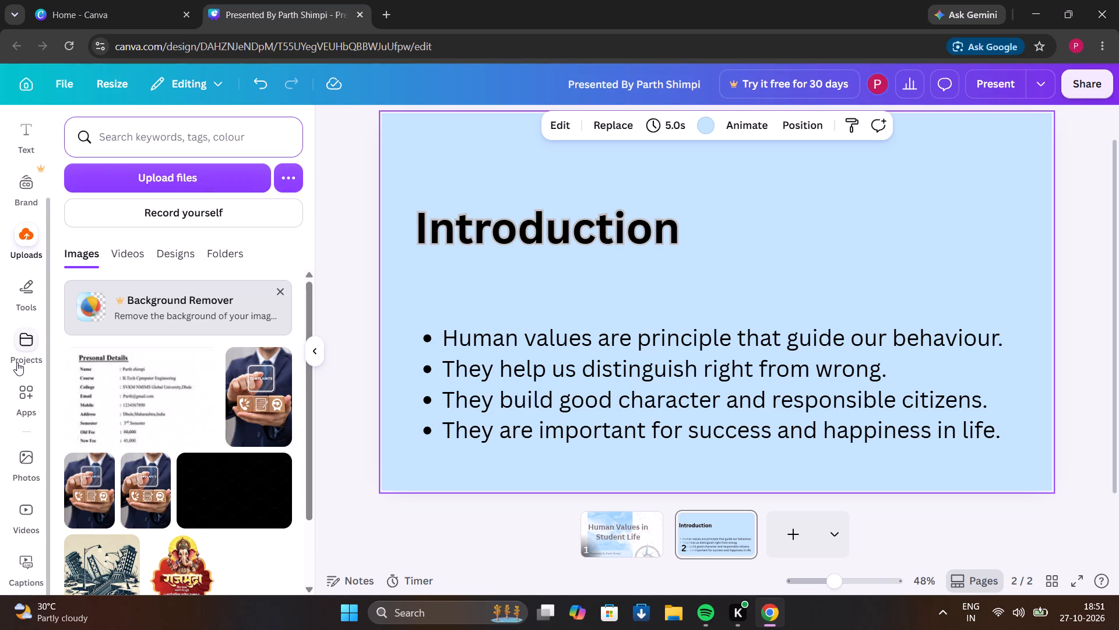
click(193, 134)
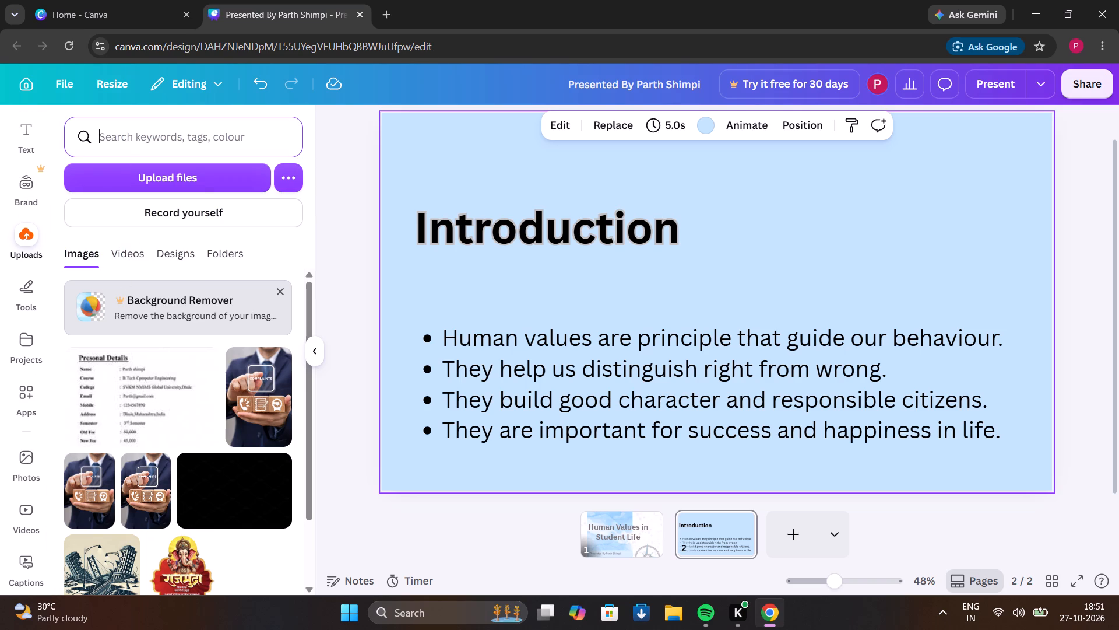
text(dis)
text(cussion)
key(Return)
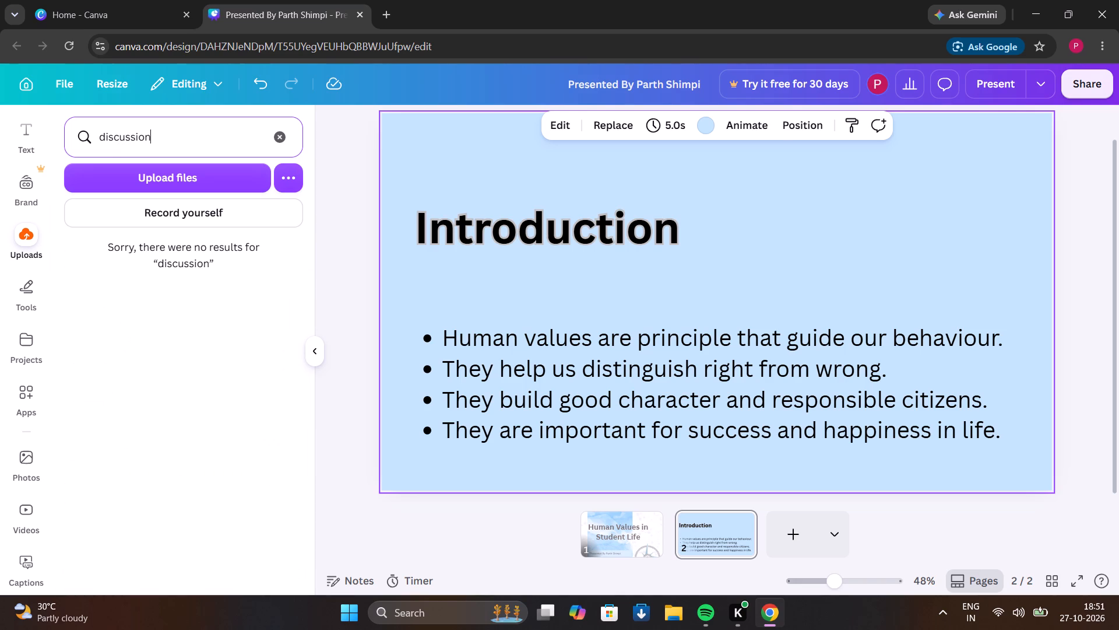
drag(279, 138, 0, 229)
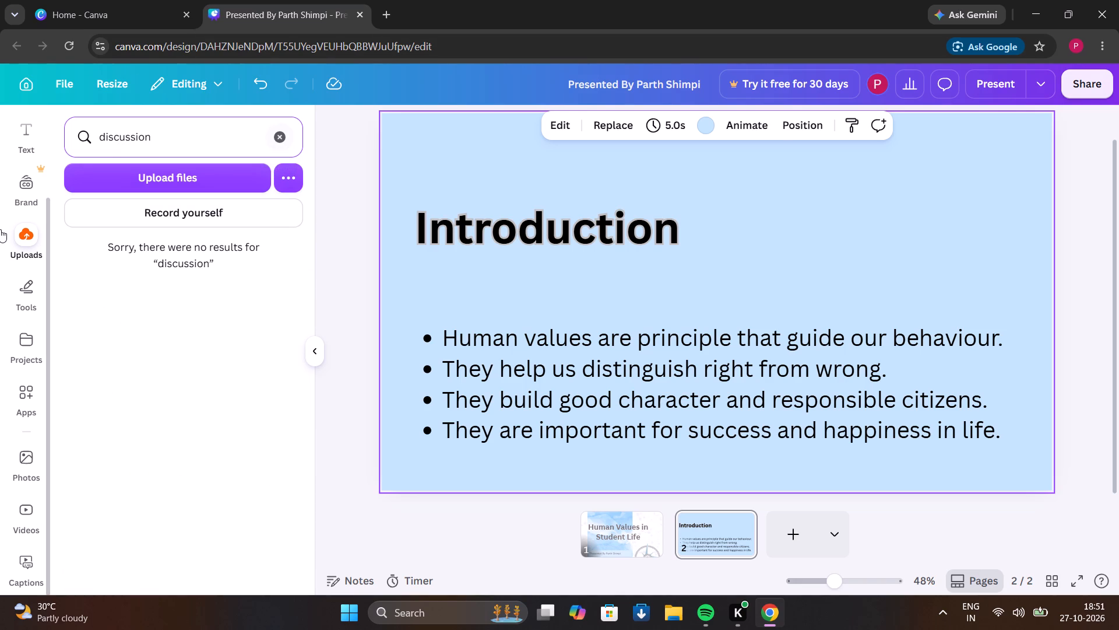
Search the Elements library for "discussion" and insert the blue-and-orange graphic of people seated in a circle.
scroll(36, 289, down, 2)
scroll(32, 489, down, 1)
scroll(32, 489, up, 2)
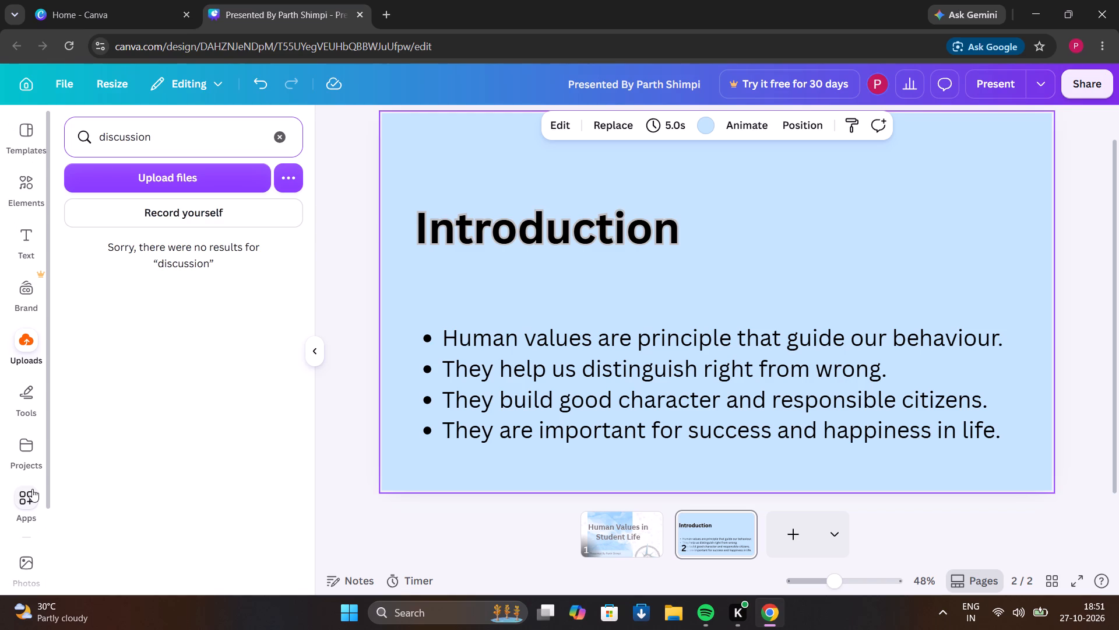
scroll(32, 489, up, 2)
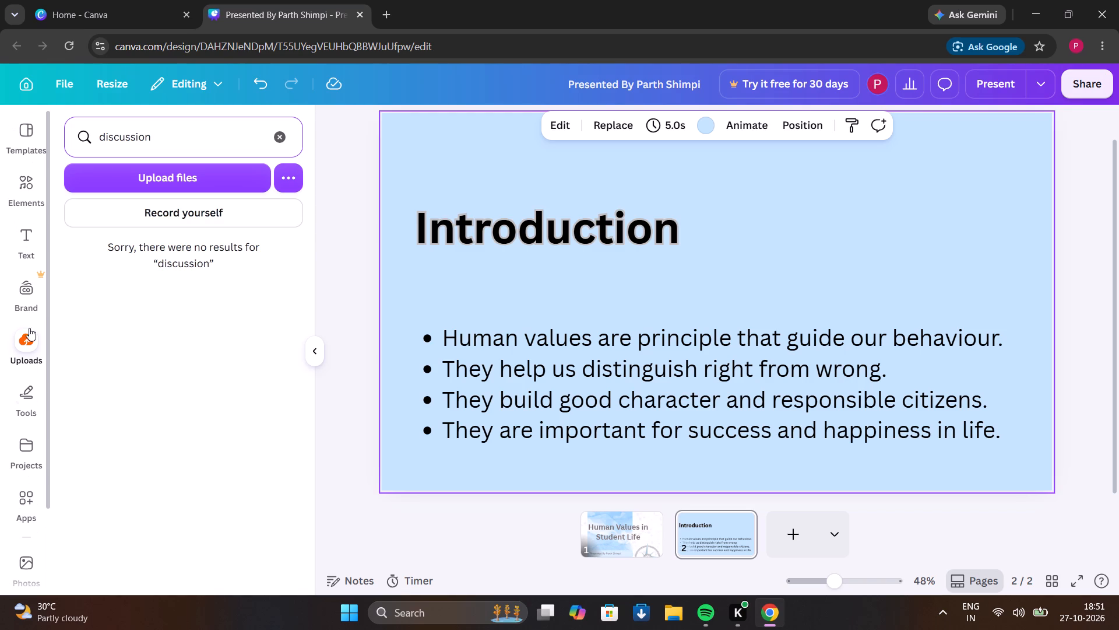
click(30, 338)
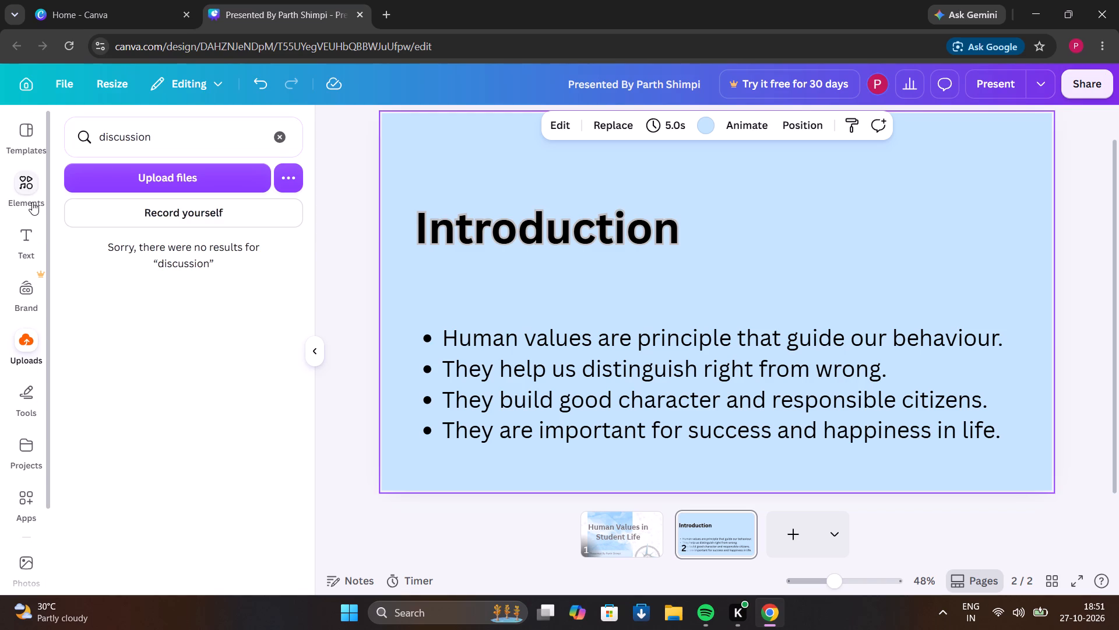
right_click(32, 202)
click(32, 202)
click(32, 202)
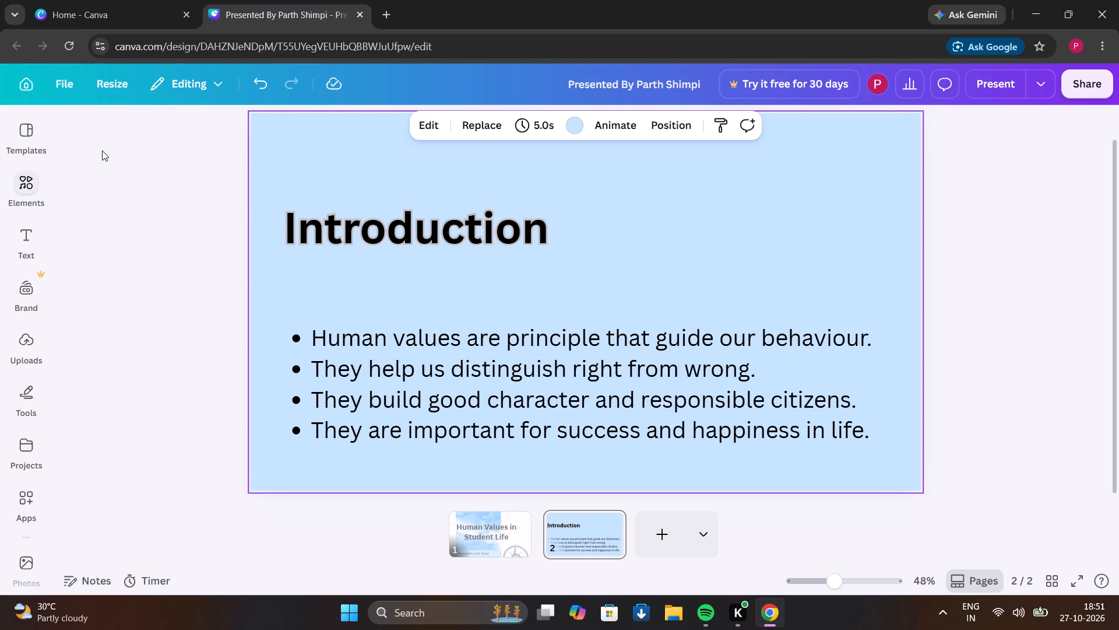
click(23, 188)
click(124, 134)
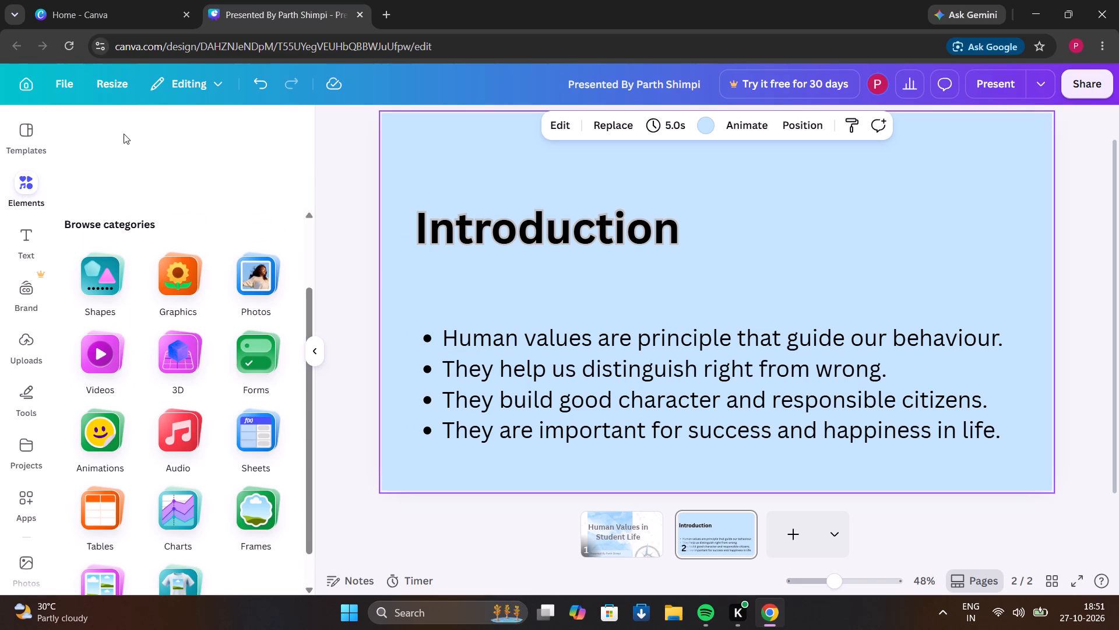
key(s)
key(BackSpace)
text(disc)
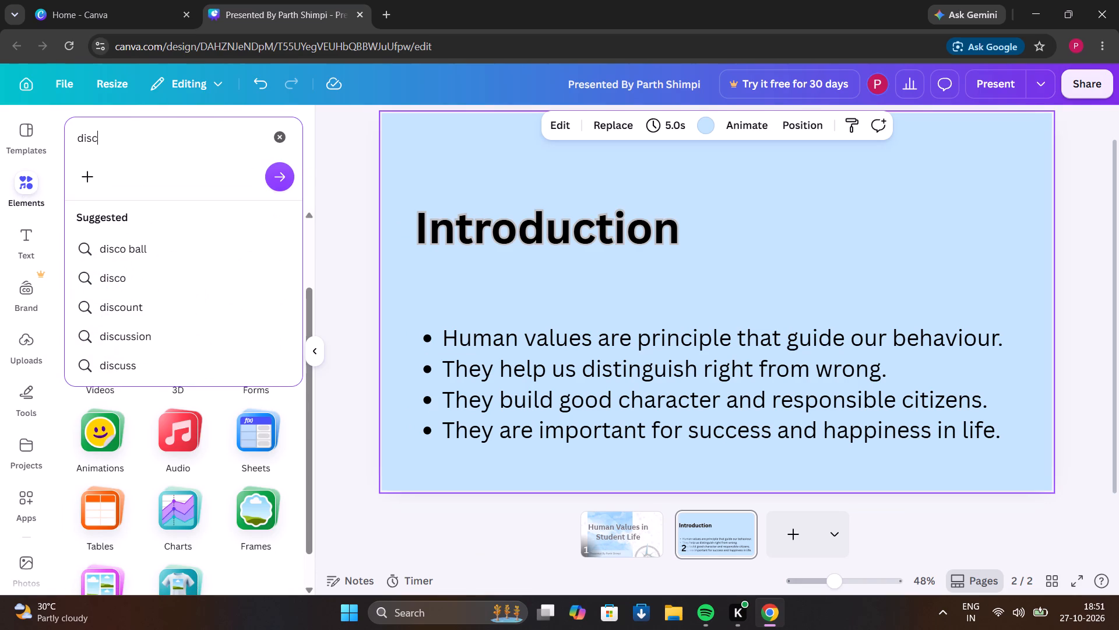
click(155, 328)
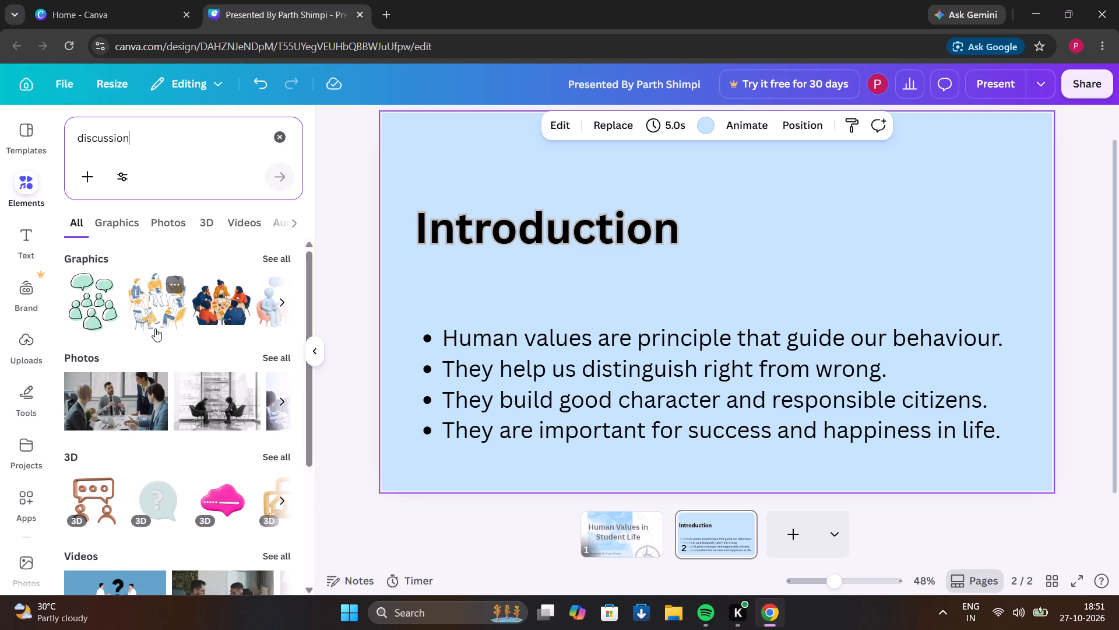
click(168, 306)
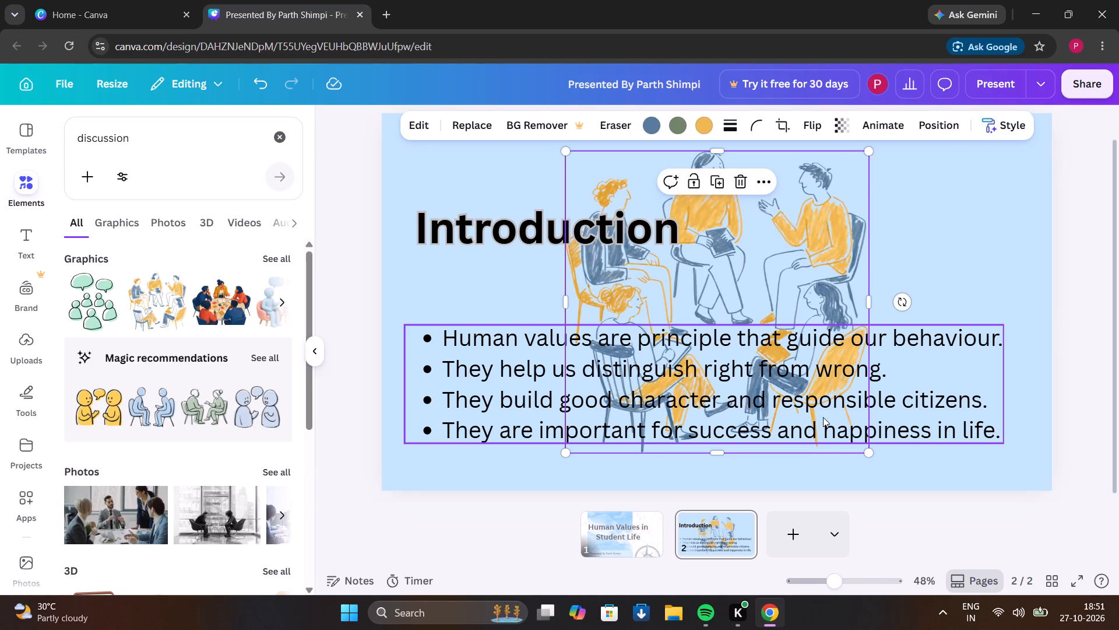
Crop the lower edge of the discussion graphic up to just below the second bullet line.
drag(719, 456, 748, 327)
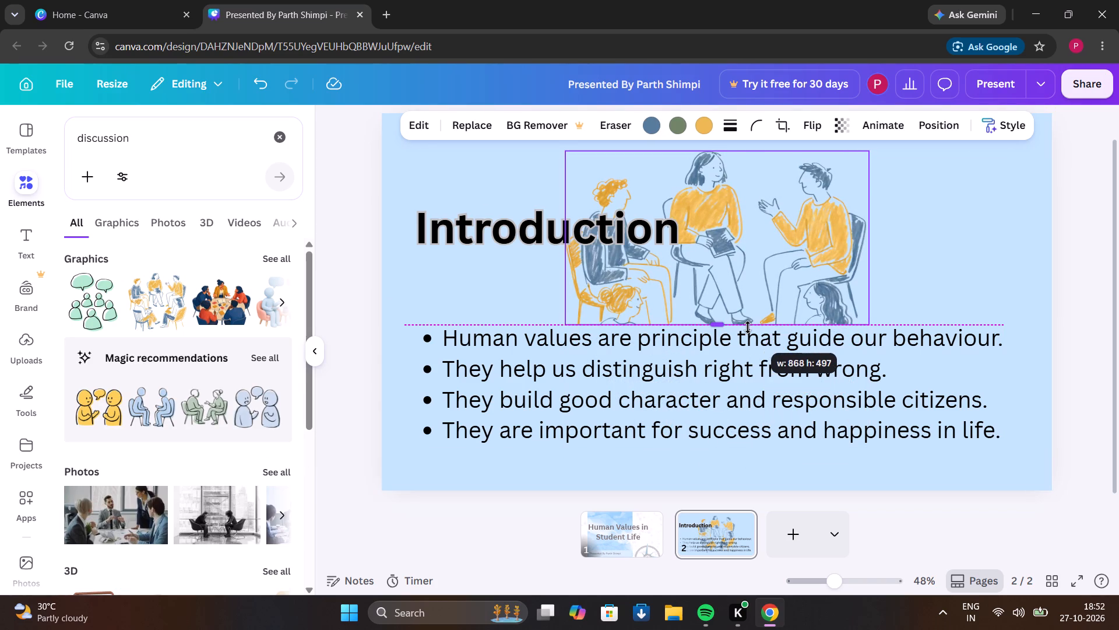
drag(748, 327, 751, 376)
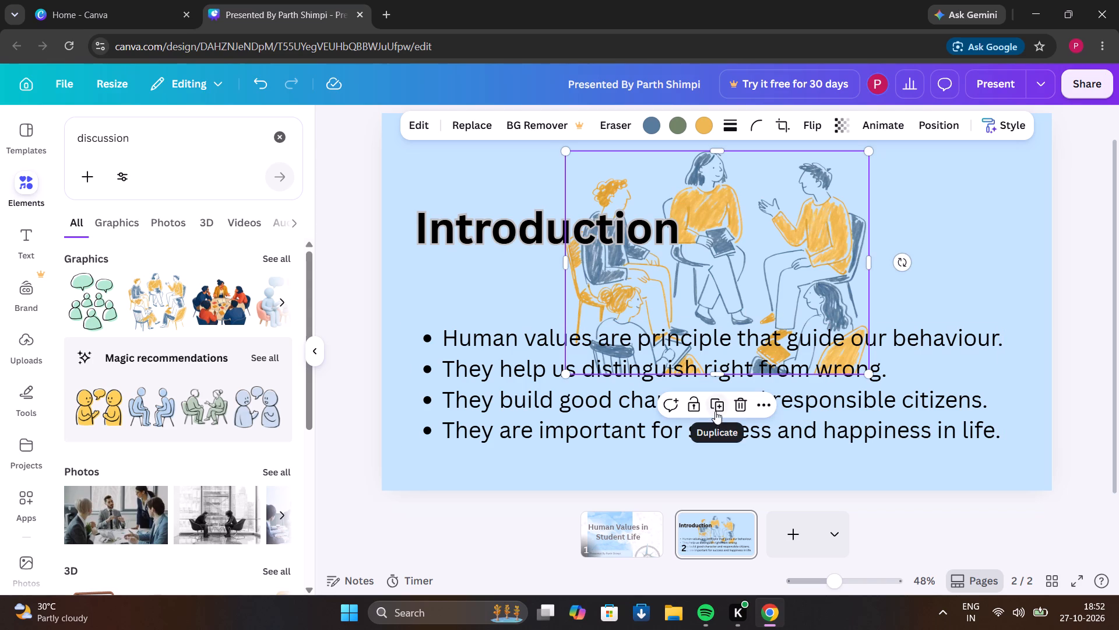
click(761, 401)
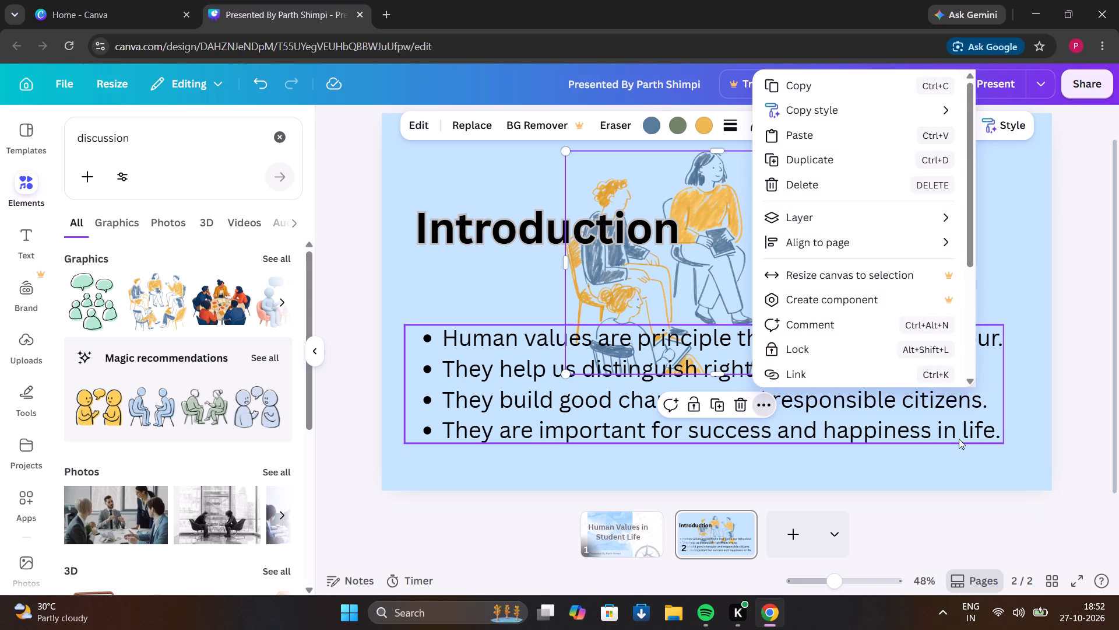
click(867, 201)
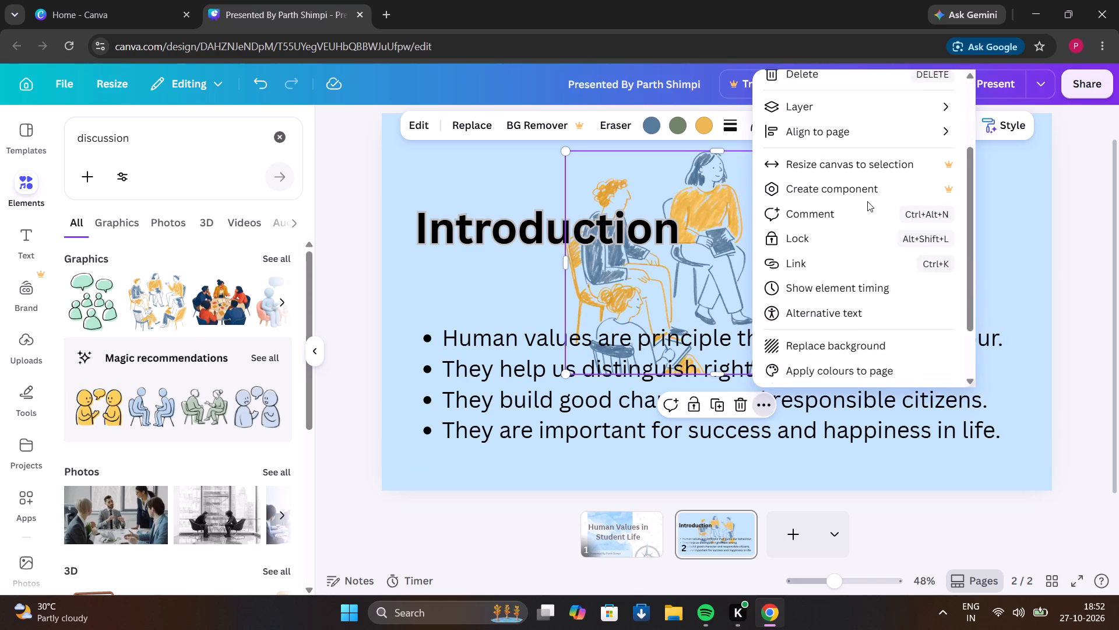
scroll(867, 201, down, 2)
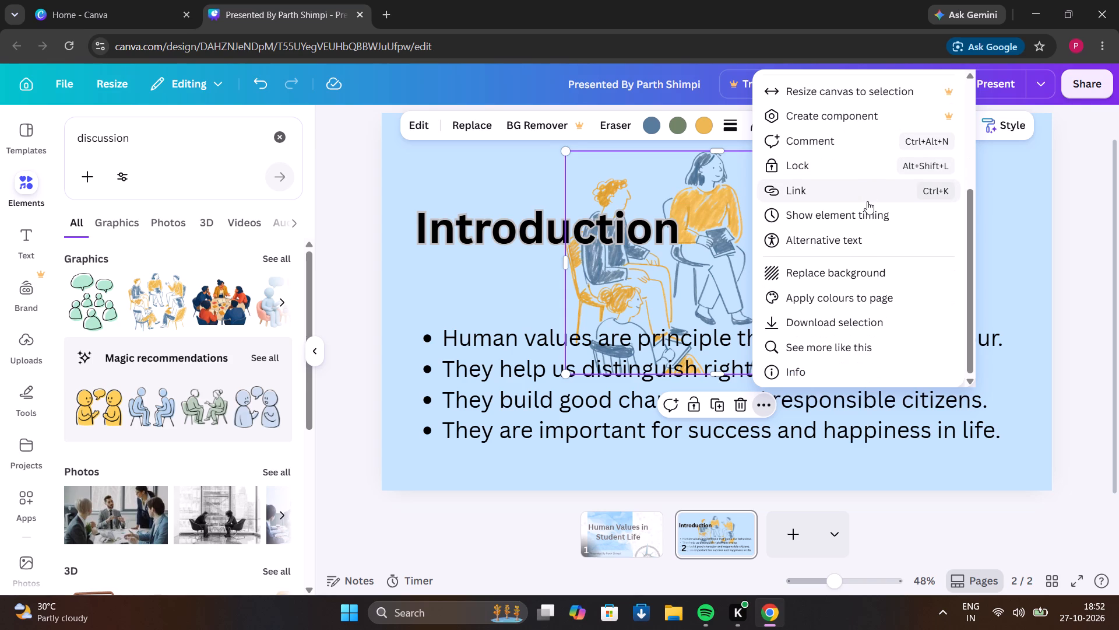
Enlarge the discussion graphic and reposition it on the right half of the page, beside the heading and overlapping the bulleted list.
click(706, 271)
drag(706, 271, 831, 253)
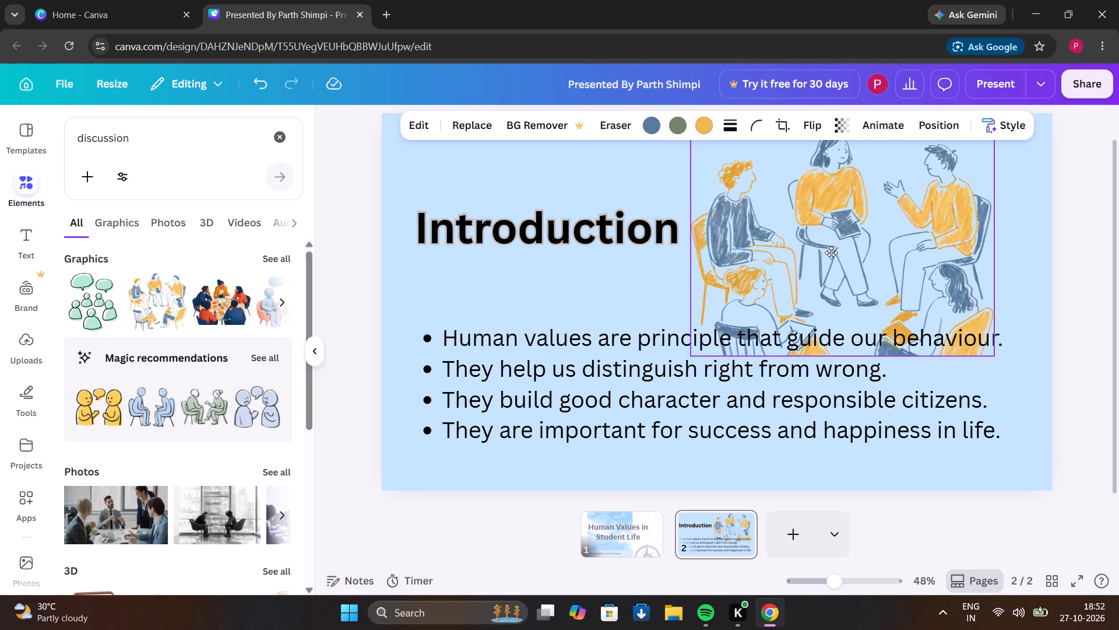
drag(831, 253, 839, 245)
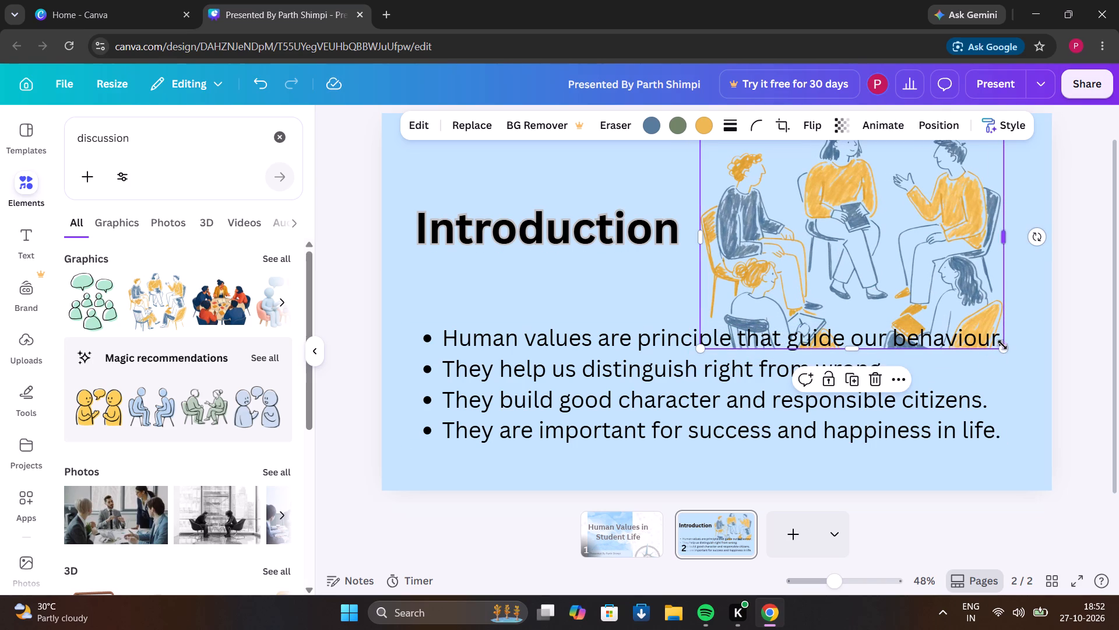
drag(1005, 349, 1016, 395)
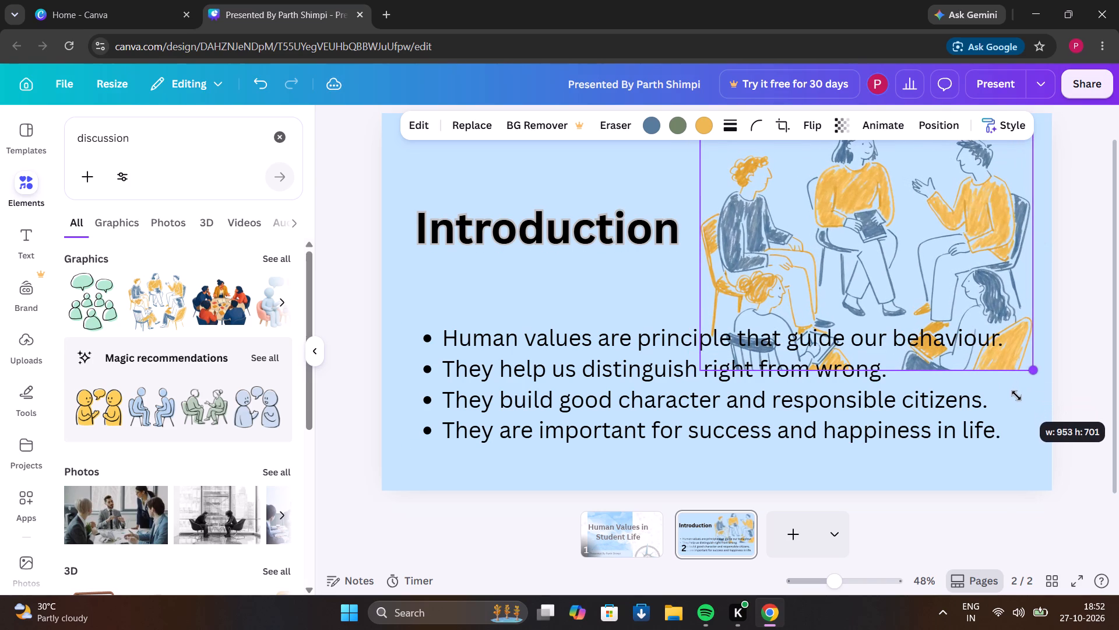
drag(1016, 395, 1014, 447)
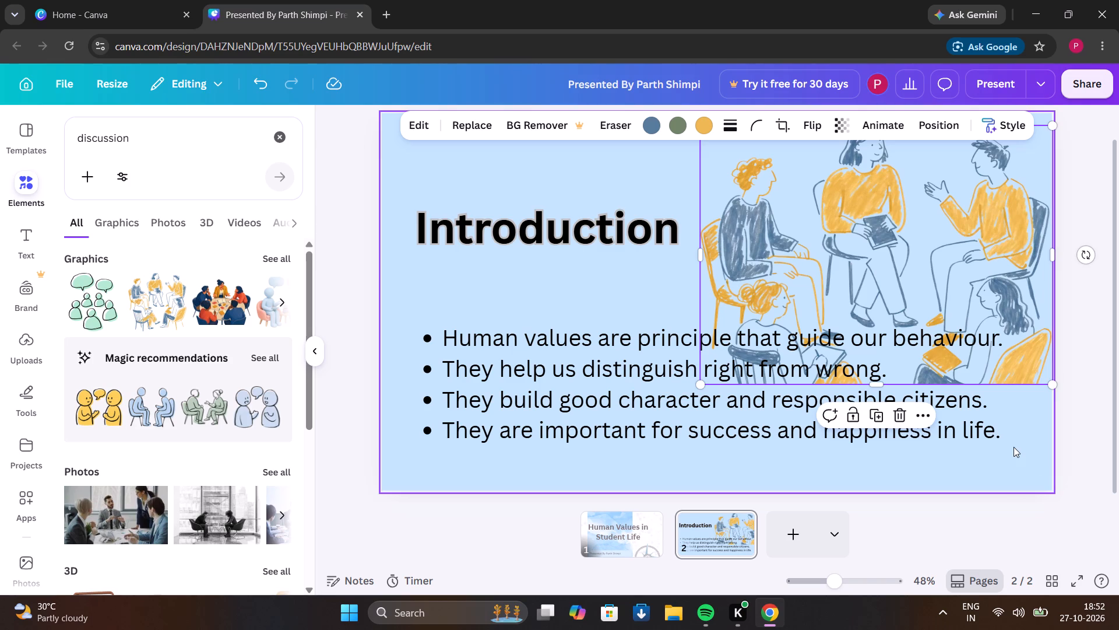
drag(902, 256, 796, 339)
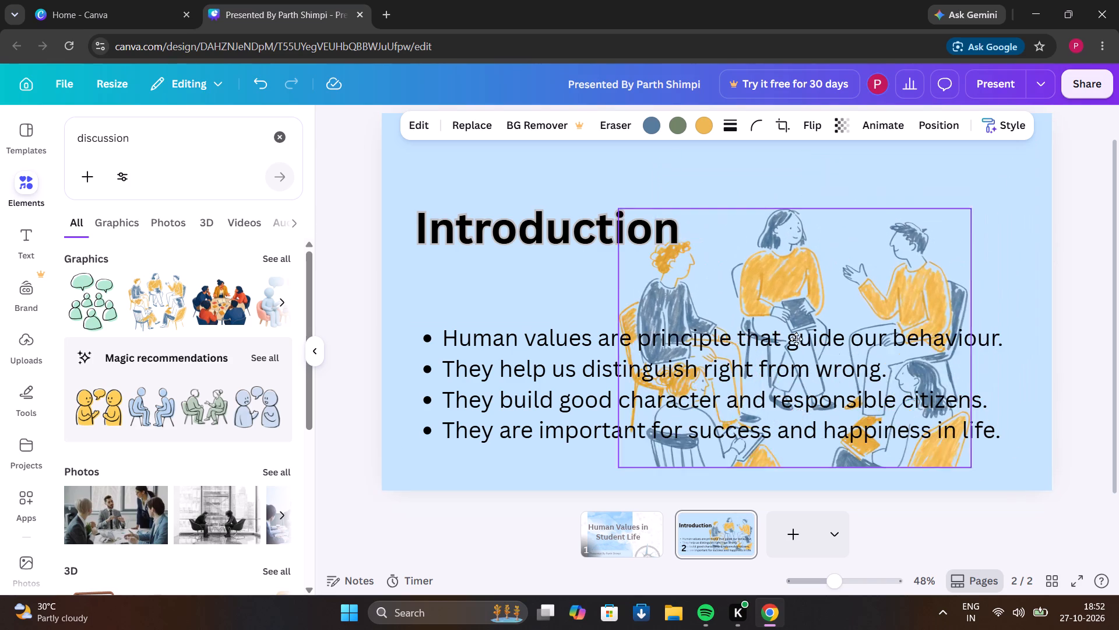
drag(796, 339, 874, 292)
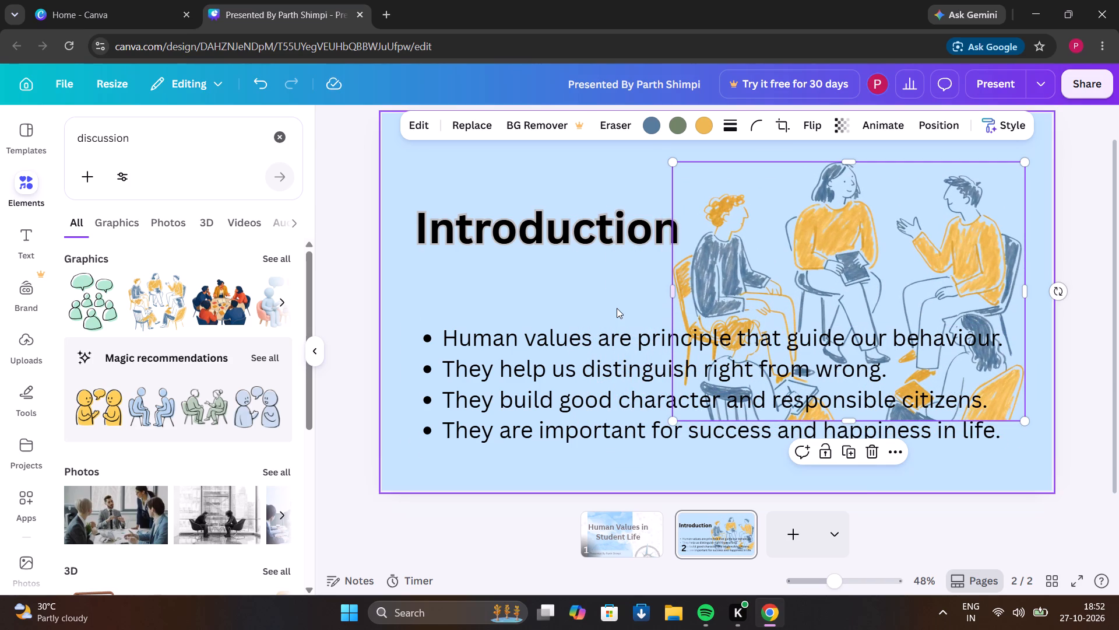
Apply the Outline text effect to the four-line bulleted list.
click(617, 308)
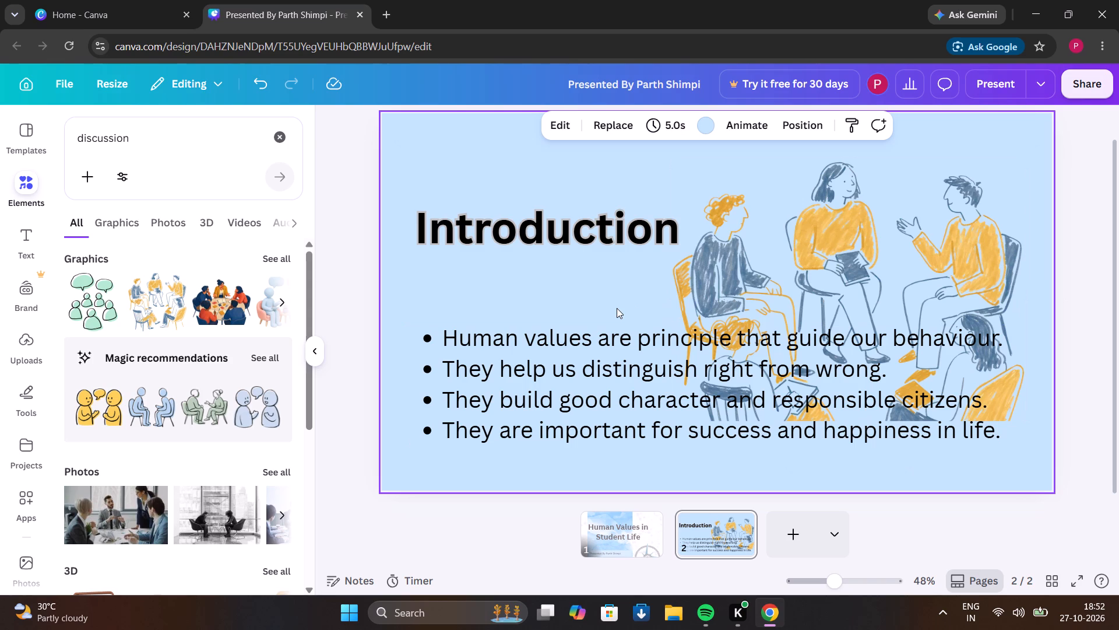
click(478, 345)
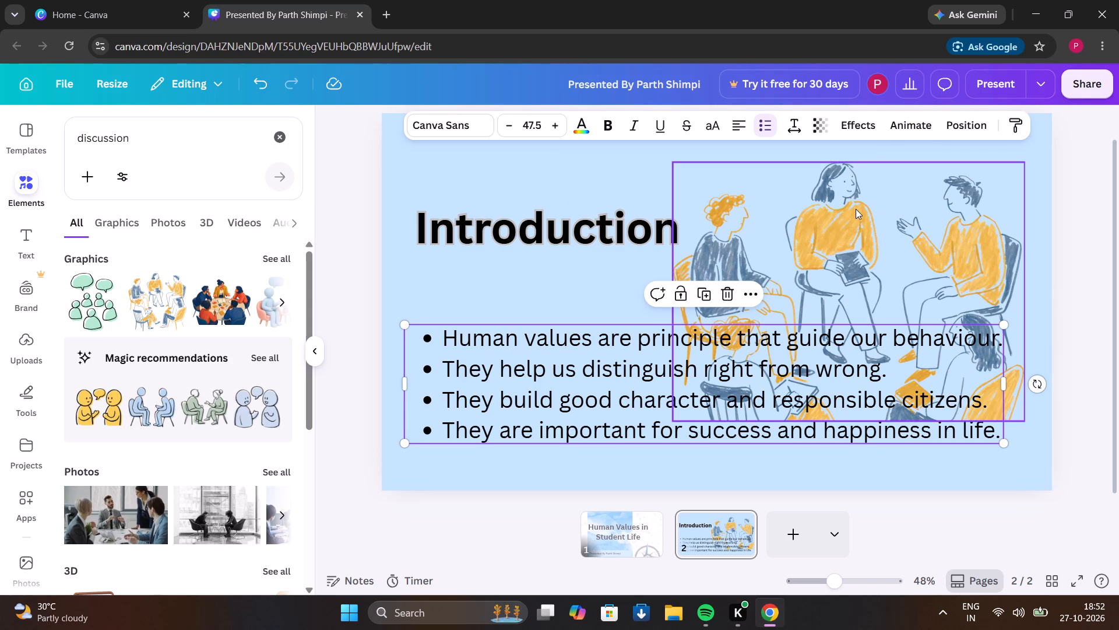
click(914, 124)
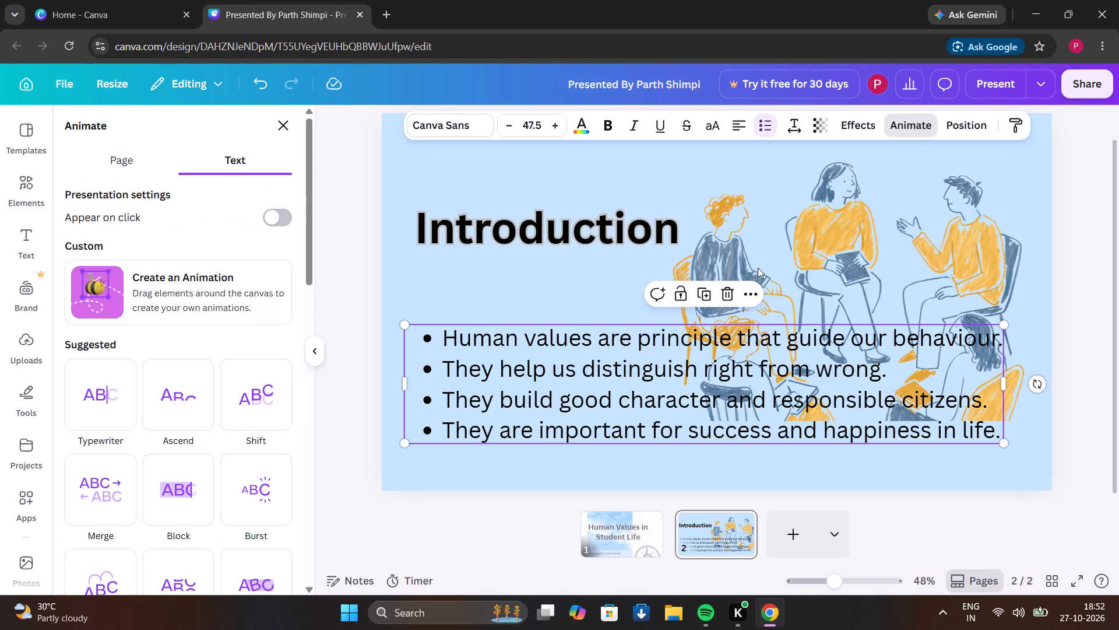
scroll(210, 473, down, 3)
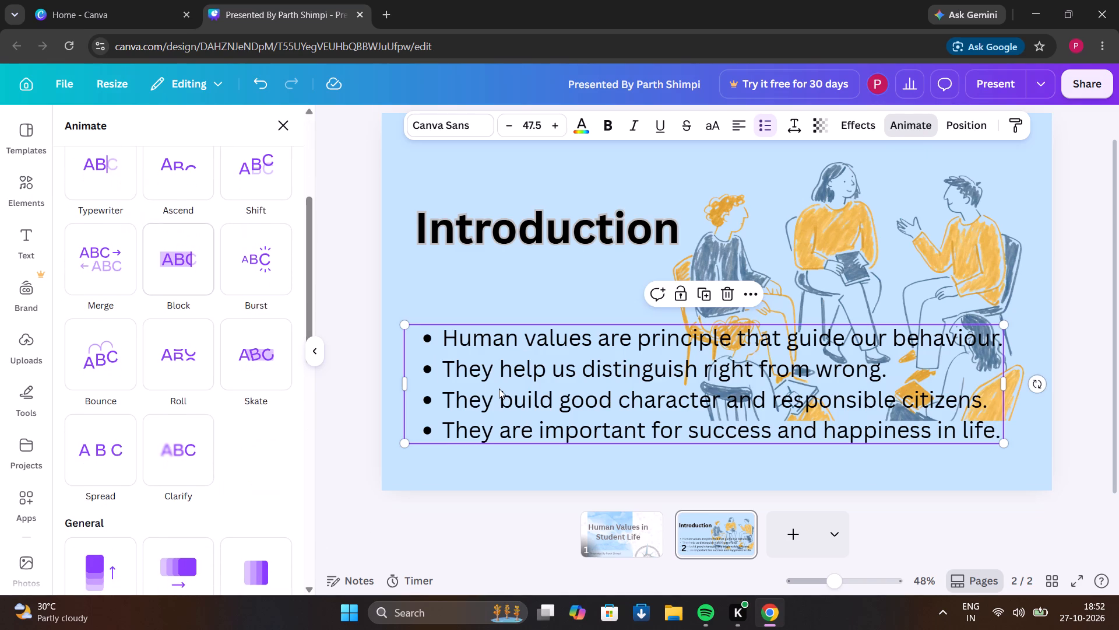
click(847, 125)
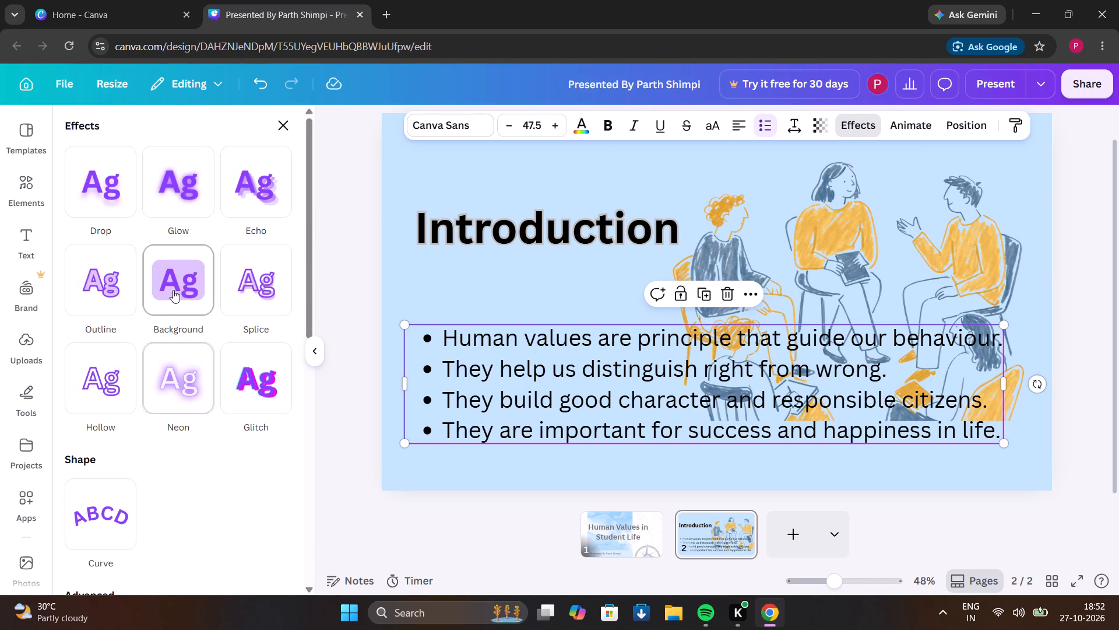
click(119, 282)
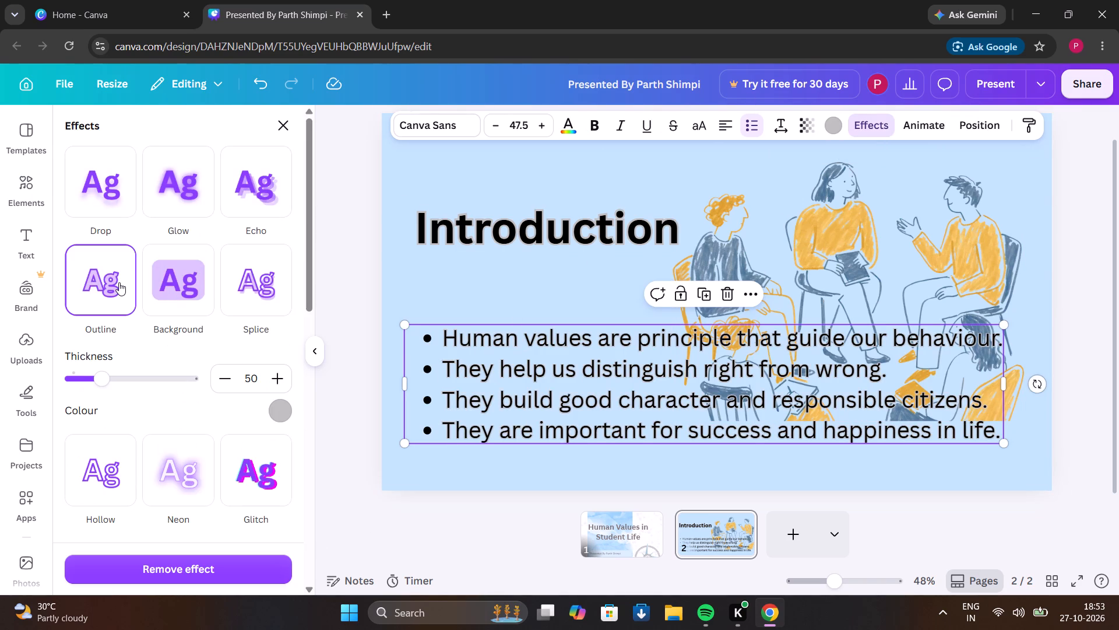
click(367, 292)
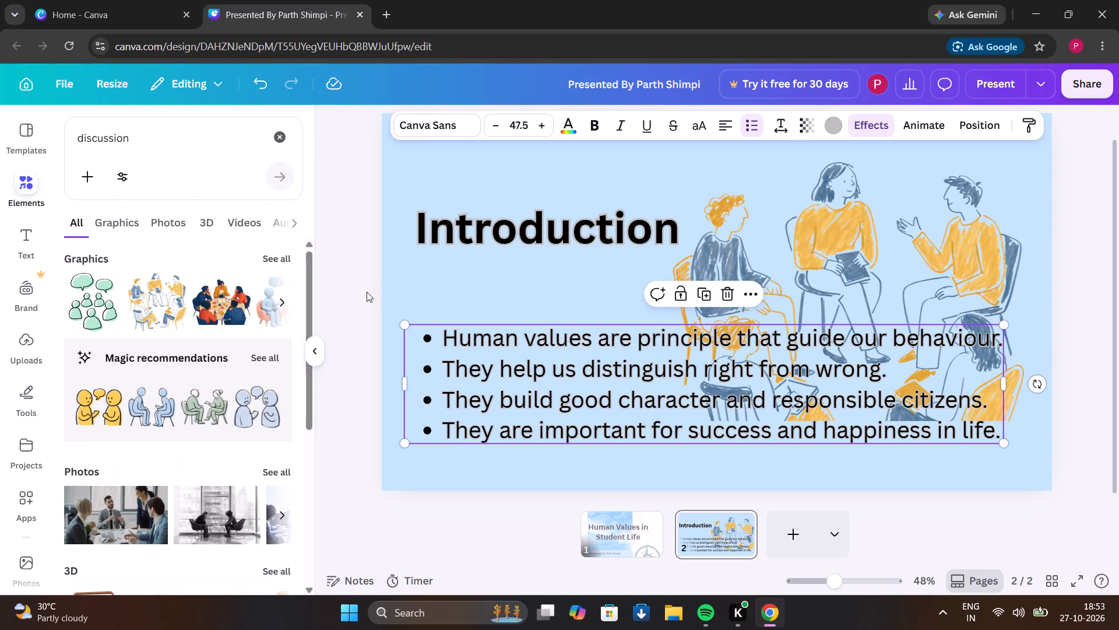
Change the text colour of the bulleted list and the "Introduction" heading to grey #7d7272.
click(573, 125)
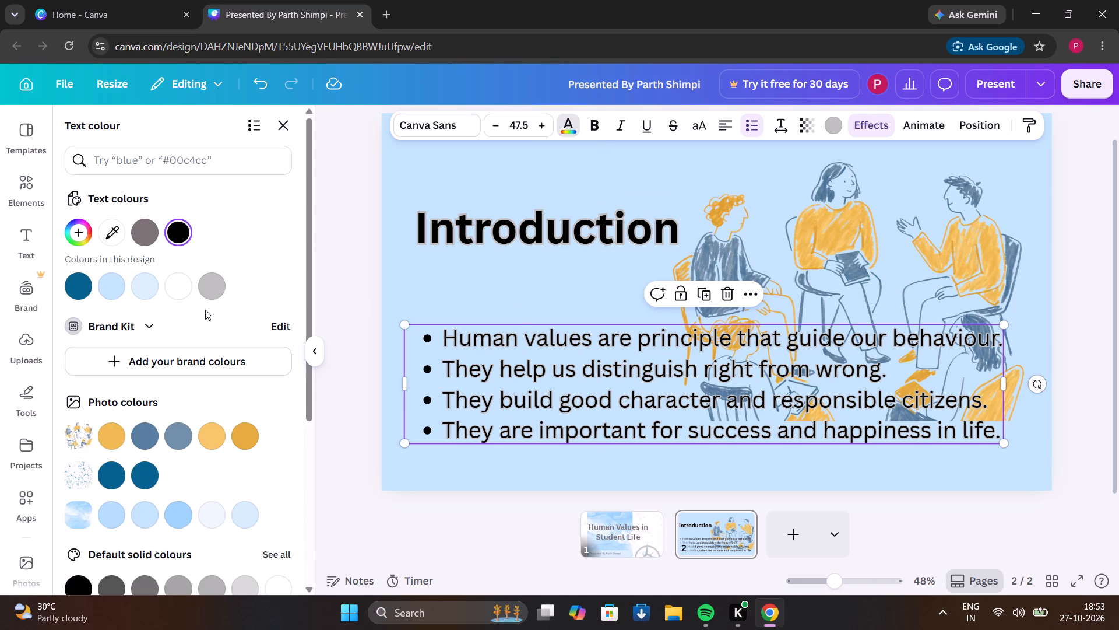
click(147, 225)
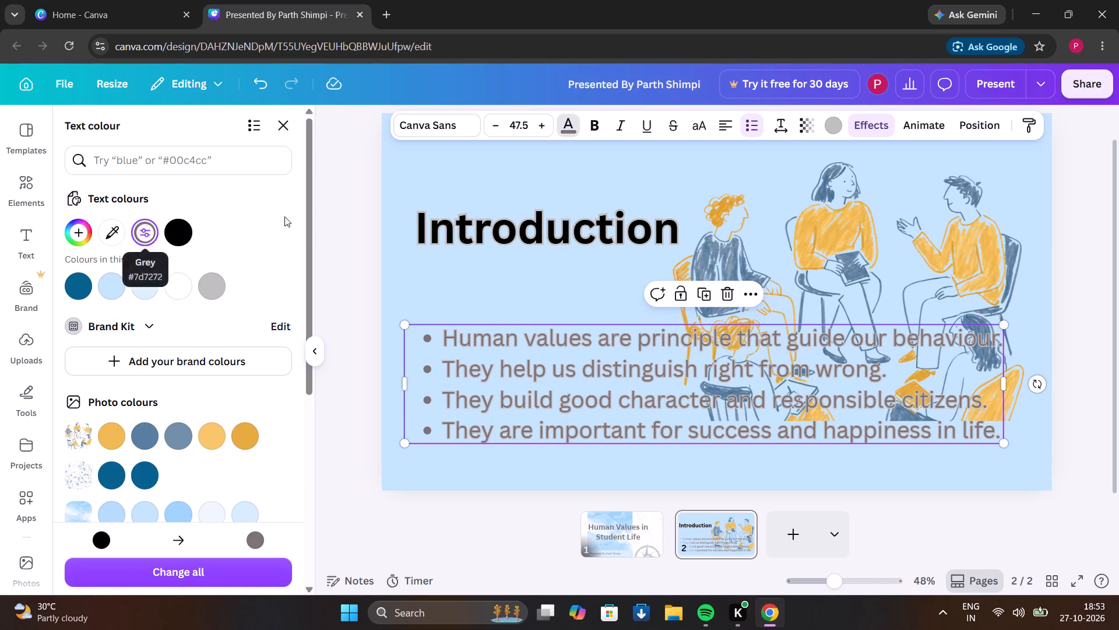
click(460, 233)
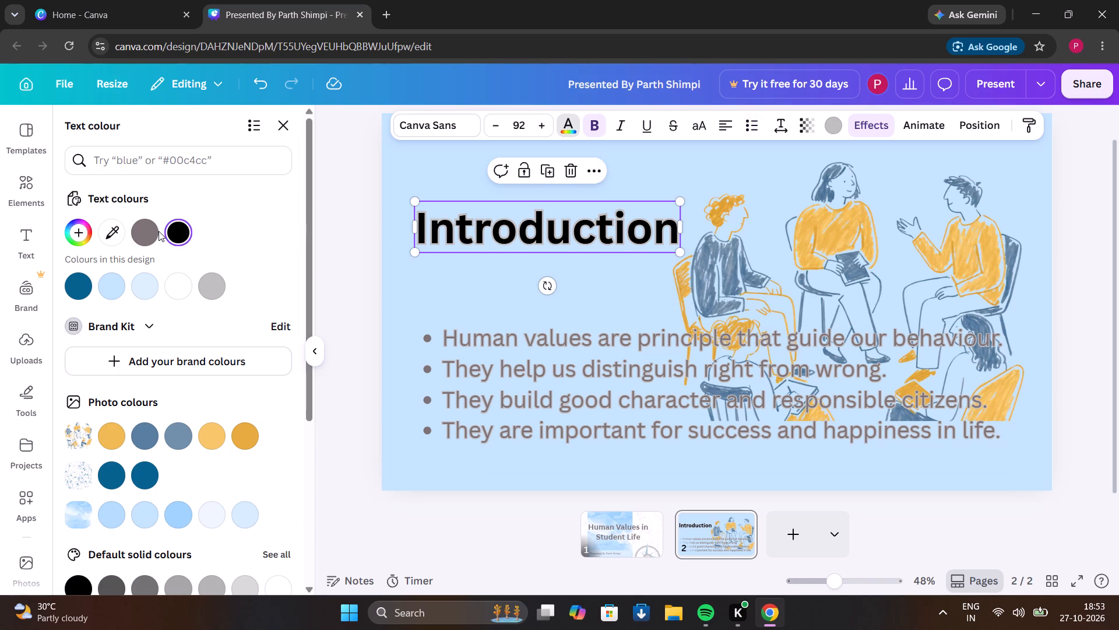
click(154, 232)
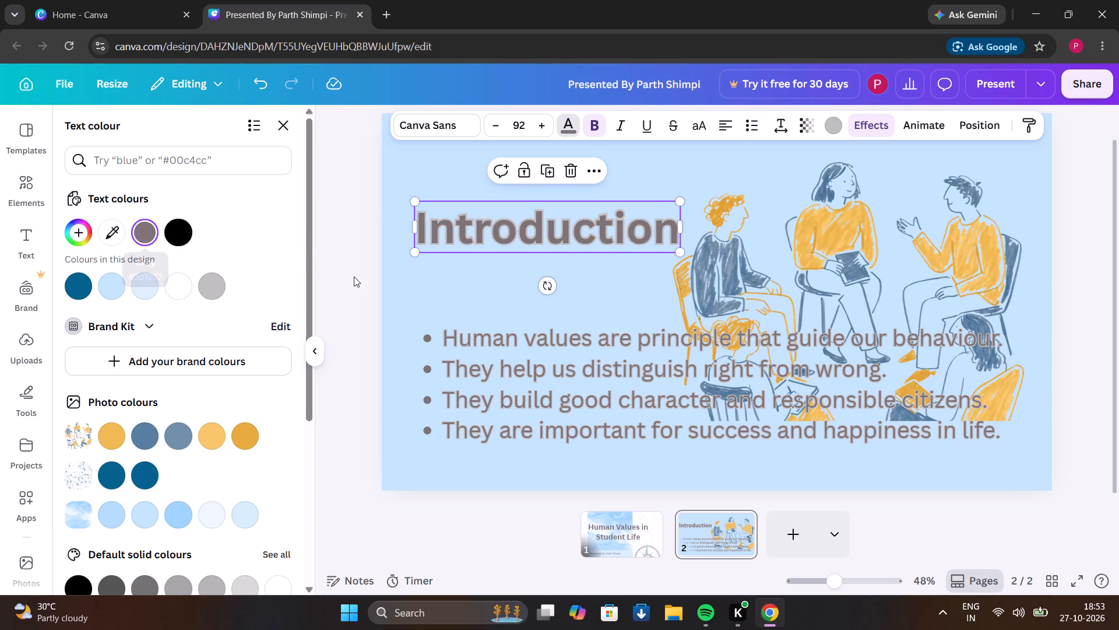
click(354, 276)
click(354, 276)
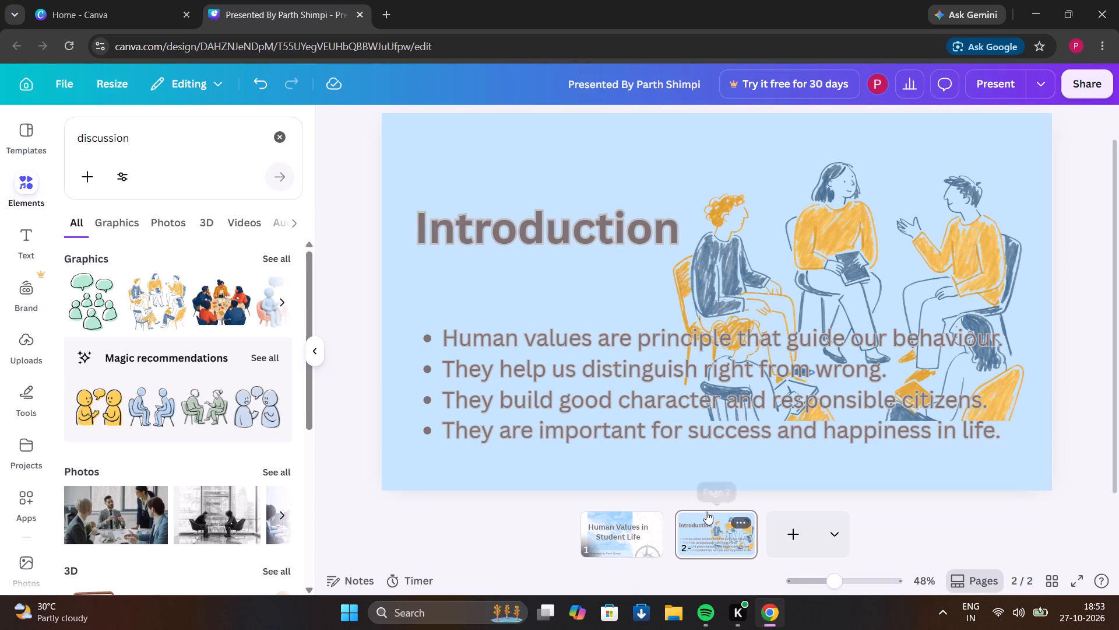
On page 1, change the text colour of the "Human Values in Student Life" title and the presenter line to black.
click(595, 533)
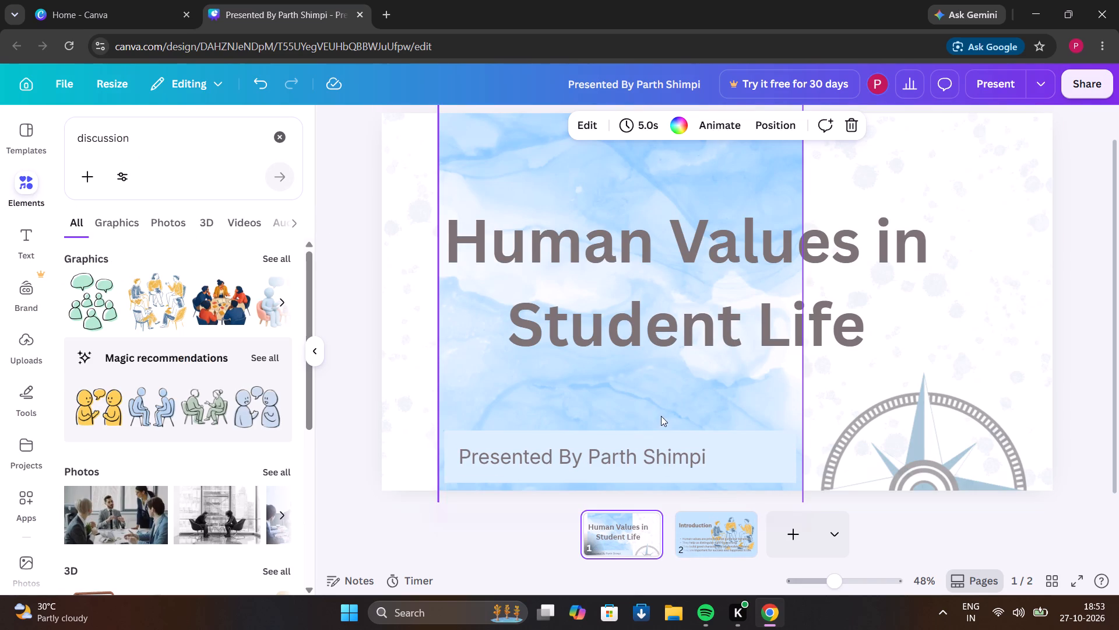
click(662, 271)
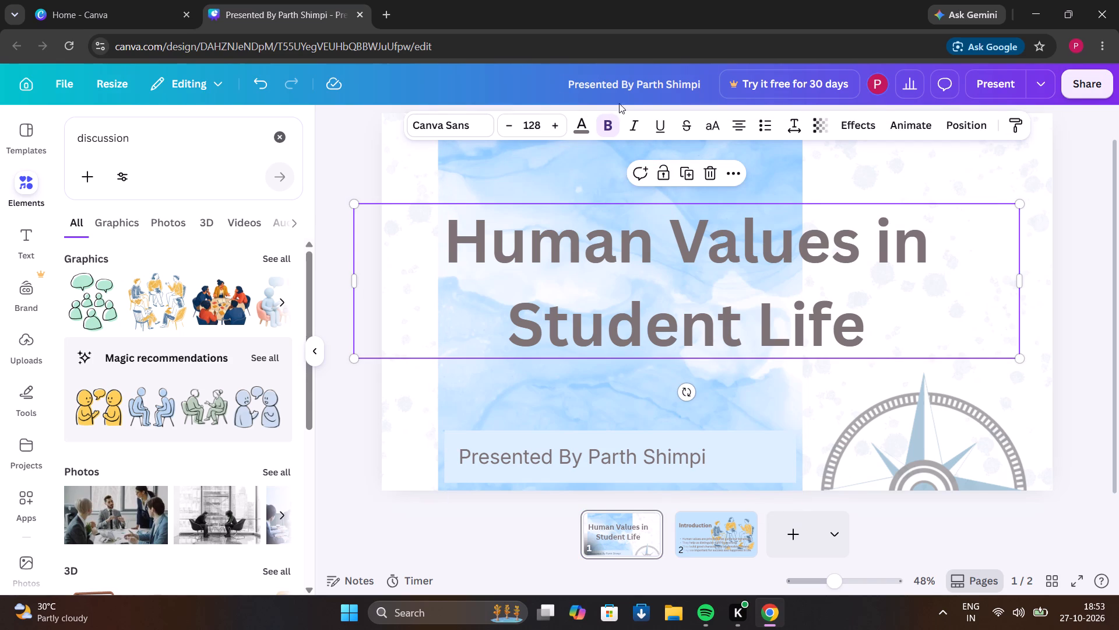
click(589, 125)
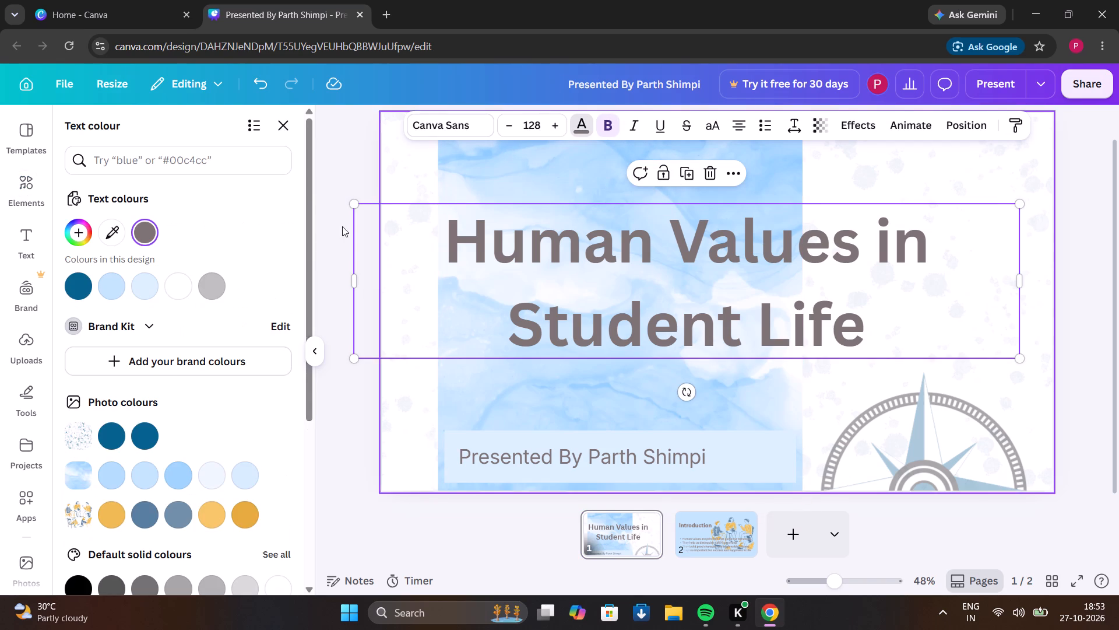
scroll(221, 456, down, 2)
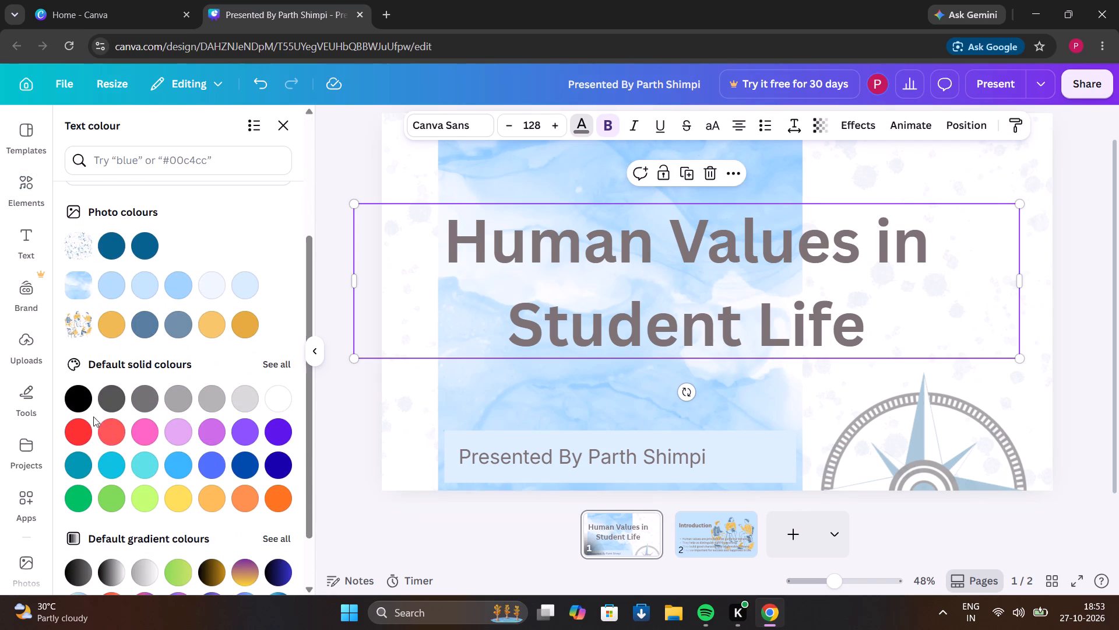
click(76, 394)
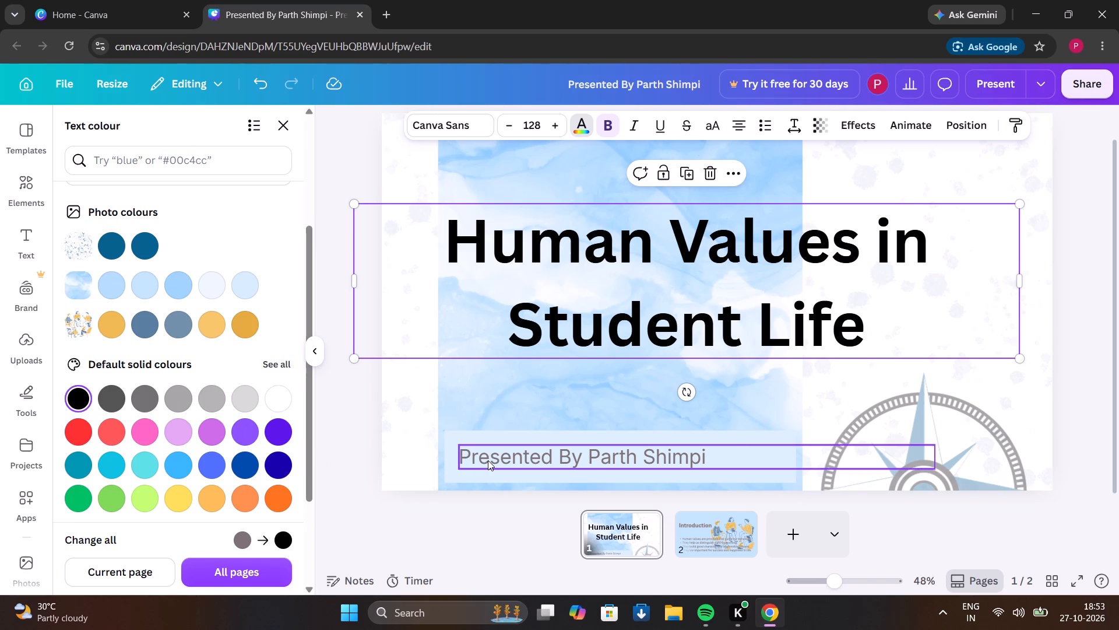
click(488, 460)
scroll(180, 421, left, 1)
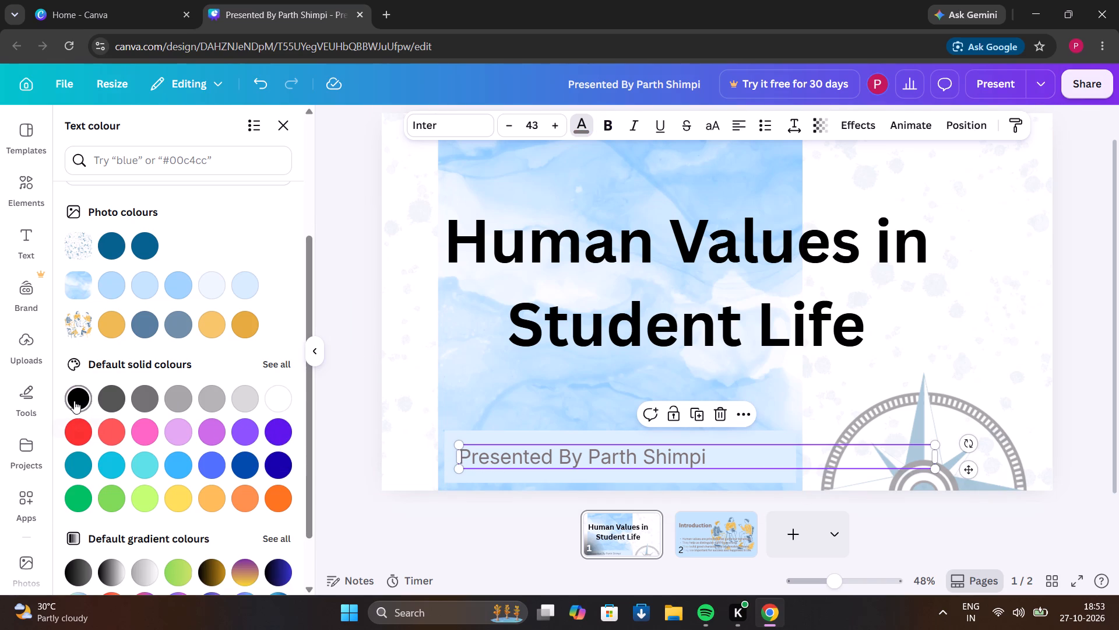
click(74, 401)
click(332, 454)
click(332, 454)
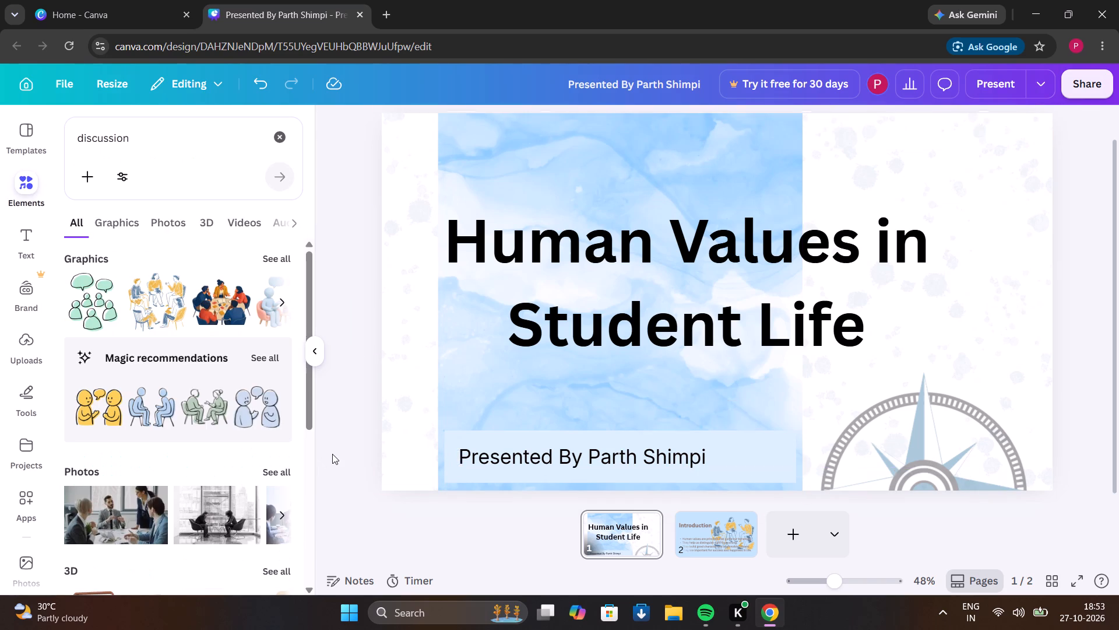
On page 2, set the text colour of the bulleted list and the "Introduction" heading to black.
click(727, 531)
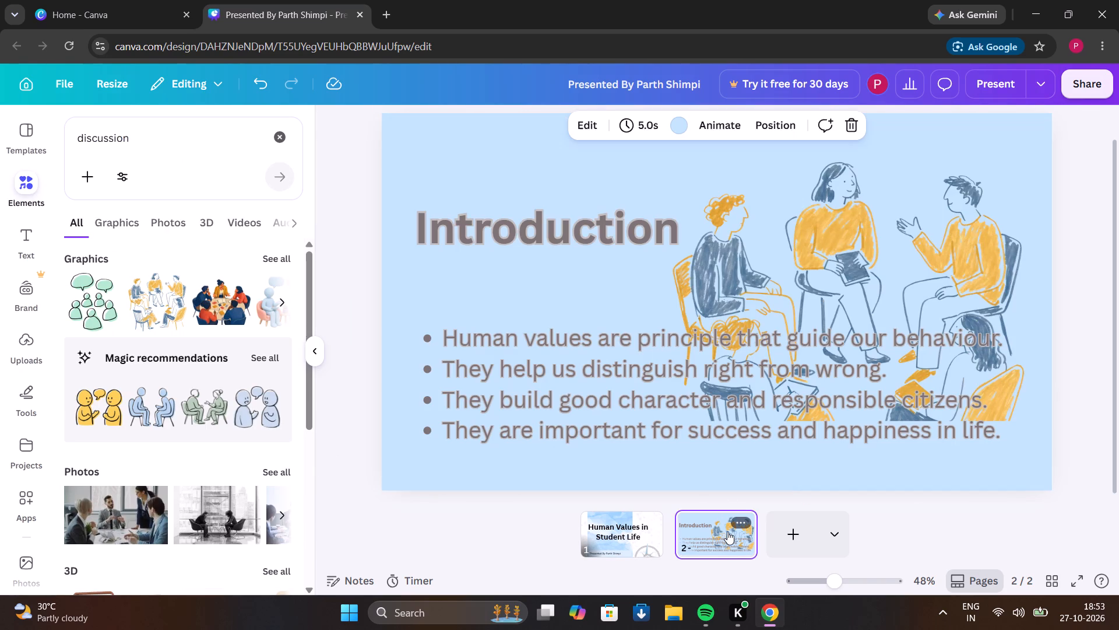
click(591, 360)
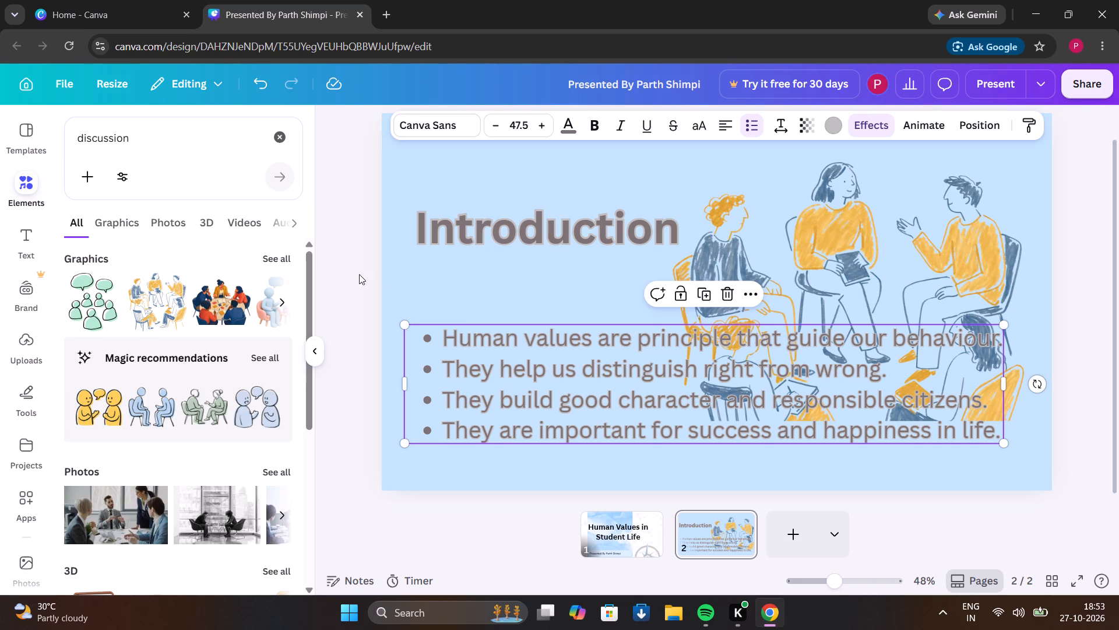
click(566, 125)
scroll(562, 125, left, 2)
click(99, 268)
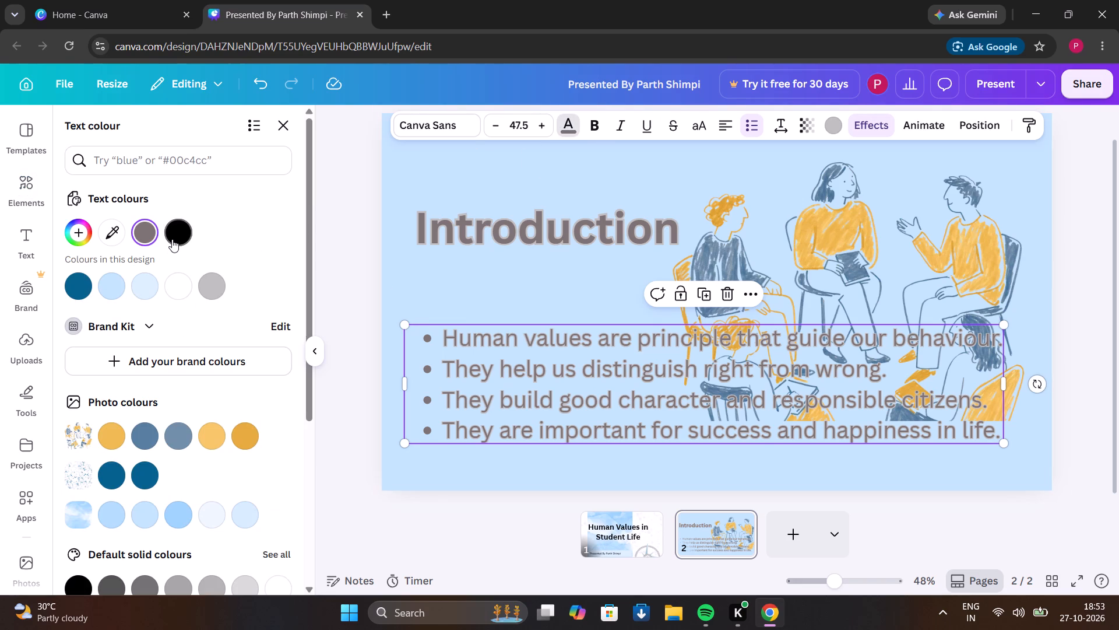
click(172, 239)
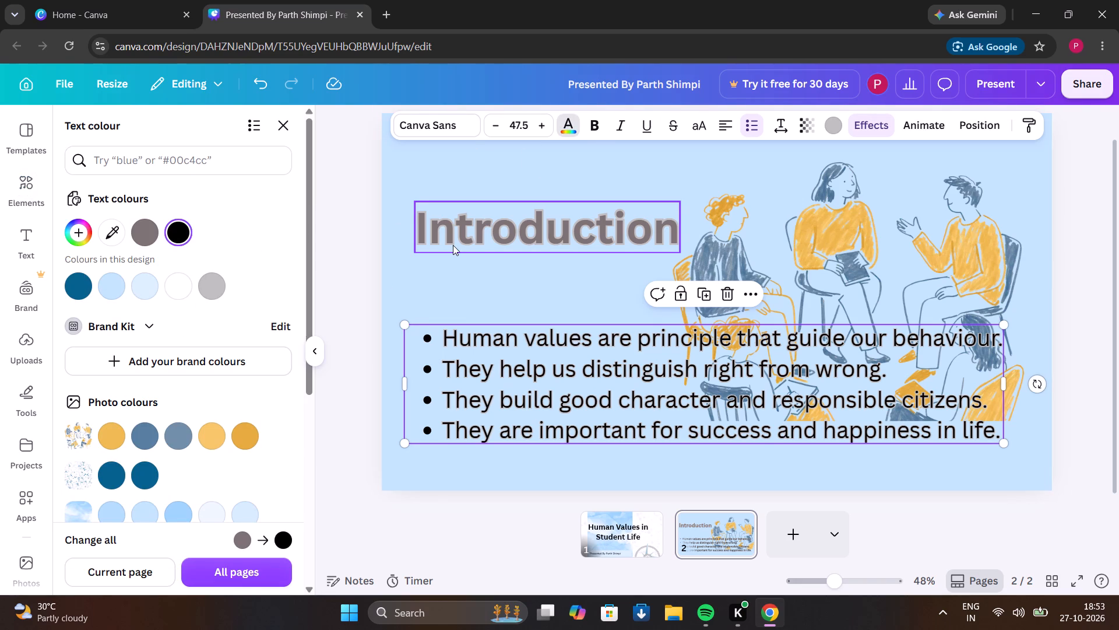
click(453, 245)
click(180, 229)
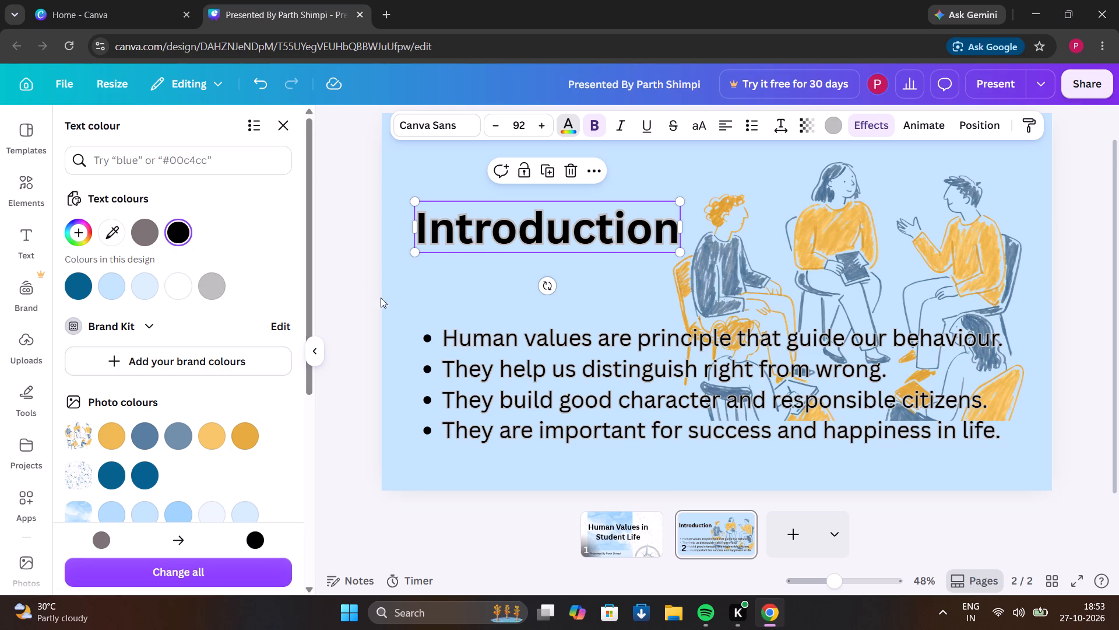
Add a blank light-blue third page after the "Introduction" page.
scroll(585, 452, right, 1)
click(783, 540)
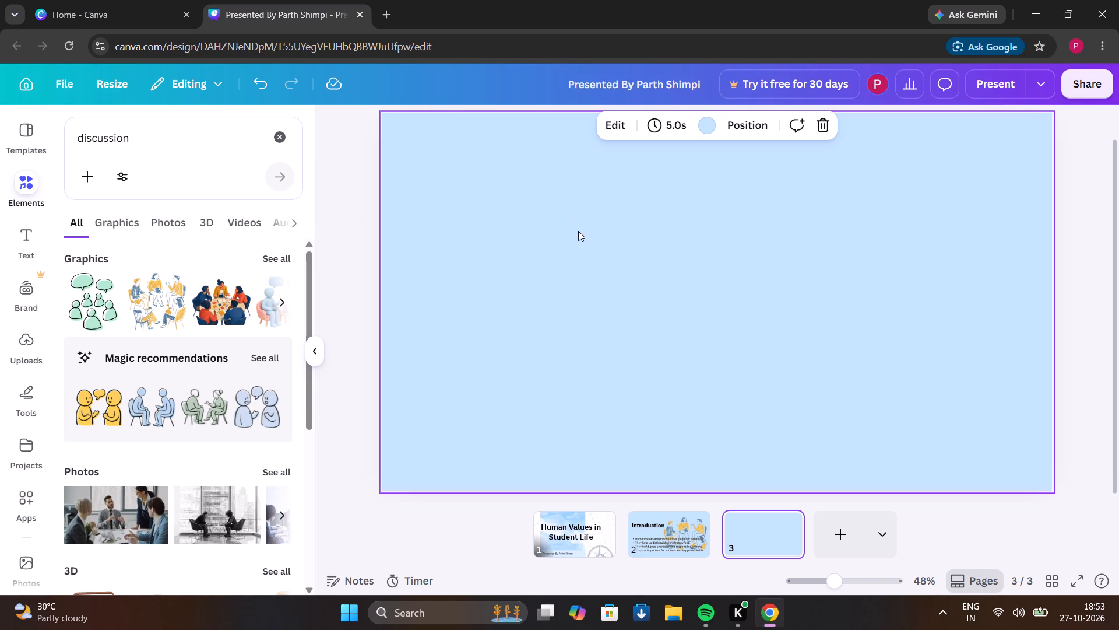
click(34, 416)
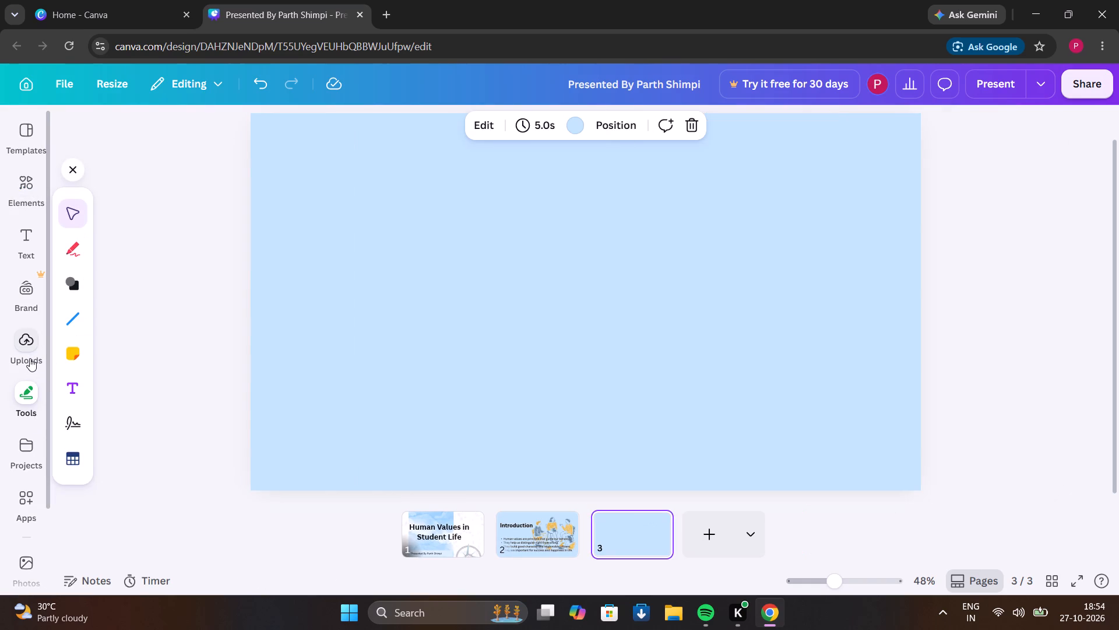
Replace the previous elements search with a search for "study".
click(30, 355)
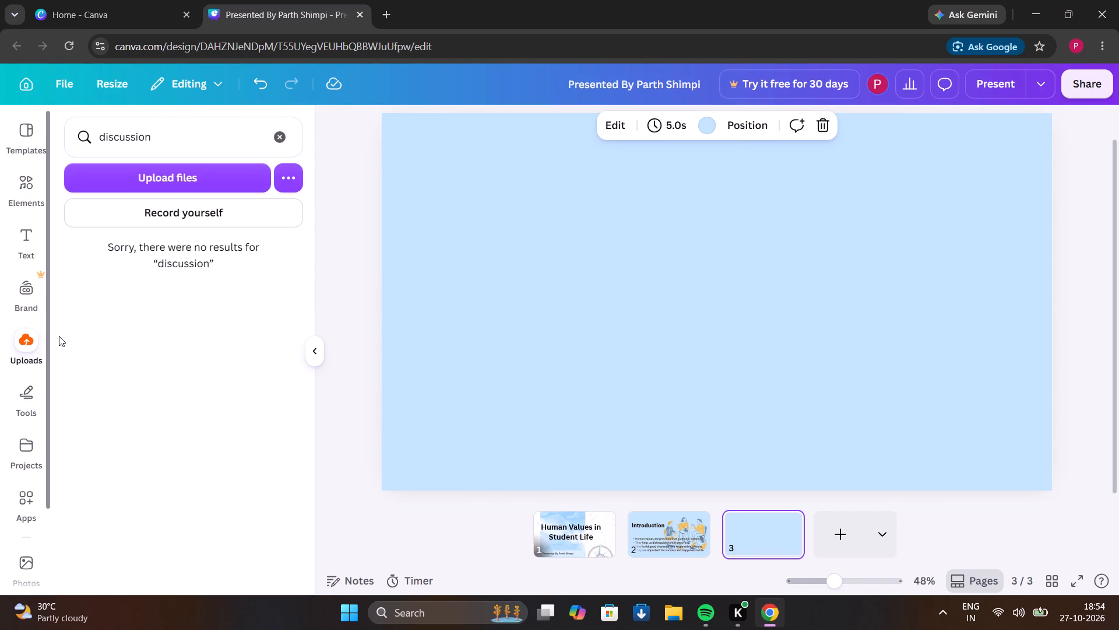
click(32, 295)
click(29, 198)
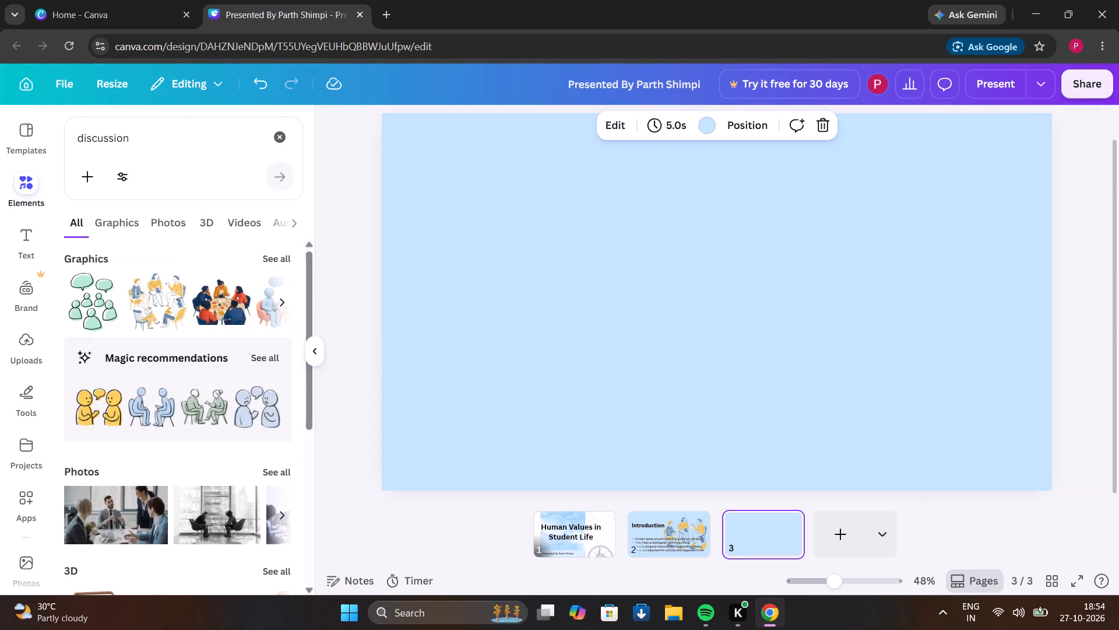
drag(123, 158, 234, 153)
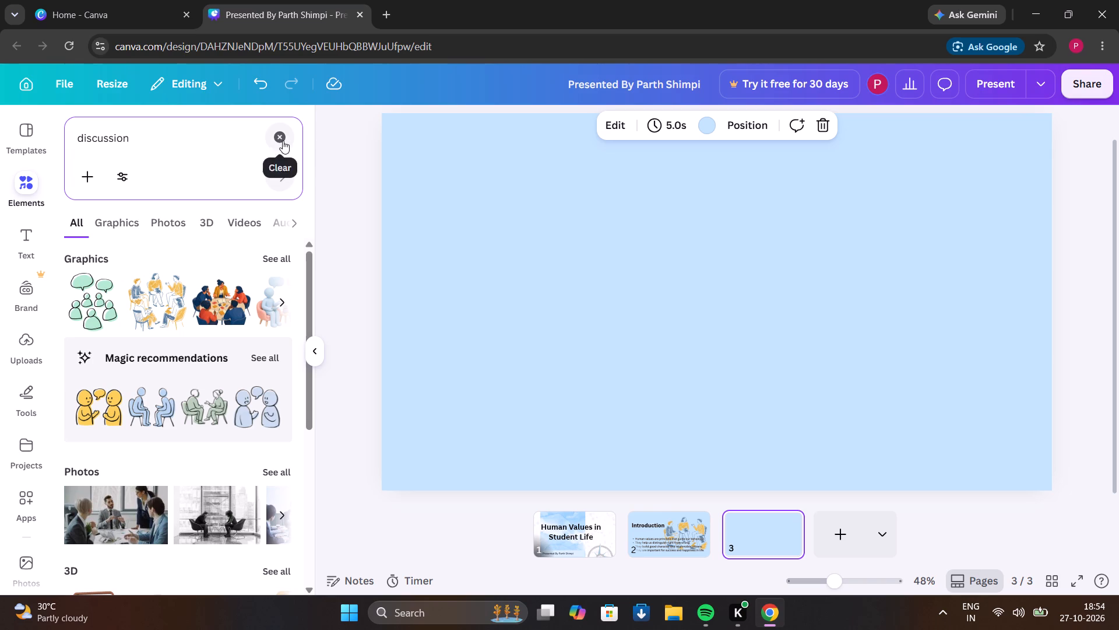
click(283, 141)
text(study)
key(Return)
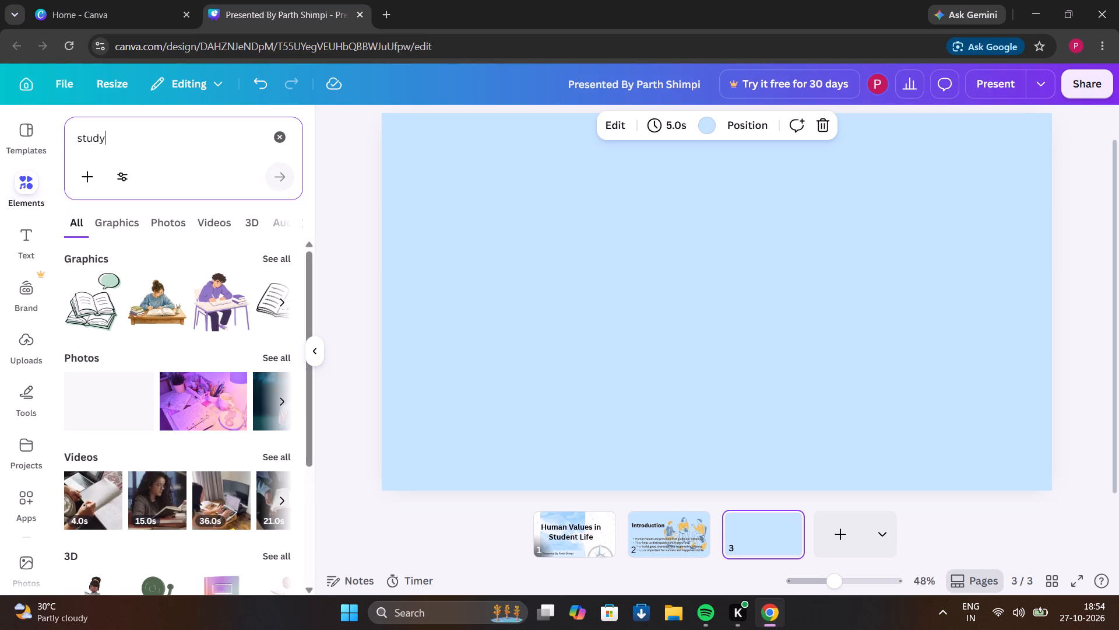
Add the yellow light bulb graphic from the "study" results to page 3.
scroll(284, 317, down, 1)
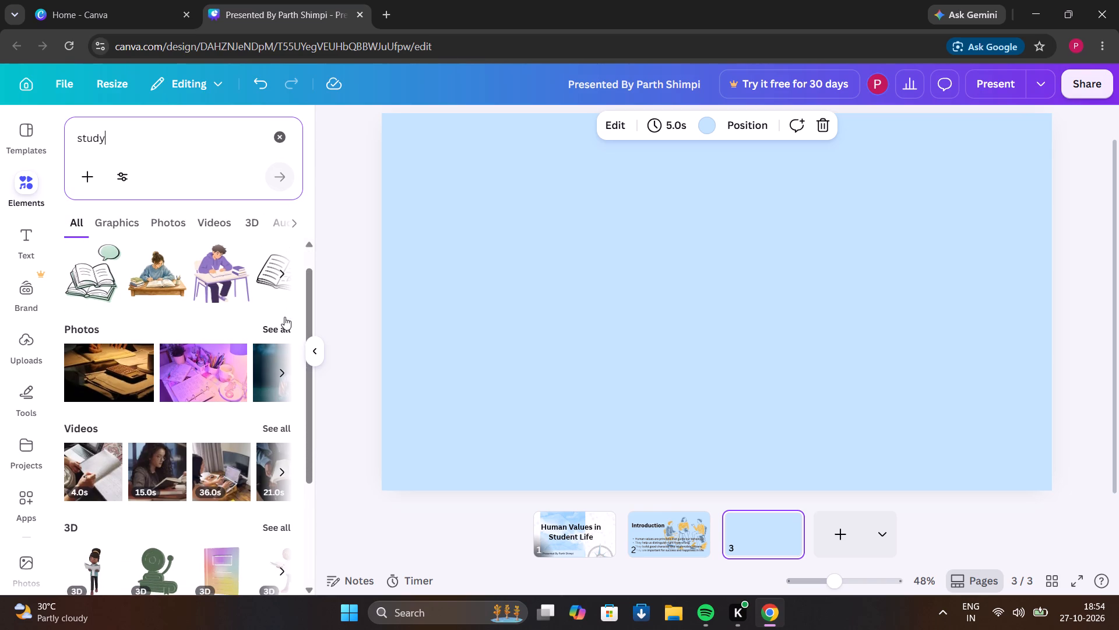
scroll(284, 317, down, 1)
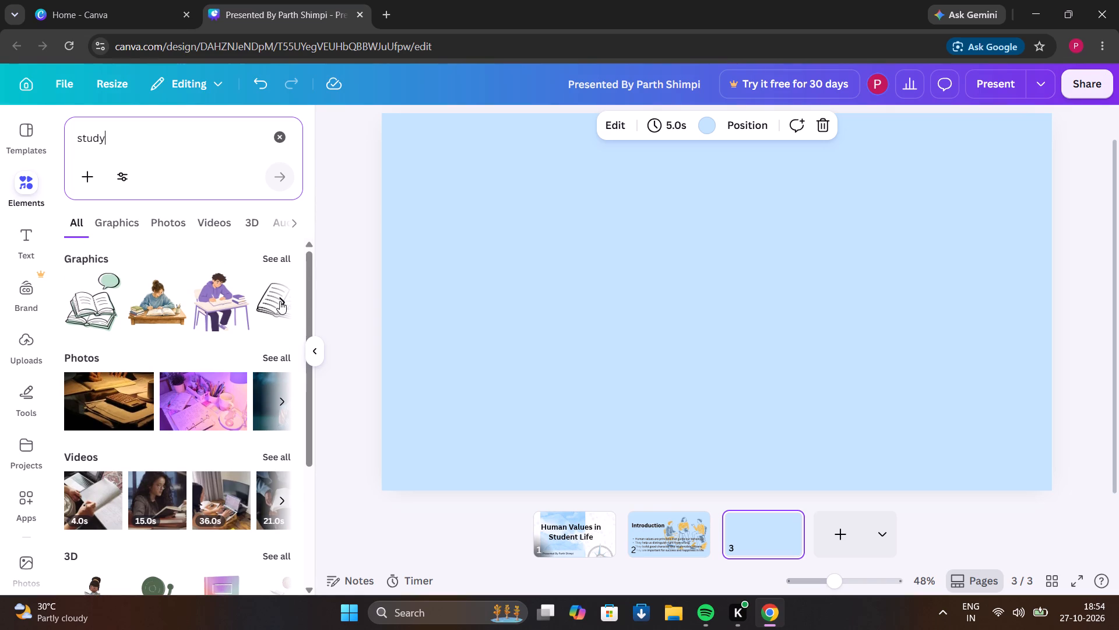
double_click(280, 301)
click(280, 301)
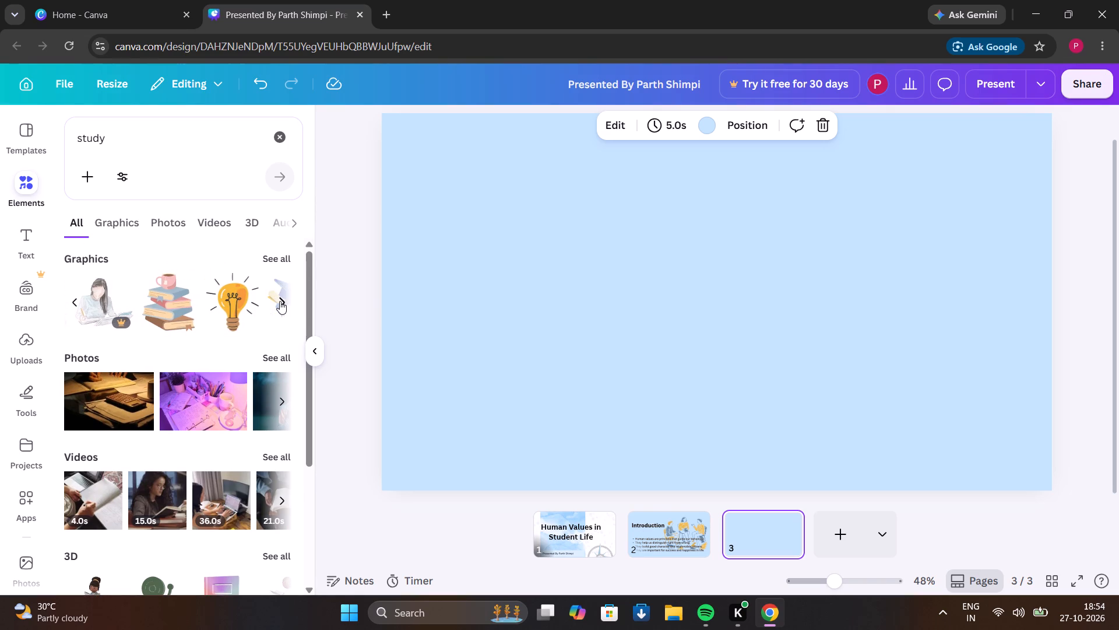
click(280, 301)
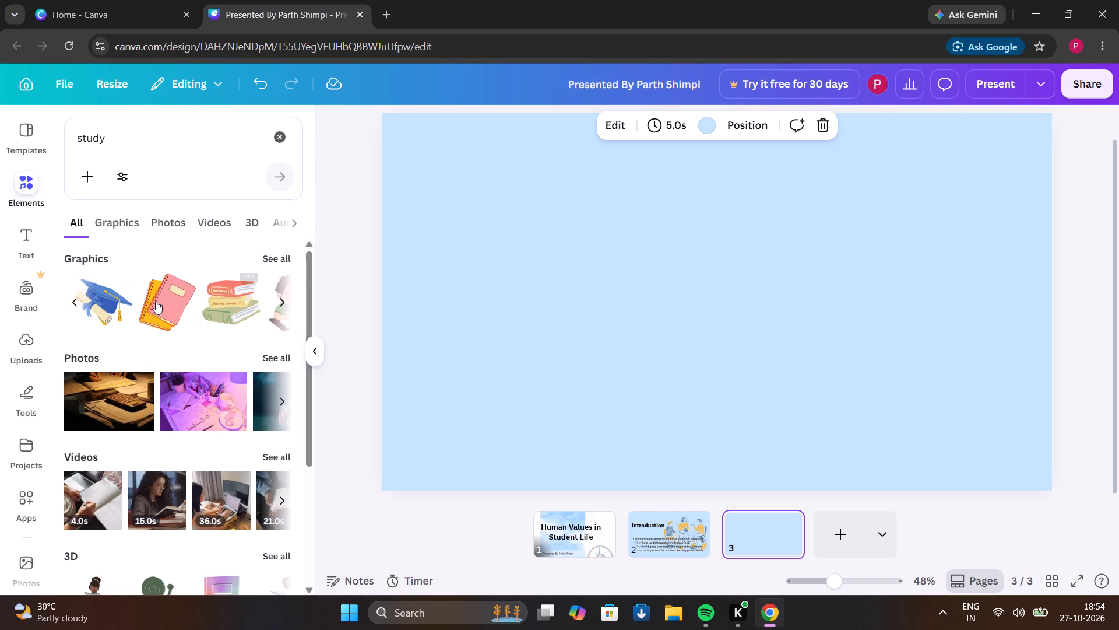
click(78, 304)
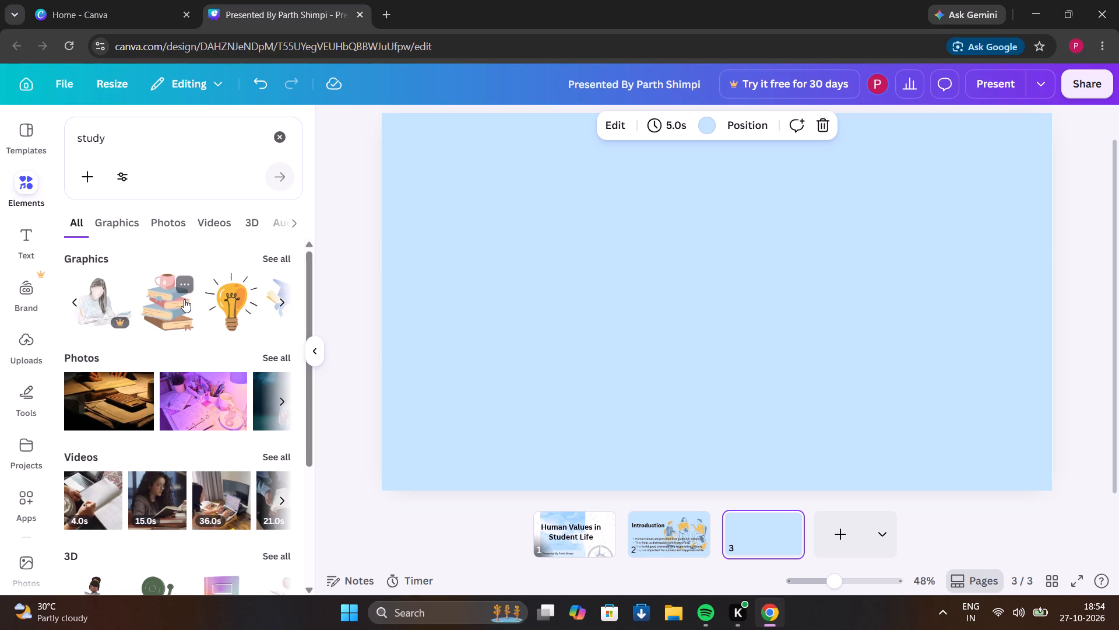
click(238, 296)
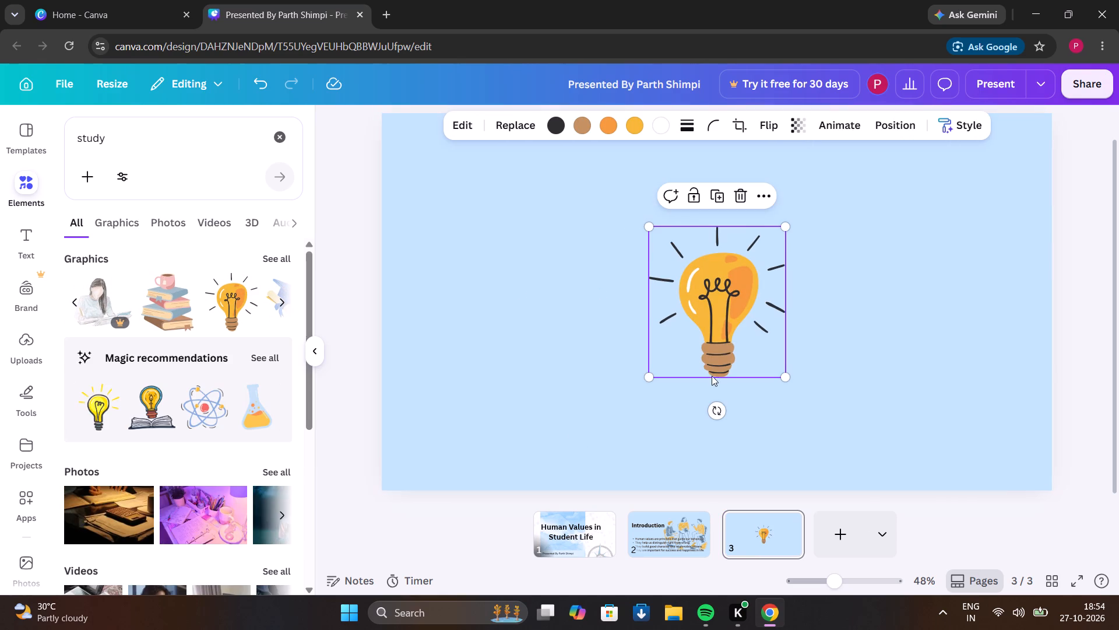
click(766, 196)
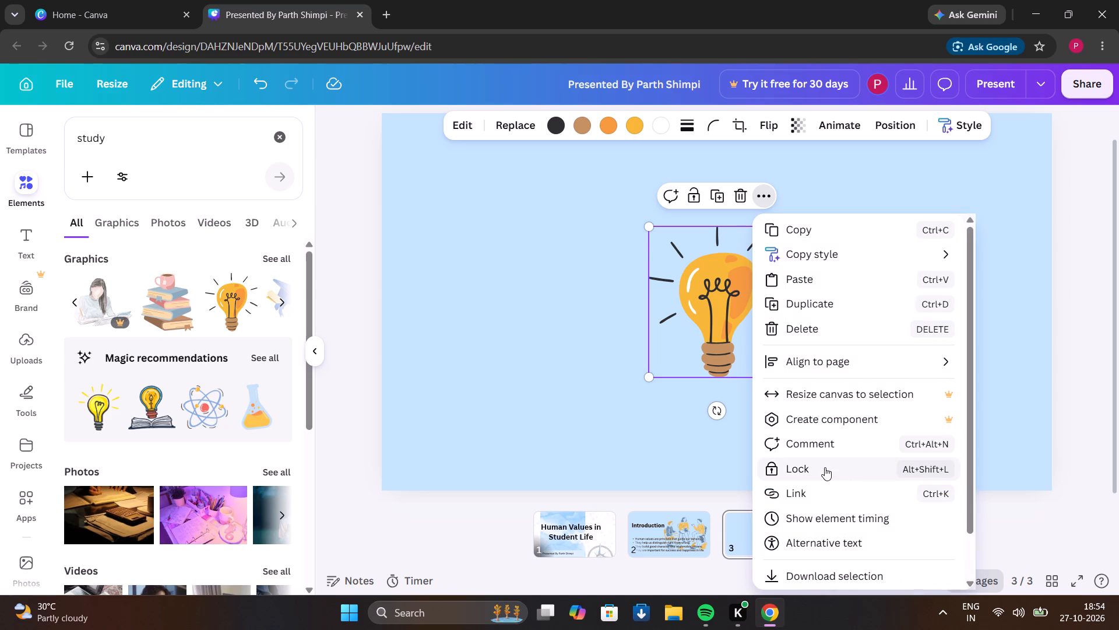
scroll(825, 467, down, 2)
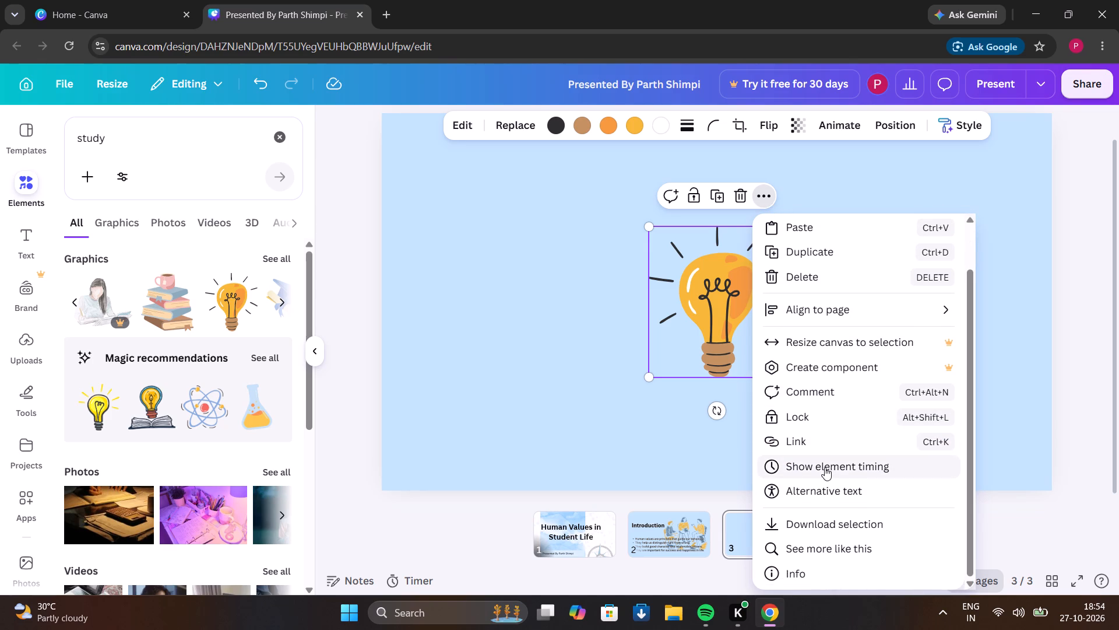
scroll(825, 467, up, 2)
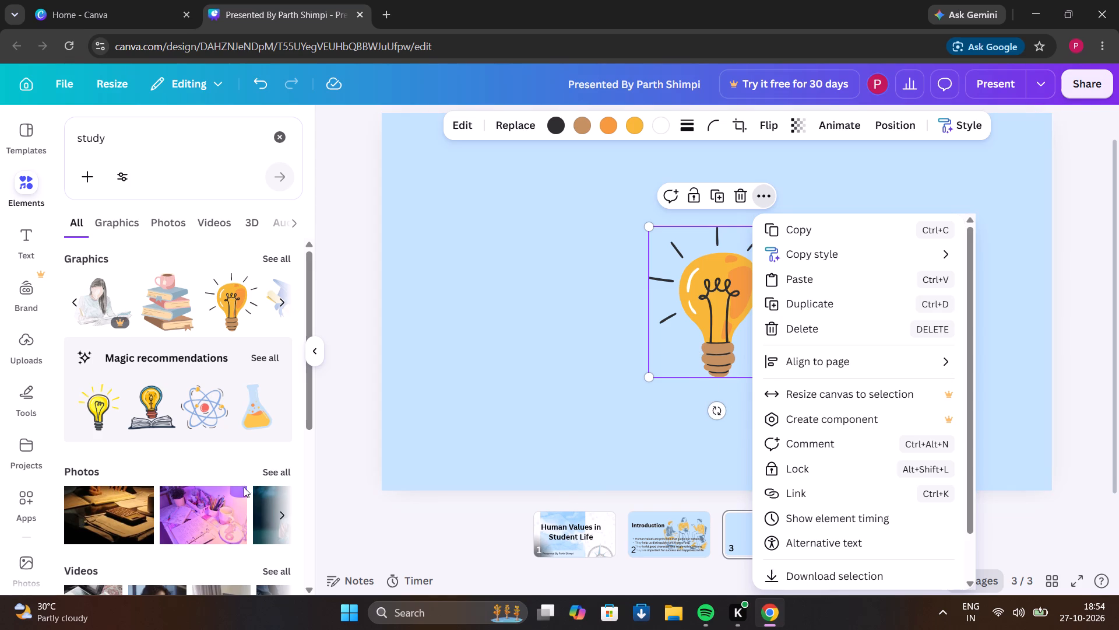
Add the photo of a student pointing at an open book, with glasses in hand, from the "study" photos to page 3.
scroll(235, 487, down, 5)
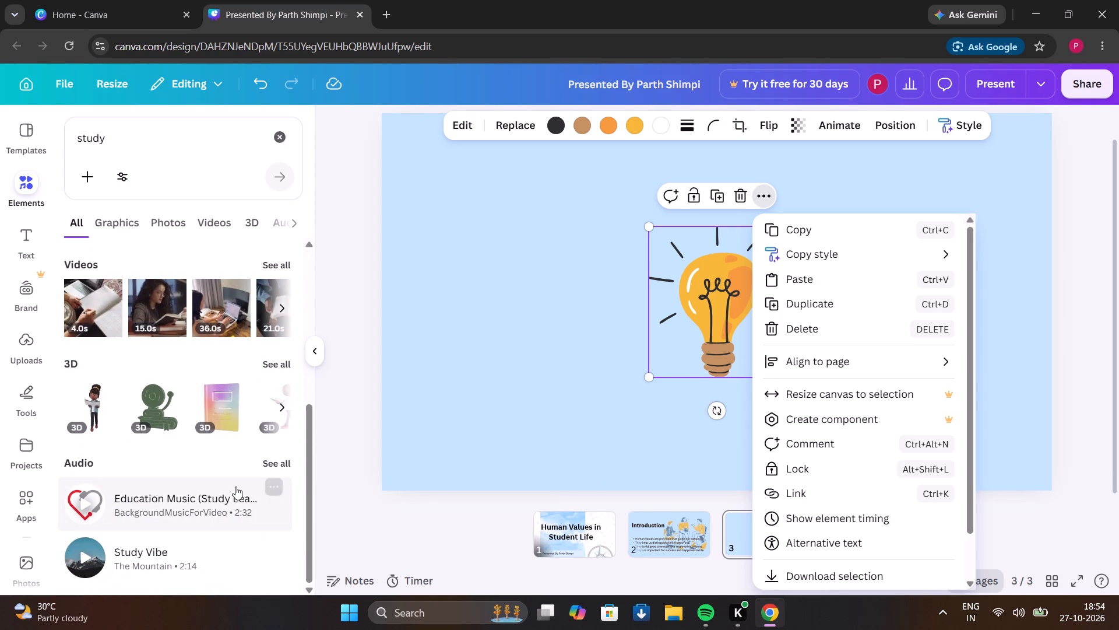
scroll(235, 487, up, 3)
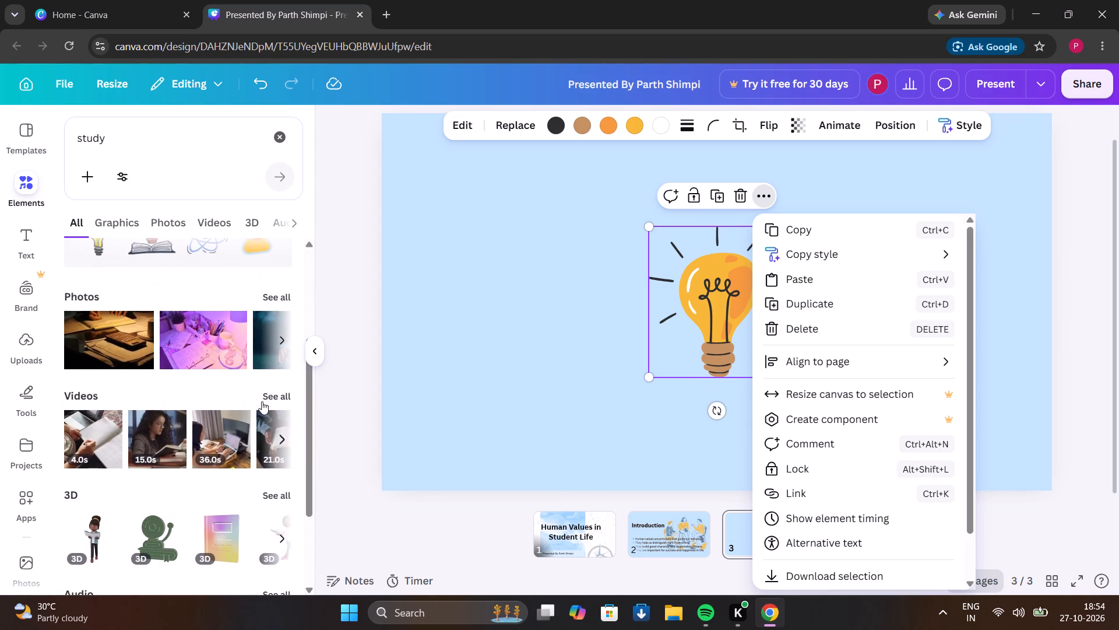
scroll(262, 401, up, 2)
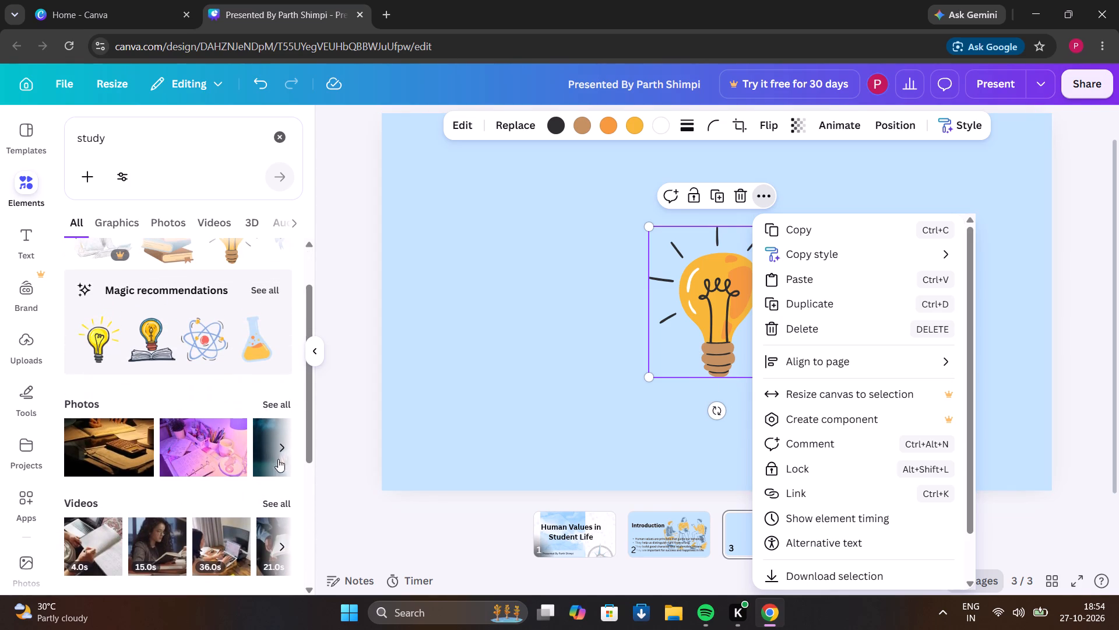
click(281, 450)
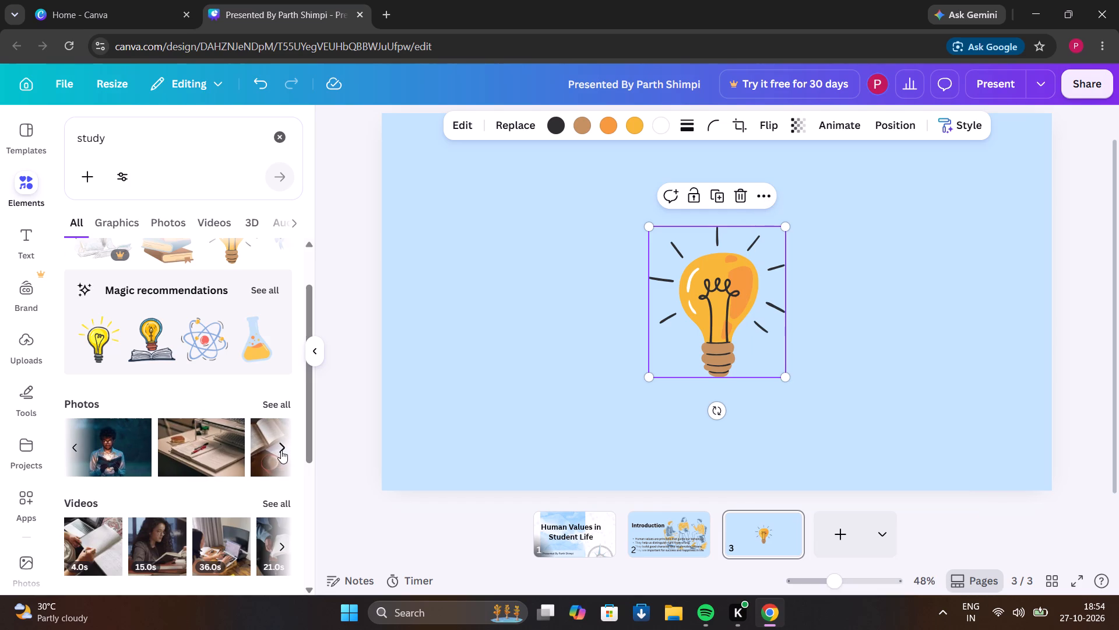
click(281, 450)
click(281, 450)
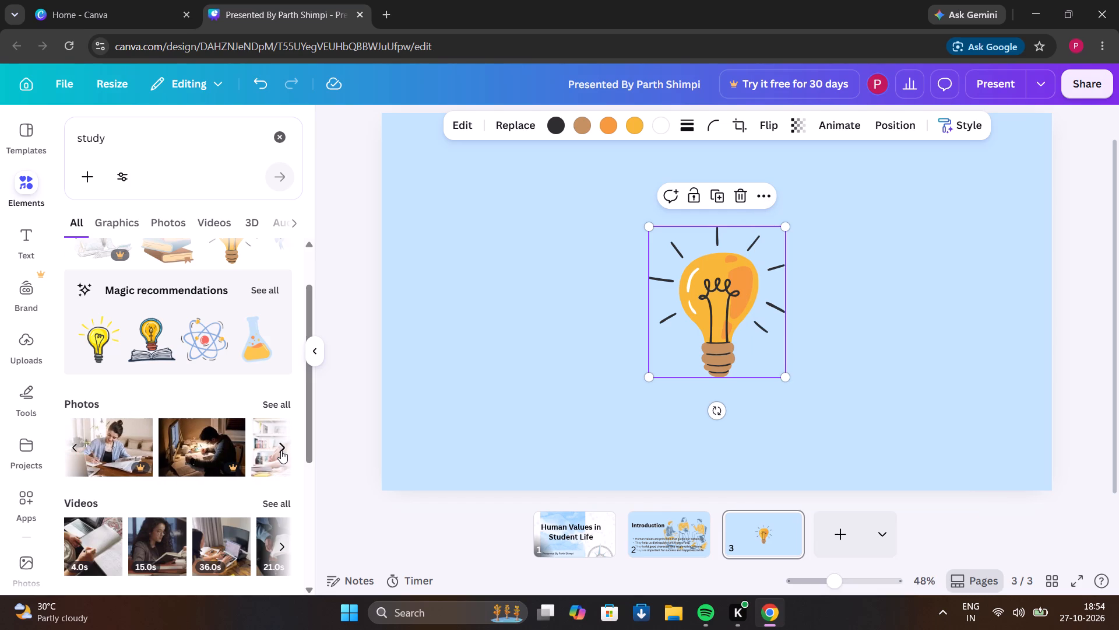
click(281, 450)
click(281, 450)
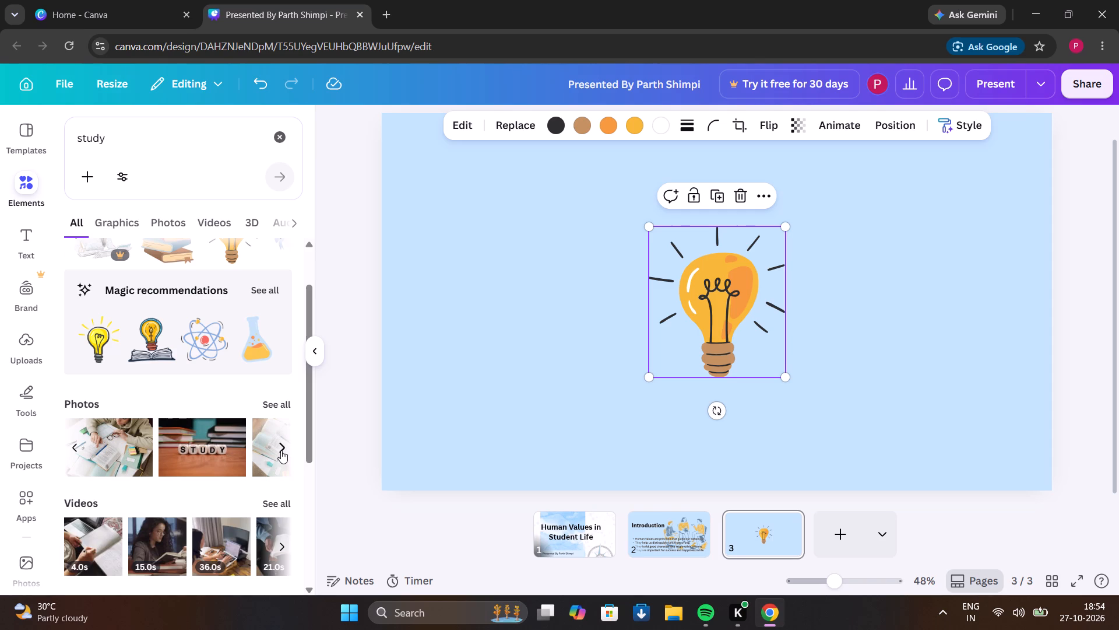
click(131, 452)
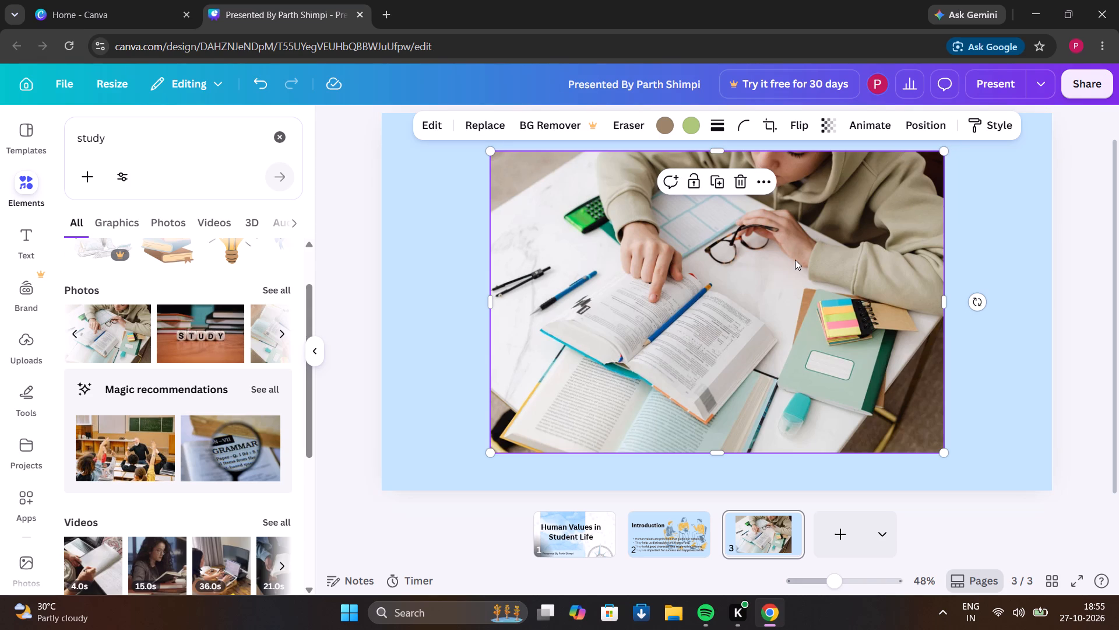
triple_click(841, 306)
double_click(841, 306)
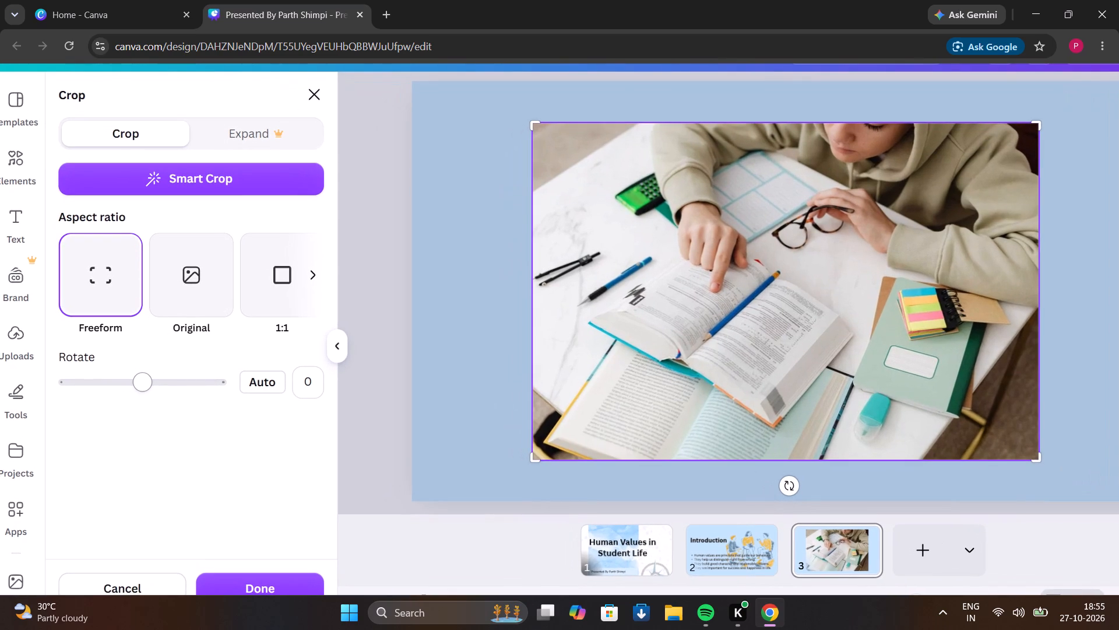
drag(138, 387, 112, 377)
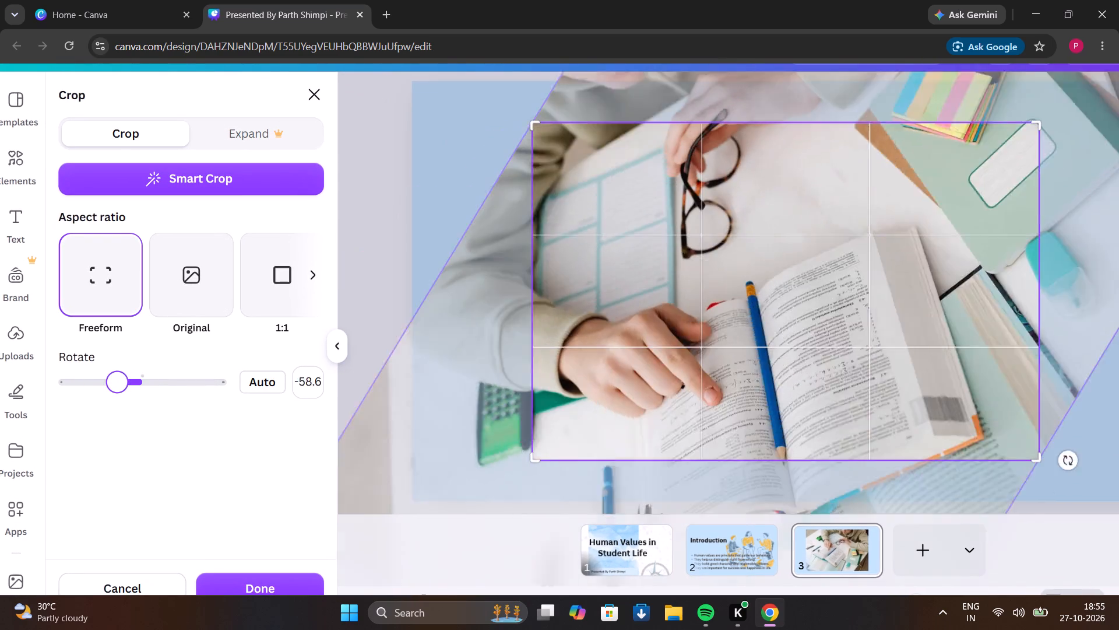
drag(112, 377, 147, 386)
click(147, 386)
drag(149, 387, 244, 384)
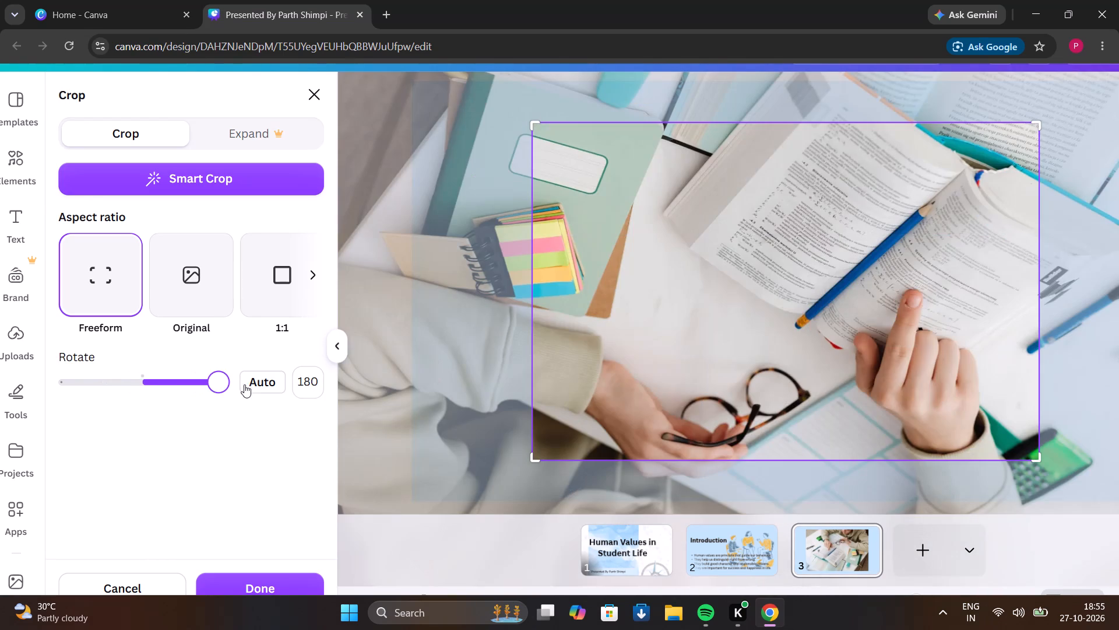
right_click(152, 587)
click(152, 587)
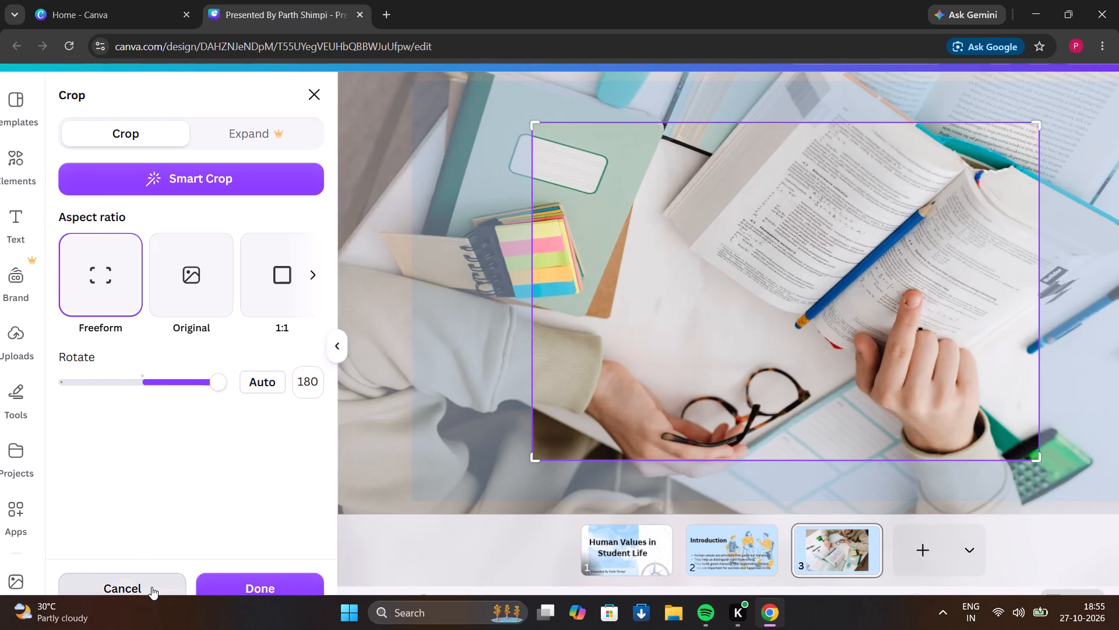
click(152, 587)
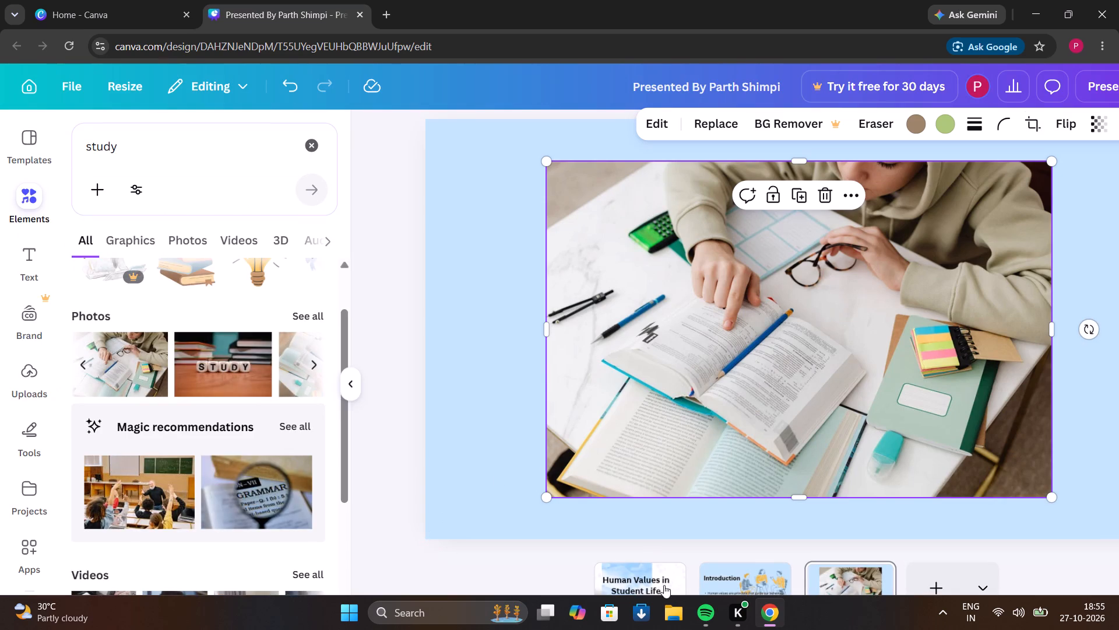
Stretch the study photo on page 3 downward to a height of about 937 and trim part of its left side.
scroll(696, 591, up, 1)
scroll(696, 591, down, 2)
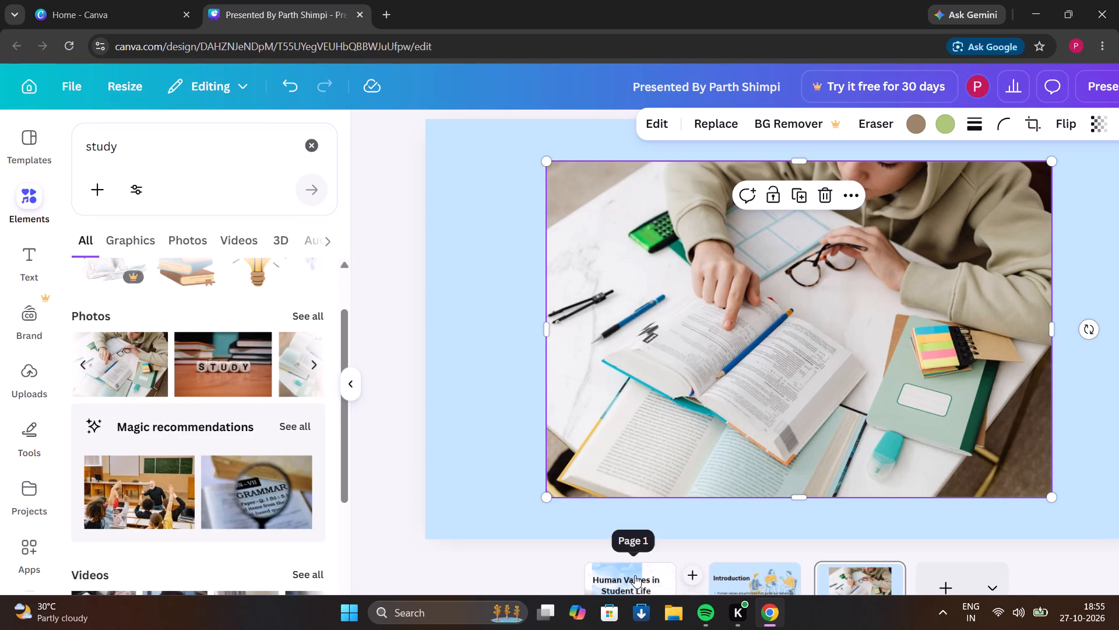
scroll(548, 569, down, 4)
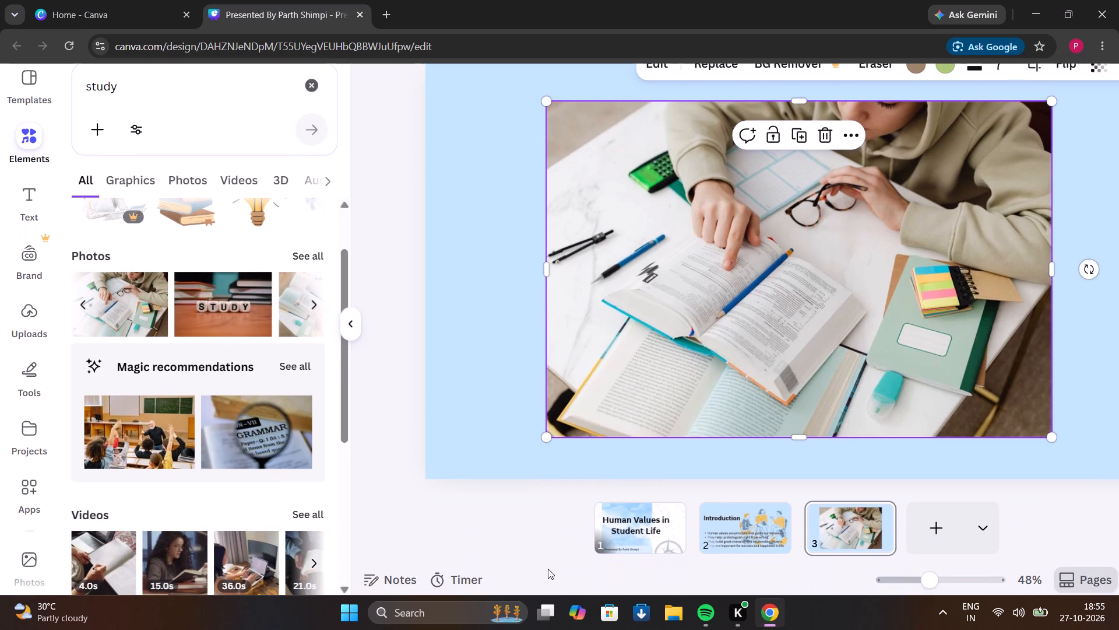
drag(931, 576, 771, 602)
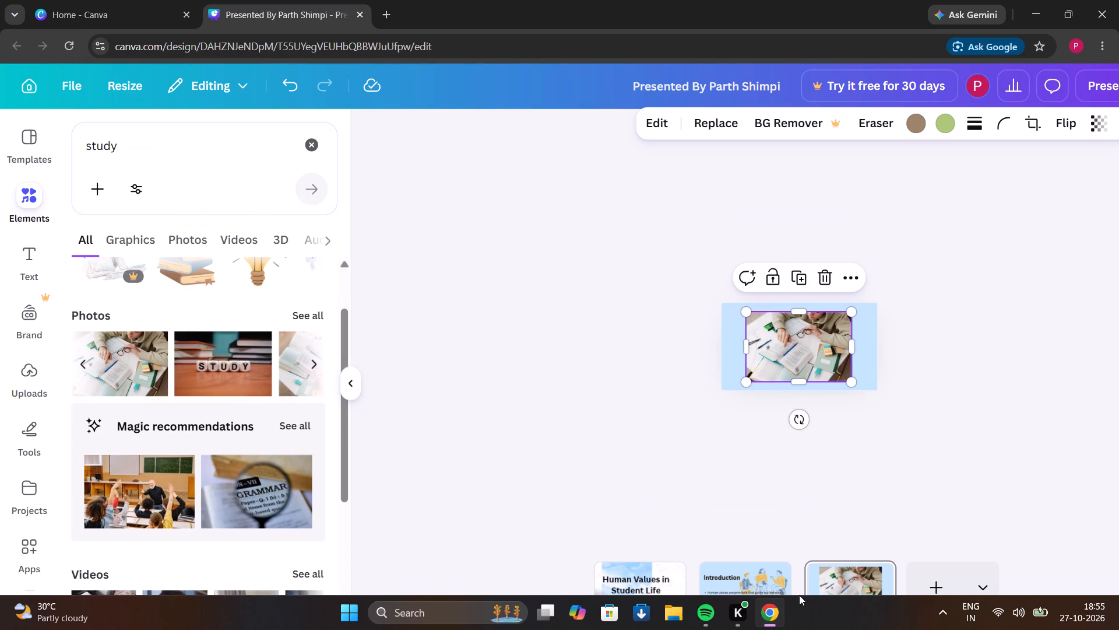
scroll(885, 488, down, 2)
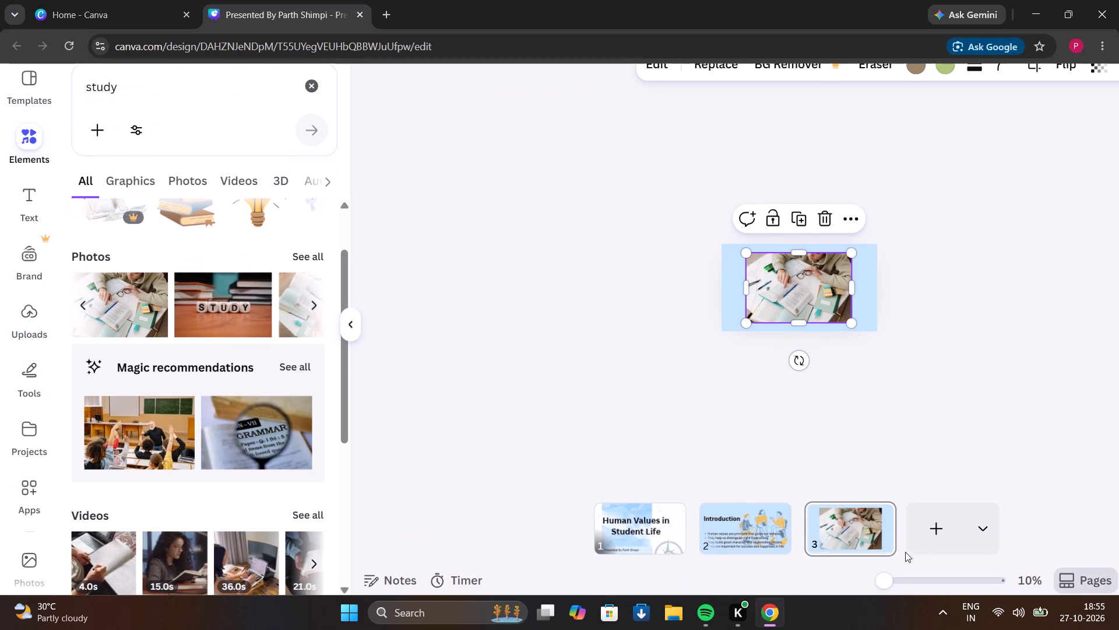
drag(888, 583, 934, 569)
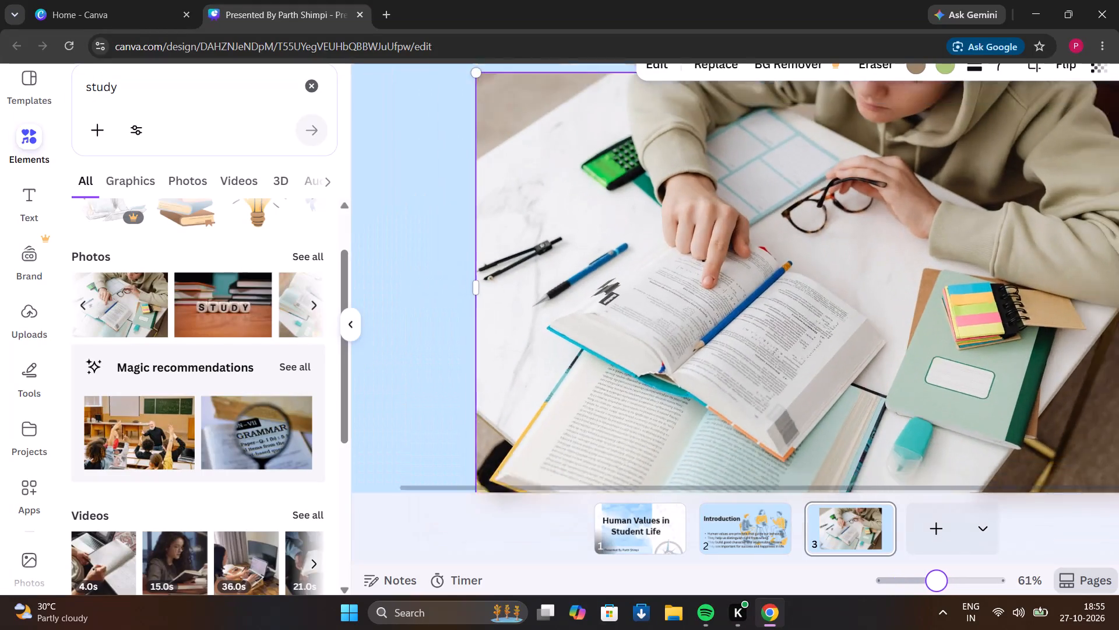
drag(934, 569, 923, 573)
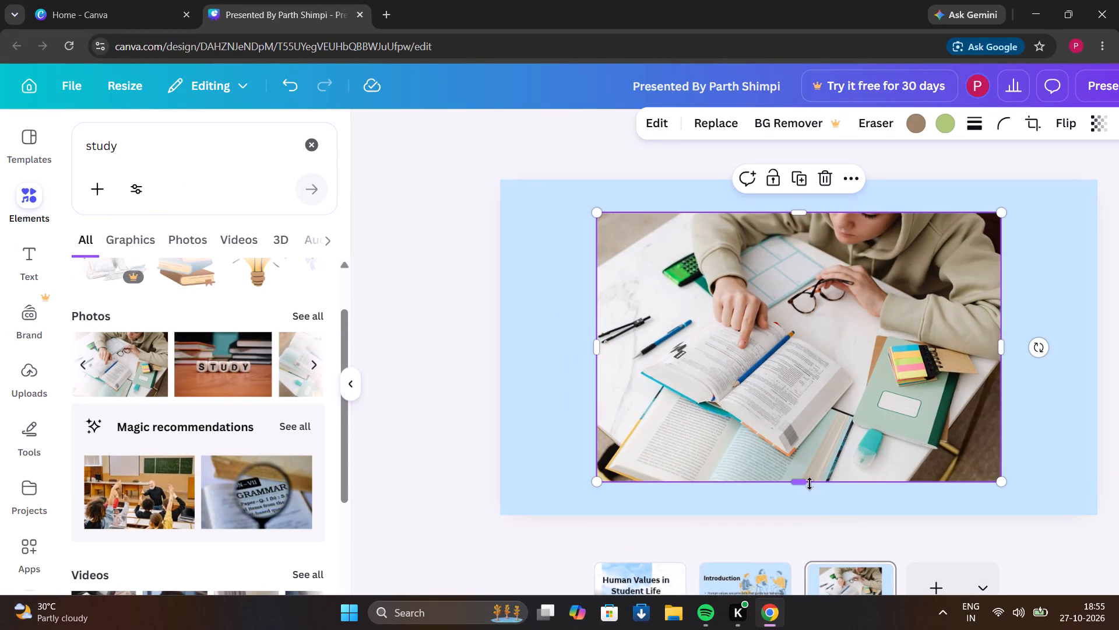
drag(808, 484, 873, 507)
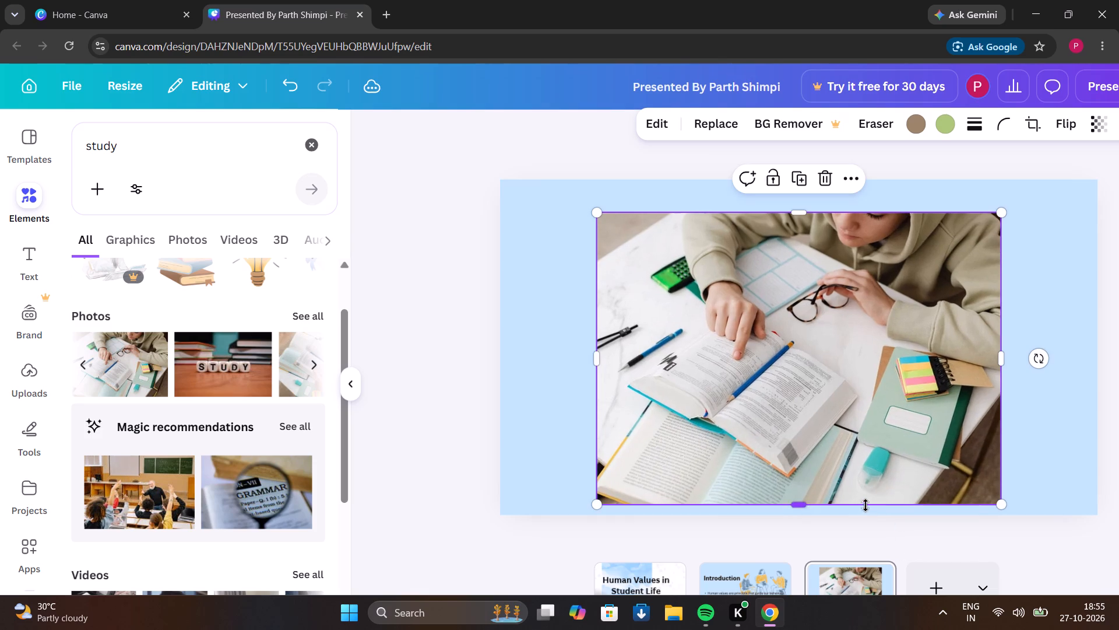
drag(591, 362, 687, 318)
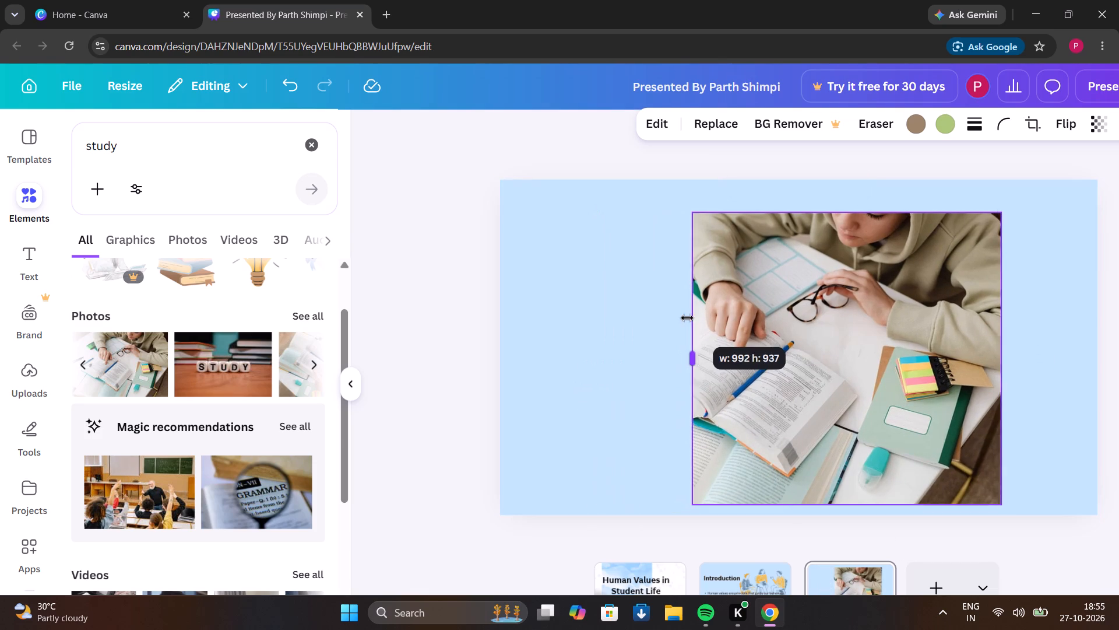
drag(687, 318, 632, 342)
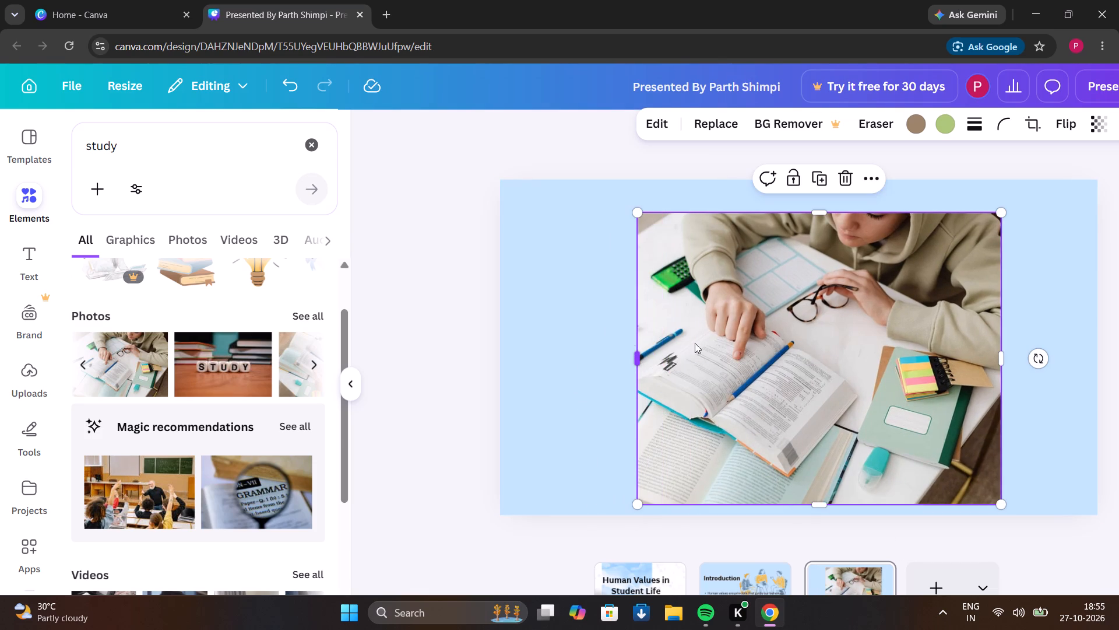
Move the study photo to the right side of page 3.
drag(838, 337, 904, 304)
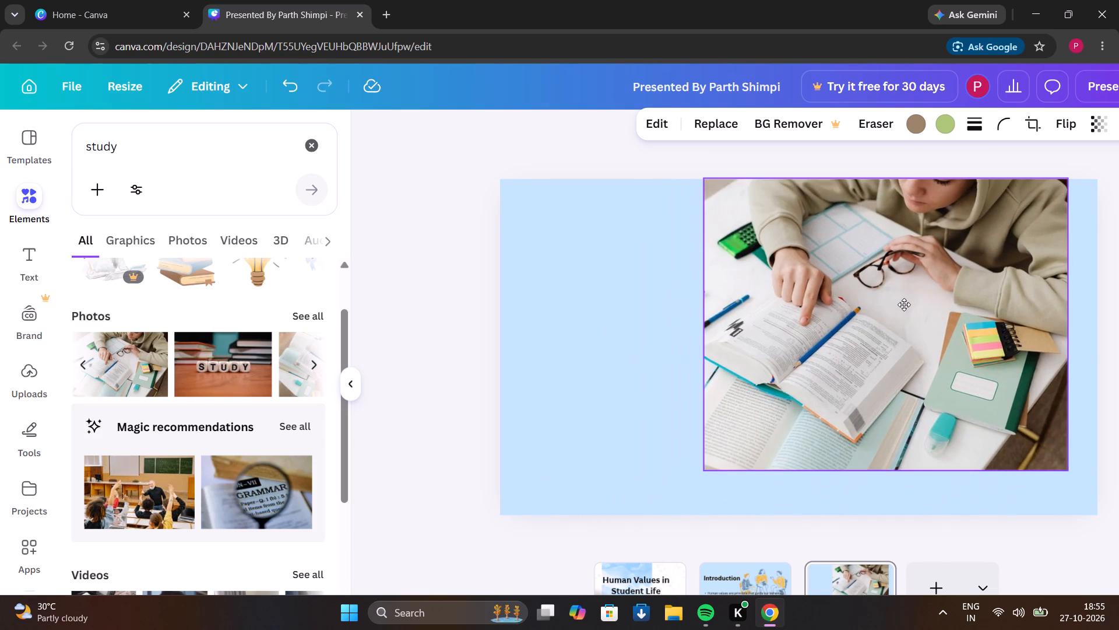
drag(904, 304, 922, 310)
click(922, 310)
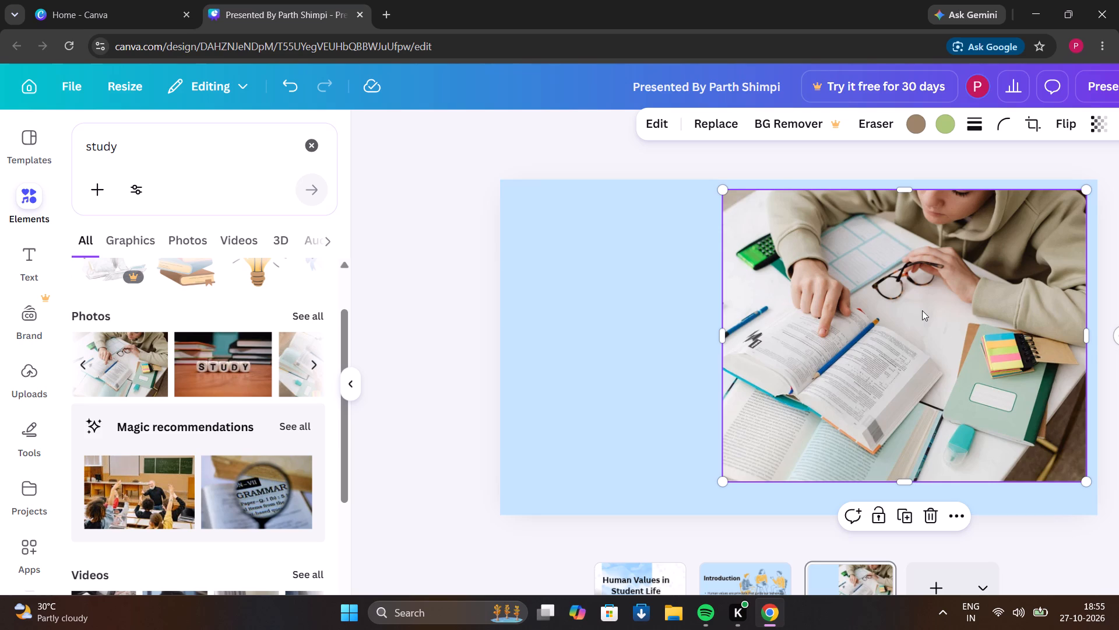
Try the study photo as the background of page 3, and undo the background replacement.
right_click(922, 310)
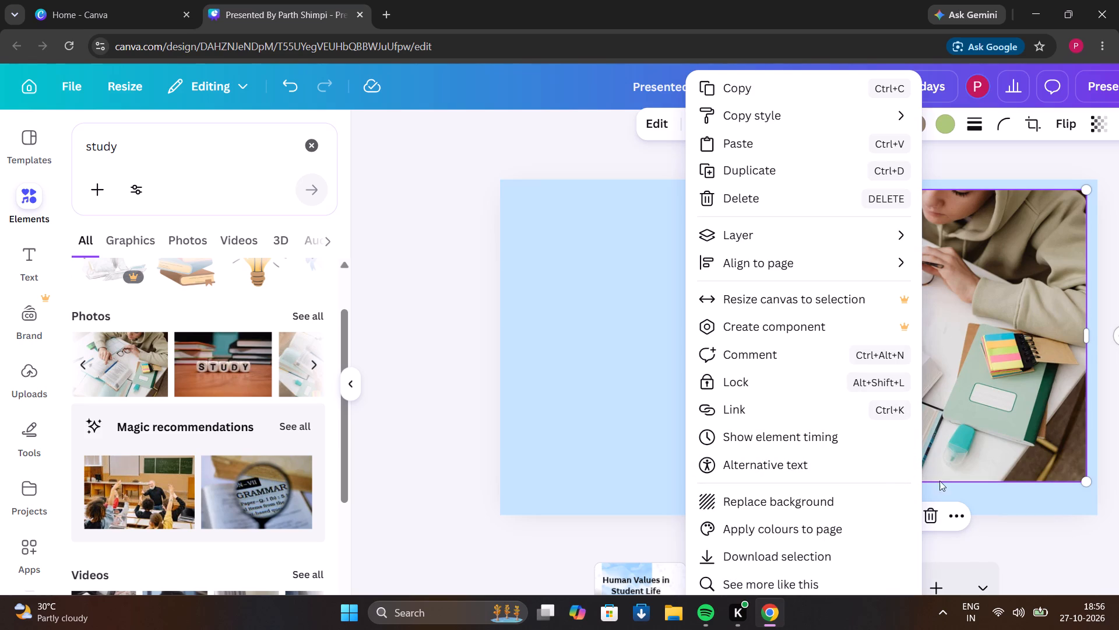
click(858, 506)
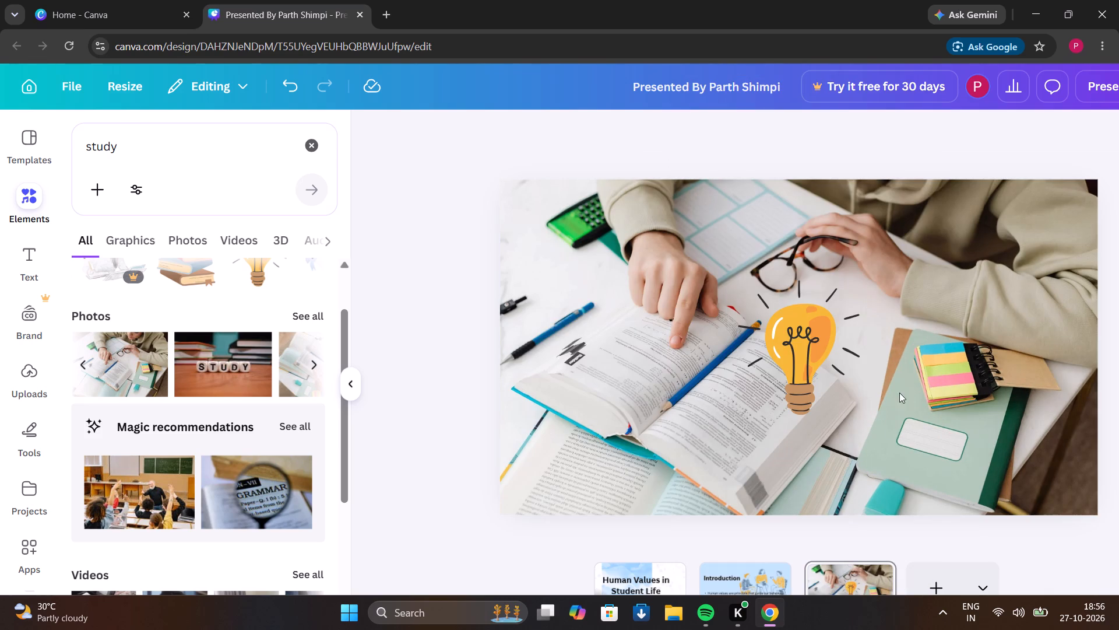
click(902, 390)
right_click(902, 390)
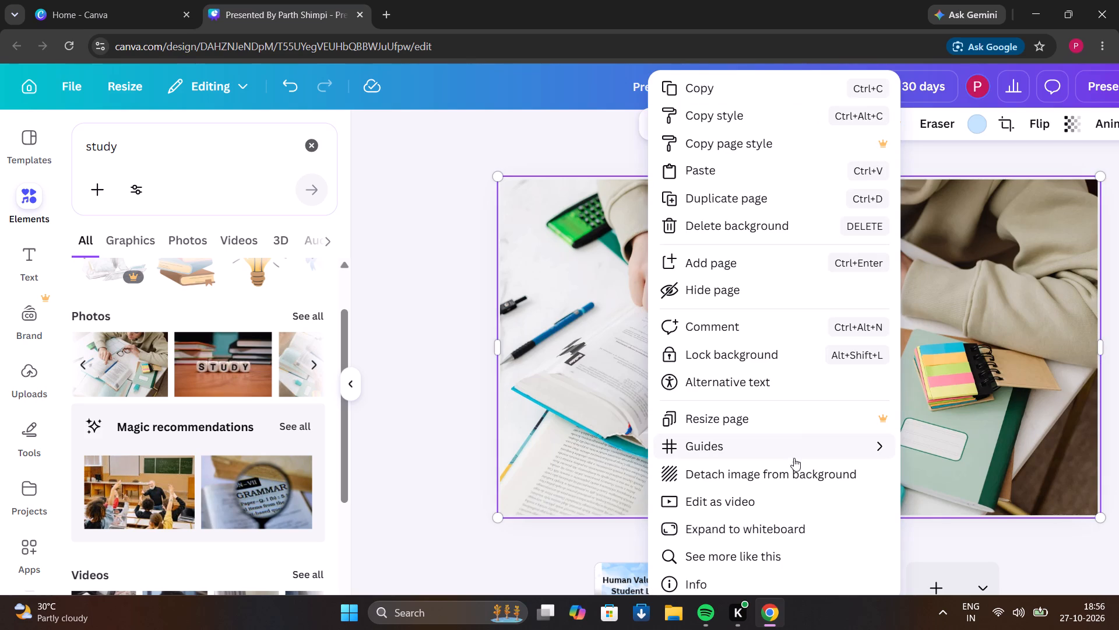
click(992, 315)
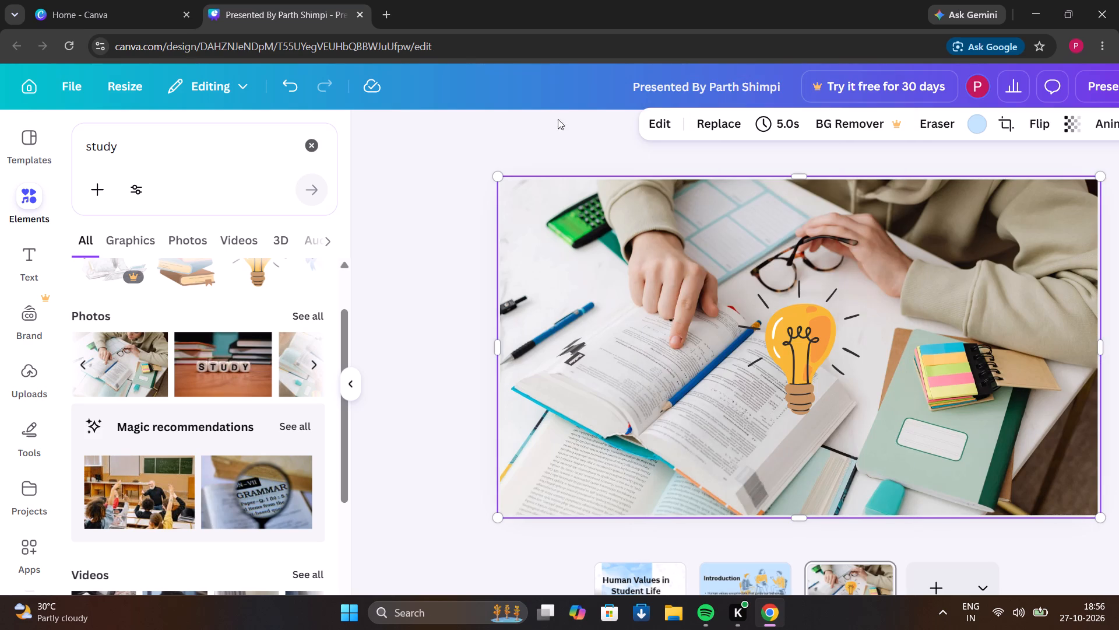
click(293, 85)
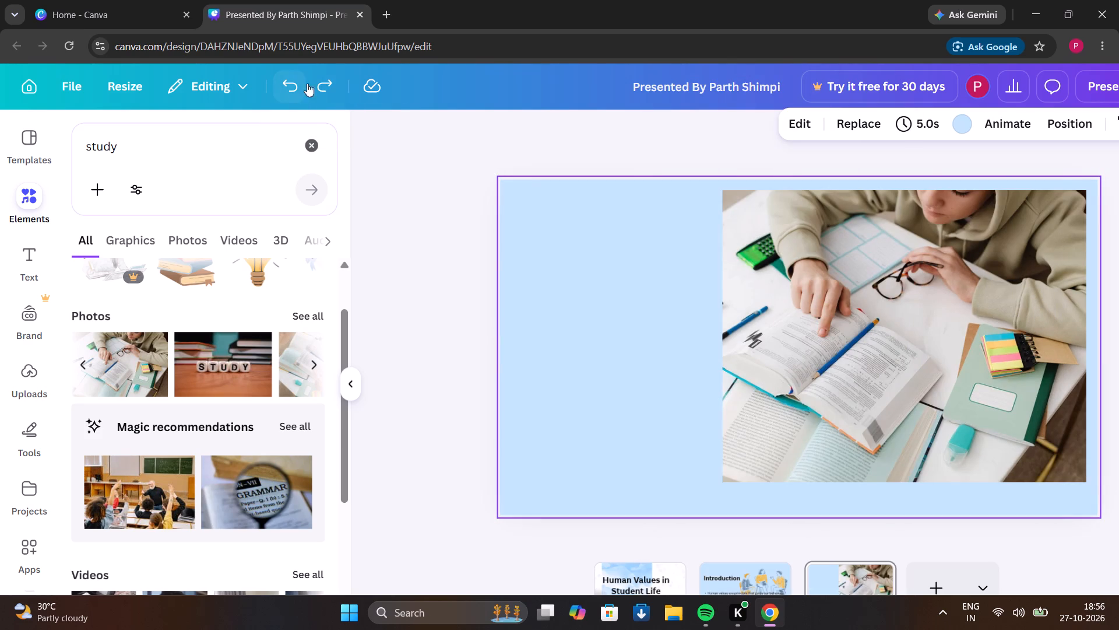
Delete the study photo from page 3.
right_click(746, 242)
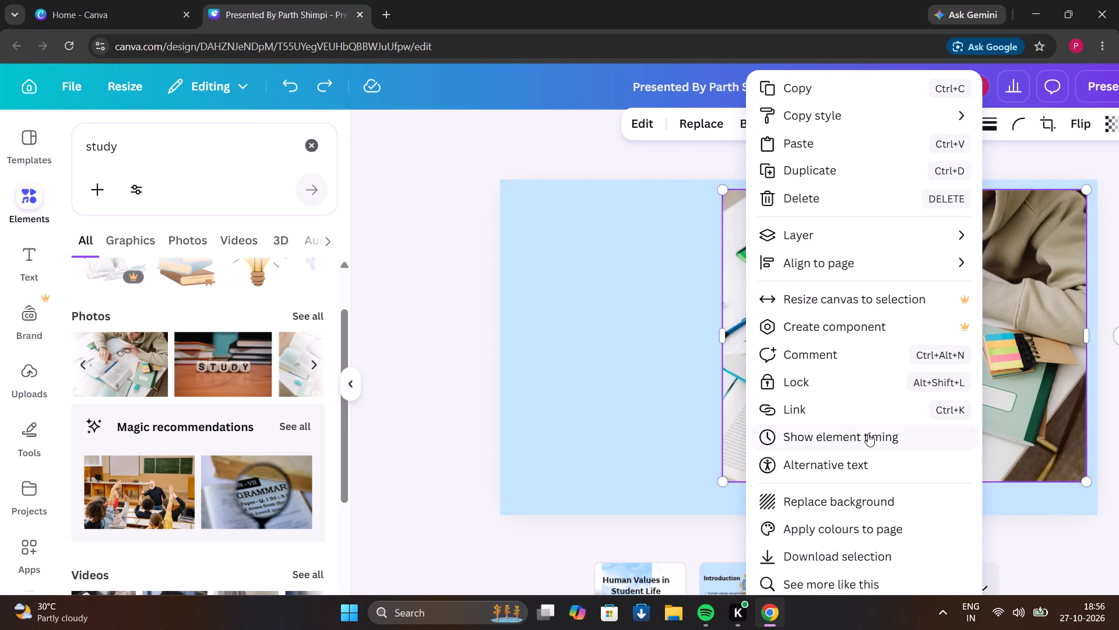
click(870, 209)
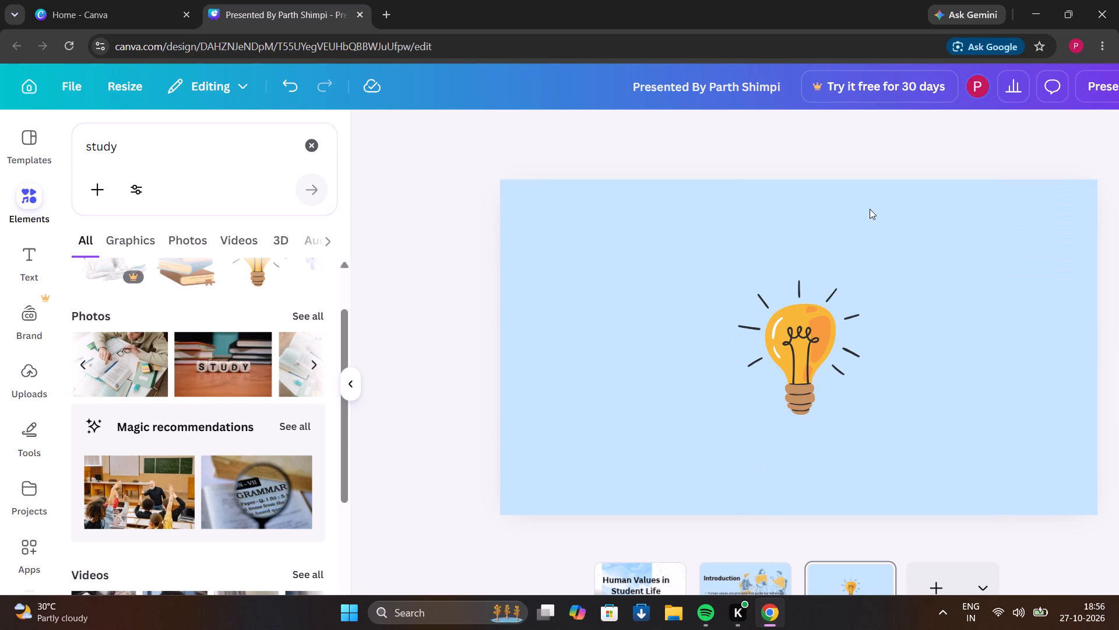
Move the light bulb graphic to the upper right of page 3 and enlarge it by roughly 40 percent.
drag(819, 360, 987, 277)
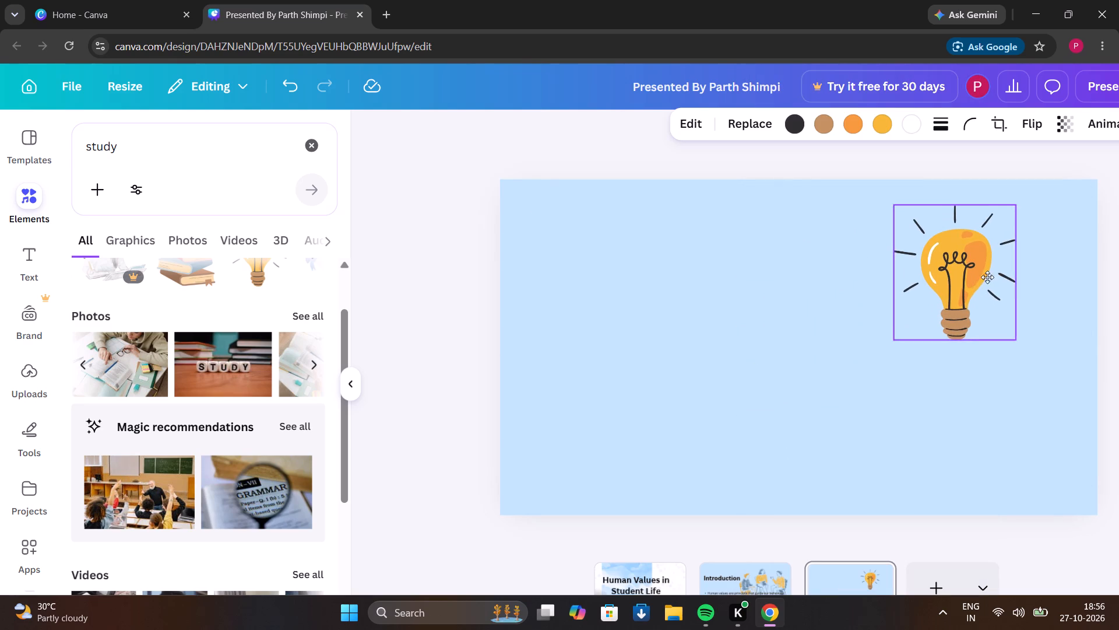
drag(987, 277, 1014, 278)
drag(934, 334, 900, 403)
click(751, 436)
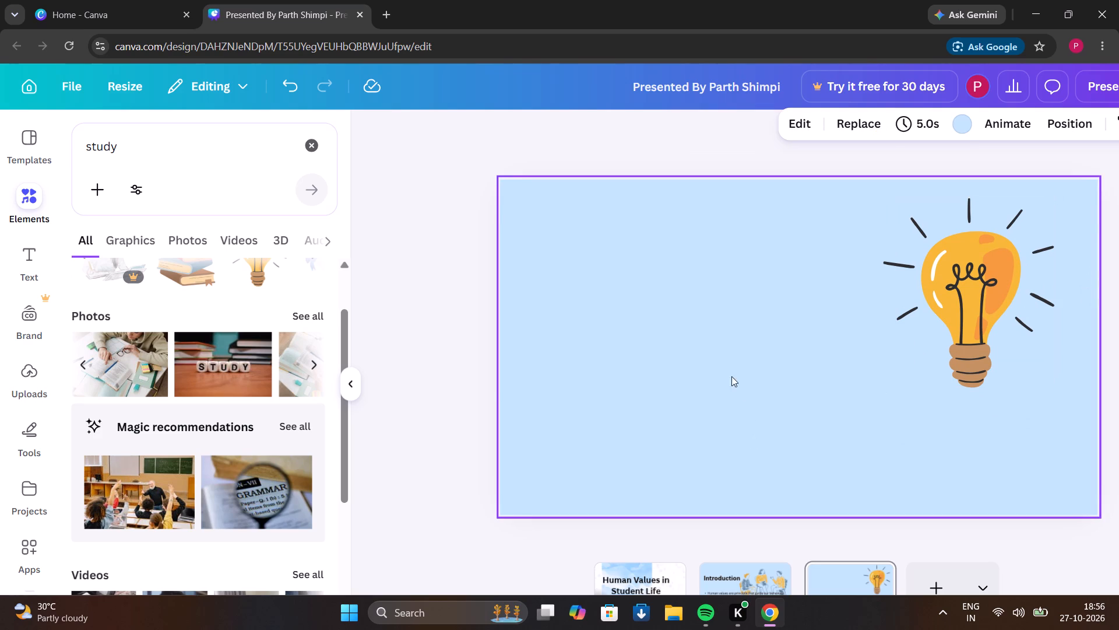
Add a default heading text box to page 3 and place it in the upper-left area beside the light bulb.
double_click(546, 218)
scroll(281, 286, left, 2)
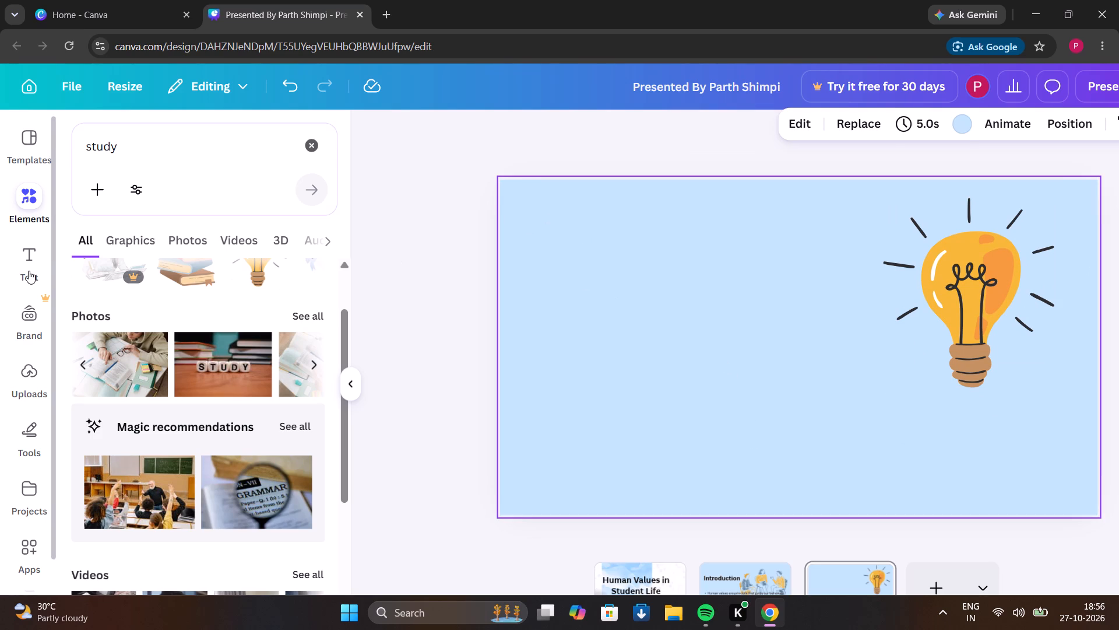
click(29, 271)
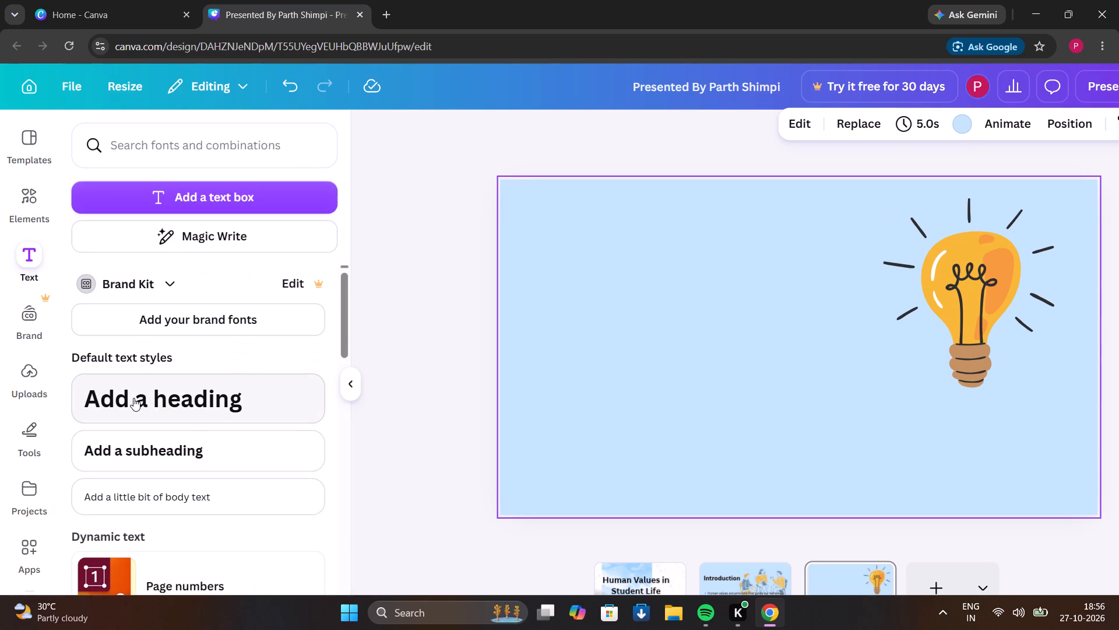
click(216, 404)
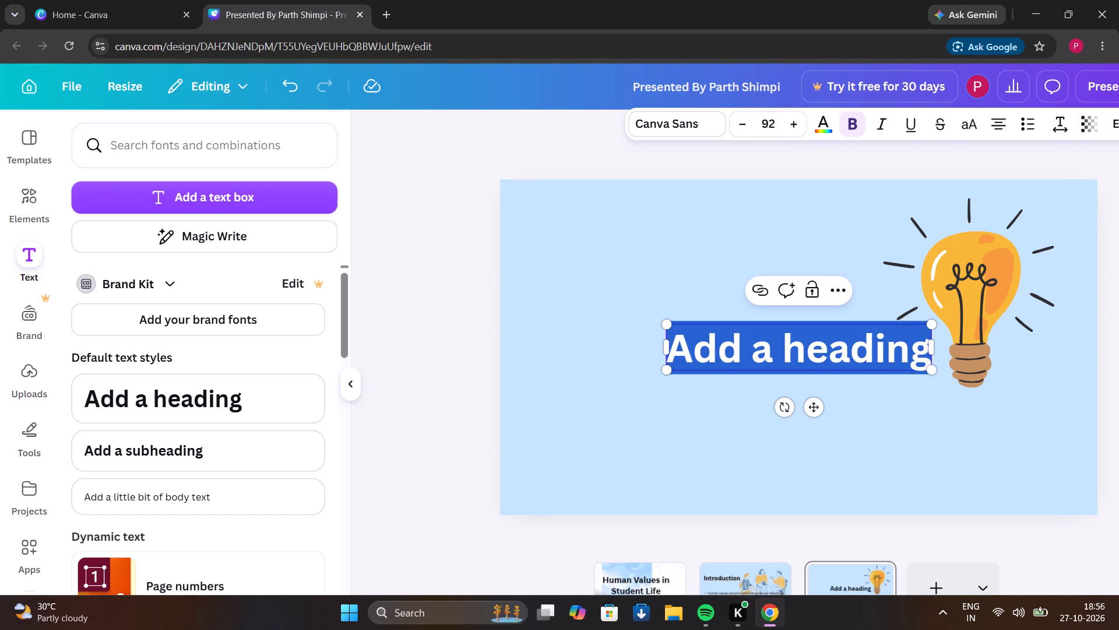
drag(713, 374, 673, 356)
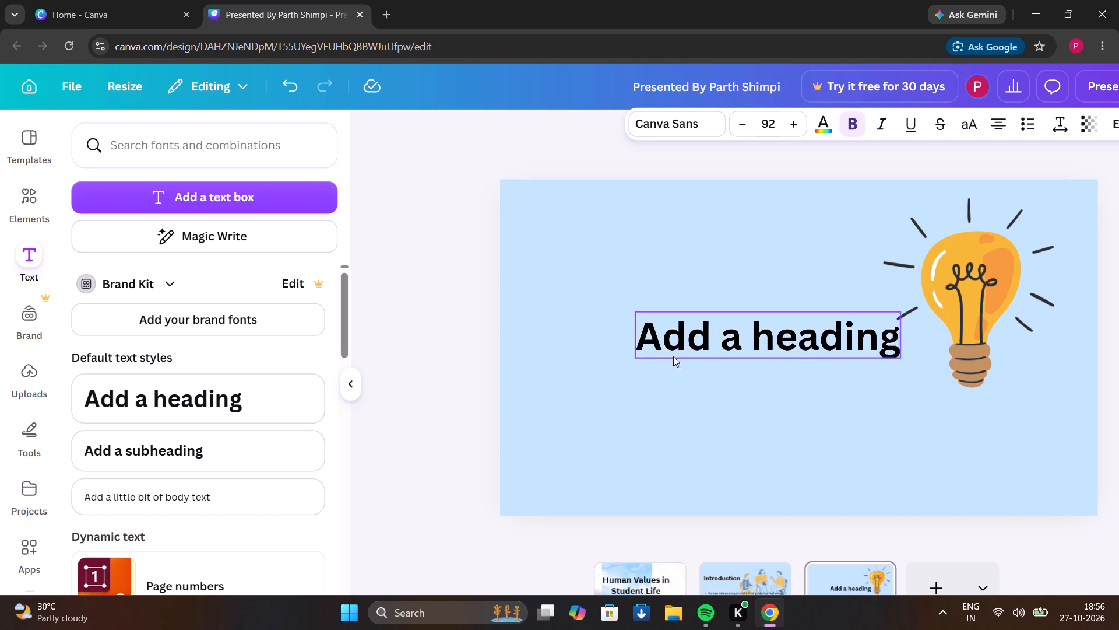
drag(673, 356, 593, 269)
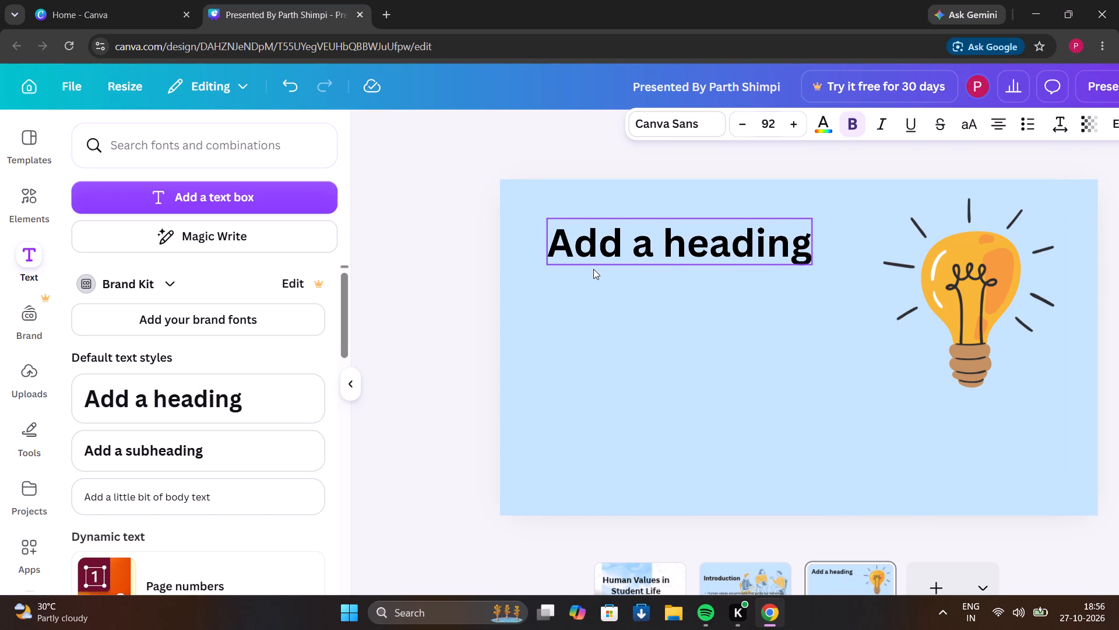
drag(593, 269, 585, 269)
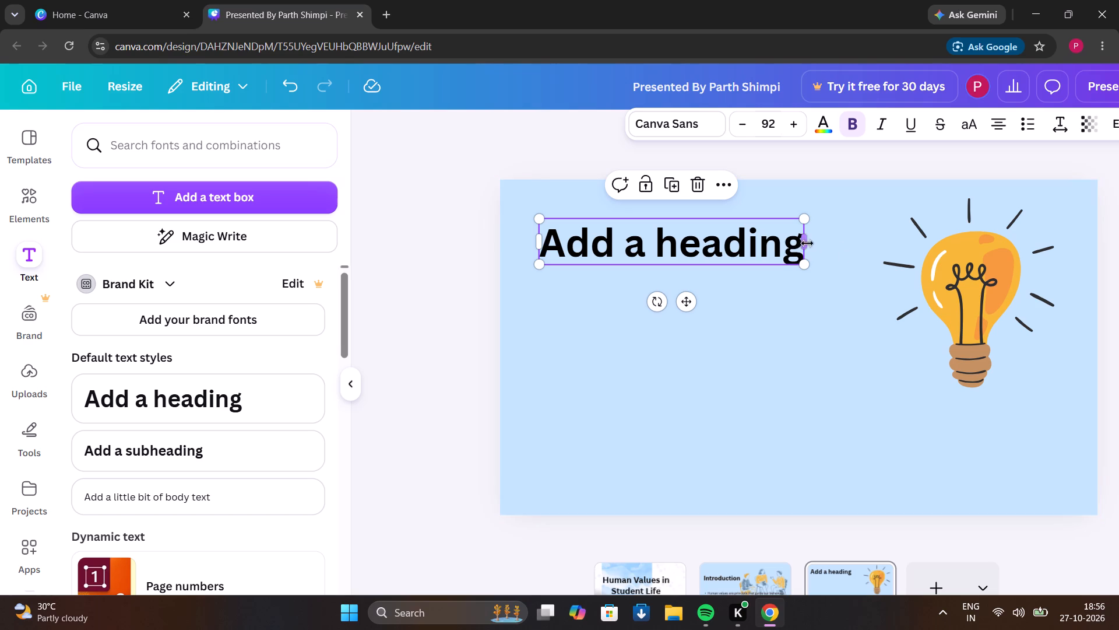
Replace the placeholder heading on page 3 with "Importance Human Values".
click(797, 249)
key(BackSpace)
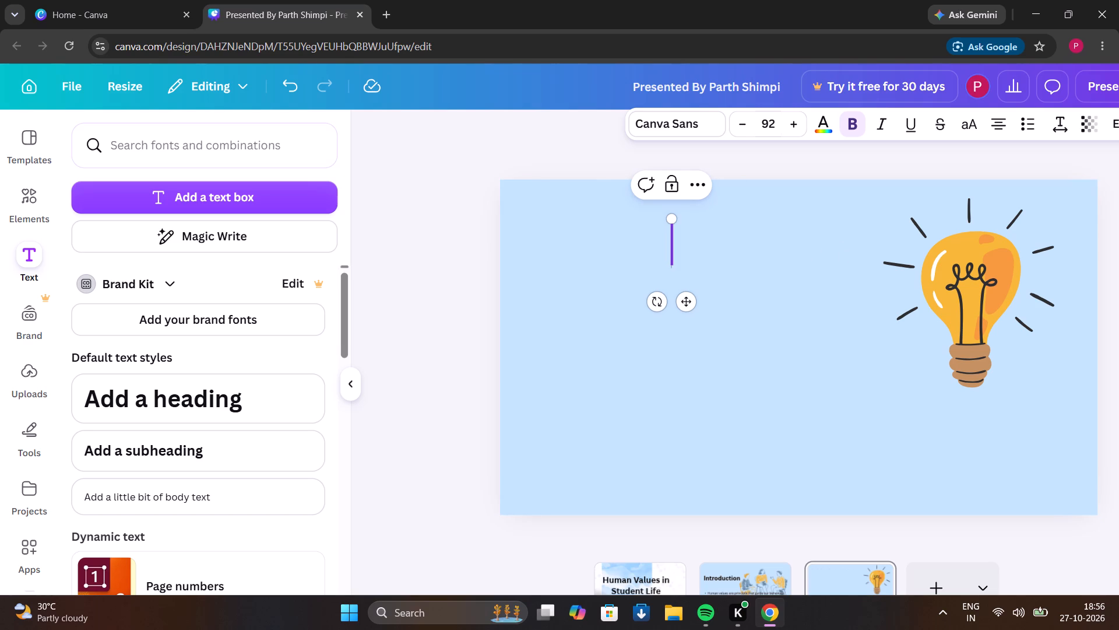
key(shift+i)
text(mportance)
key(space)
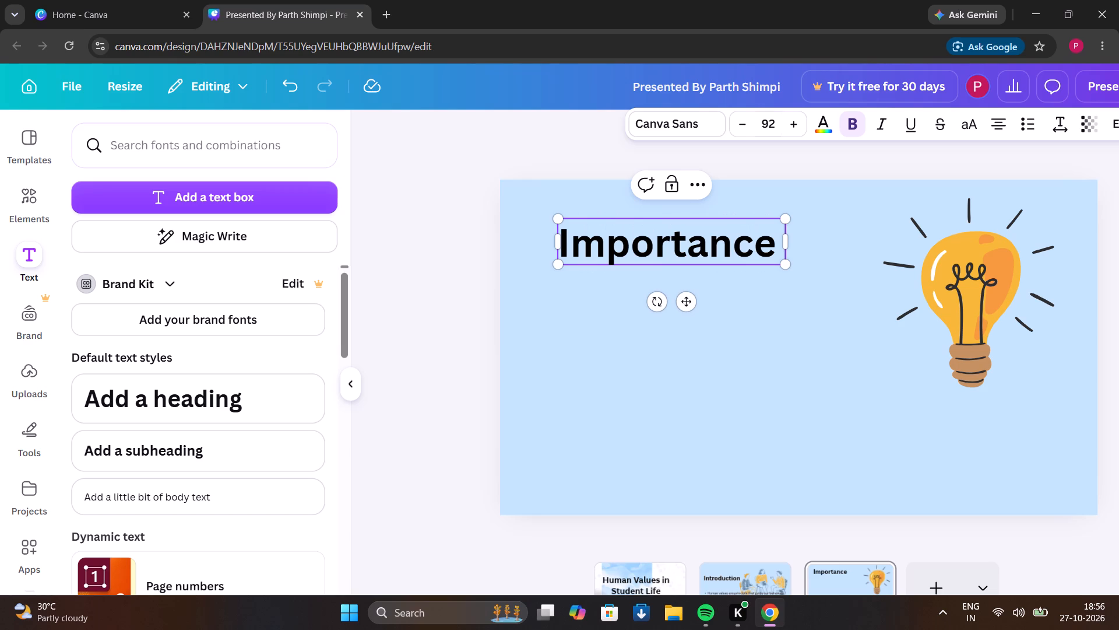
text(Human)
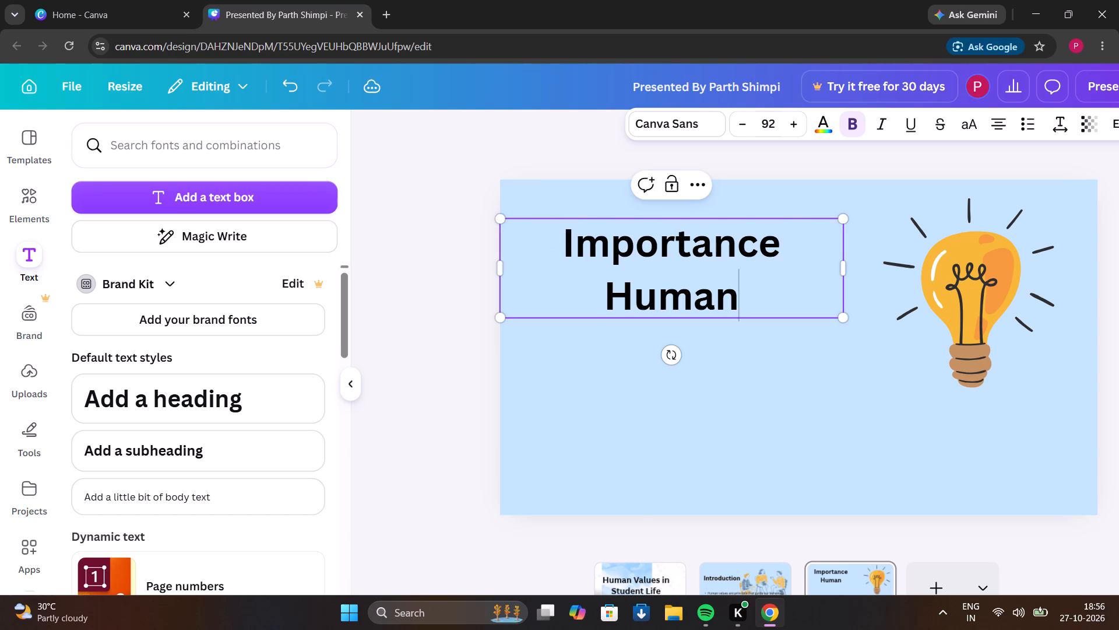
key(space)
text(Values)
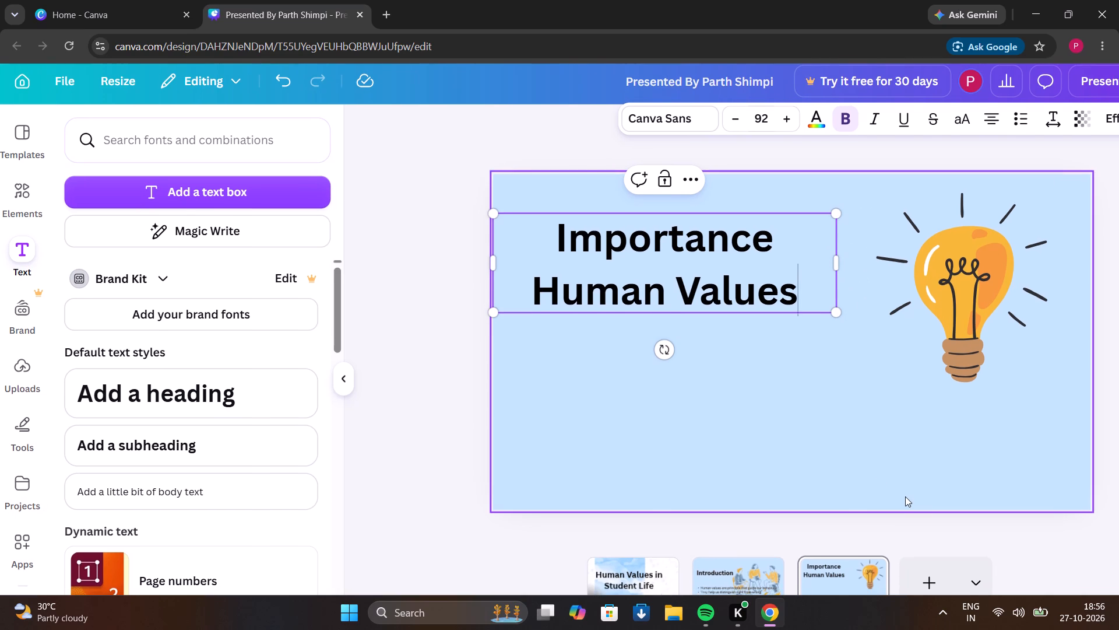
Append "..." to the end of the page 3 heading.
scroll(905, 496, down, 2)
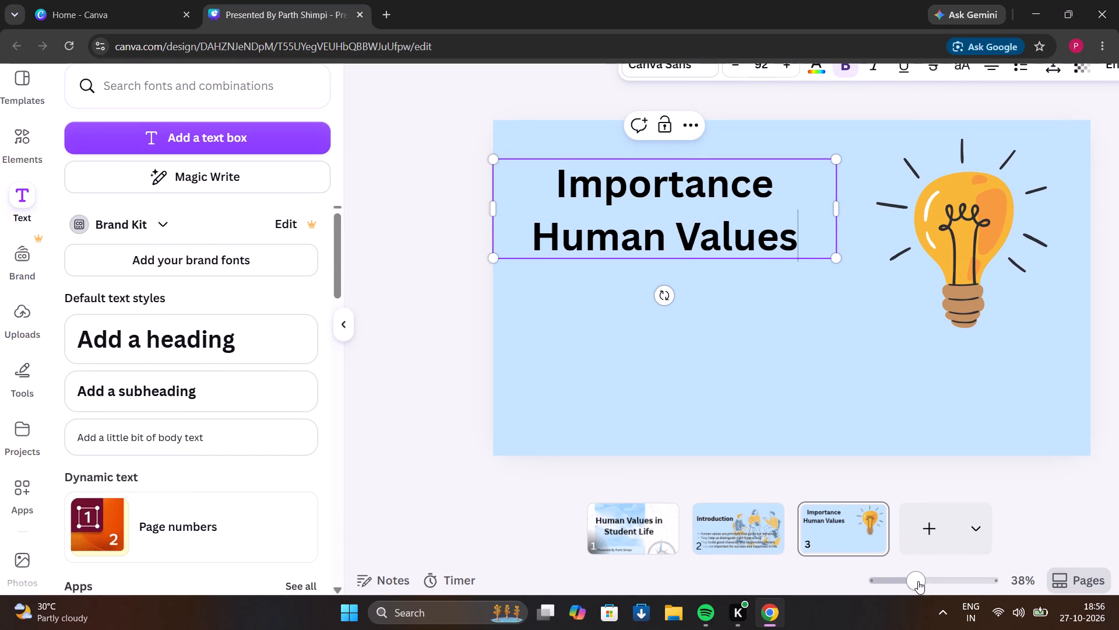
drag(918, 581, 920, 586)
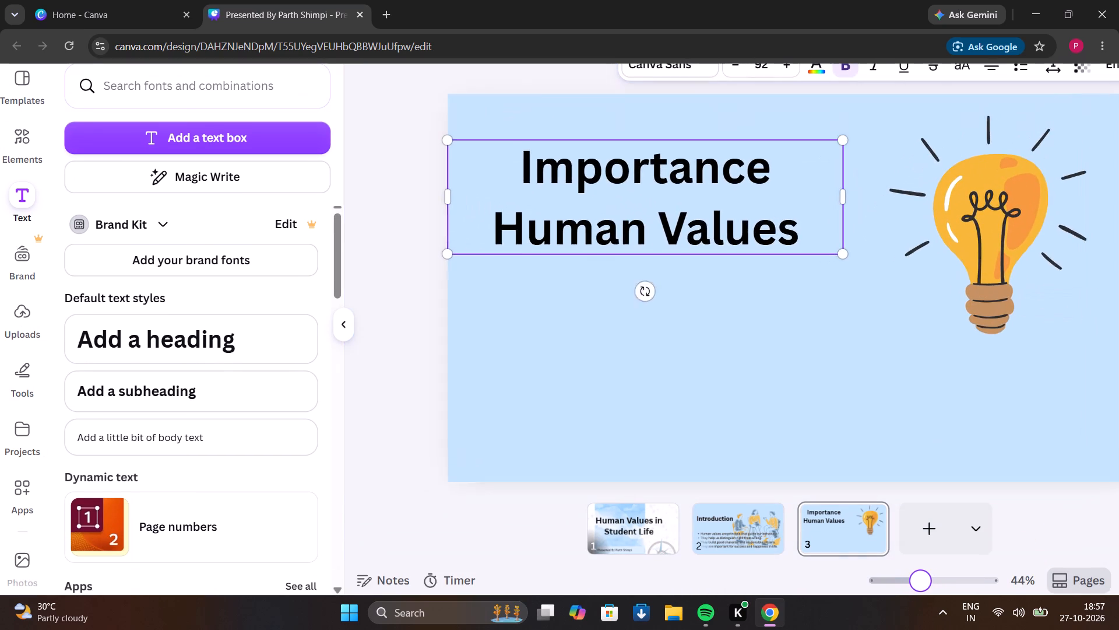
drag(920, 586, 919, 588)
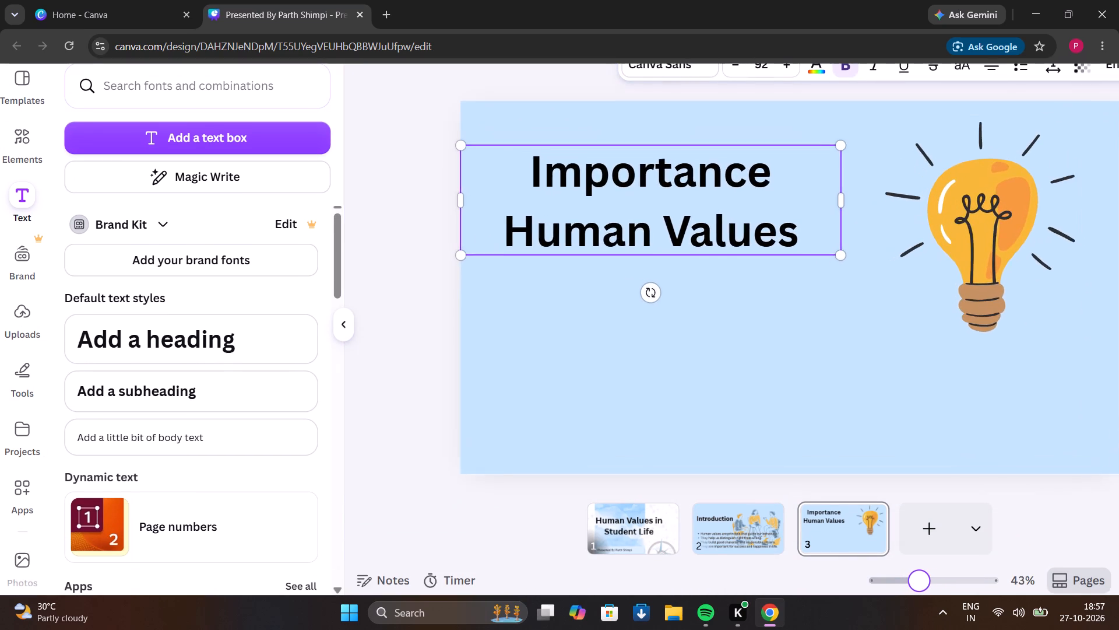
drag(919, 588, 917, 589)
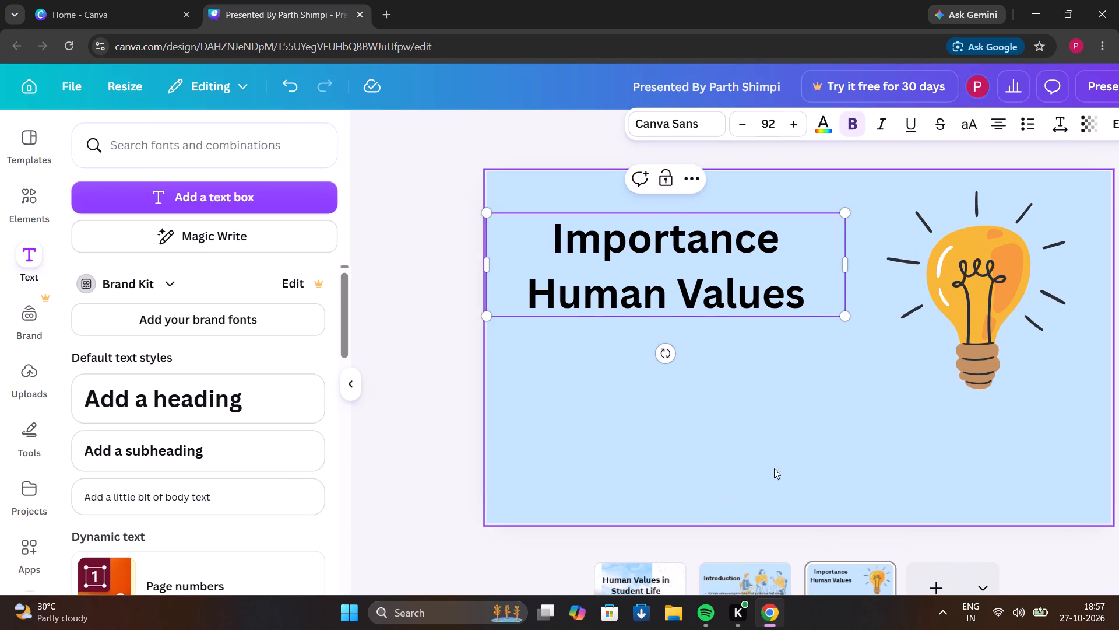
click(817, 307)
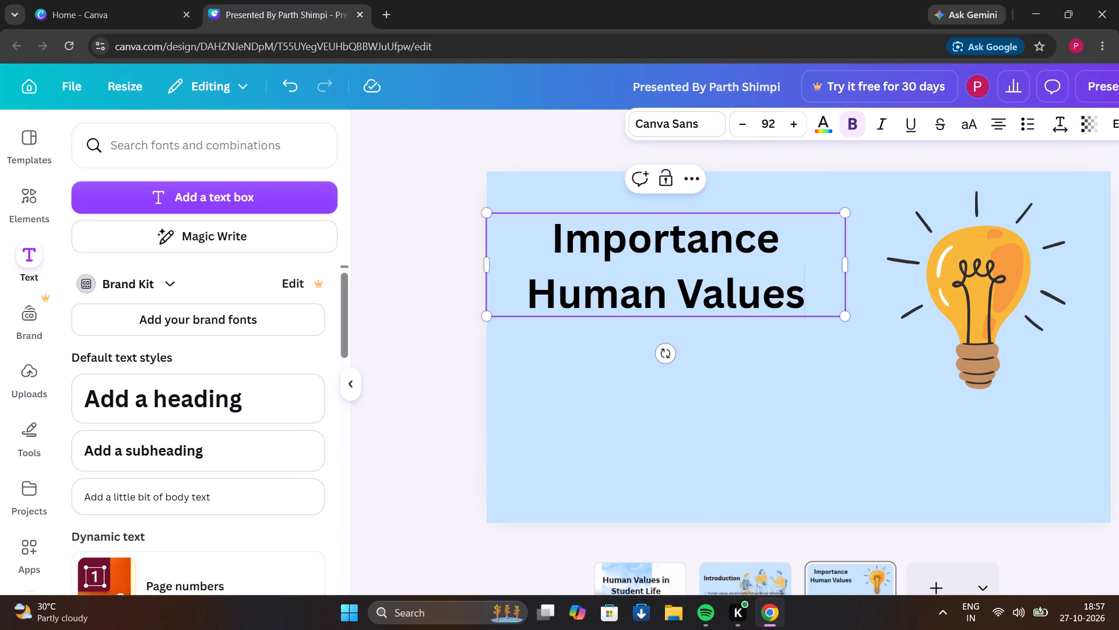
key(period)
text(..)
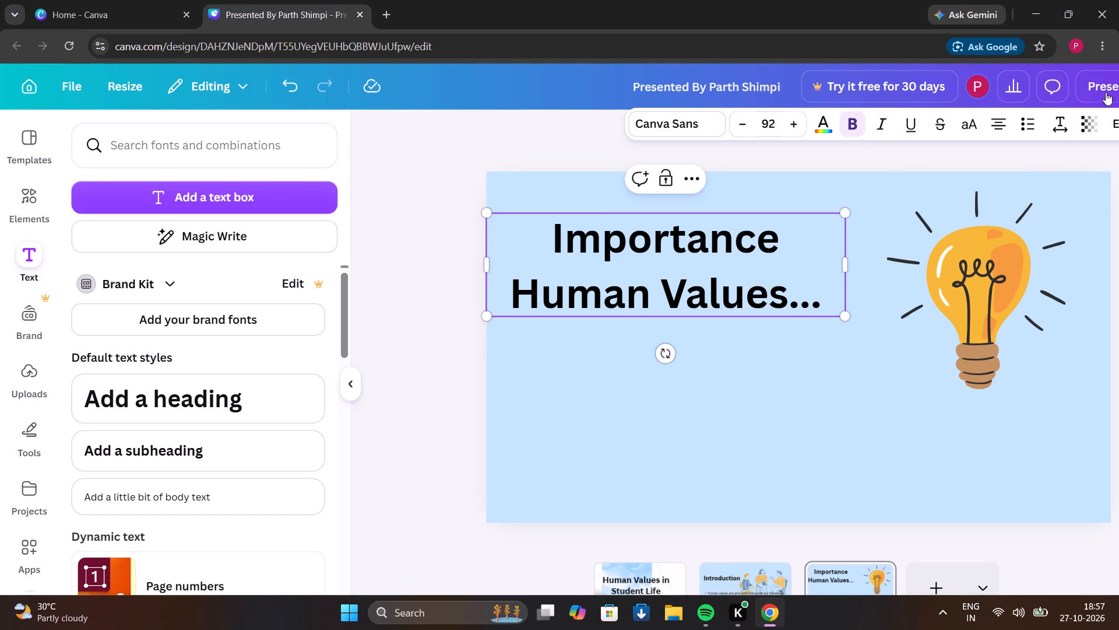
Apply the Outline text effect to the "Importance Human Values..." heading.
scroll(1085, 124, left, 2)
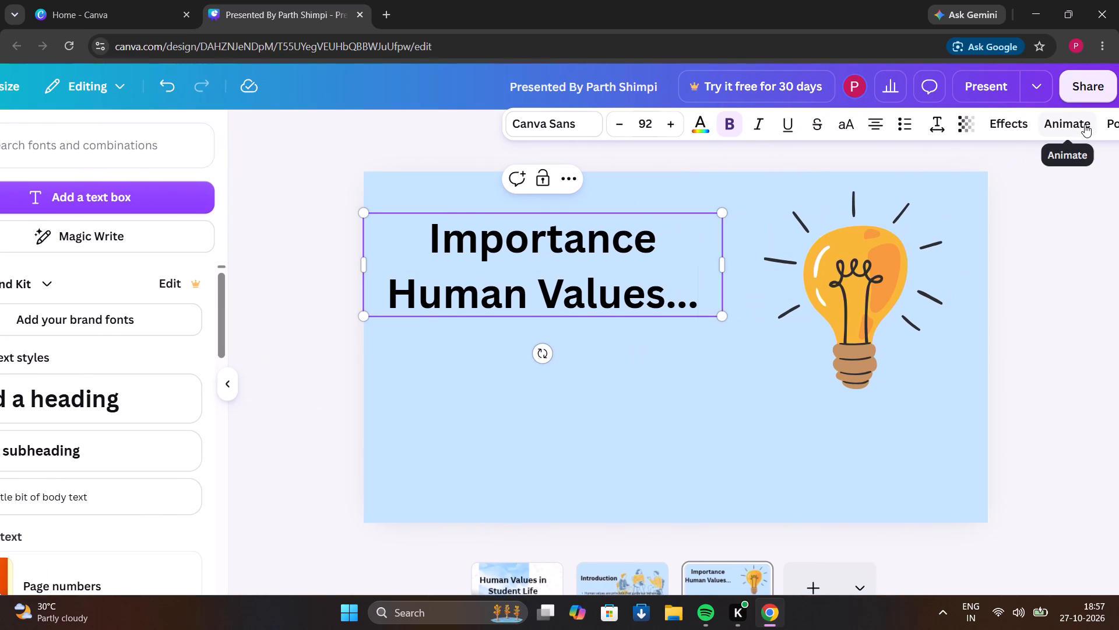
scroll(1085, 124, left, 1)
scroll(1085, 124, up, 1)
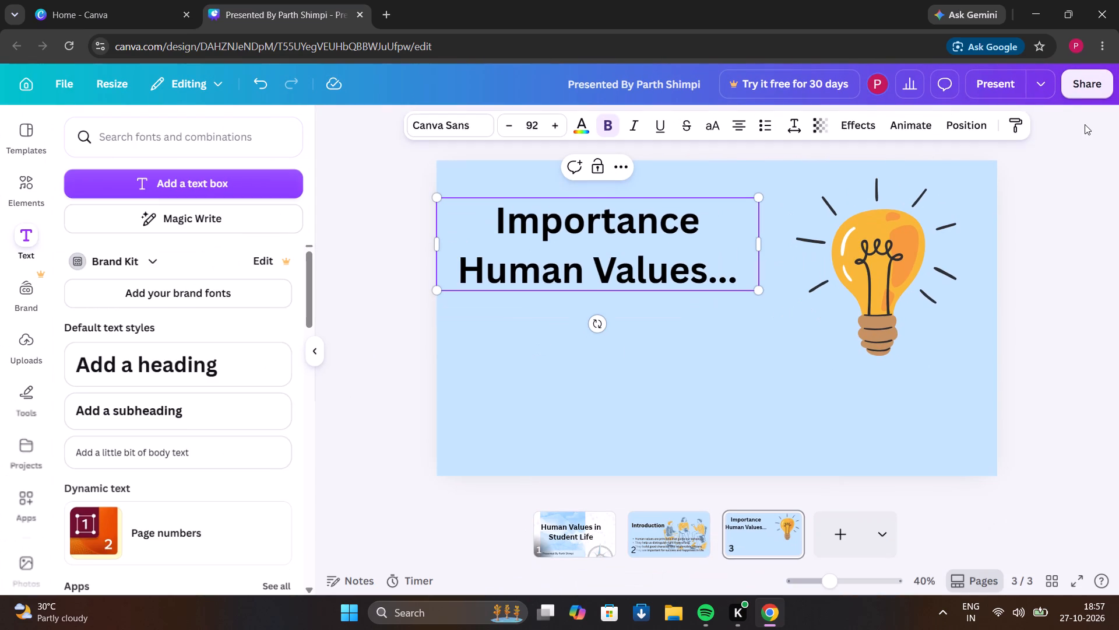
click(871, 127)
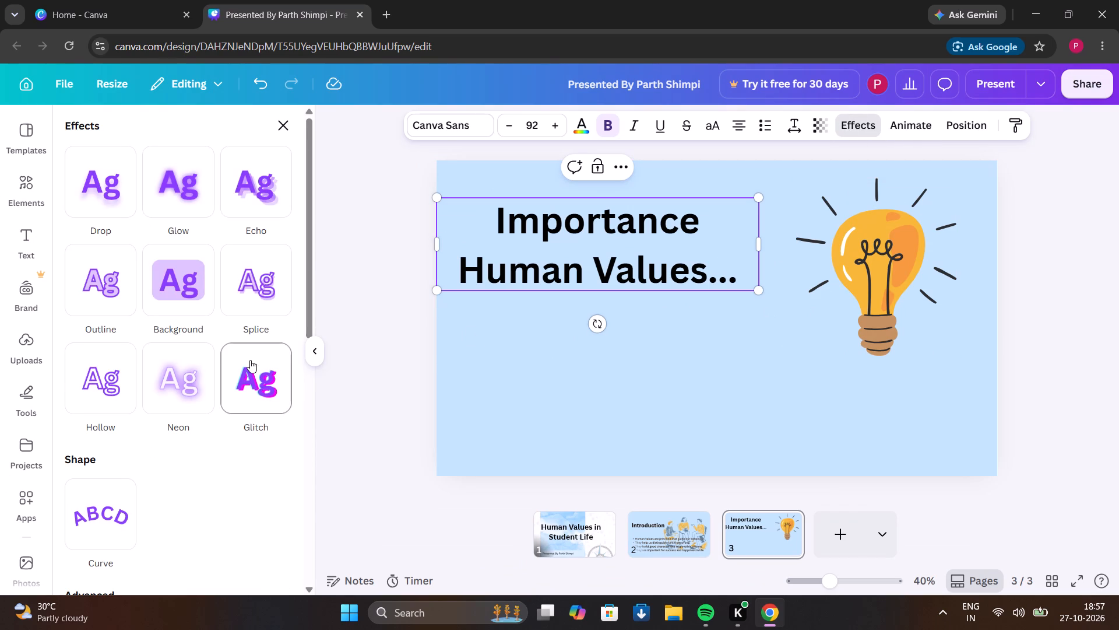
click(97, 297)
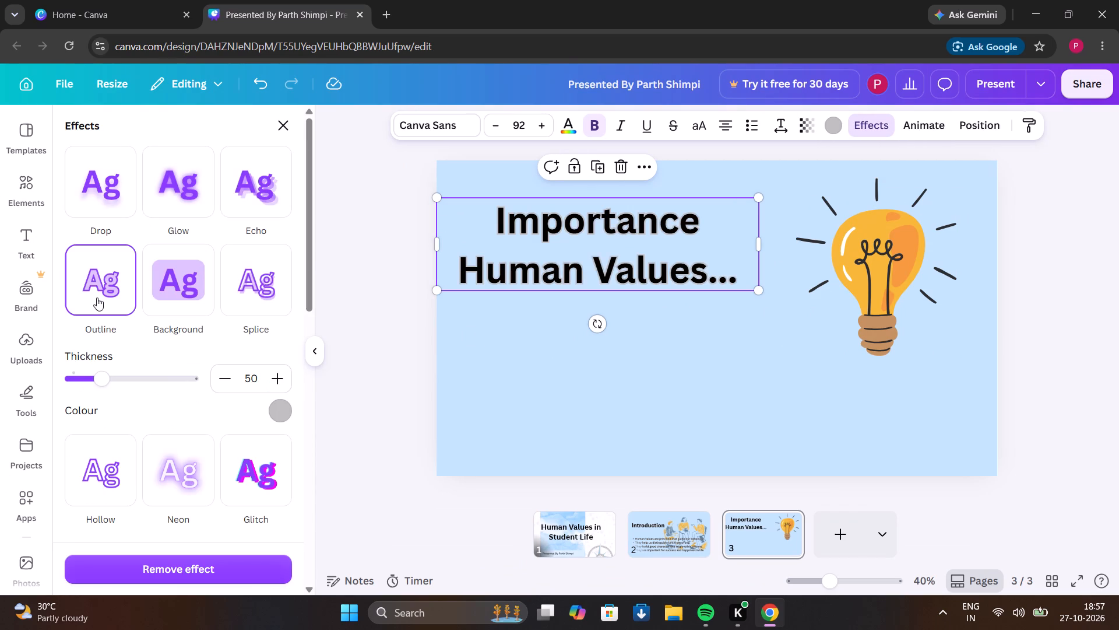
click(340, 397)
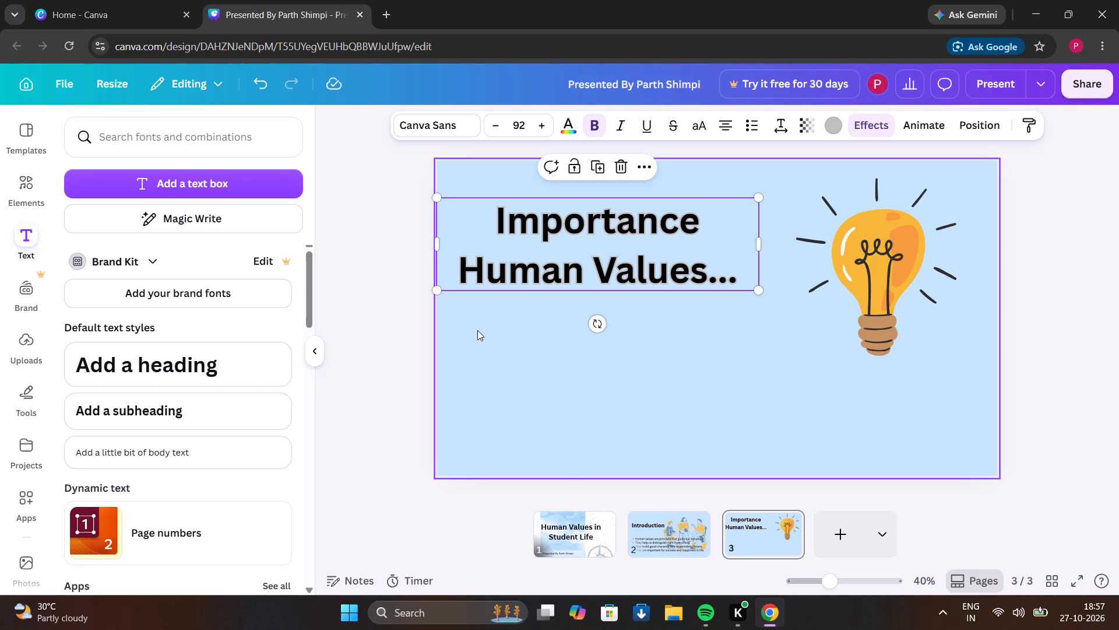
click(492, 324)
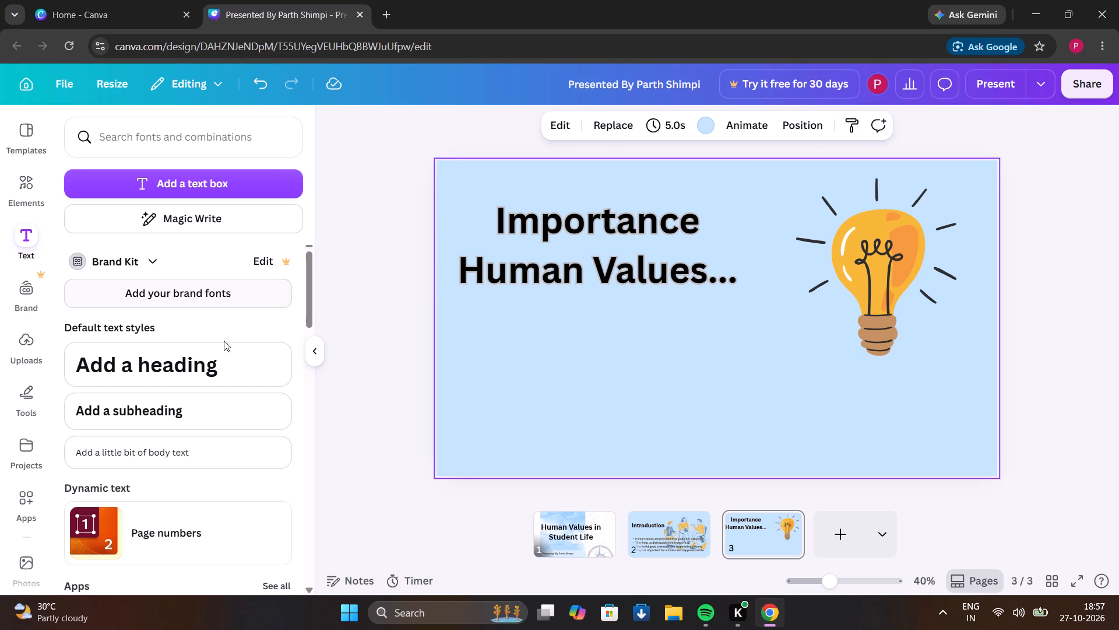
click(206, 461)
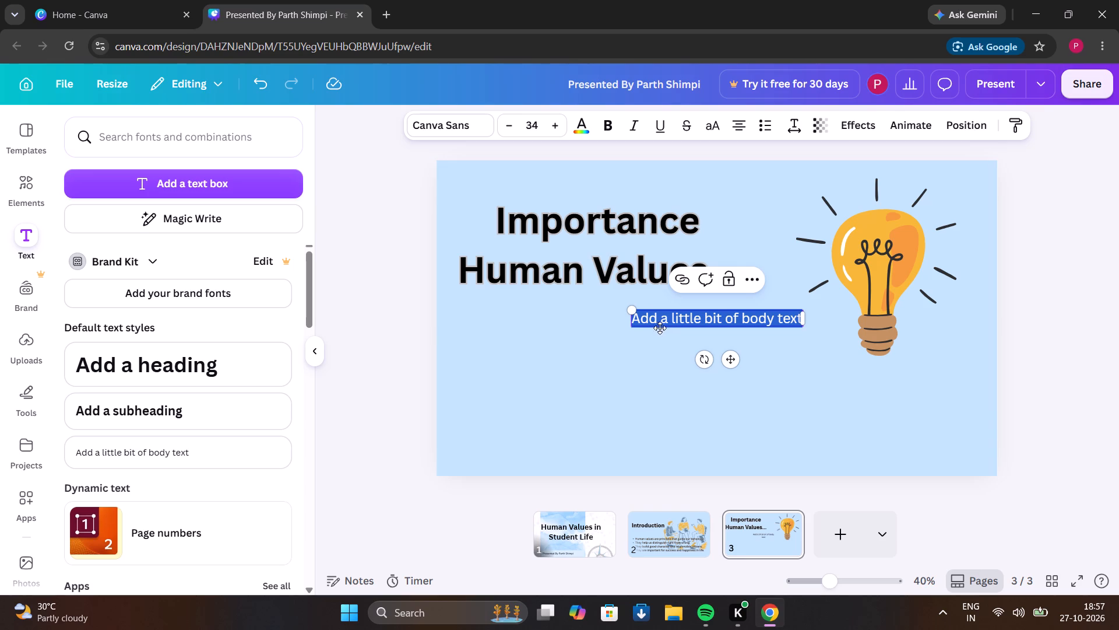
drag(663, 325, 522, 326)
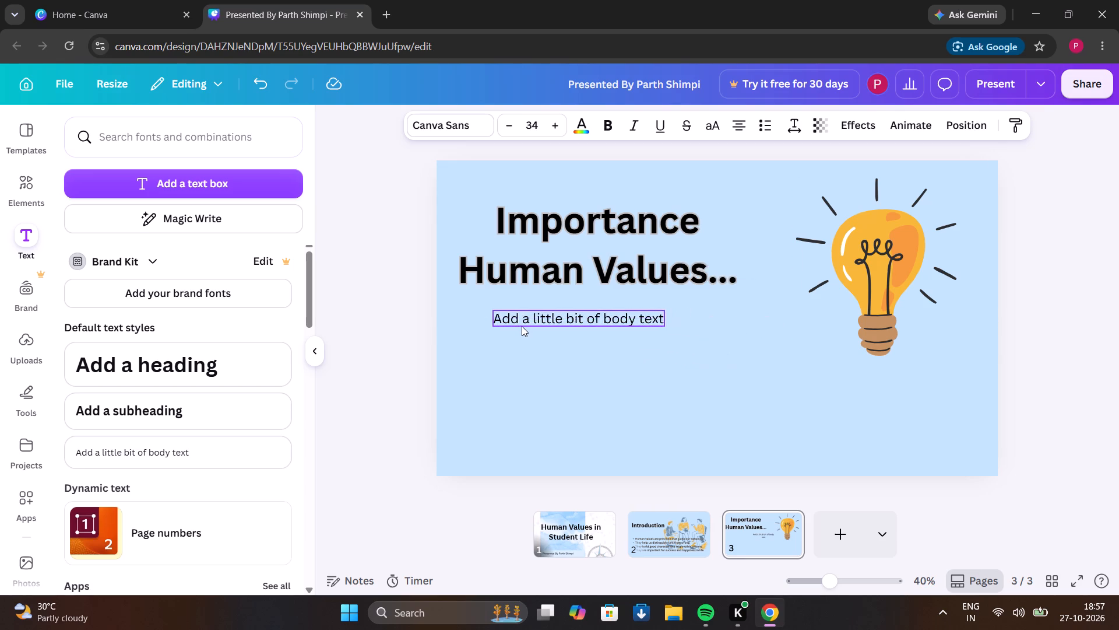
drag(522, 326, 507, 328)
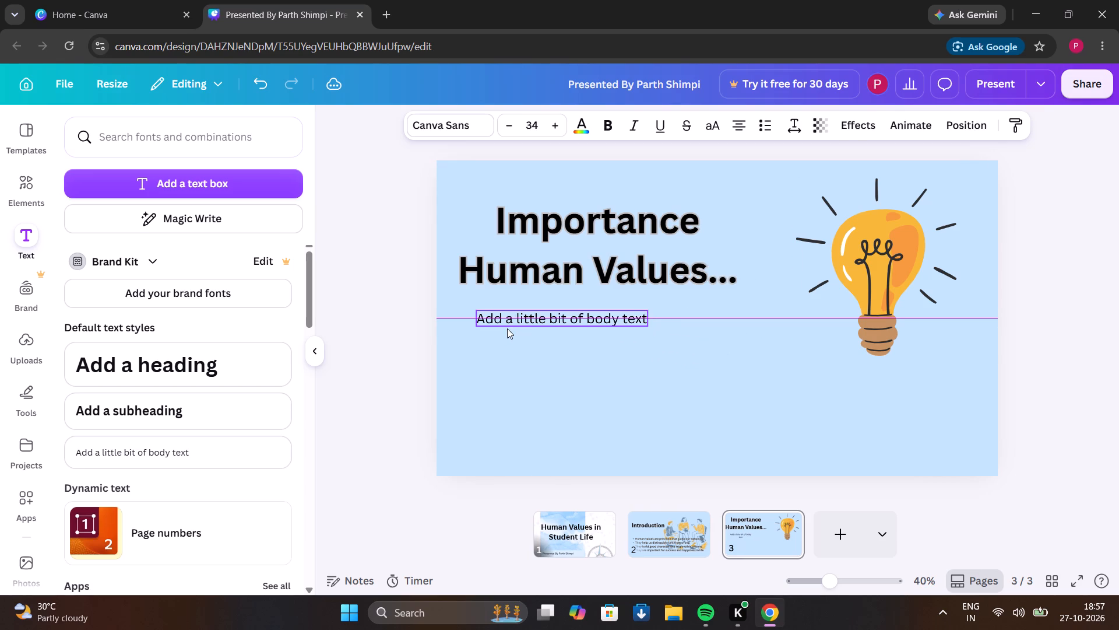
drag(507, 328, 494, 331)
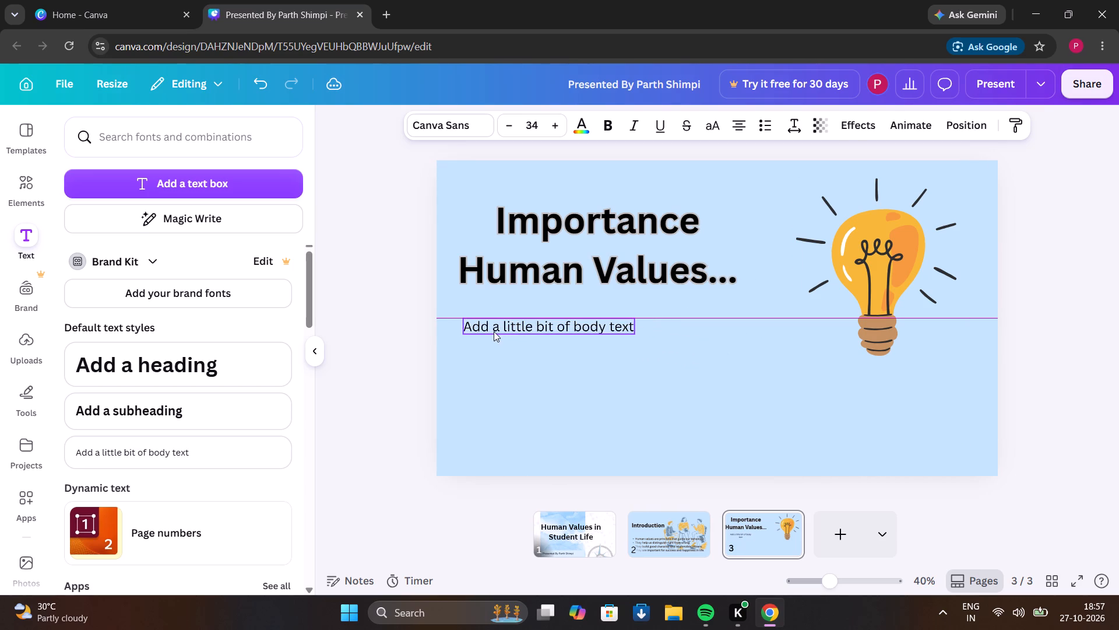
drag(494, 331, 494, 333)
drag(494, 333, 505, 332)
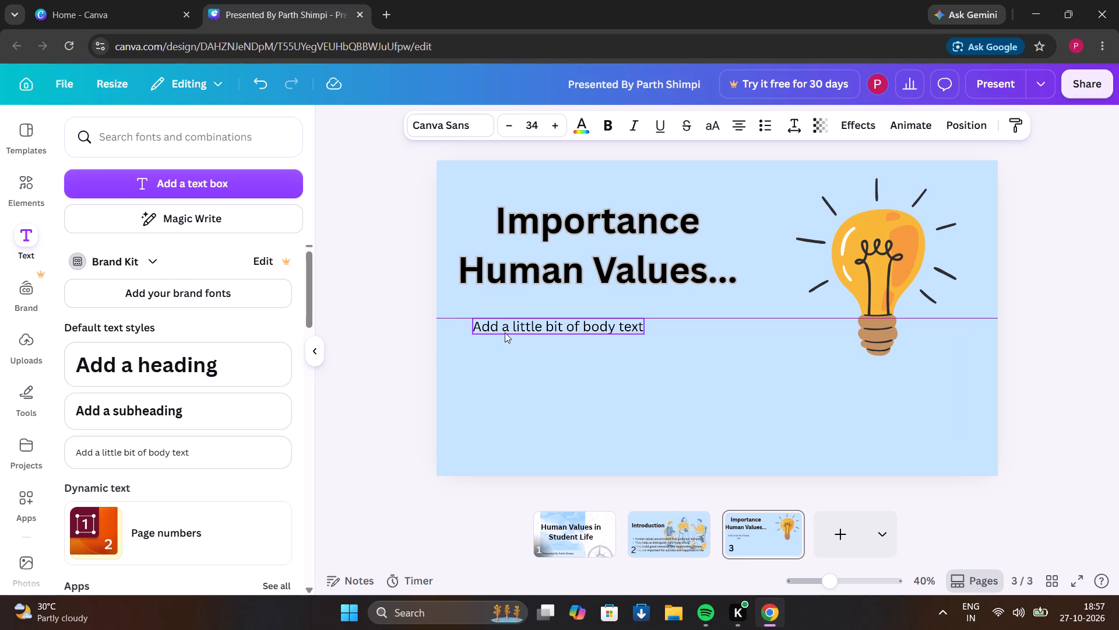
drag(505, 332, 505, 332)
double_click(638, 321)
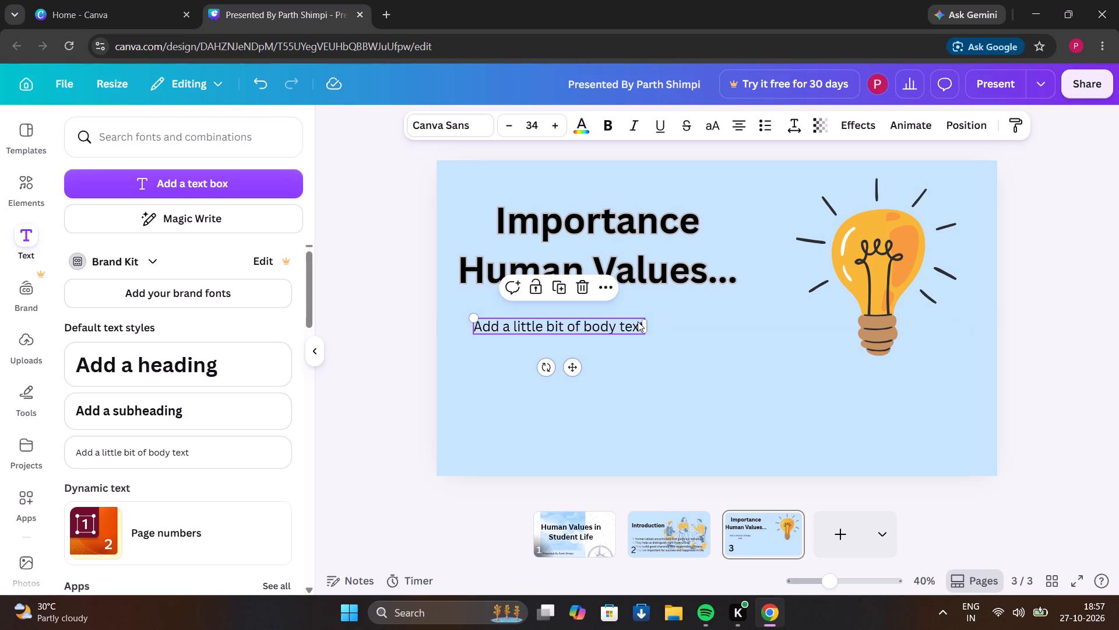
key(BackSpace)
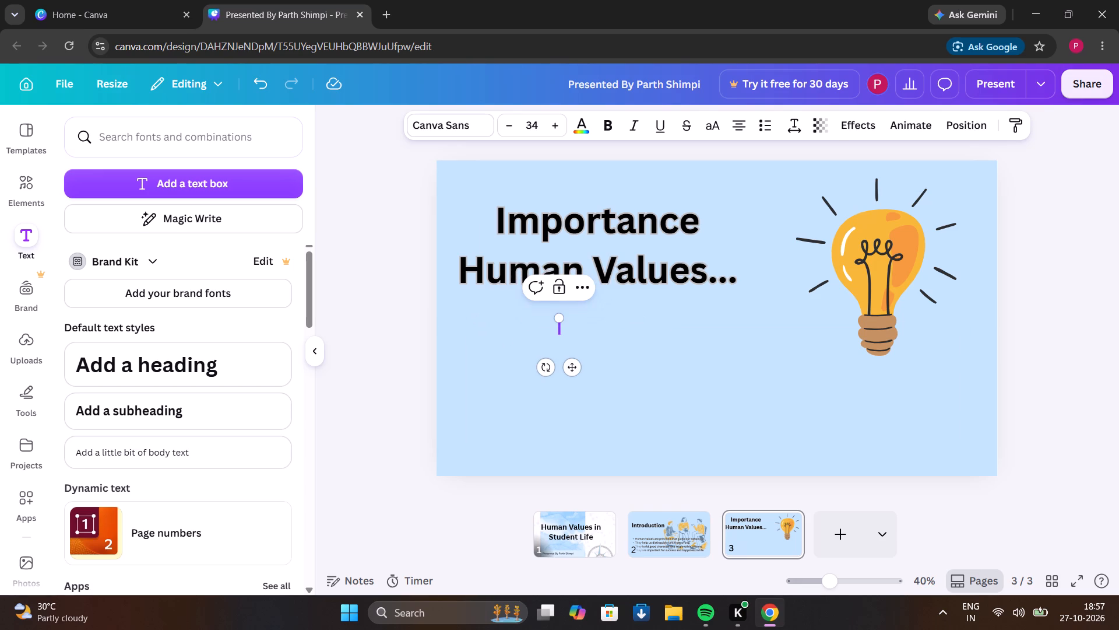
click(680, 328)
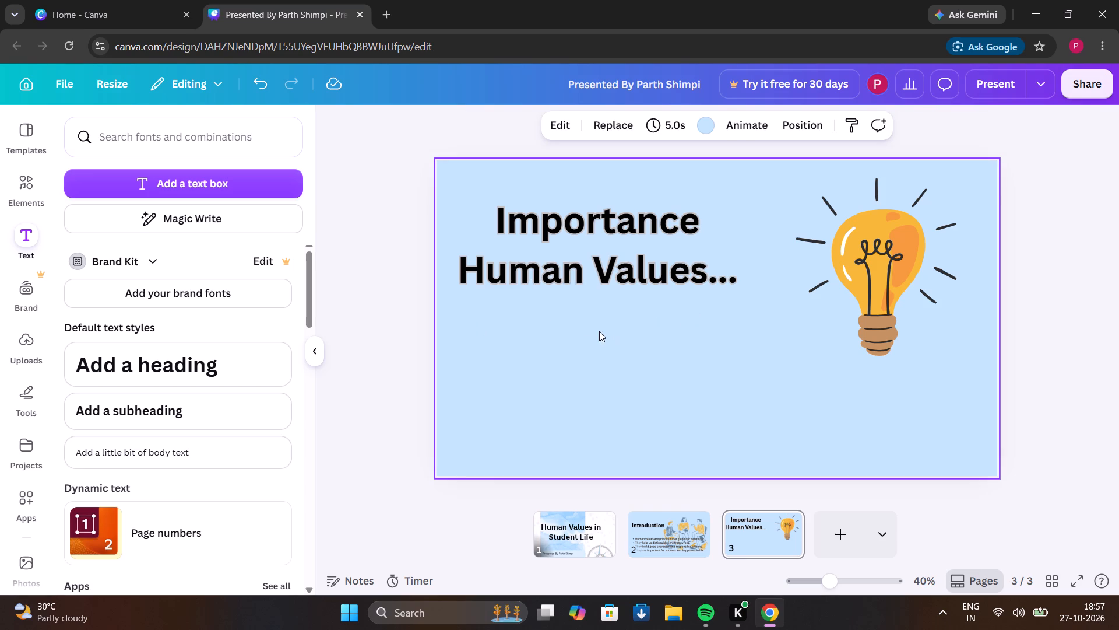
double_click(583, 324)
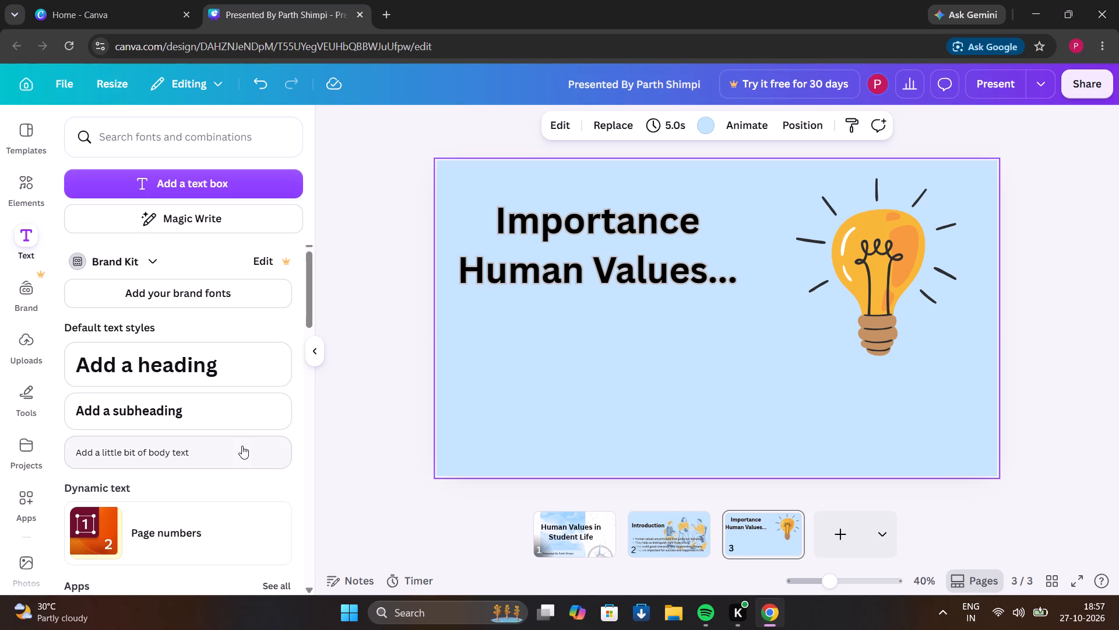
Add a default body text box to page 3, placed just below the heading's left part and slightly widened.
click(242, 446)
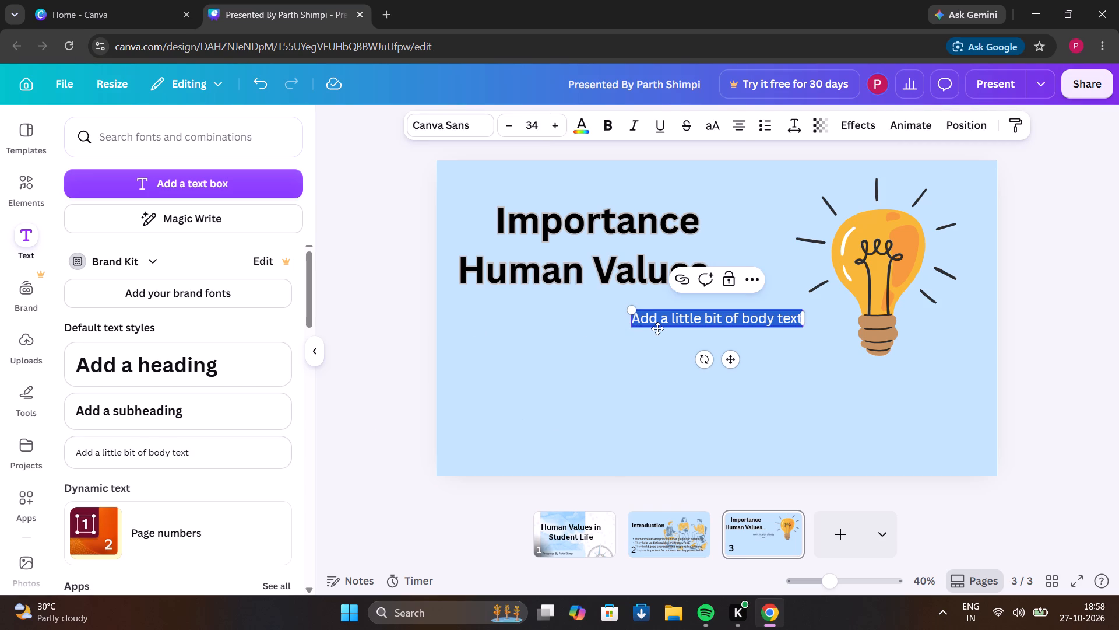
drag(657, 328, 501, 338)
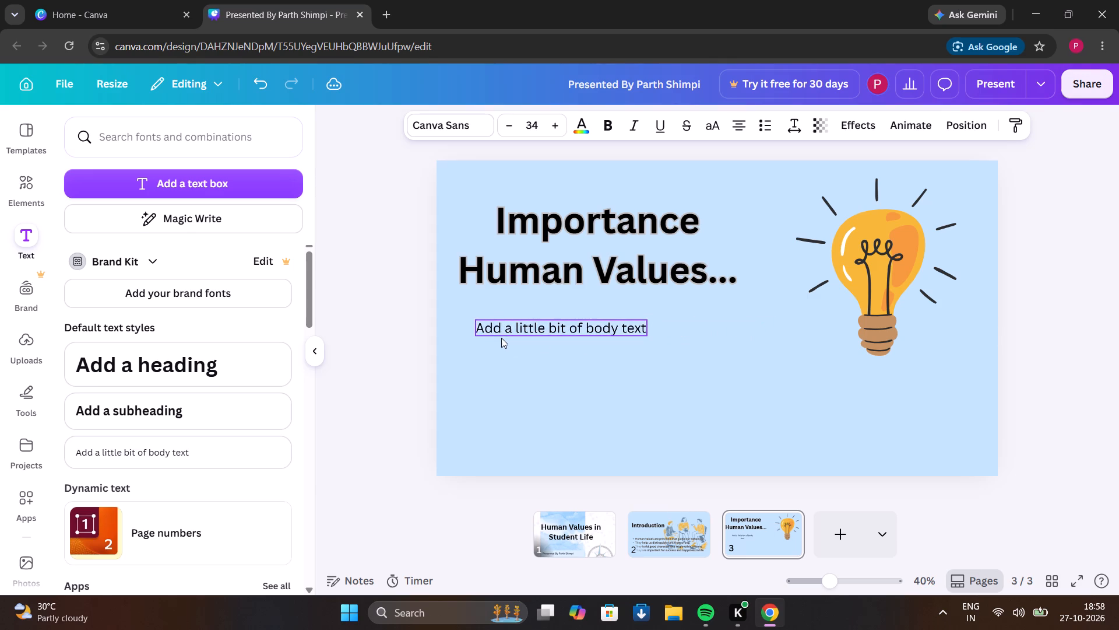
drag(501, 338, 506, 335)
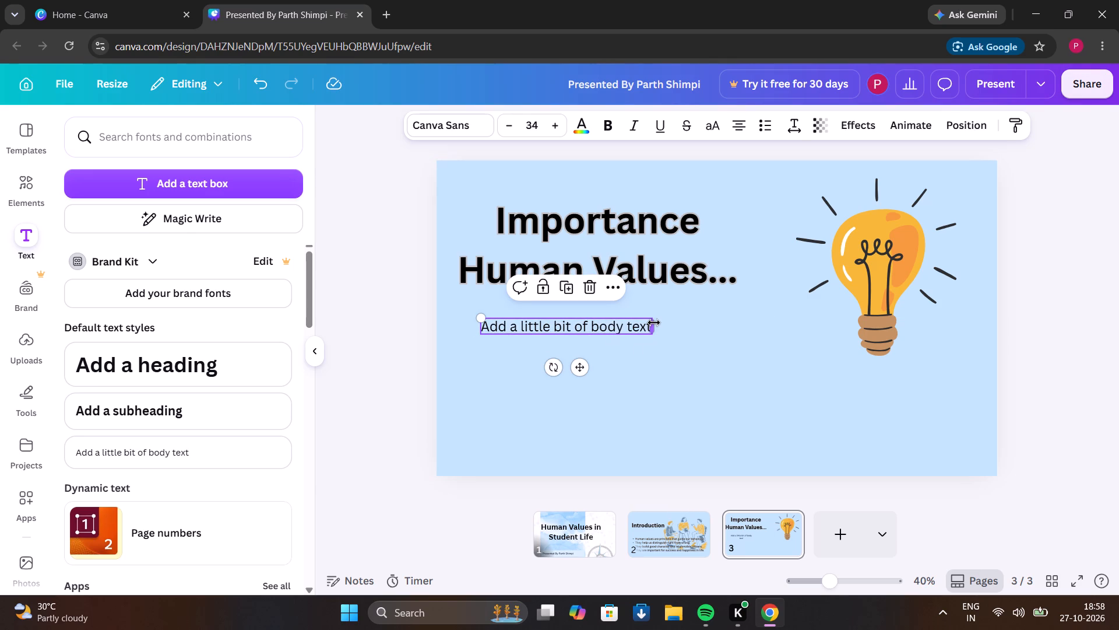
drag(654, 323, 664, 325)
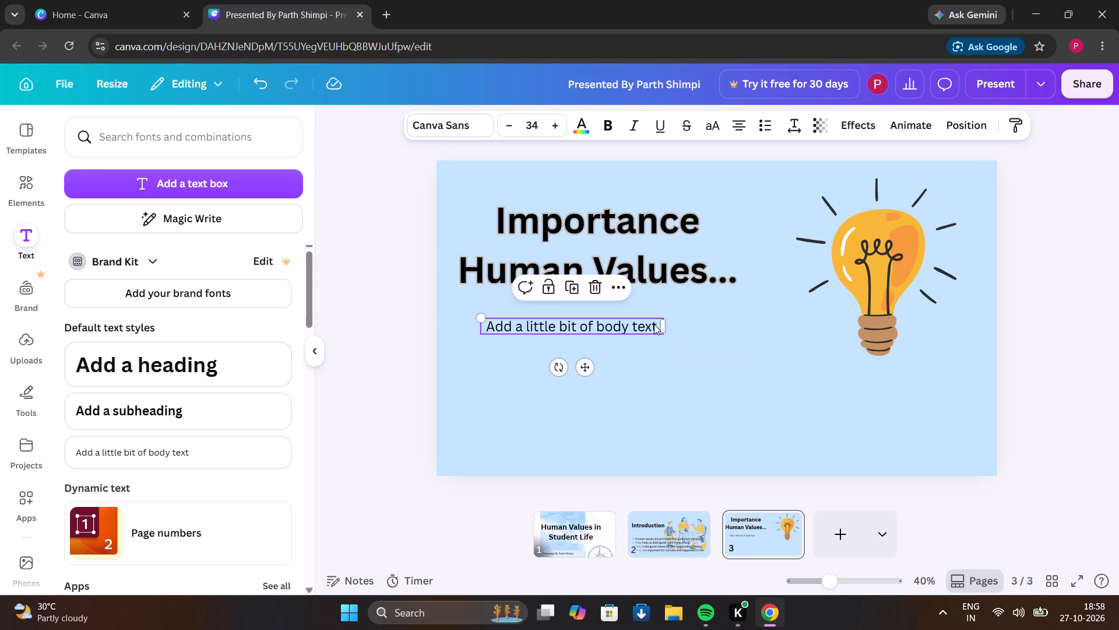
Replace the placeholder body text on page 3 with a bulleted list starting with "Honesty: ".
click(654, 324)
key(BackSpace)
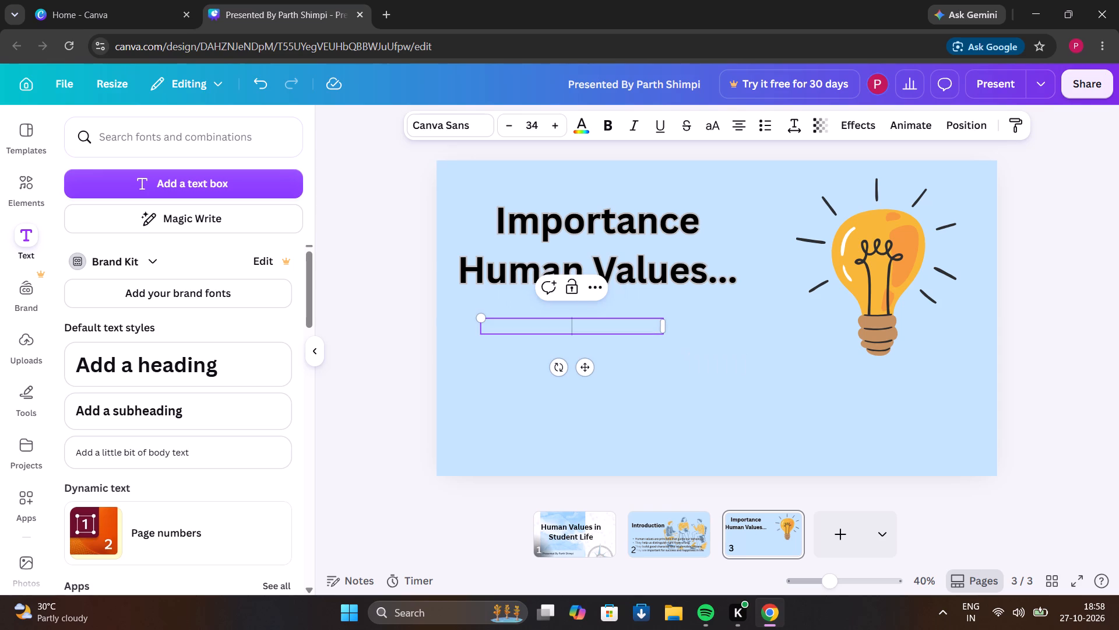
click(766, 127)
key(shift+h)
text(onesty)
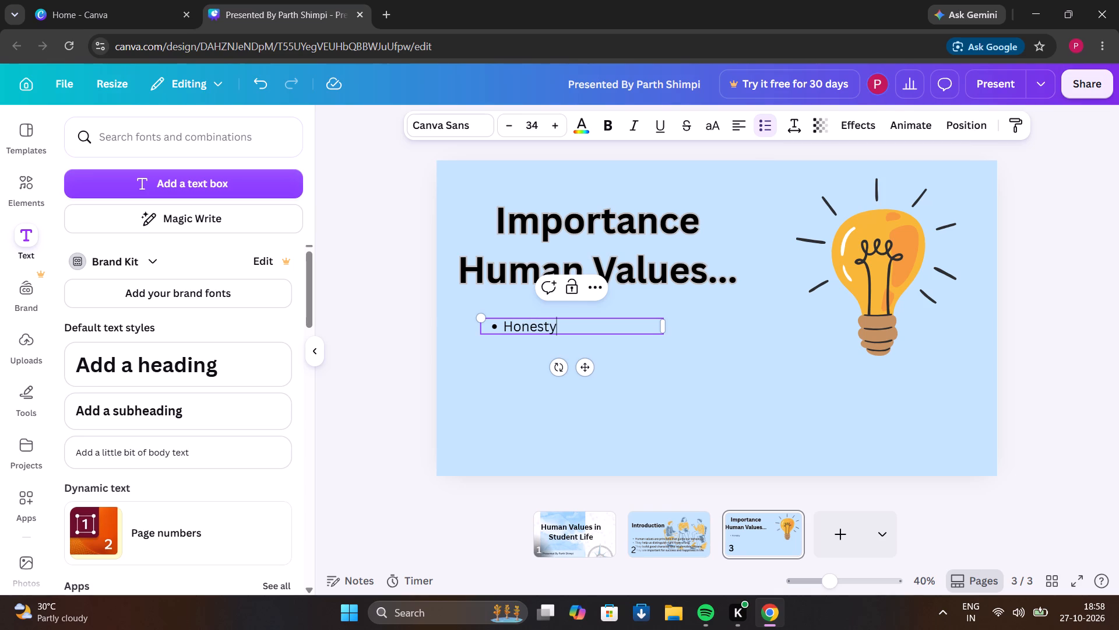
key(shift+colon)
key(space)
key(space)
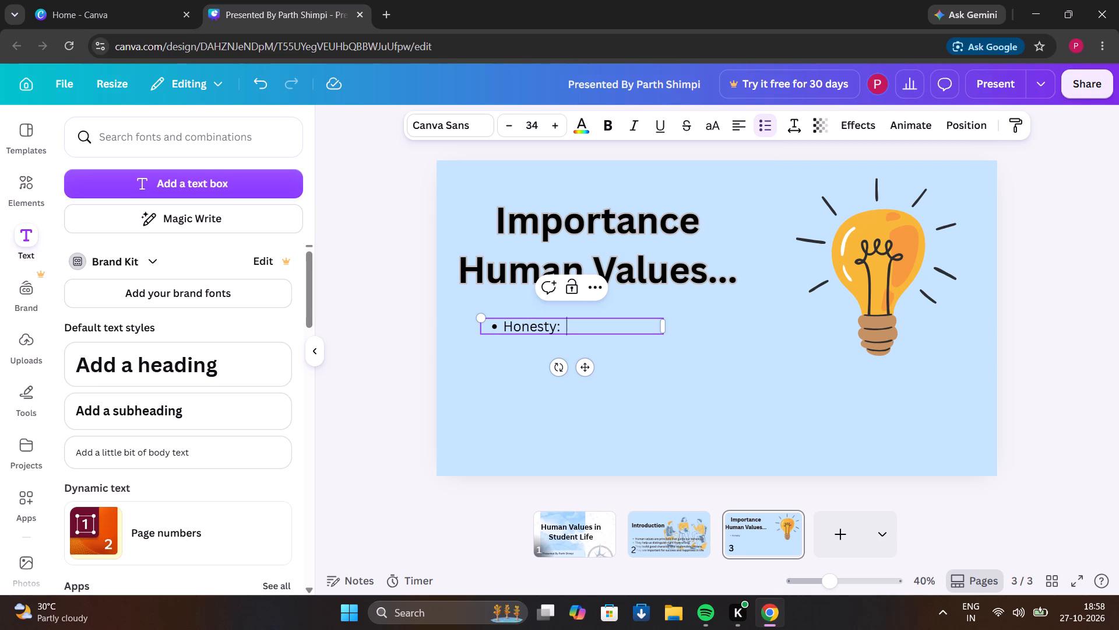
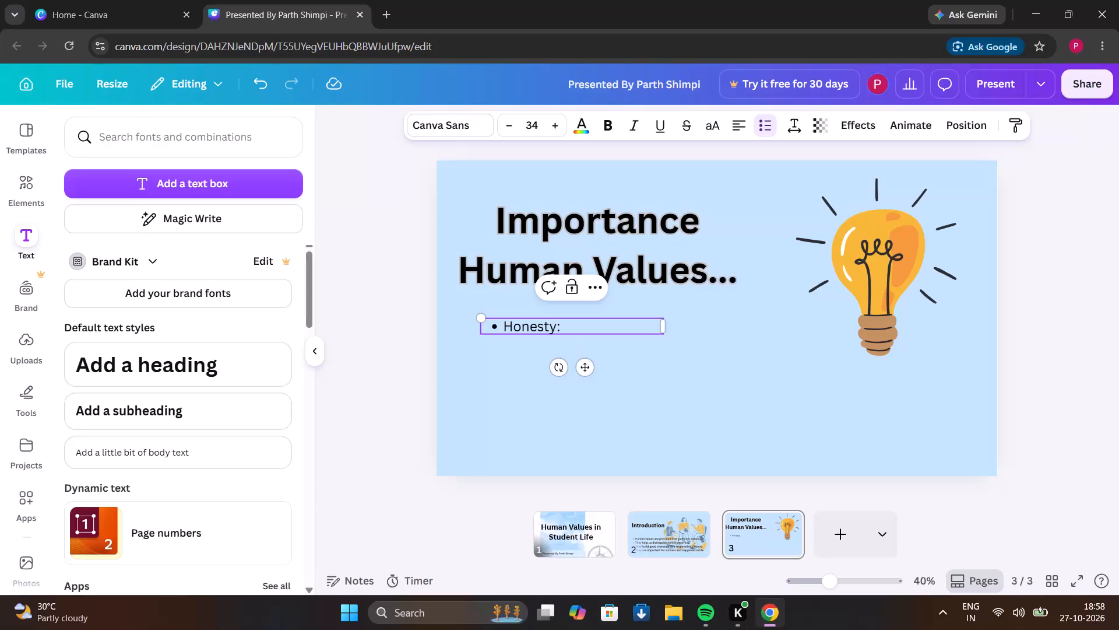
Complete the Honesty bullet on page 3 with "Always speak the truth.", widening the text box to just past the heading's end.
click(579, 330)
key(shift+a)
key(l)
text(ways)
key(space)
text(speak)
key(space)
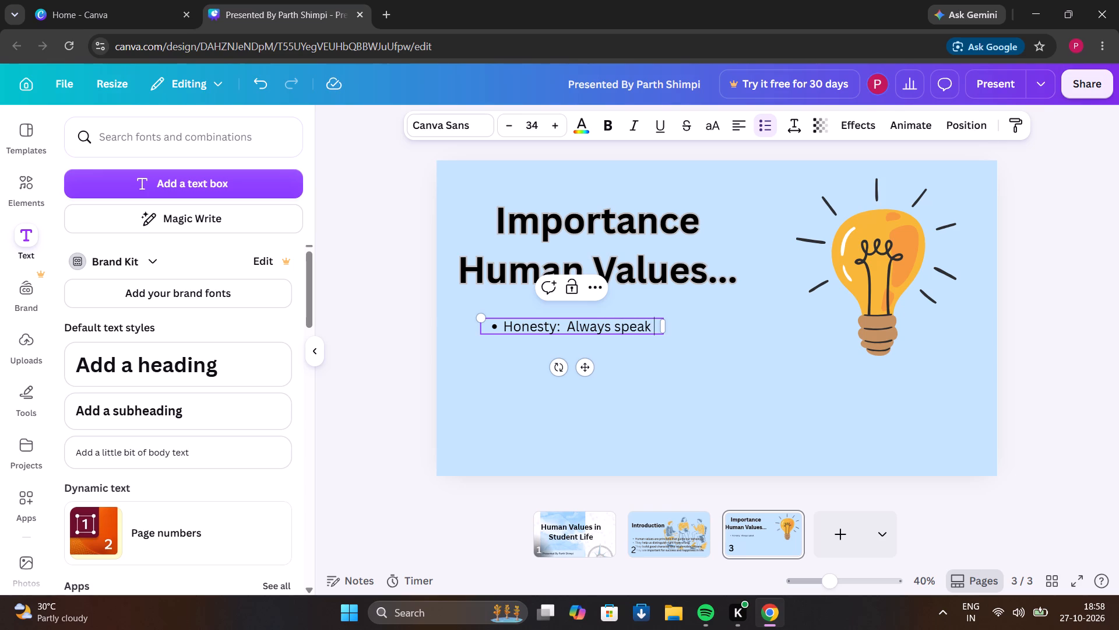
text(ht)
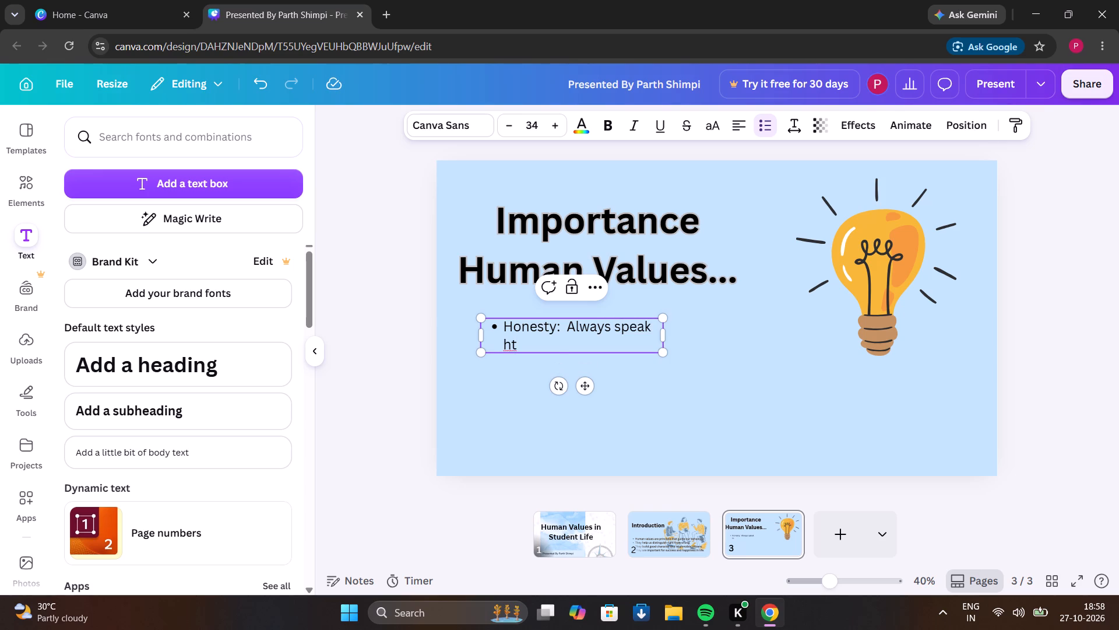
key(BackSpace)
key(BackSpace)
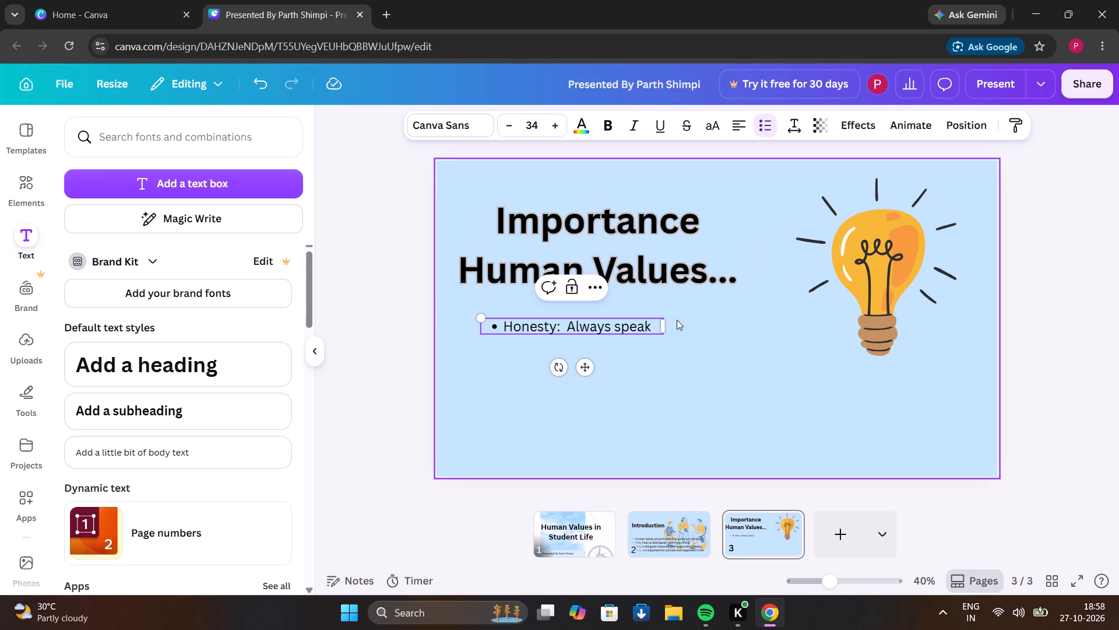
drag(667, 327, 779, 316)
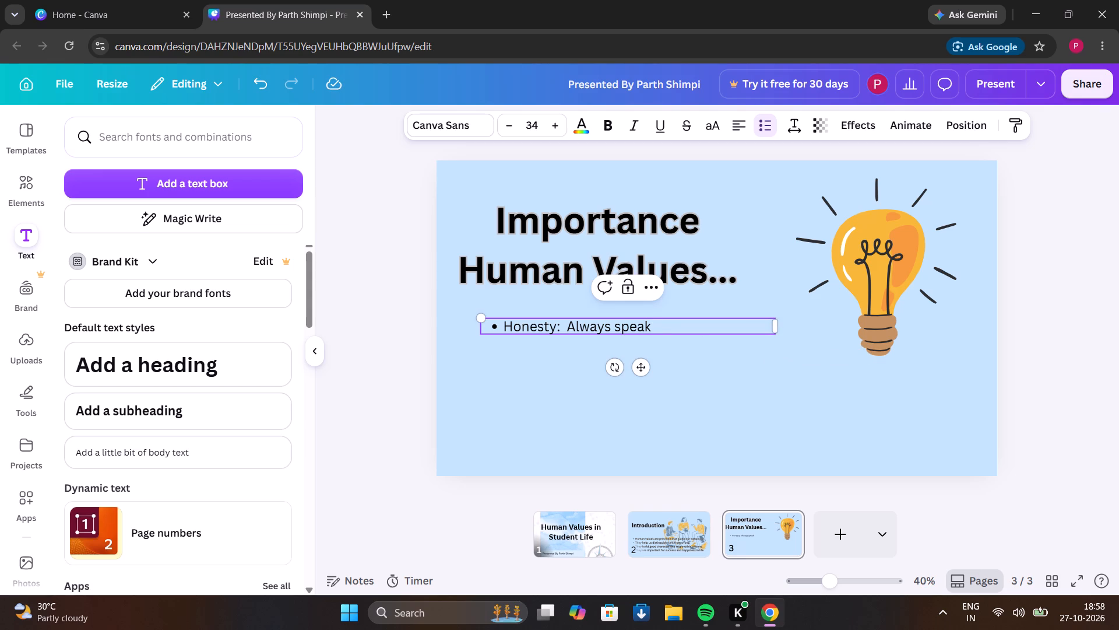
text(teh)
key(space)
key(BackSpace)
key(BackSpace)
key(BackSpace)
key(h)
text(e)
key(space)
text(truth)
key(period)
Add a second bullet reading "respect: Value teachers,parent,and classmates." below the Honesty bullet.
key(Return)
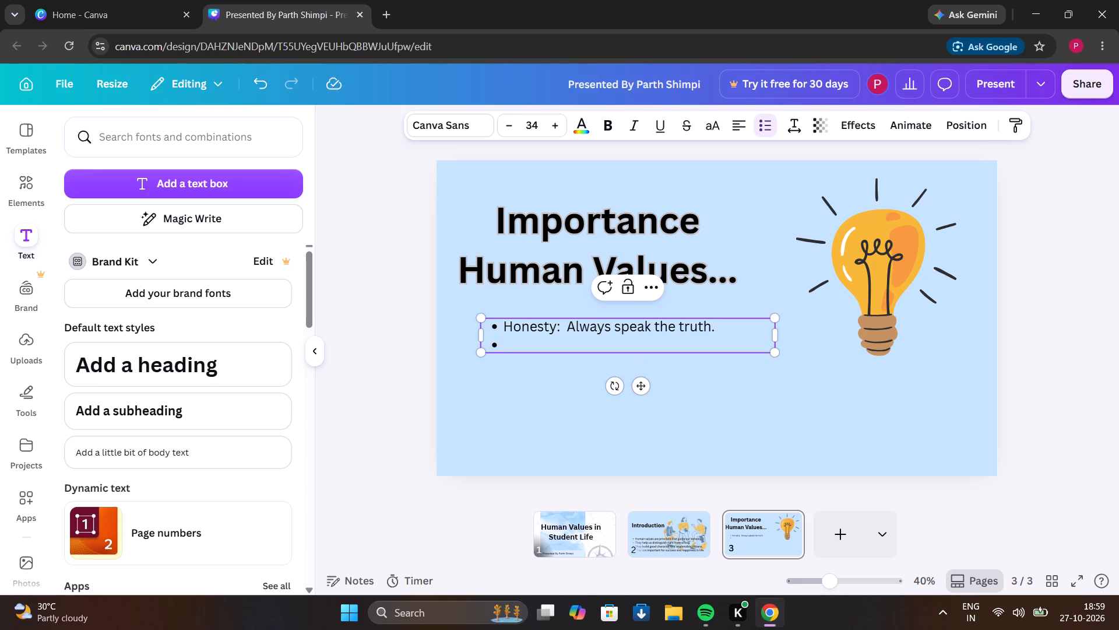
text(ress)
key(BackSpace)
text(pect)
text(:)
key(space)
key(space)
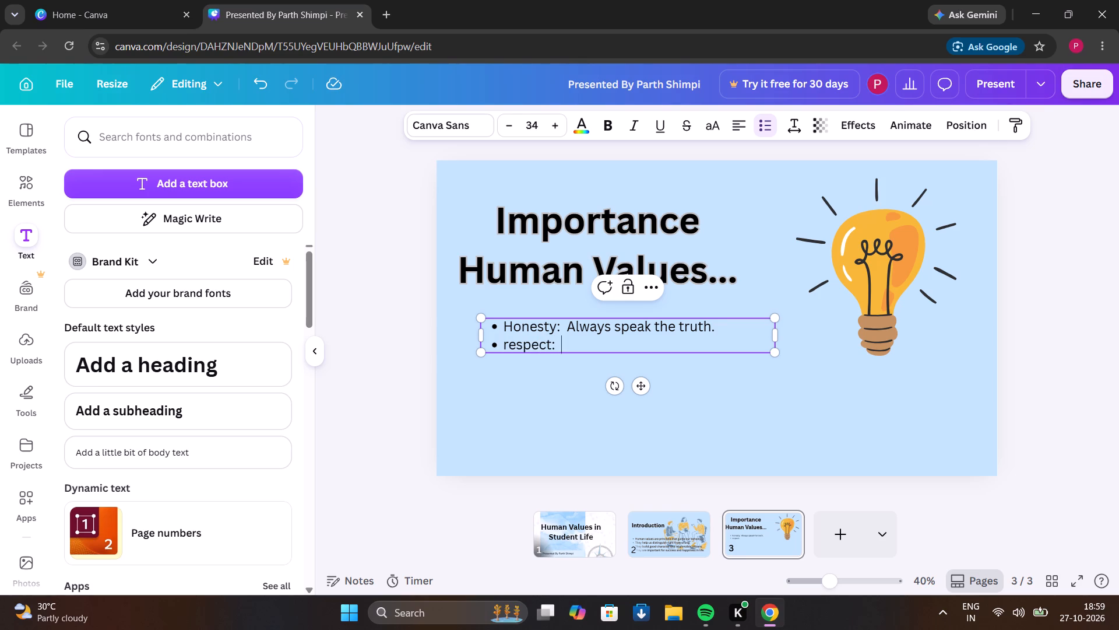
key(space)
key(space)
text(Value)
key(space)
text(te)
text(ac)
text(hers)
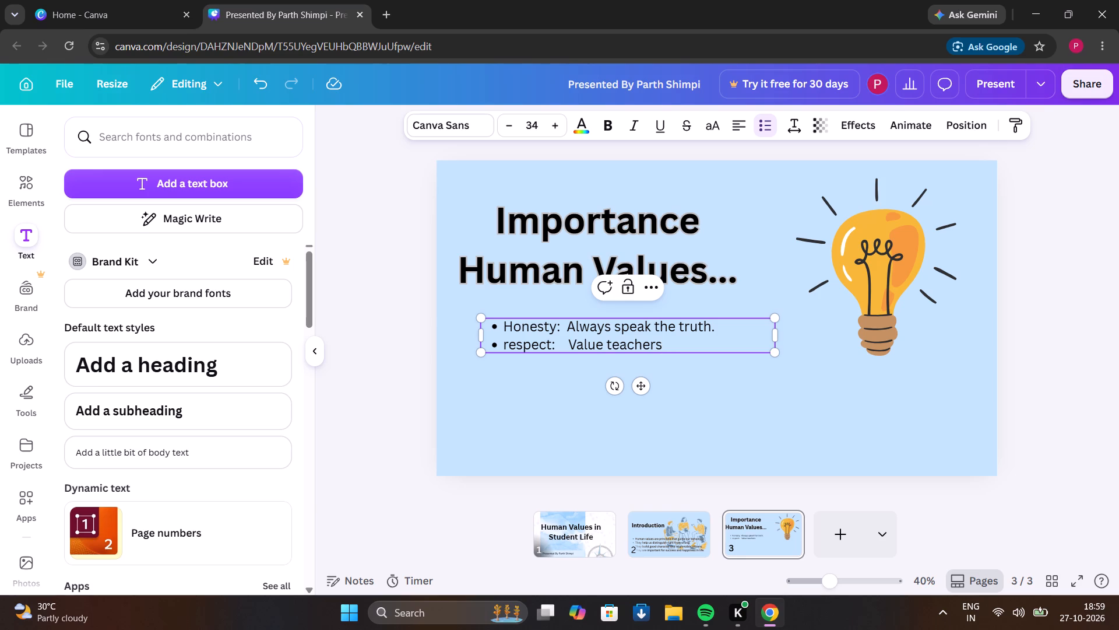
text(,pa)
text(re)
text(nt)
text(,and)
key(space)
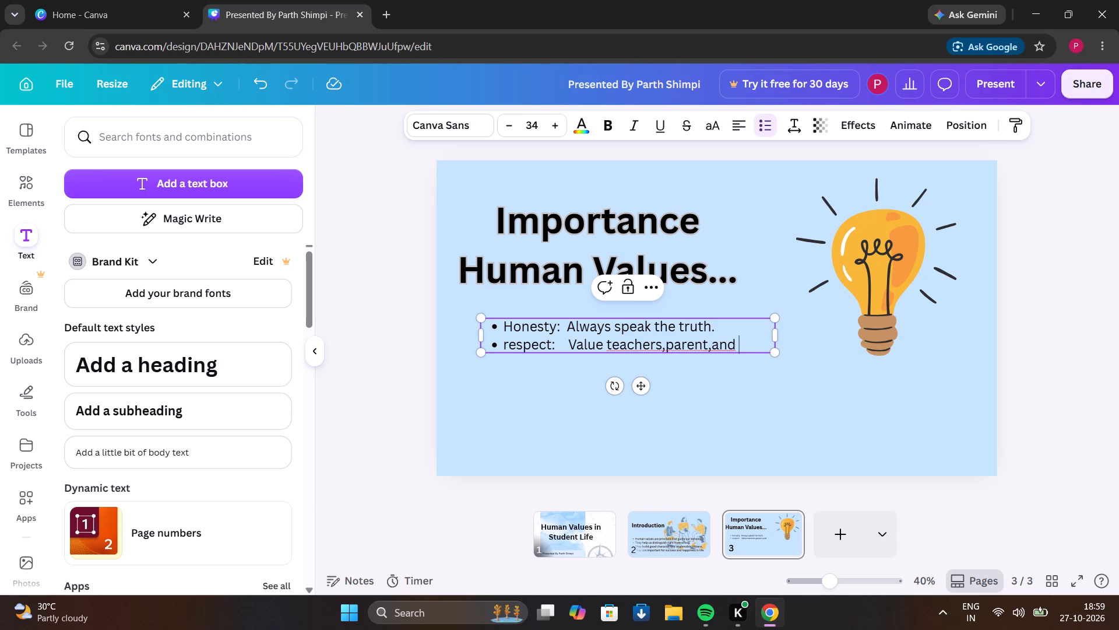
text(class)
text(mates)
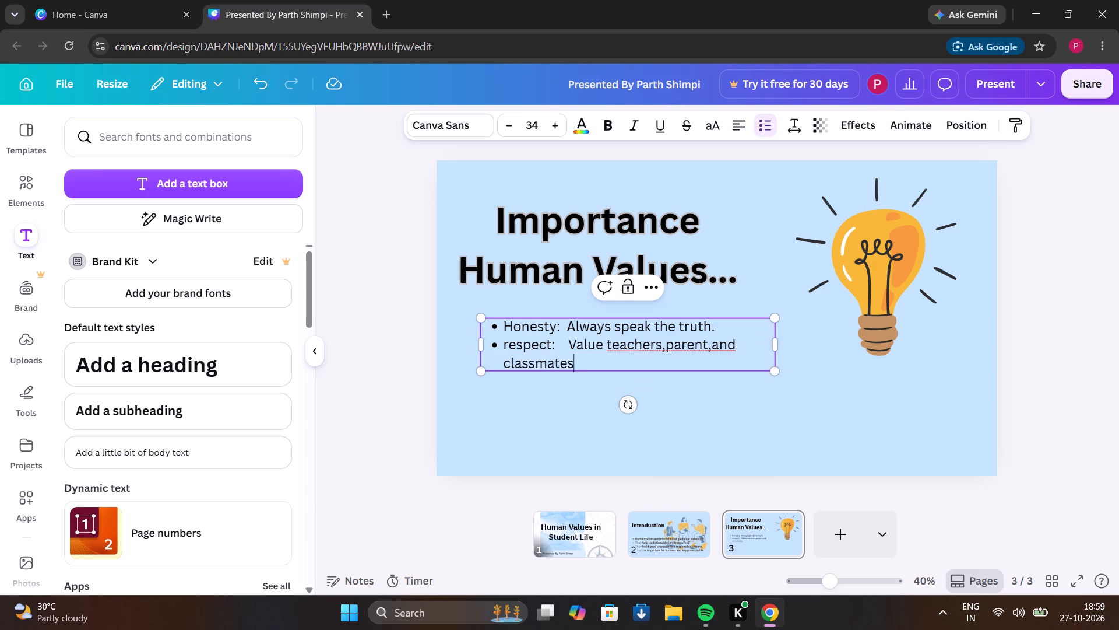
key(period)
Add a third bullet reading "Discipline: Follow rules and manage time." below the respect bullet.
key(Return)
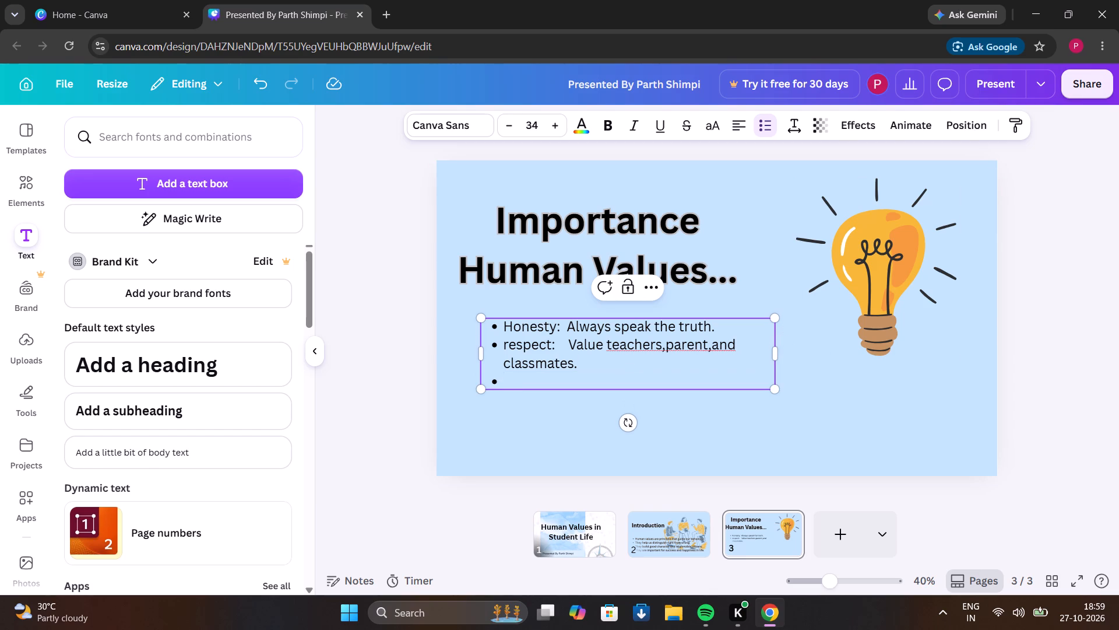
text(Discipline)
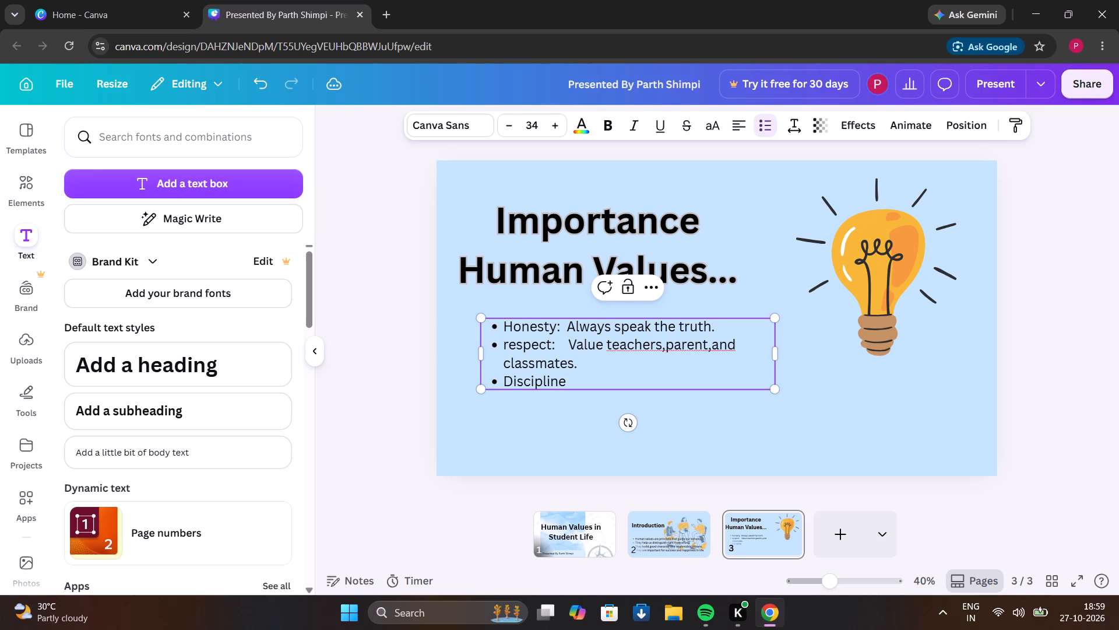
text(:)
key(space)
key(space)
text(Folloe)
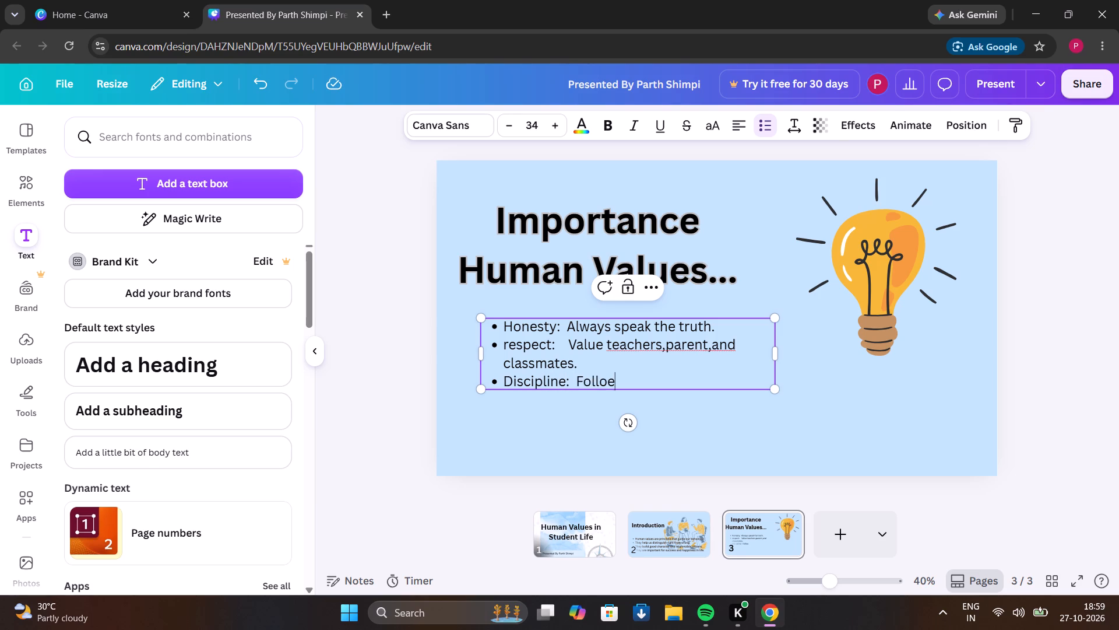
key(BackSpace)
key(w)
key(space)
text(ril)
key(BackSpace)
key(BackSpace)
text(ules)
key(space)
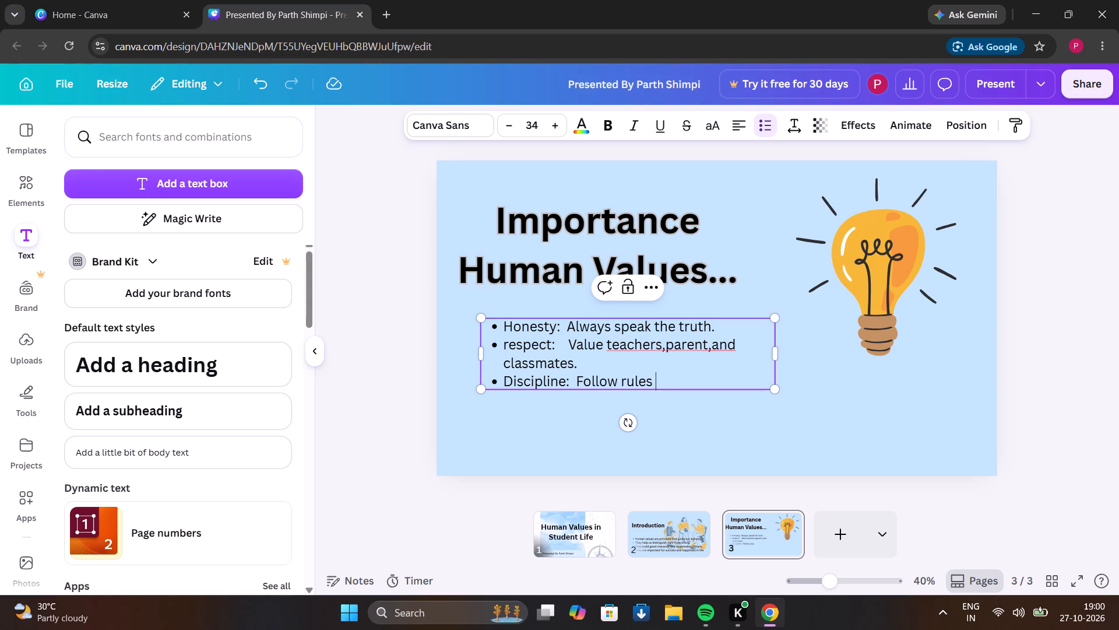
text(ad)
key(space)
key(BackSpace)
key(BackSpace)
text(nd messa)
key(g)
key(e)
key(BackSpace)
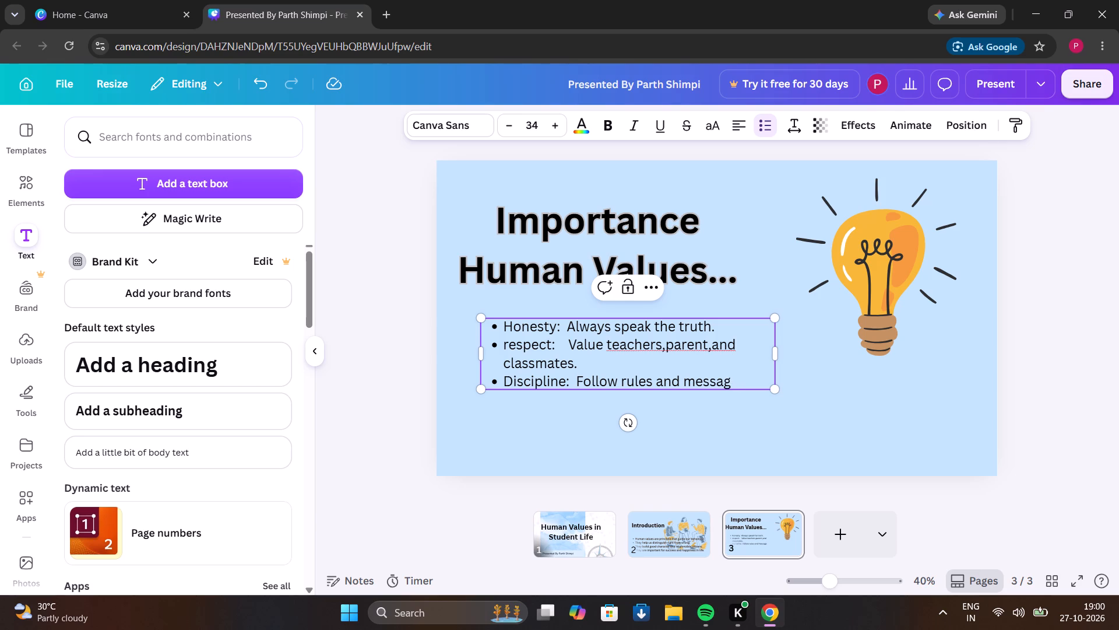
key(BackSpace)
key(BackSpace)
key(BackSpace)
key(BackSpace)
key(BackSpace)
text(ana)
key(g)
key(e)
key(space)
text(time.)
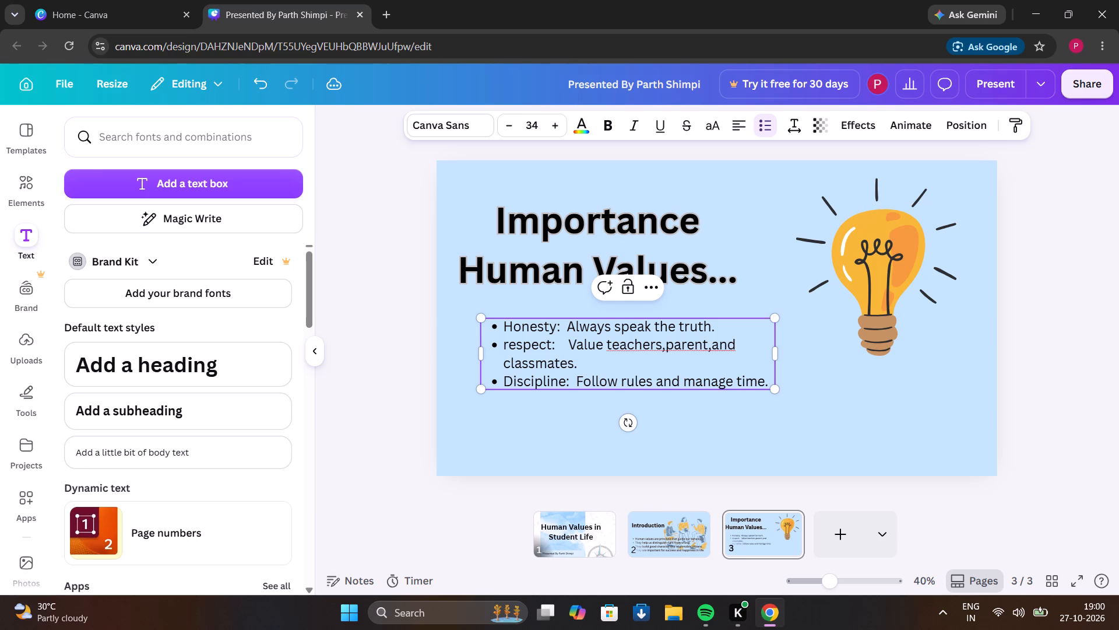
Add a fourth bullet reading "Responsibilty: Complete your duties on time." below the Discipline bullet on page 3.
key(Return)
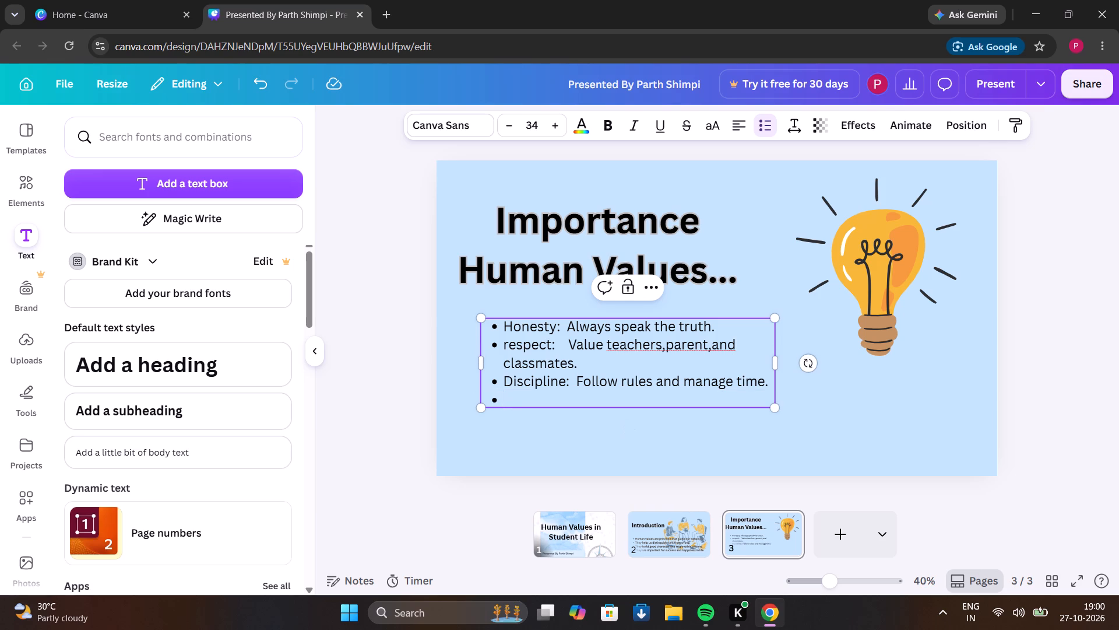
key(Print)
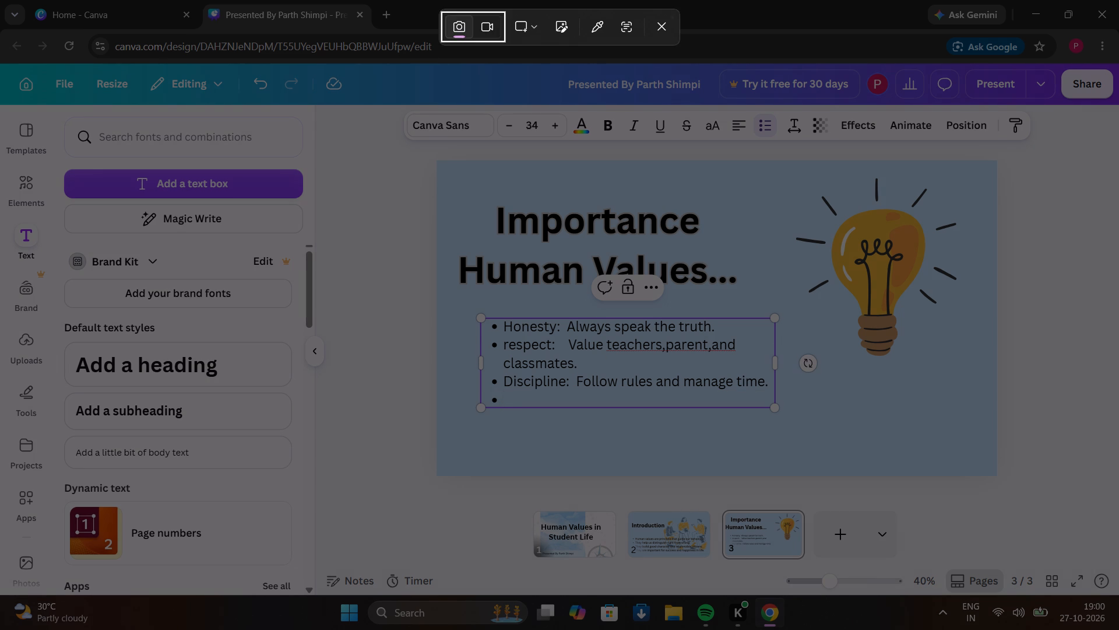
click(666, 30)
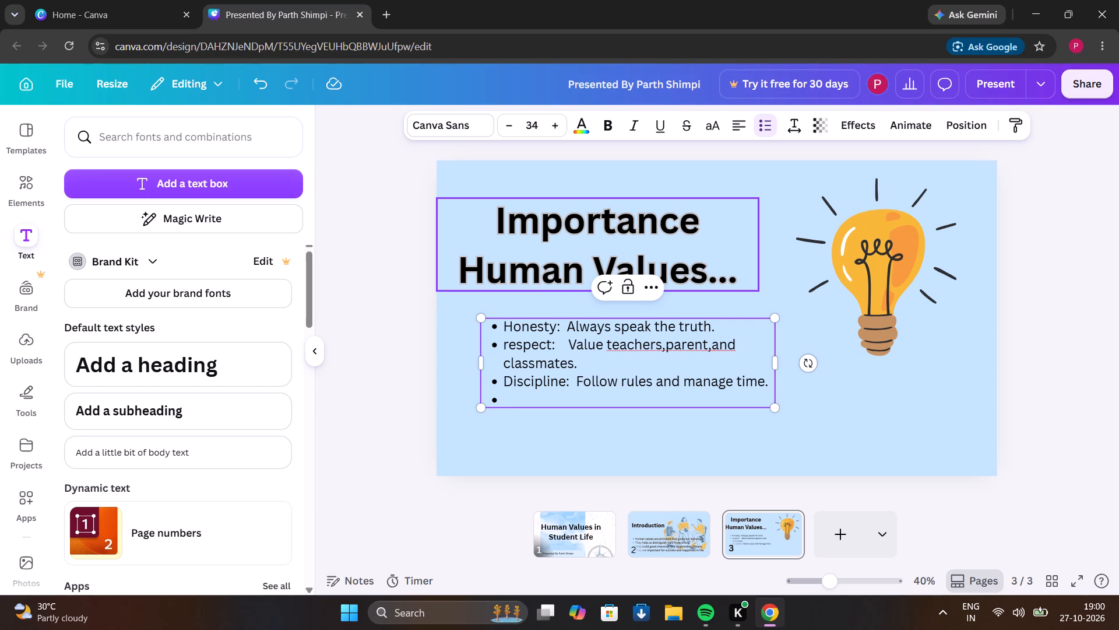
text(Rea)
key(BackSpace)
text(sponsi)
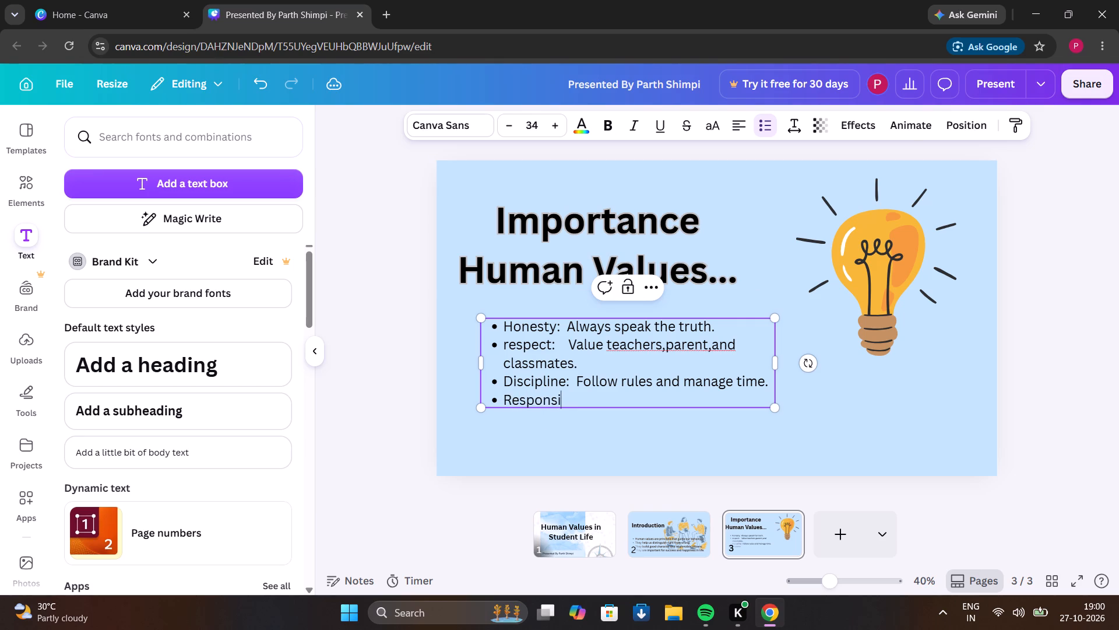
key(i)
key(BackSpace)
key(b)
text(il)
text(ty)
text(:)
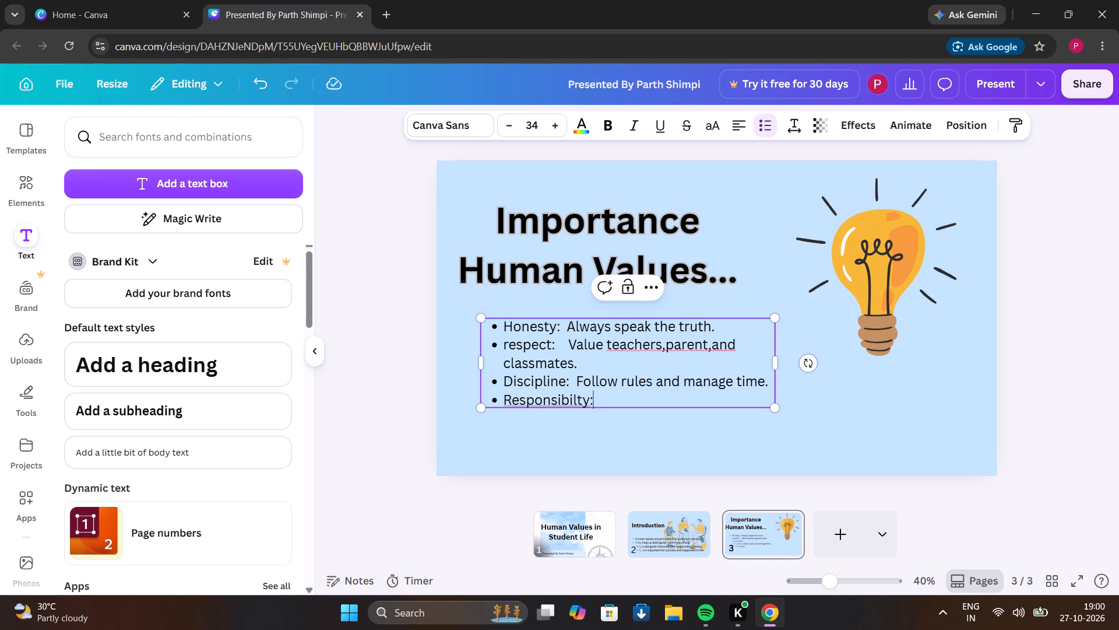
key(space)
text(Comp)
text(le)
text(te)
key(space)
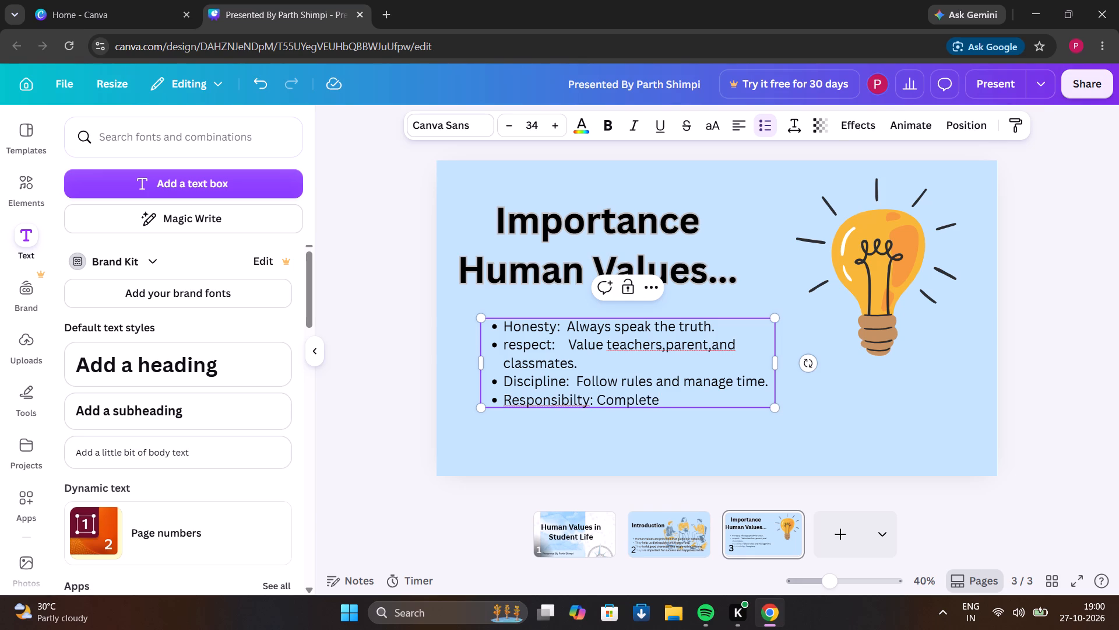
text(your duties)
key(space)
text(on tim)
key(e)
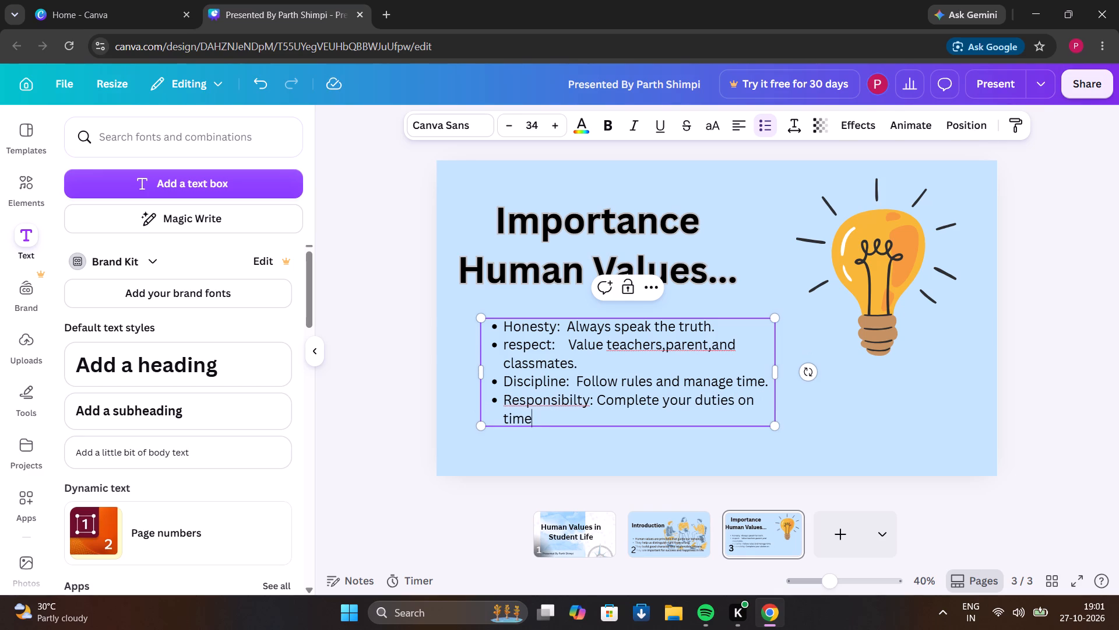
key(period)
Add a fifth bullet reading "Empathy: Understand other people's feelings." with a widened gap after the colon.
key(Return)
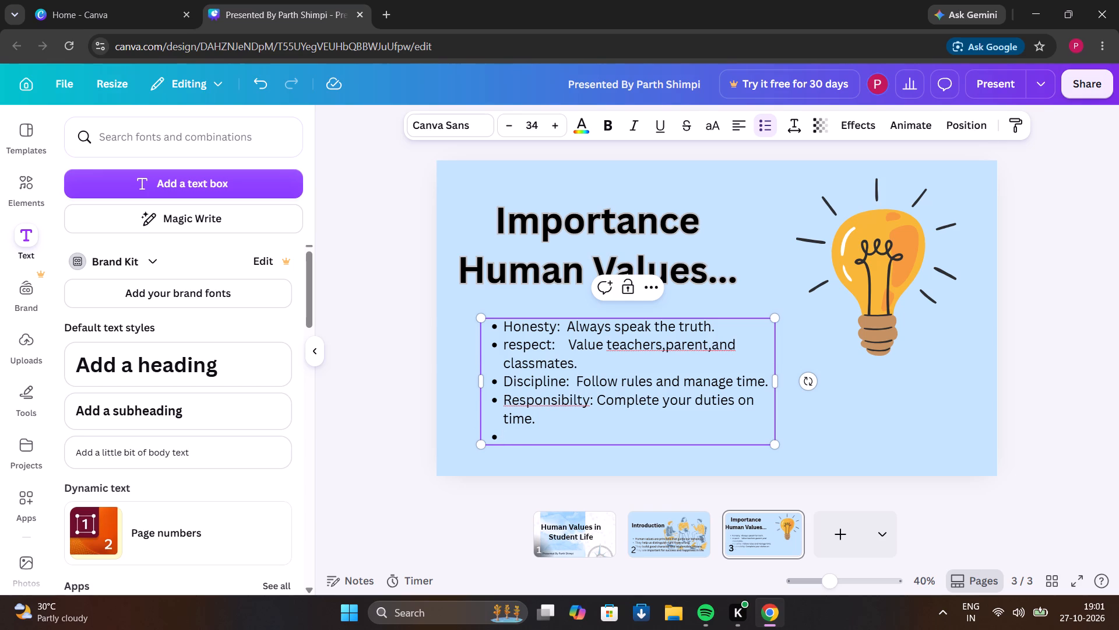
text(Em)
text(pathy)
key(shift+colon)
key(space)
key(space)
key(space)
key(space)
key(space)
key(space)
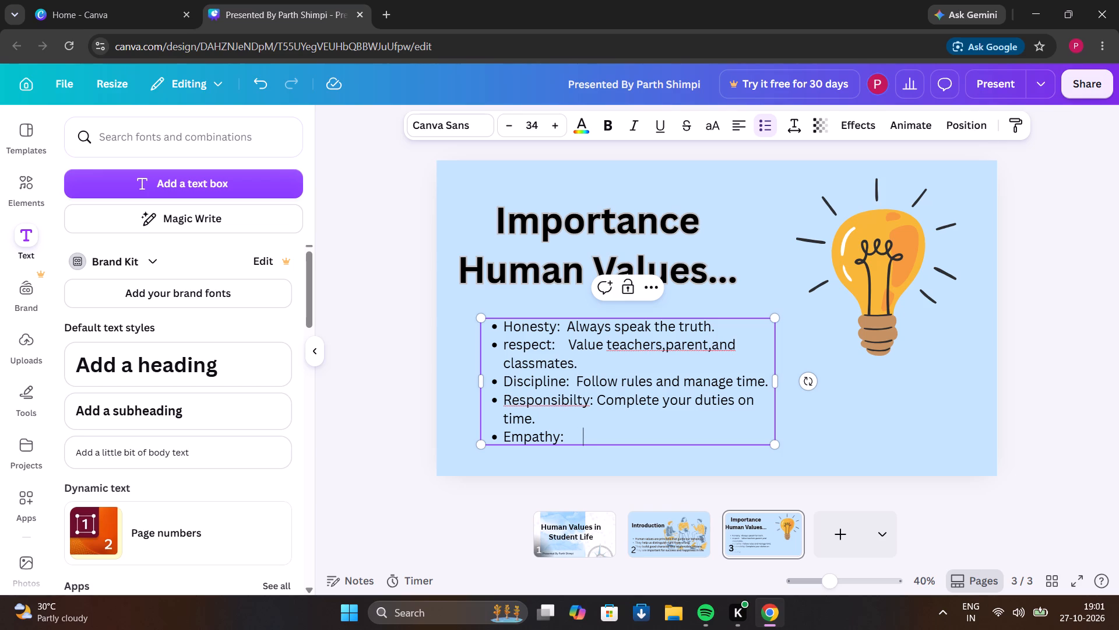
key(BackSpace)
key(BackSpace)
text(Understan)
text(d)
key(space)
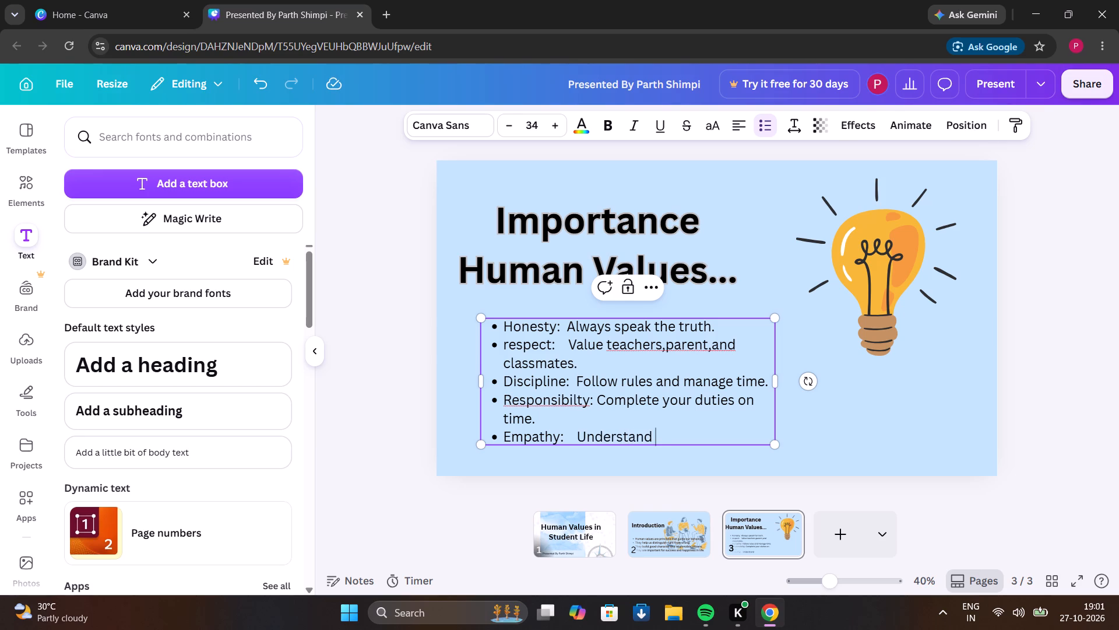
text(other)
key(space)
text(peoplr)
key(BackSpace)
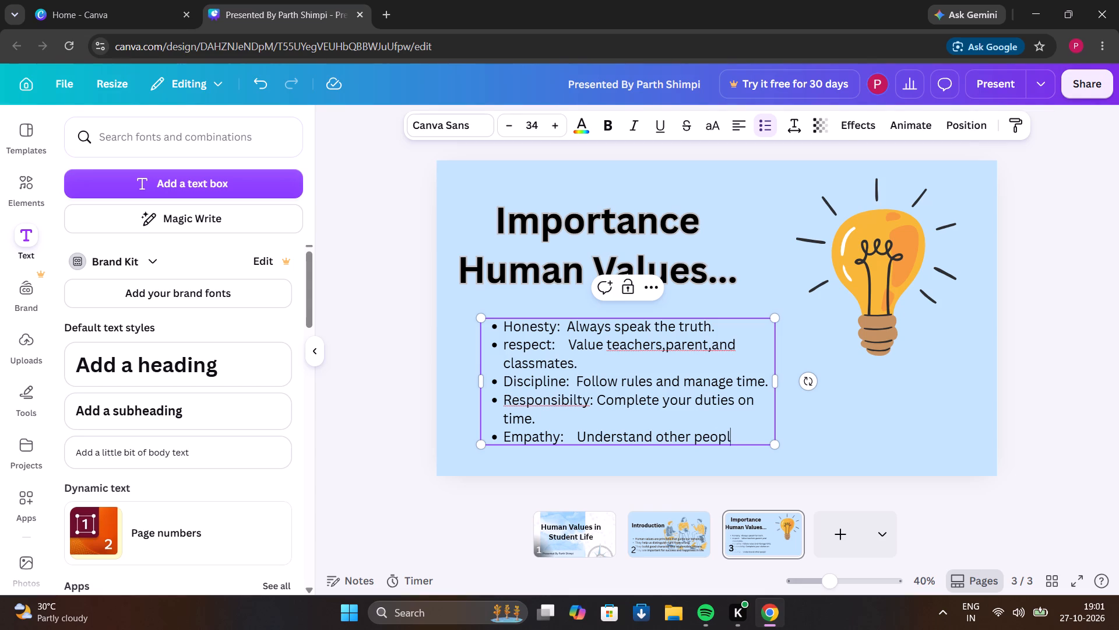
text(es)
click(737, 432)
key(apostrophe)
click(756, 439)
key(space)
text(fee)
text(li)
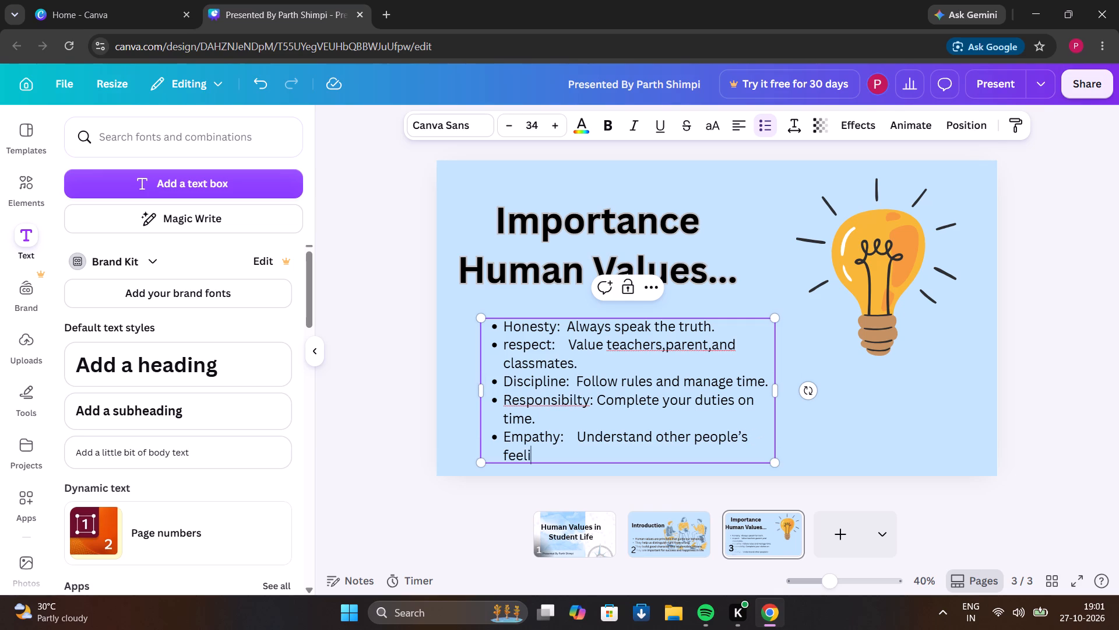
text(ngs)
key(period)
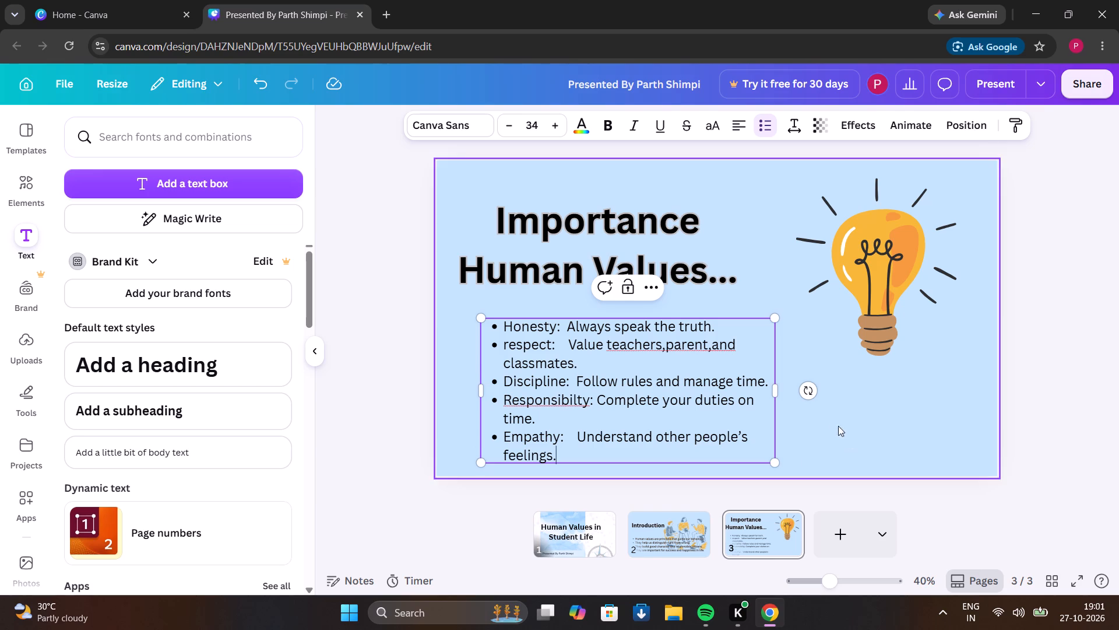
Widen the gap between "Responsibilty:" and "Complete" in the fourth bullet by three extra spaces.
double_click(594, 403)
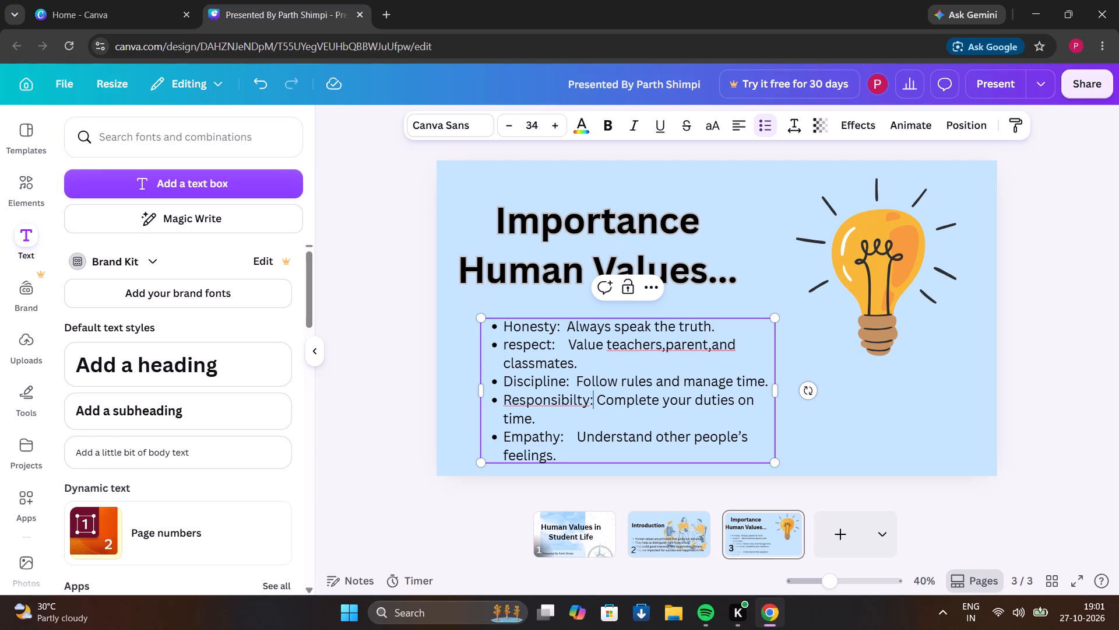
click(594, 403)
drag(594, 422, 600, 404)
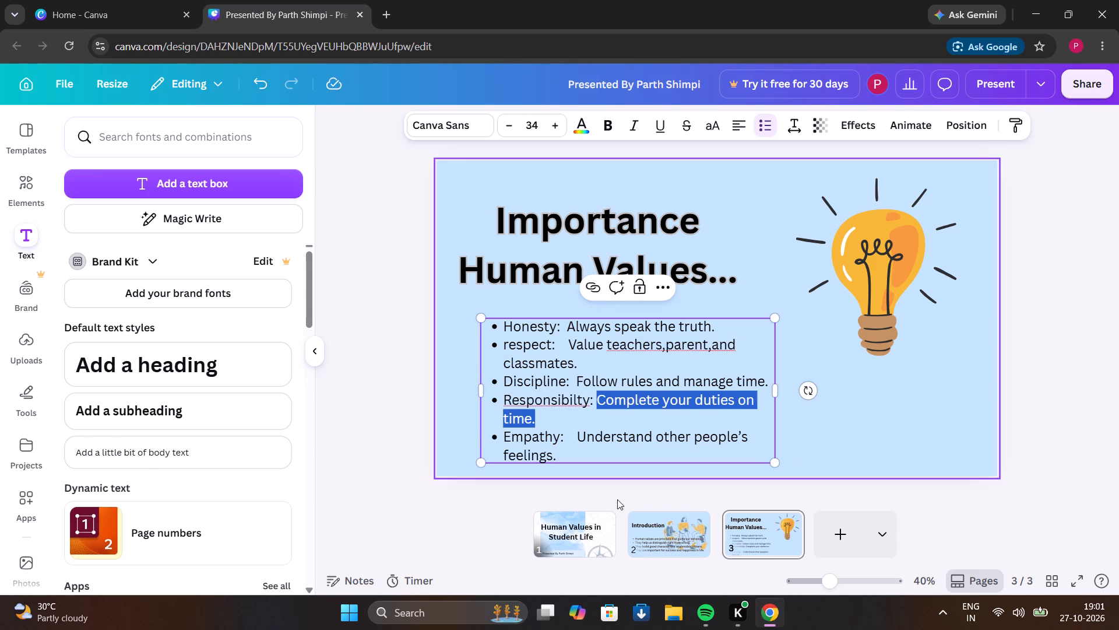
click(629, 486)
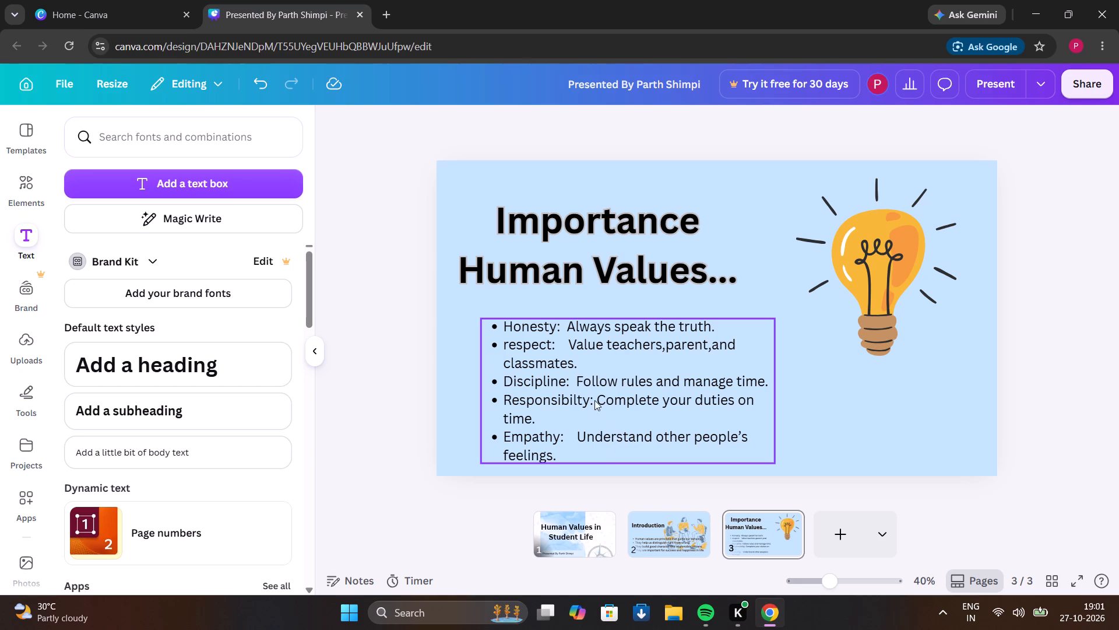
click(600, 391)
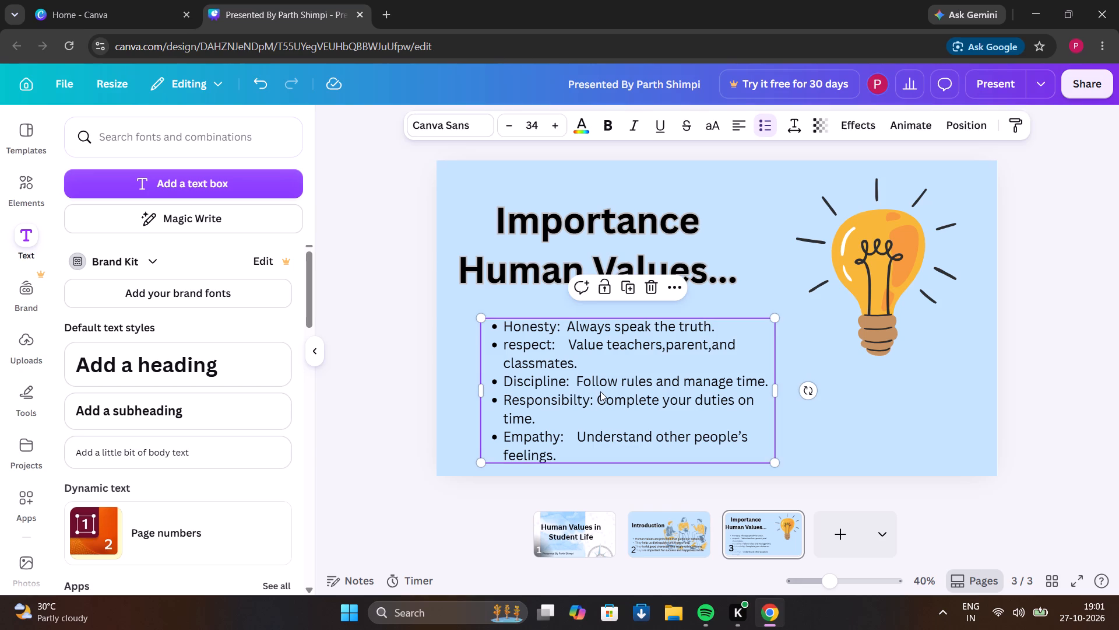
click(599, 396)
click(599, 396)
click(599, 396)
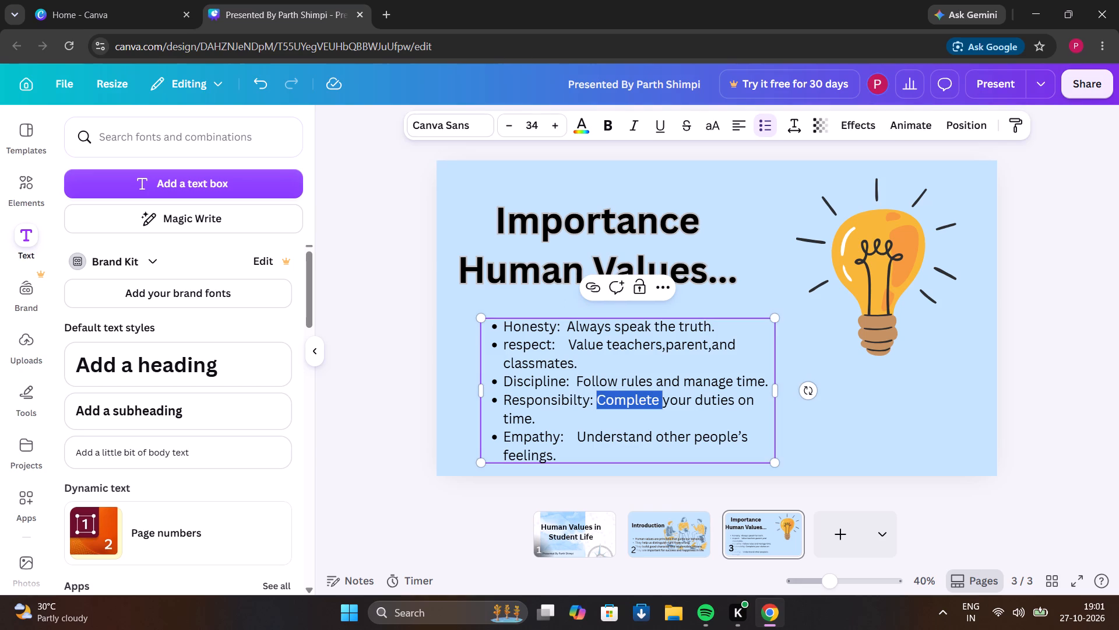
click(599, 396)
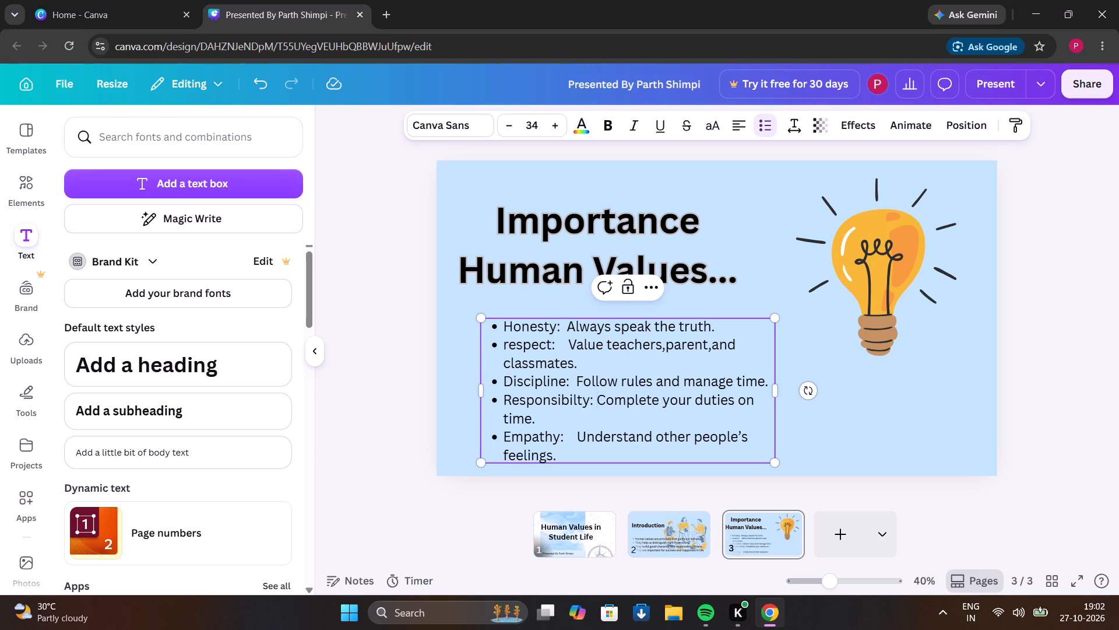
key(space)
key(space)
key(space)
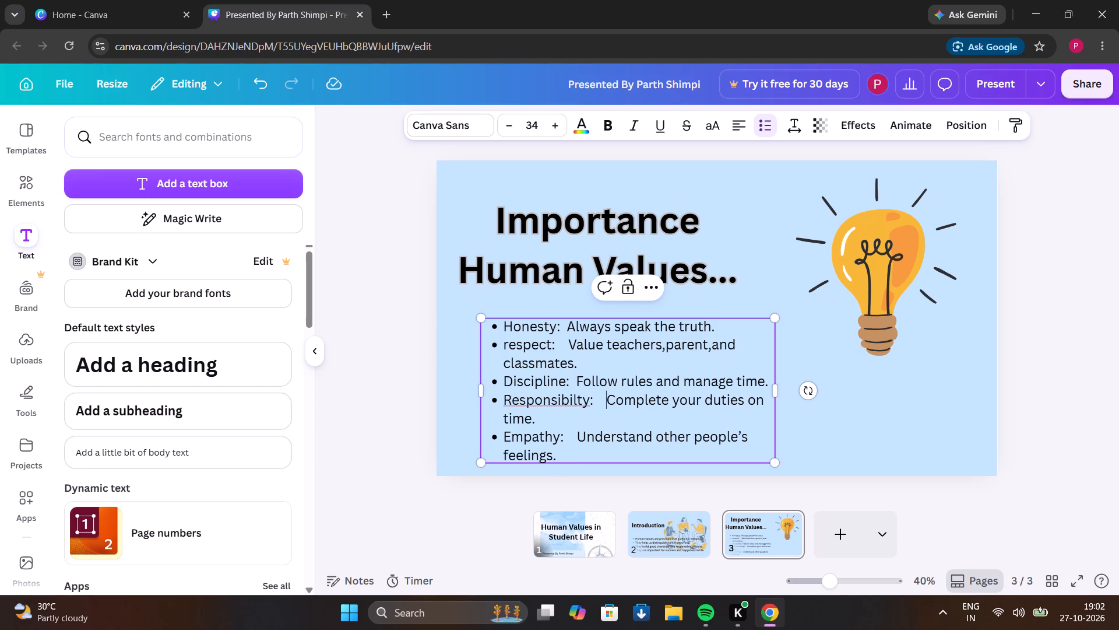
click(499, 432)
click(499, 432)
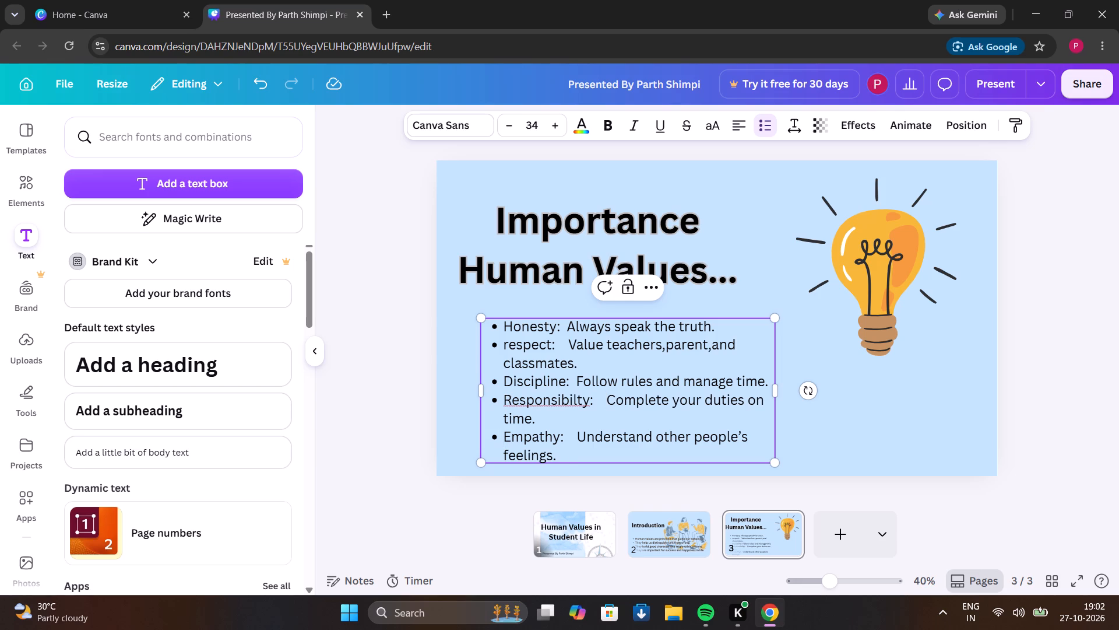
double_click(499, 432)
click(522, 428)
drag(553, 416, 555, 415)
Correct the spelling of "Responsibilty" to "Responsibility" in the fourth bullet on page 3.
drag(555, 415, 402, 431)
triple_click(402, 431)
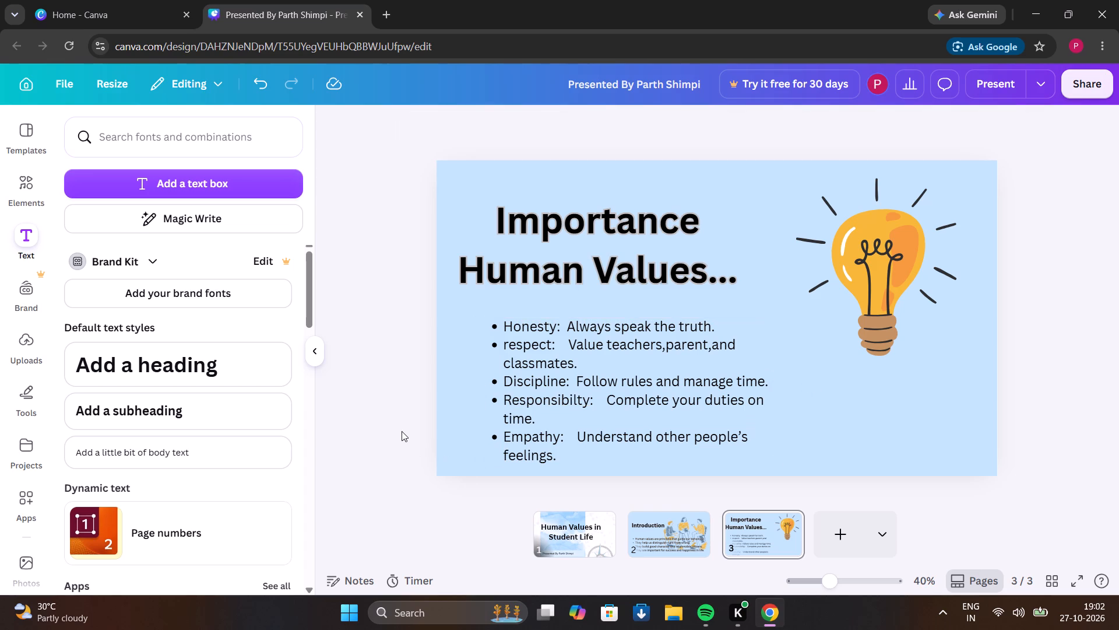
double_click(402, 431)
click(578, 395)
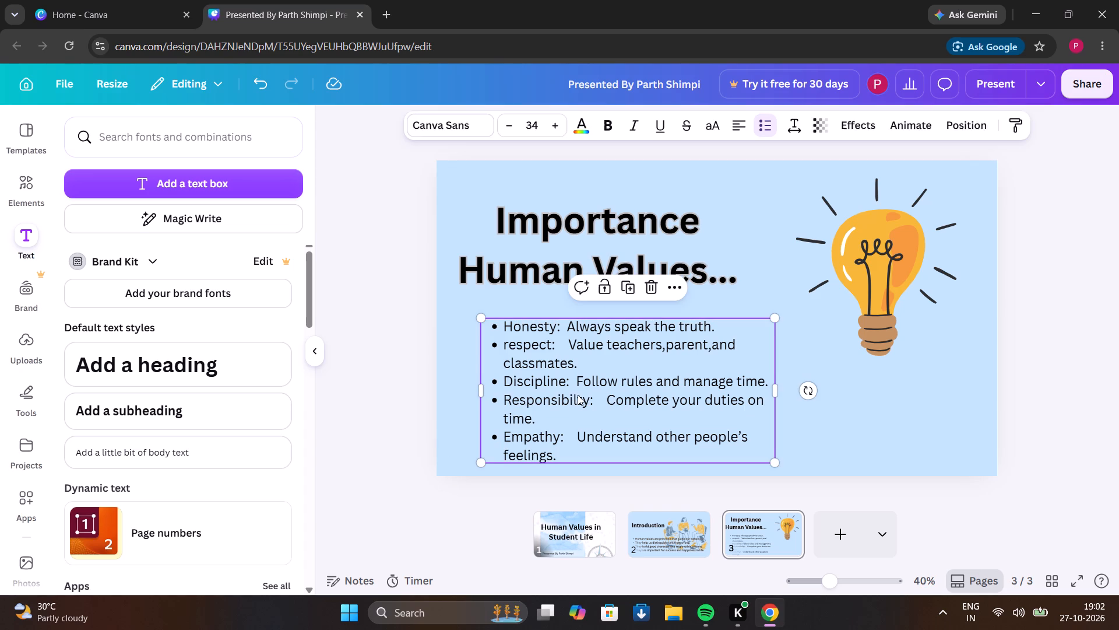
double_click(578, 395)
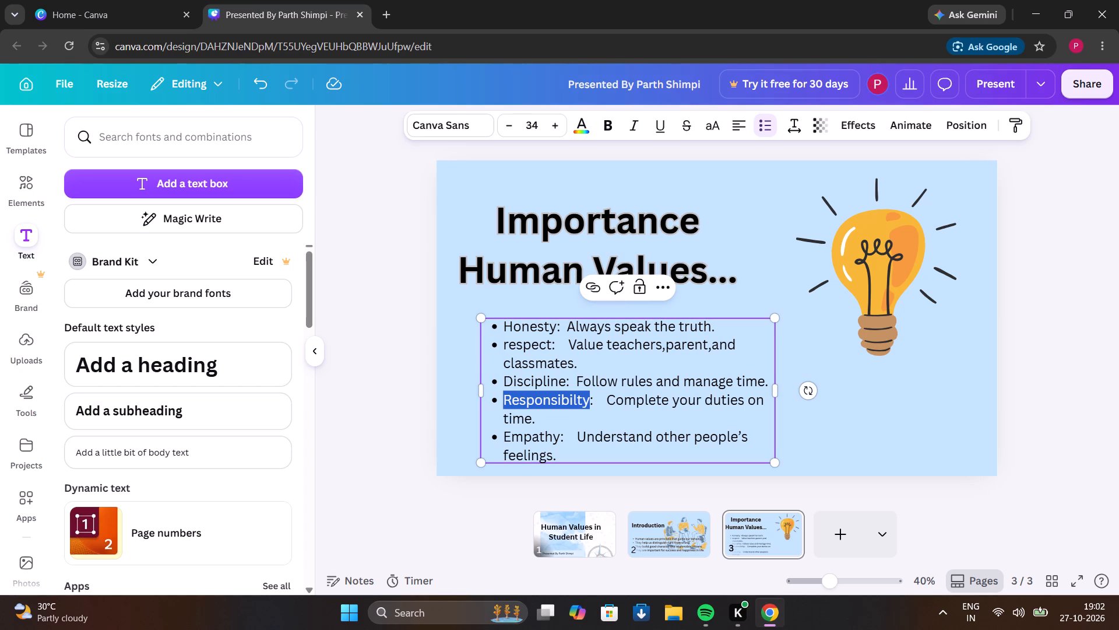
click(578, 395)
key(i)
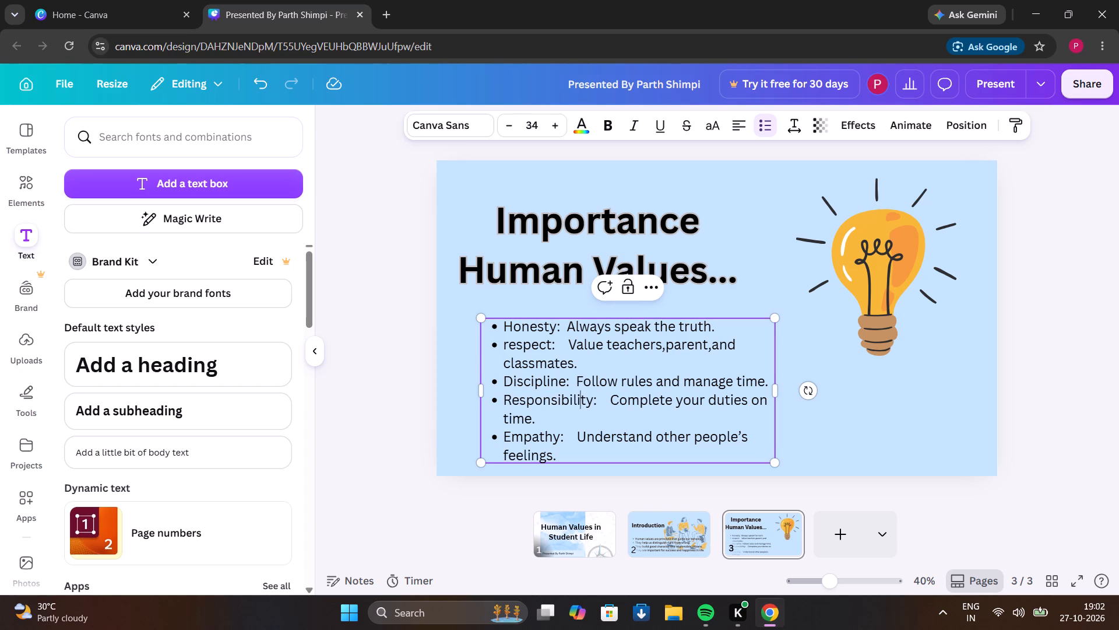
Make the value names "Honesty" and "respect" bold in the first two bullets, leaving out their colons.
click(506, 326)
drag(529, 323, 549, 323)
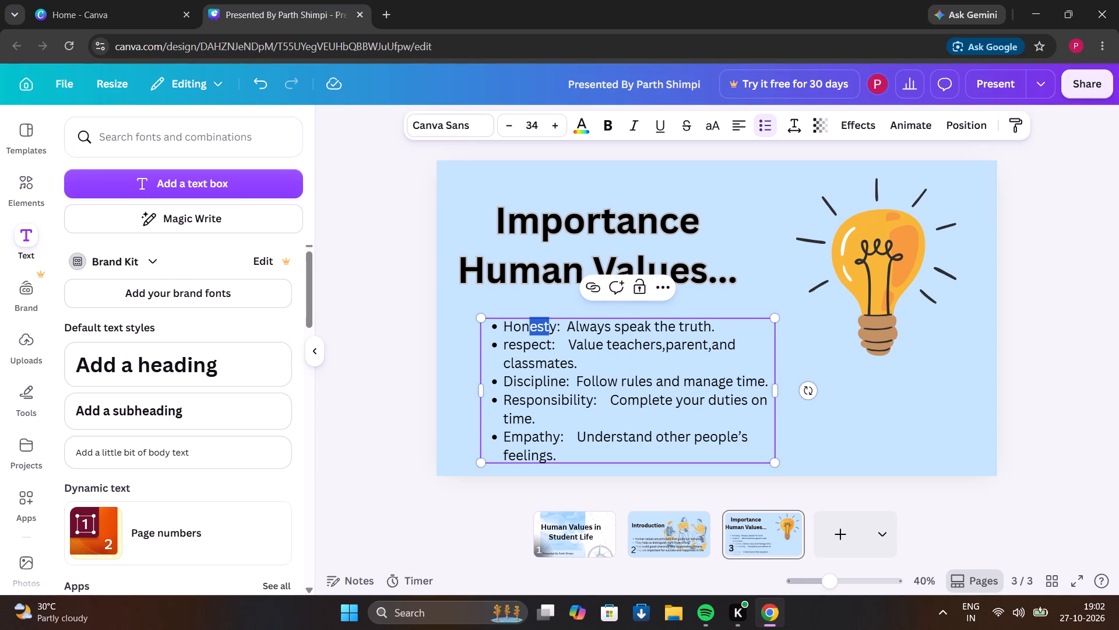
drag(502, 326, 557, 323)
click(606, 118)
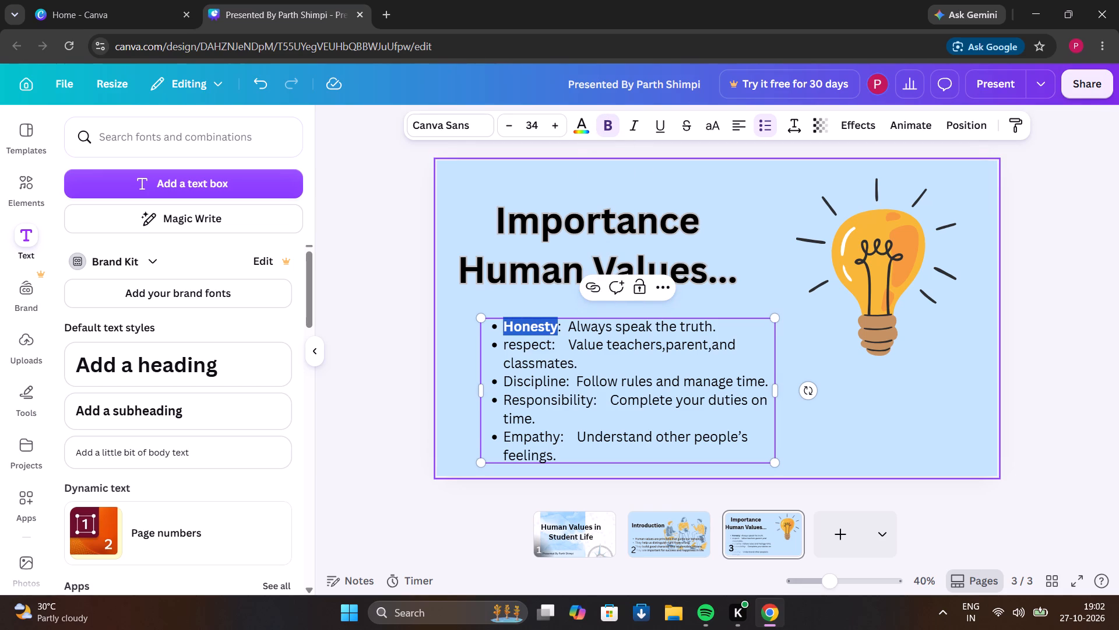
drag(504, 346, 554, 338)
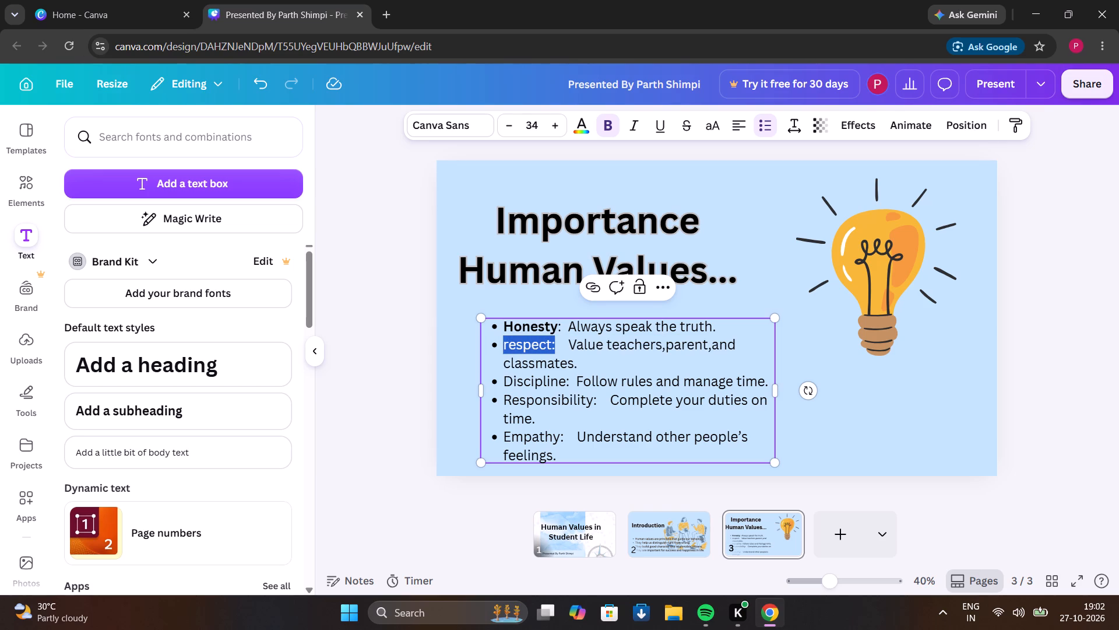
drag(554, 338, 551, 339)
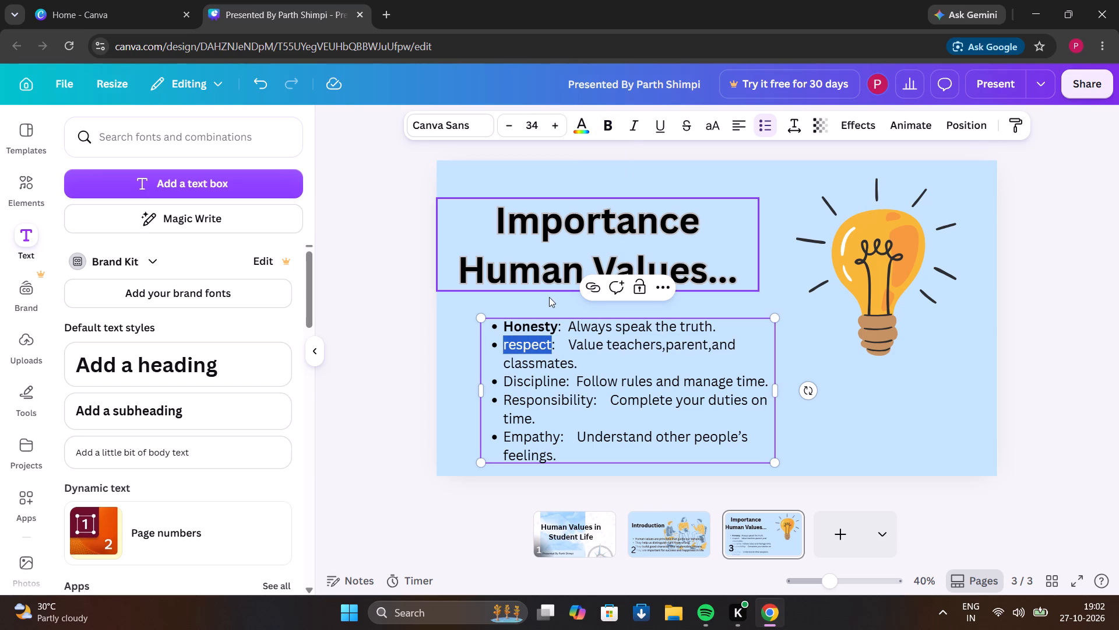
scroll(549, 298, up, 1)
click(613, 124)
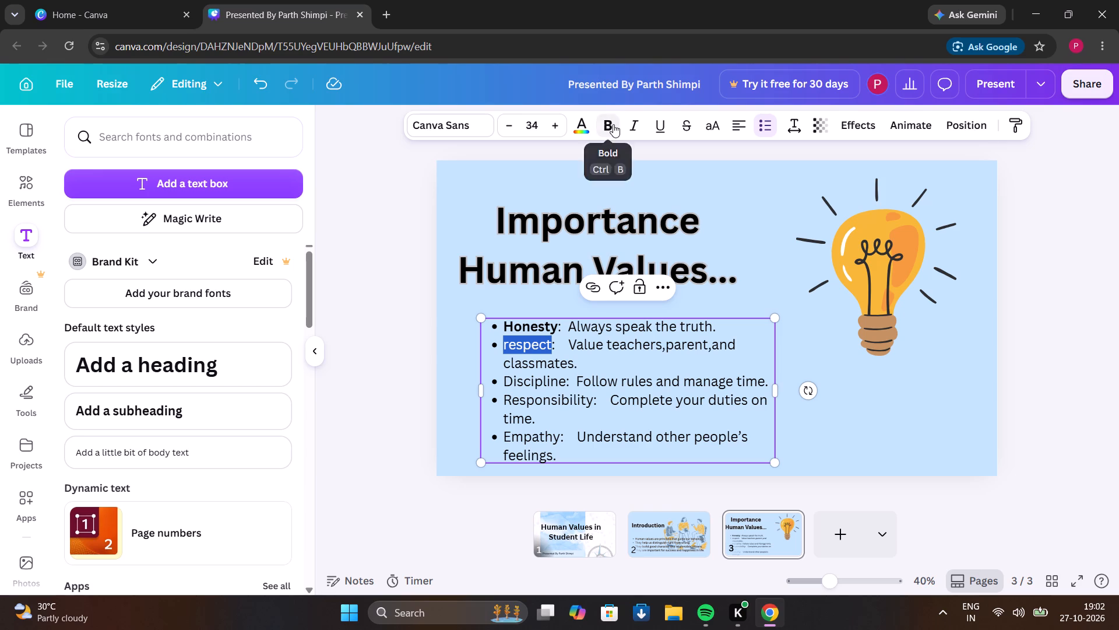
scroll(519, 367, up, 1)
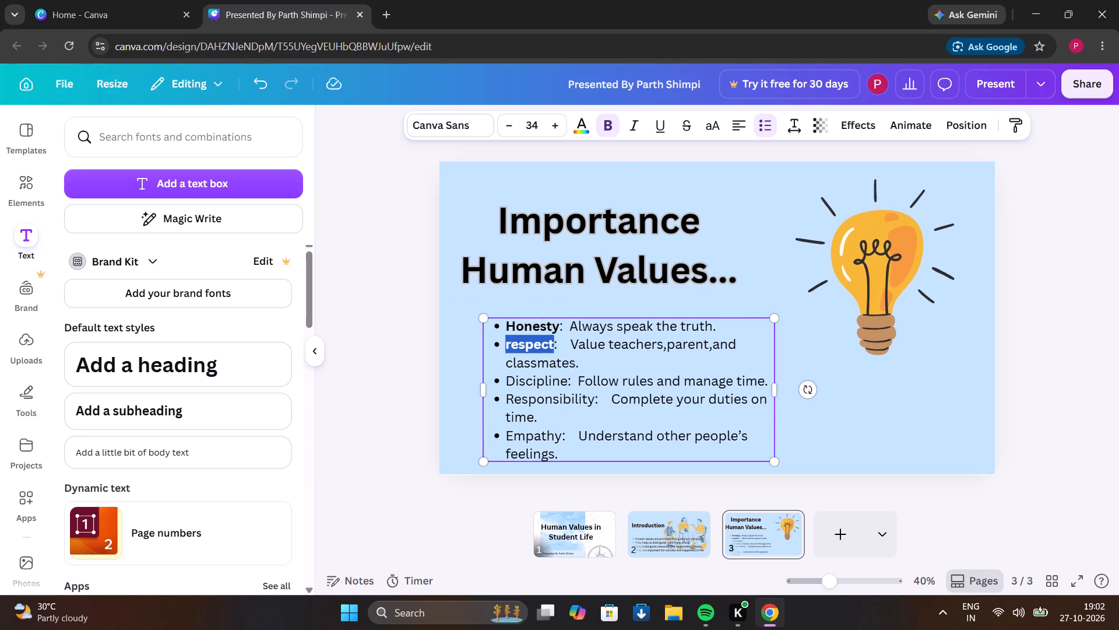
Make the value names "Discipline", "Responsibility" and "Empathy" bold in the remaining three bullets.
scroll(509, 411, up, 1)
drag(497, 379, 530, 380)
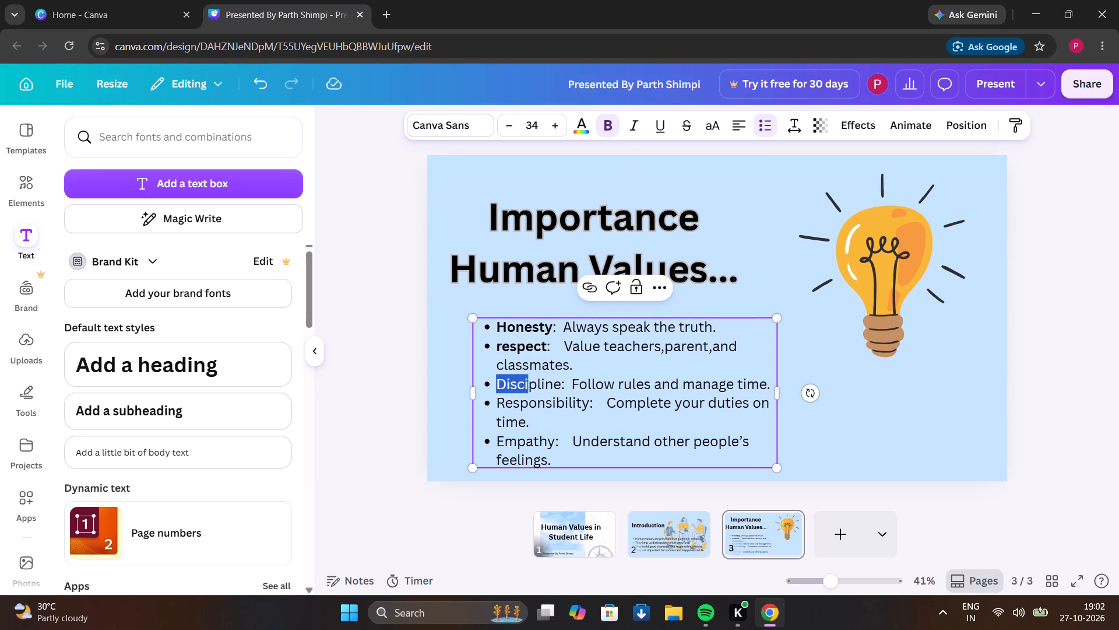
drag(530, 380, 562, 383)
click(607, 131)
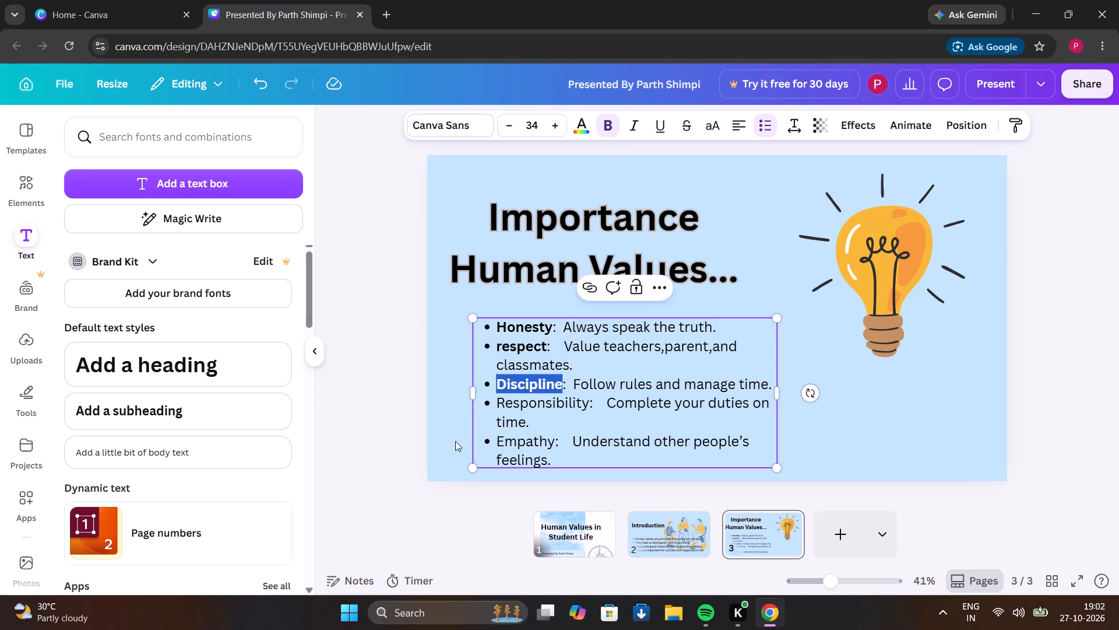
drag(499, 401, 586, 403)
click(614, 130)
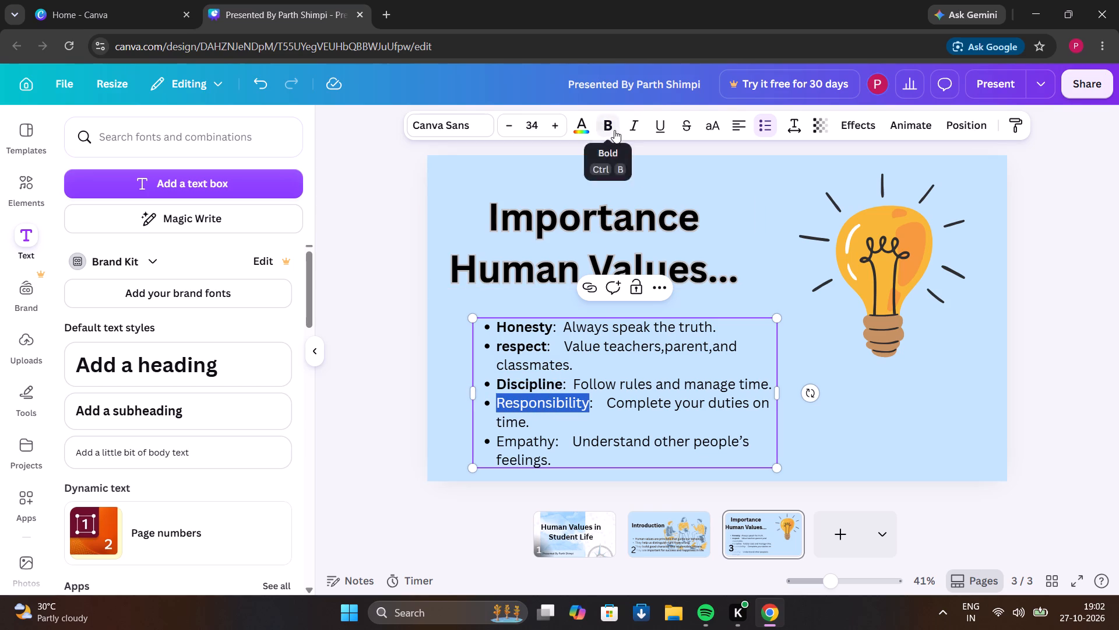
drag(494, 436, 553, 437)
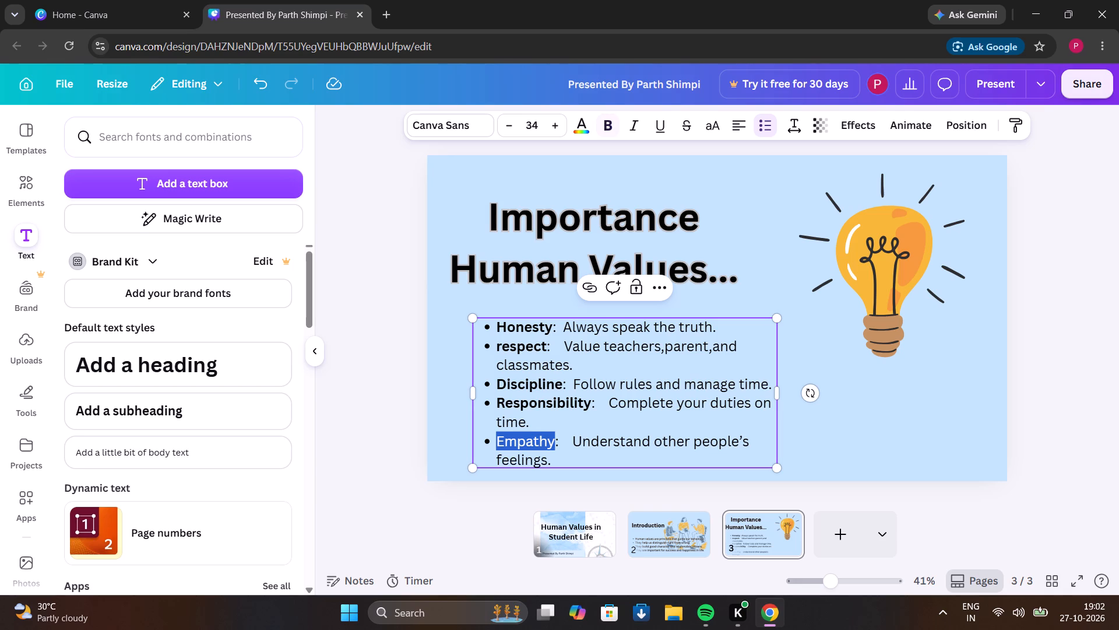
click(609, 131)
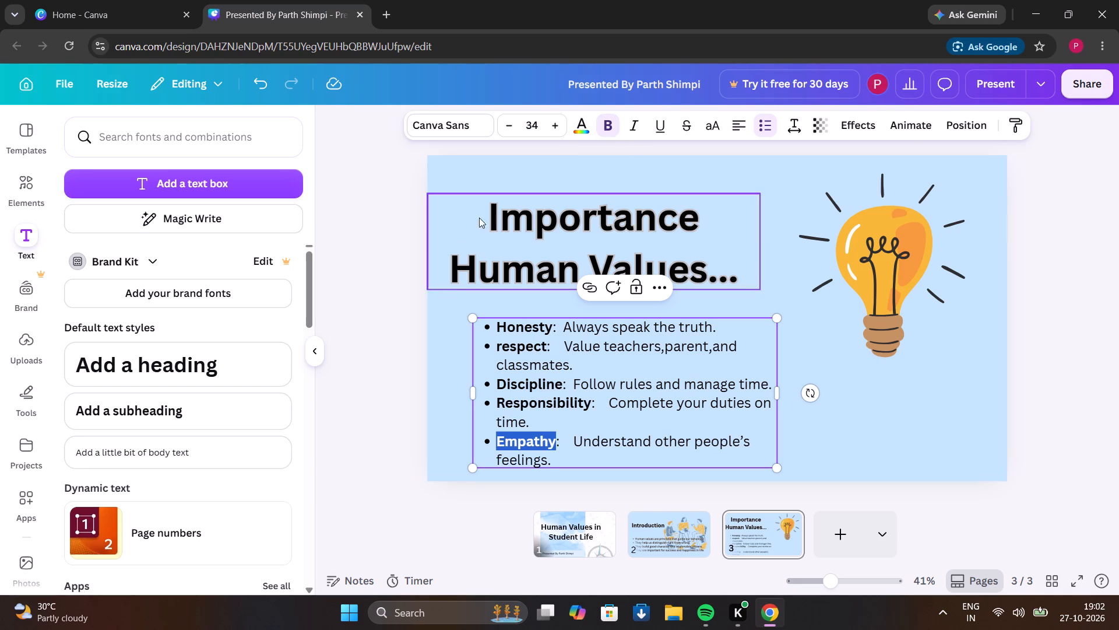
click(400, 376)
click(400, 376)
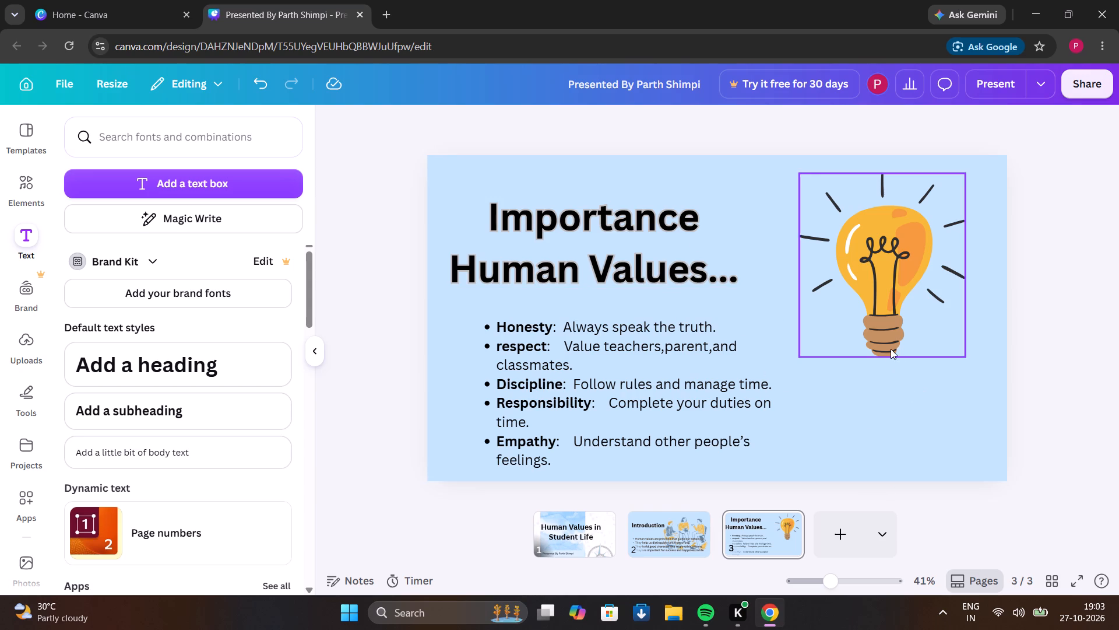
Enlarge the light bulb illustration on page 3 slightly, keeping its upper-left corner in place.
click(870, 306)
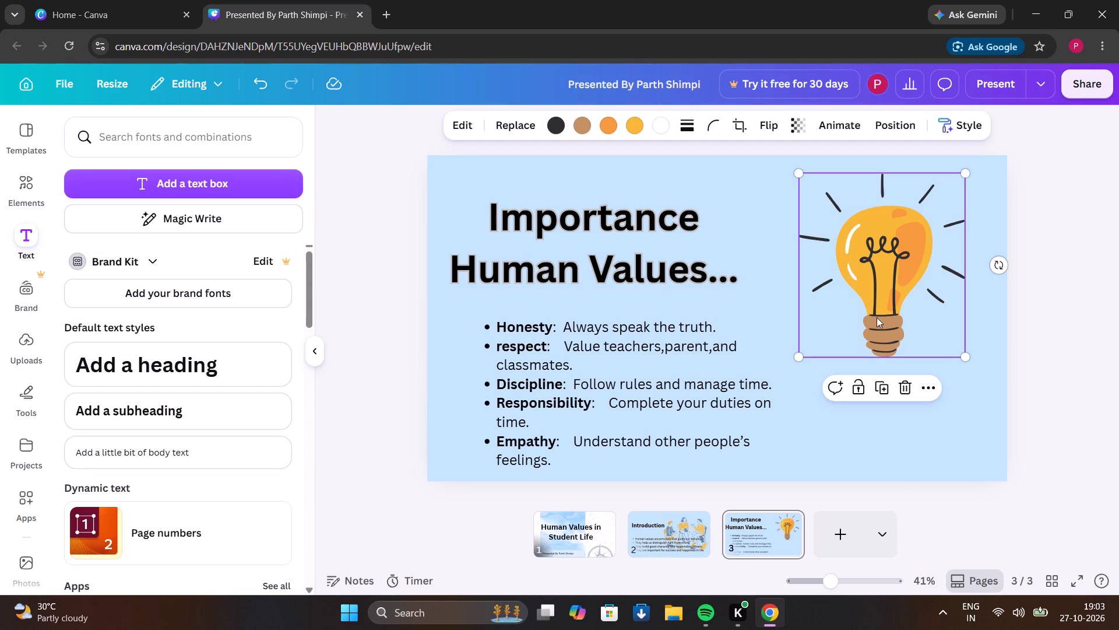
click(914, 331)
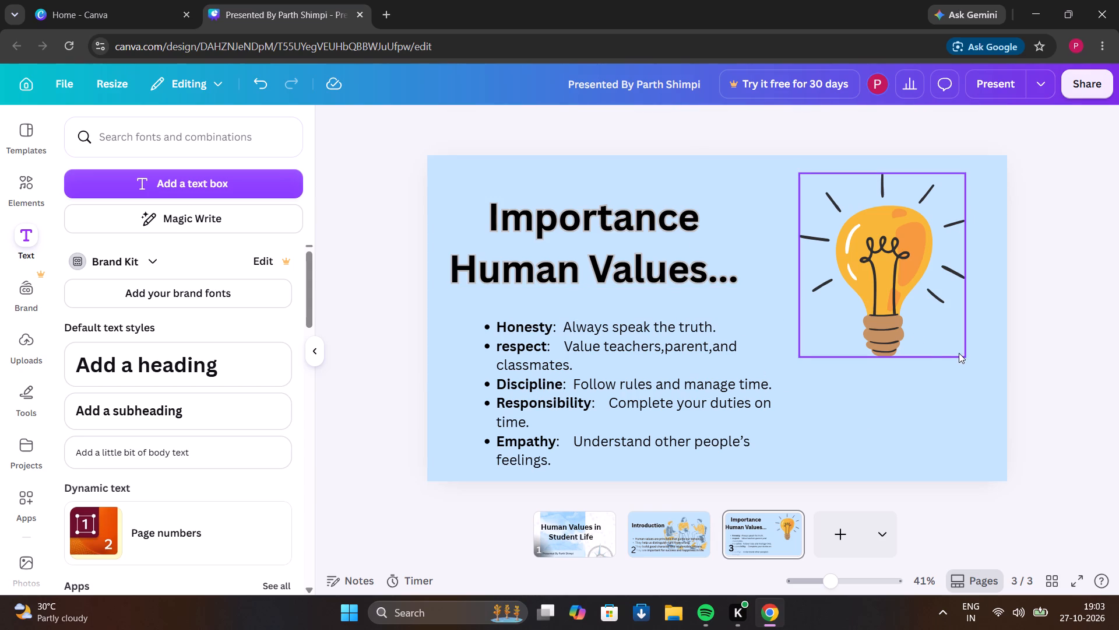
click(941, 353)
drag(966, 358, 973, 374)
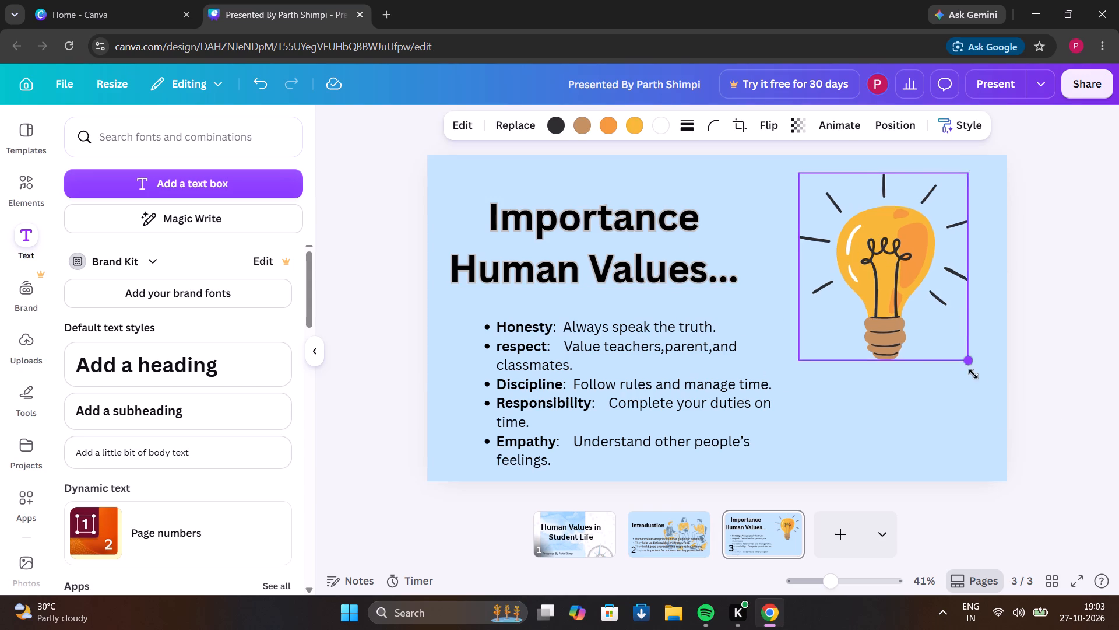
drag(973, 374, 967, 403)
click(988, 445)
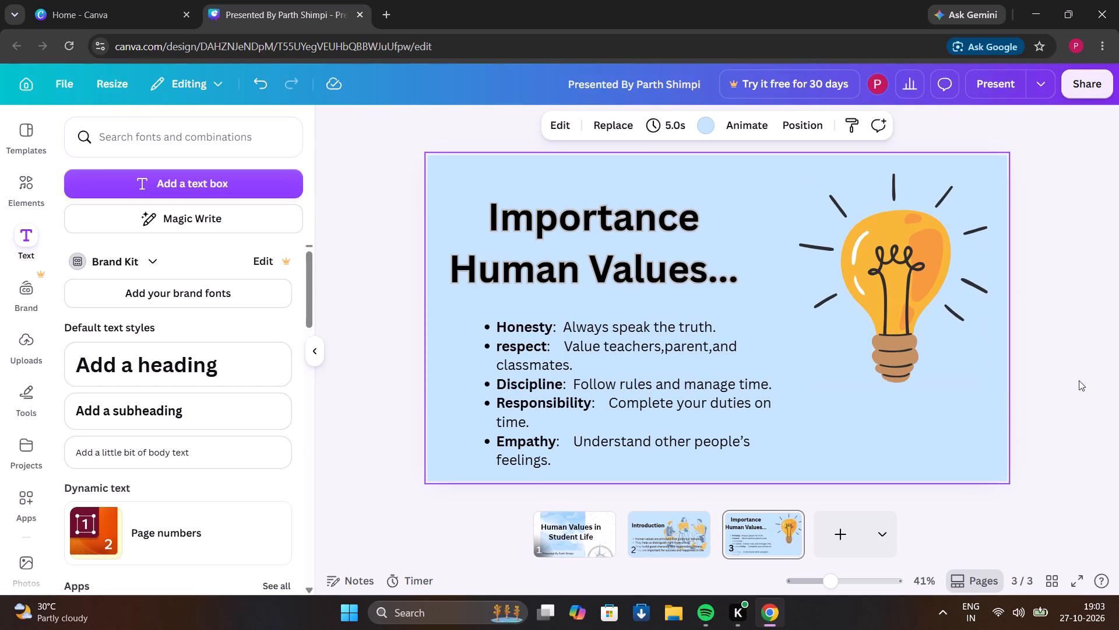
click(1083, 377)
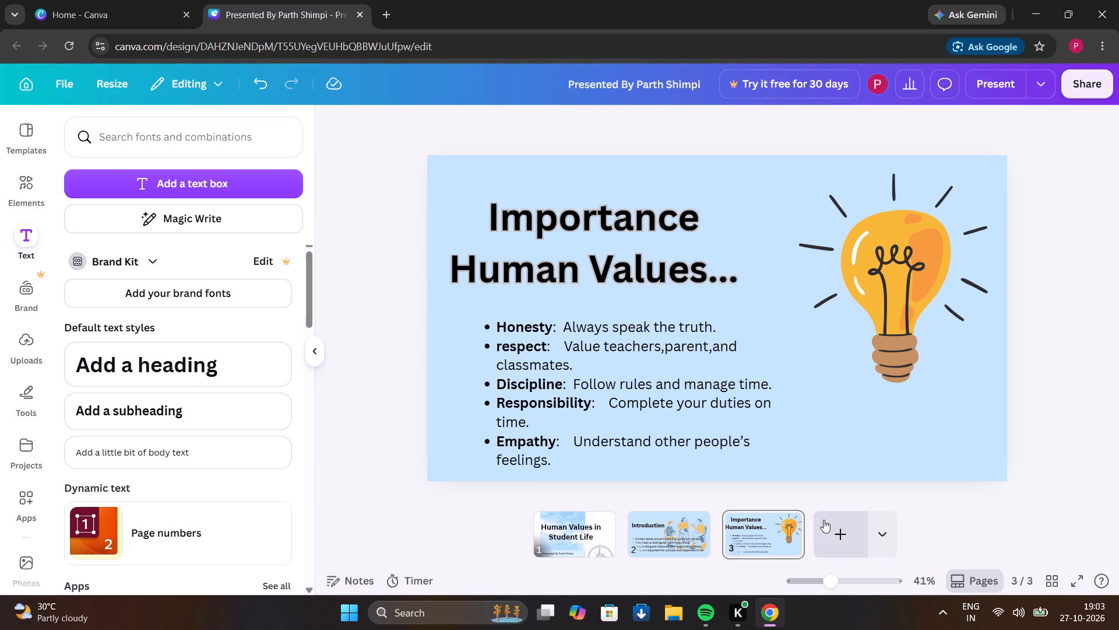
Add a blank fourth page and place a body text box and a heading text box on it.
click(861, 531)
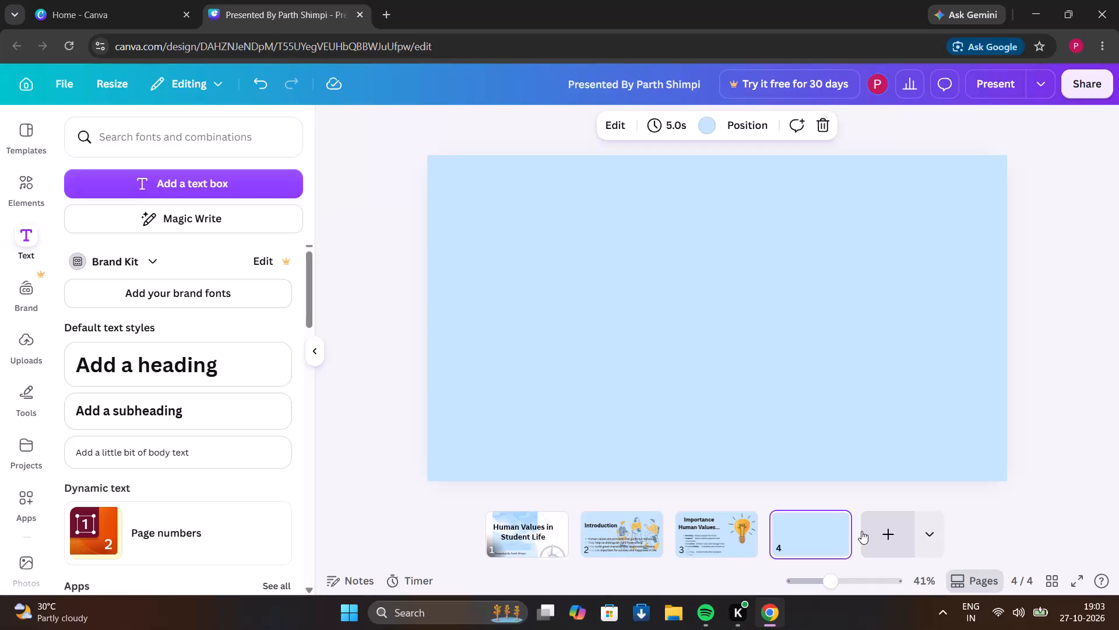
click(224, 464)
click(175, 360)
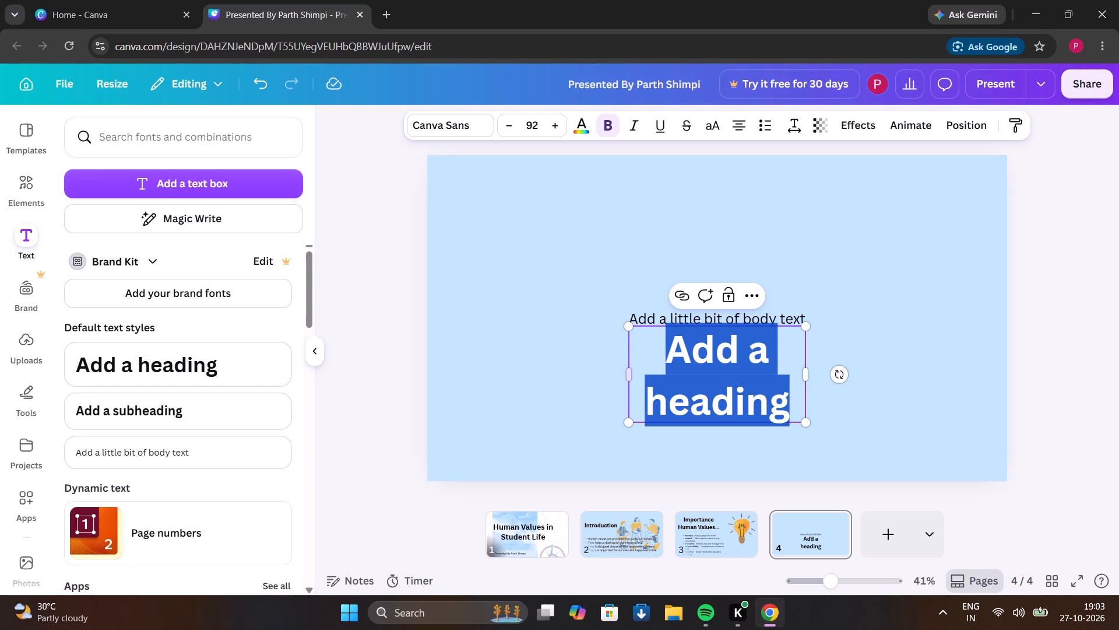
Widen the heading box on page 4 so it fits one line and move it to the page's upper left area.
drag(625, 377, 513, 366)
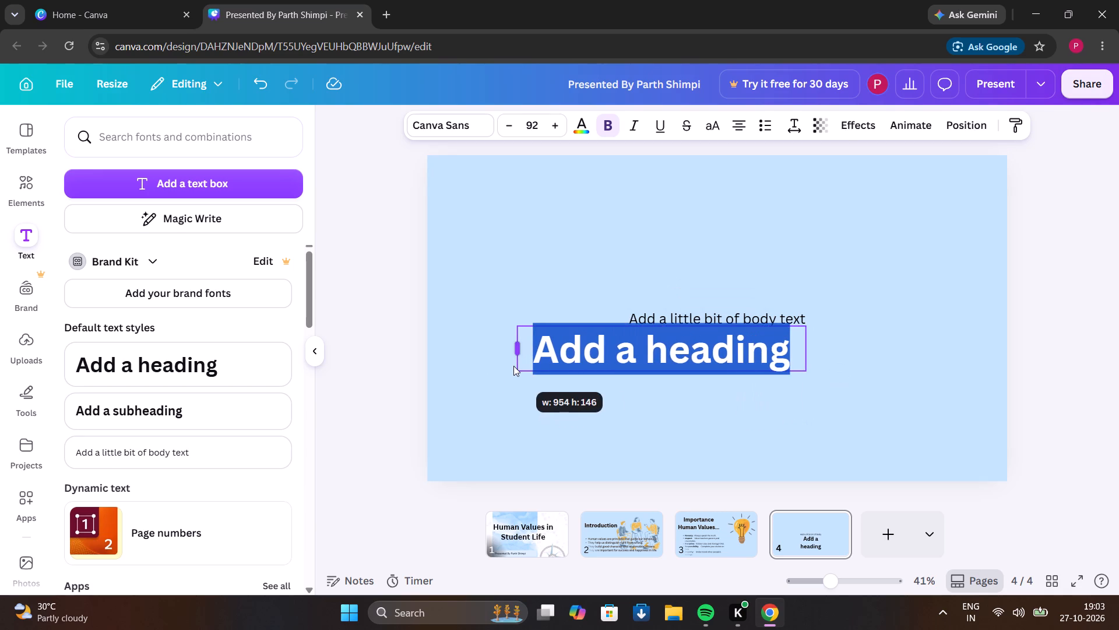
drag(513, 366, 463, 393)
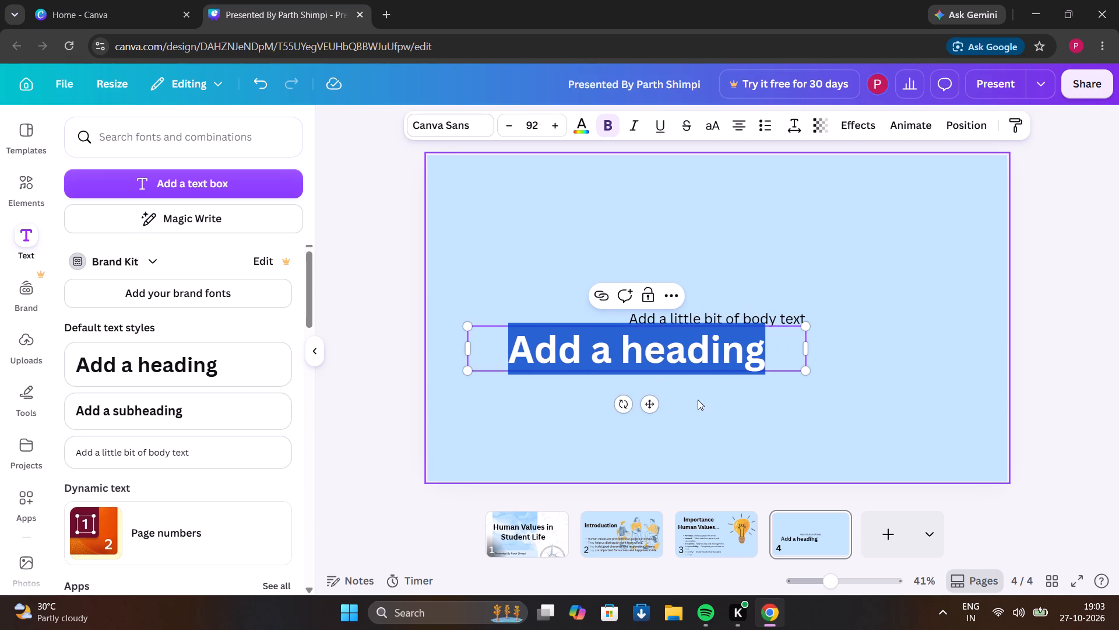
drag(652, 400, 631, 256)
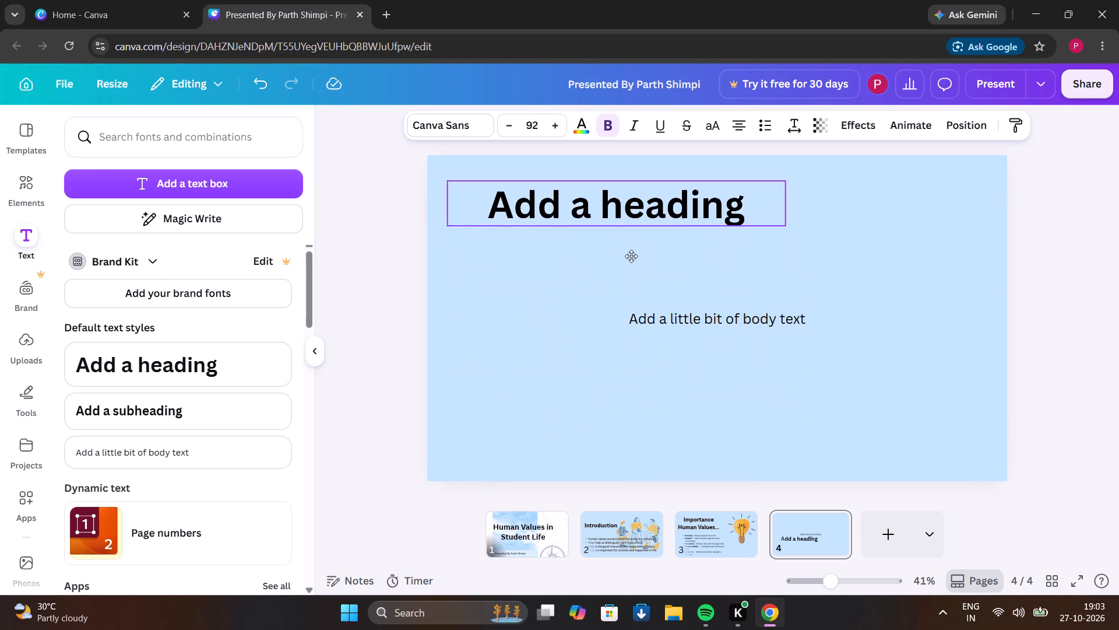
drag(631, 256, 632, 258)
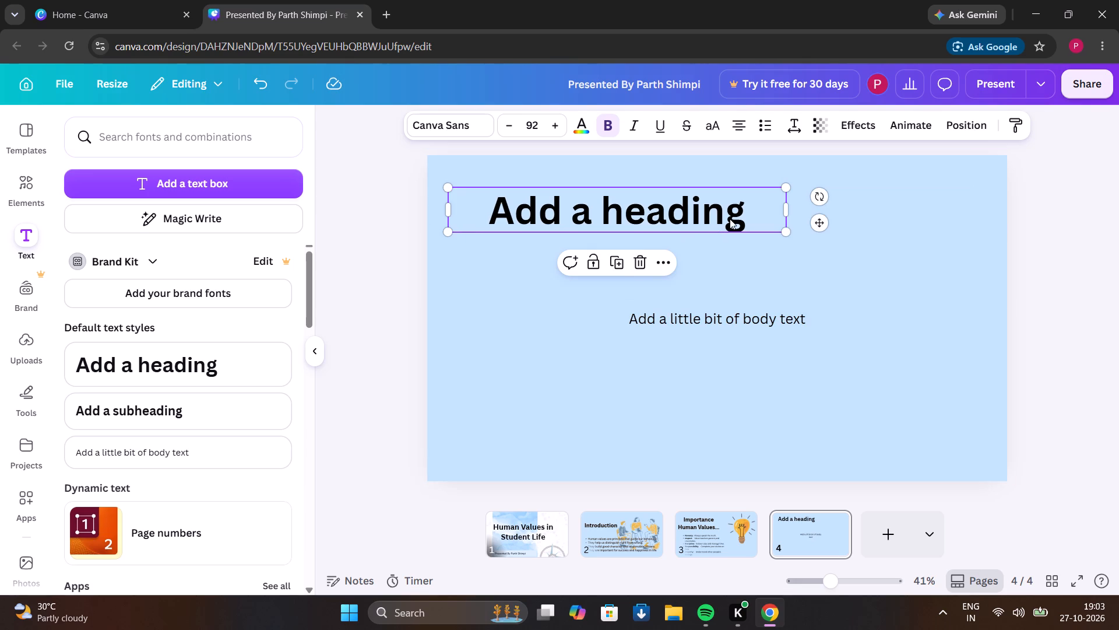
Replace the page 4 heading text with "Importance in student Life...." and widen its box slightly.
double_click(763, 203)
key(BackSpace)
text(Importance)
key(space)
text(in student l)
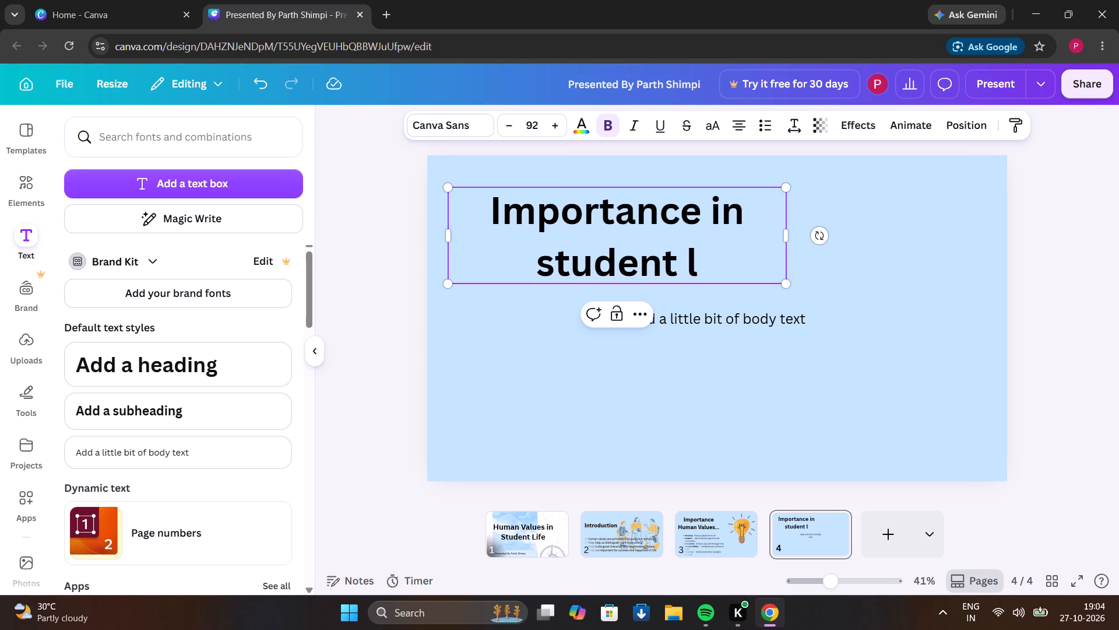
key(BackSpace)
text(Life)
text(....)
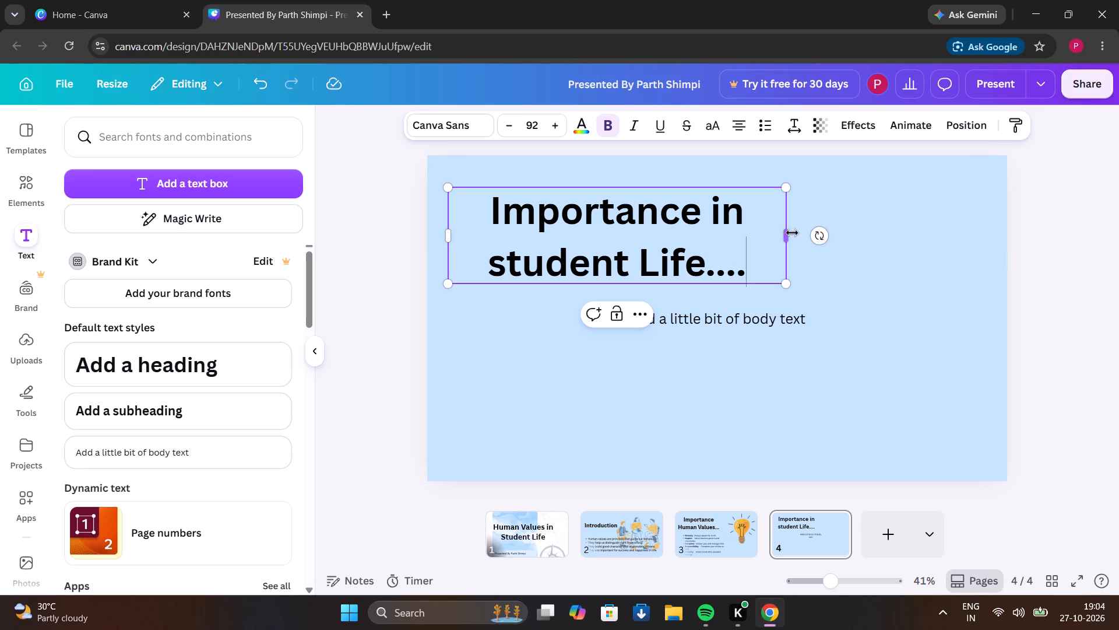
drag(791, 235, 822, 222)
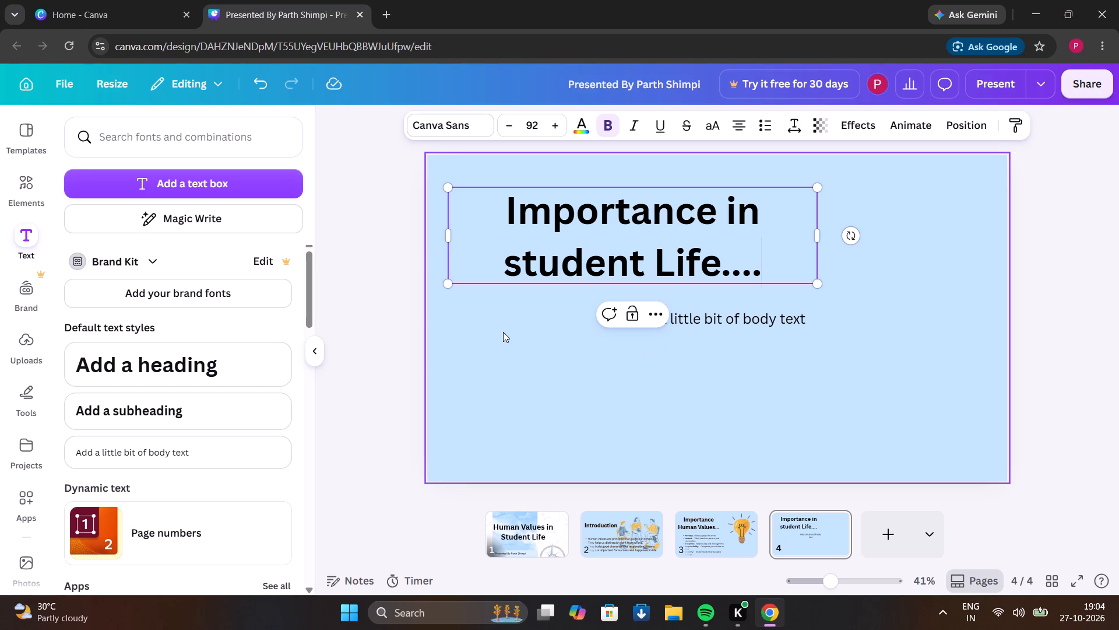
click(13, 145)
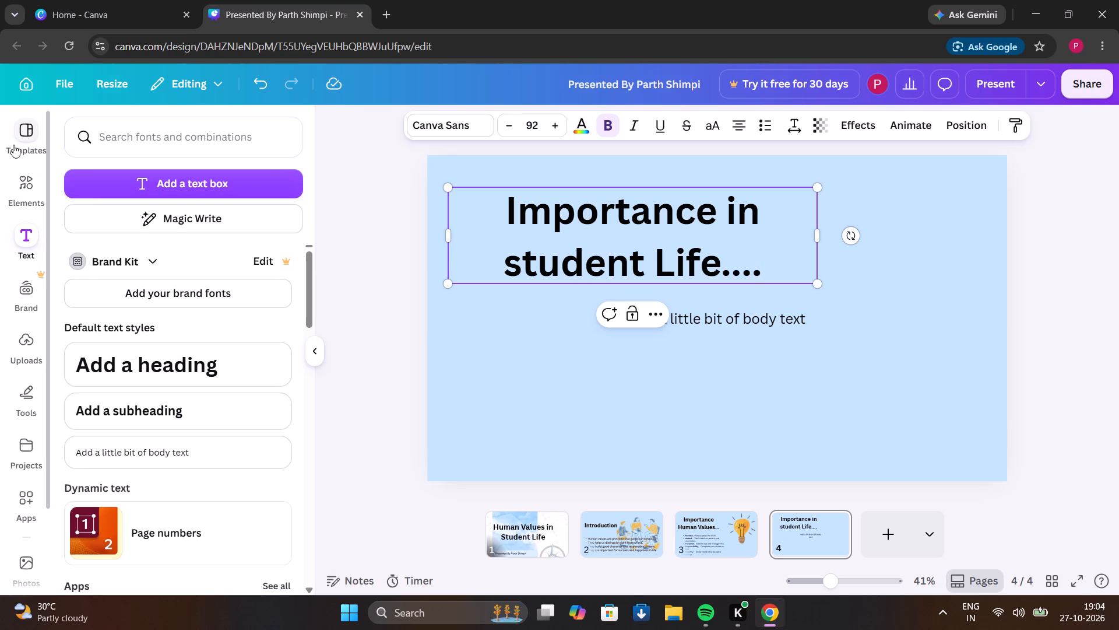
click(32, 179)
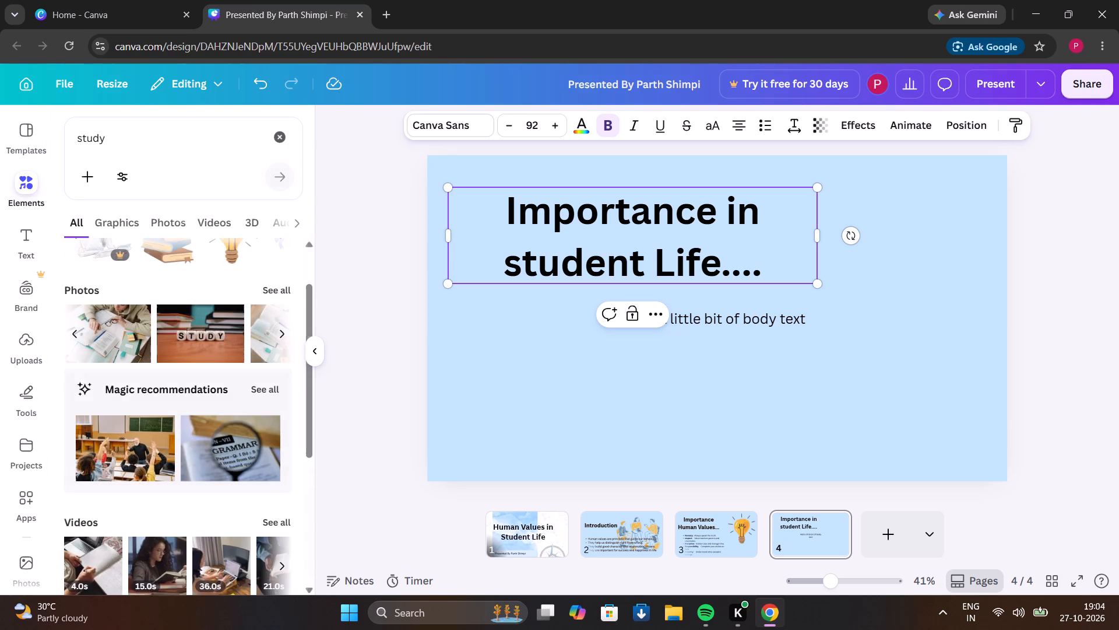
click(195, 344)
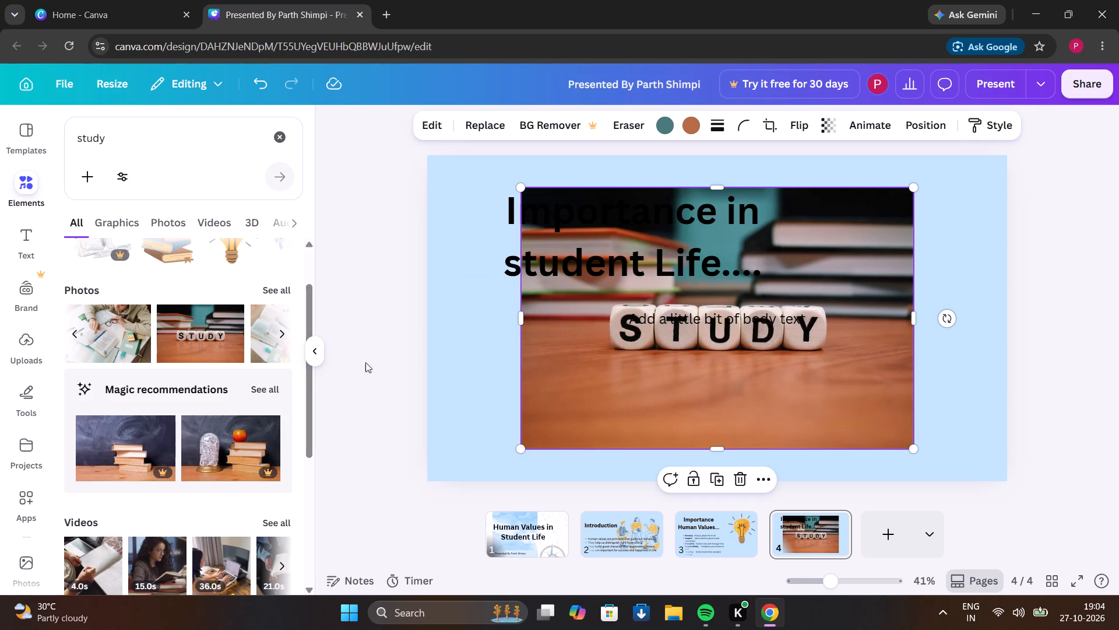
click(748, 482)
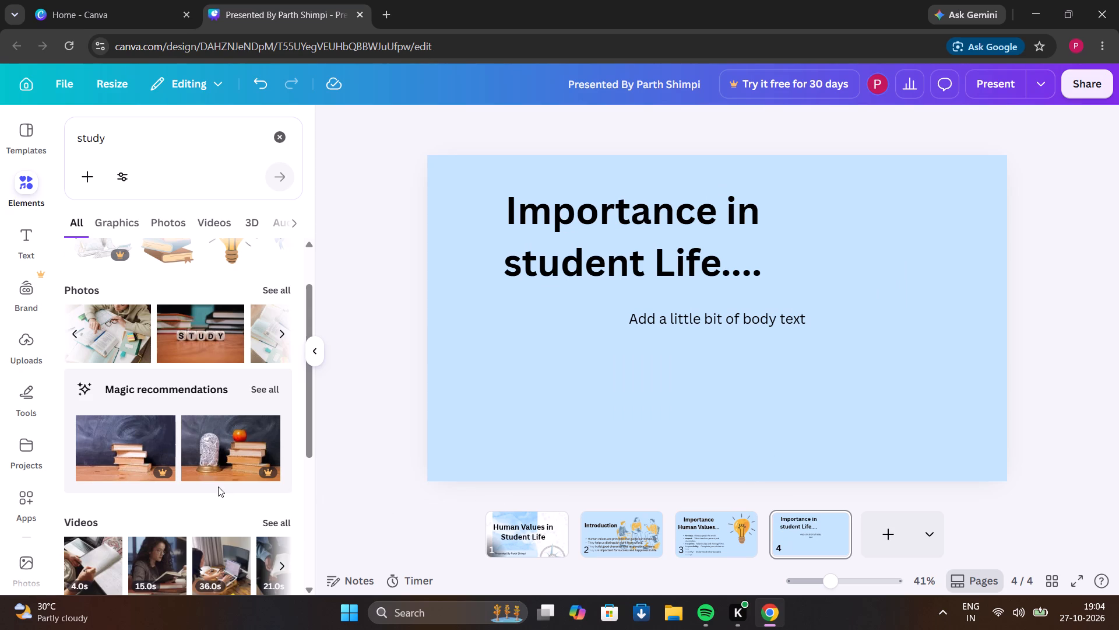
Search the elements library for "student life" and look through the suggested graphics.
click(286, 143)
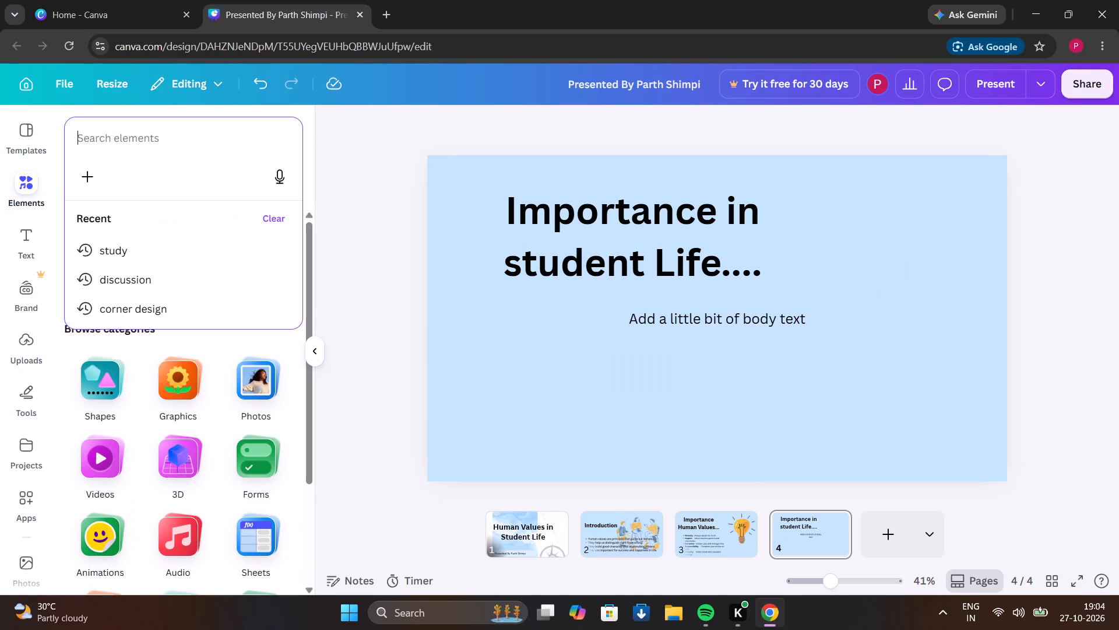
click(186, 138)
text(student life)
key(Return)
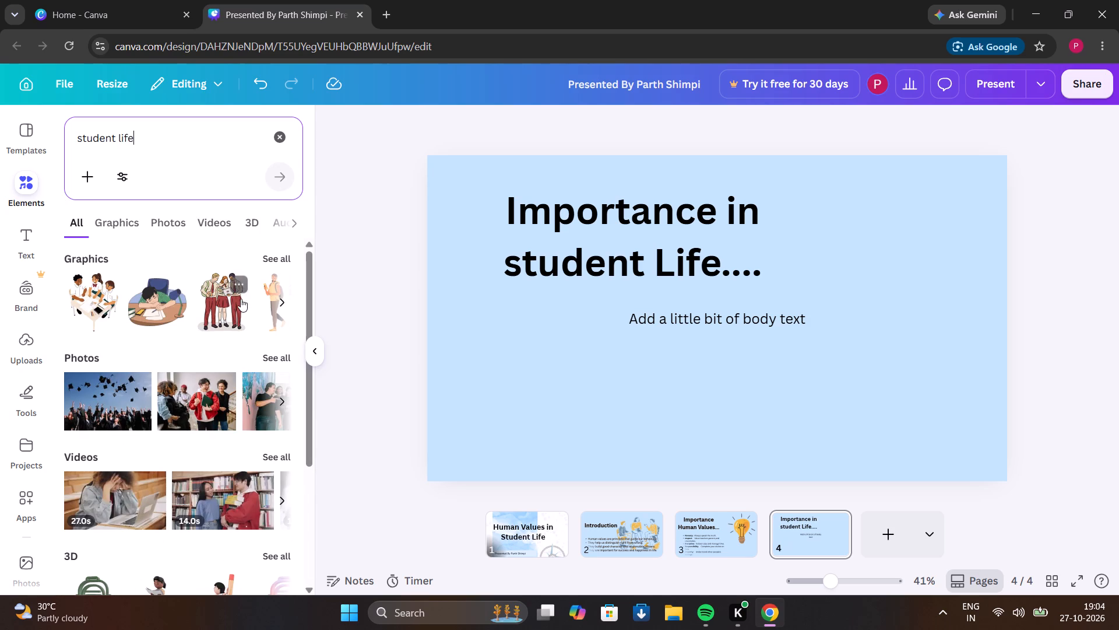
click(286, 300)
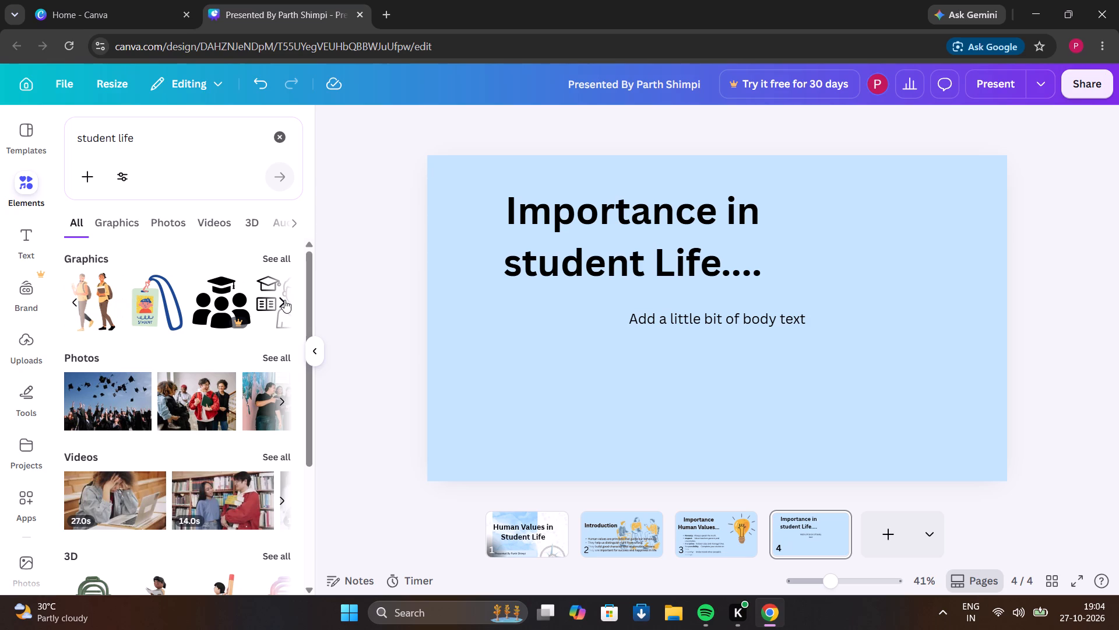
double_click(284, 300)
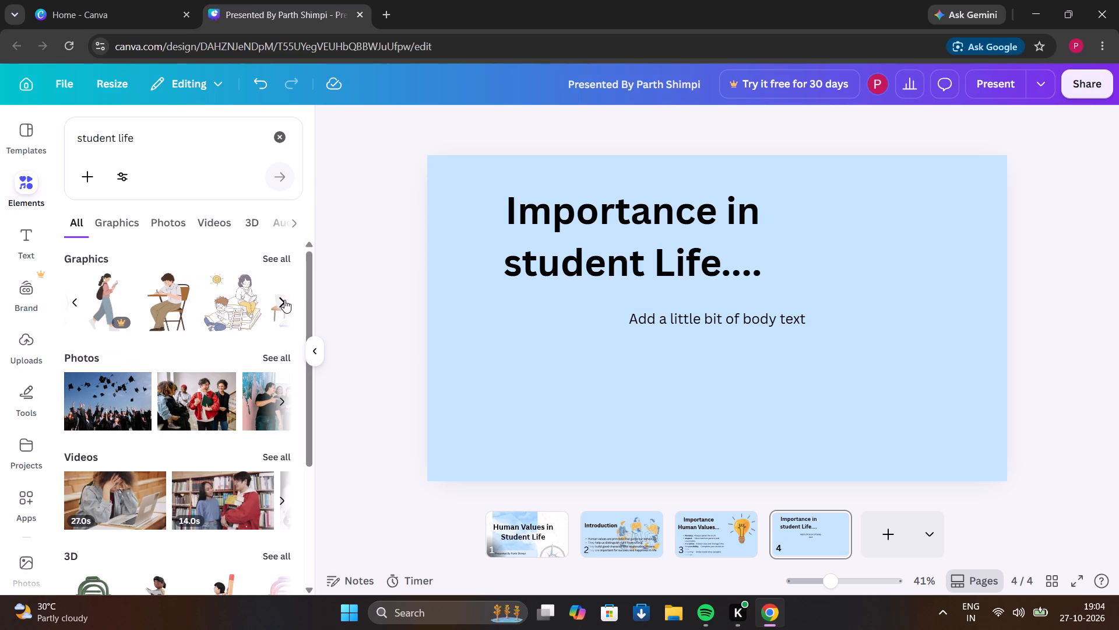
click(281, 296)
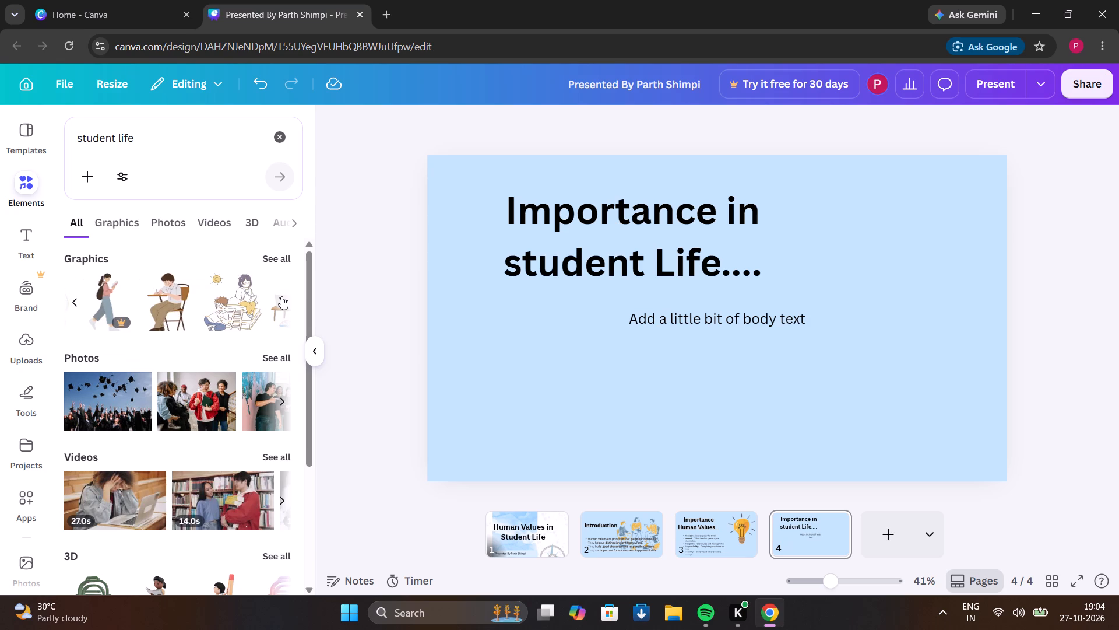
click(281, 296)
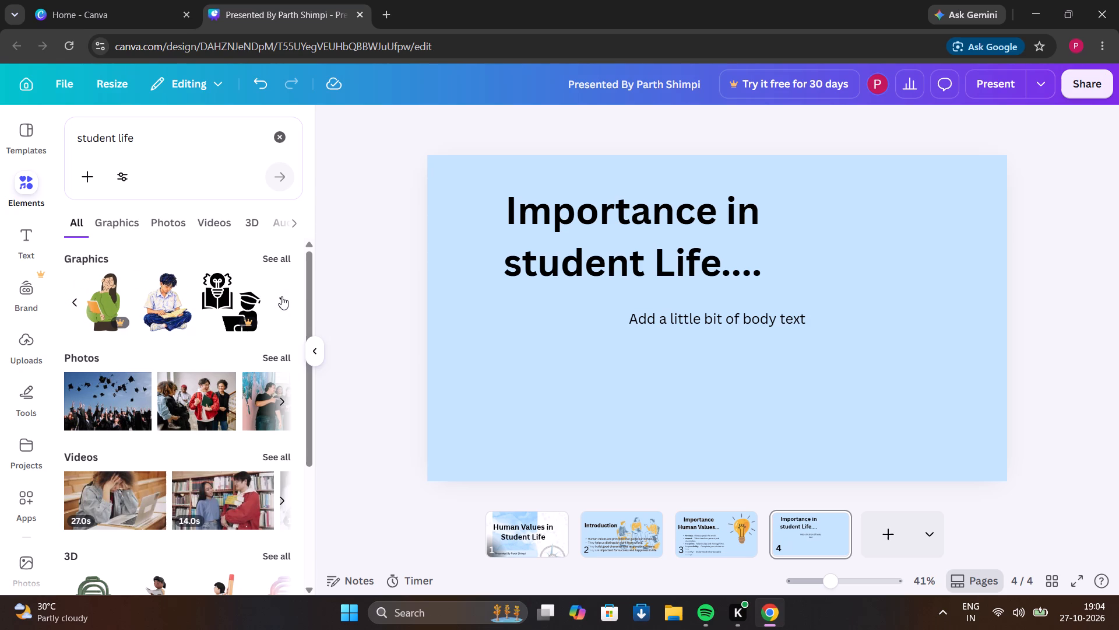
click(281, 296)
click(281, 296)
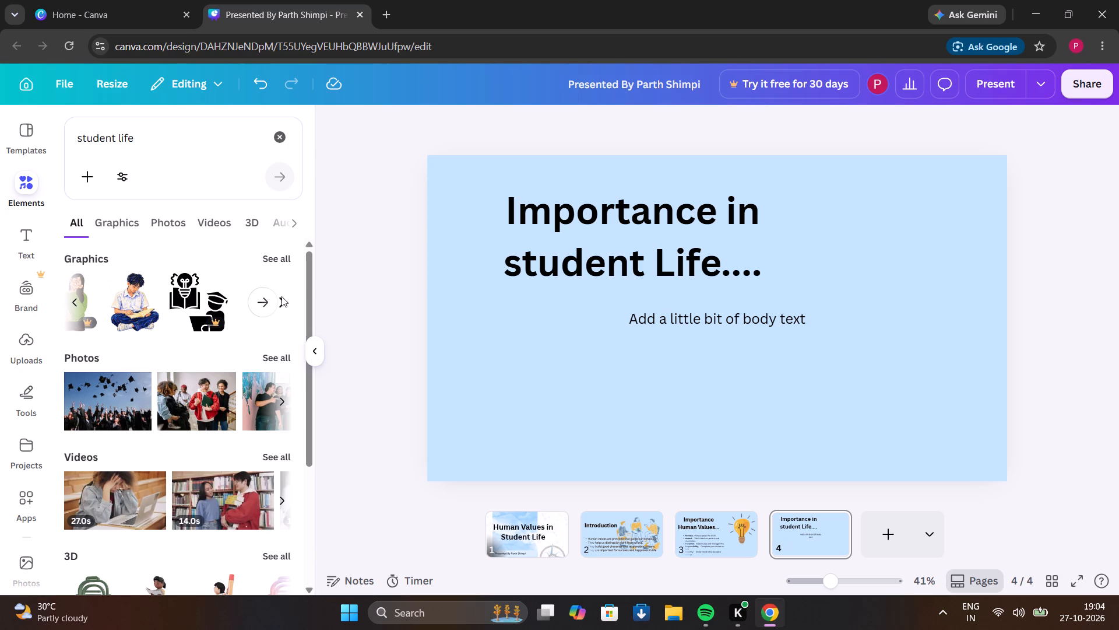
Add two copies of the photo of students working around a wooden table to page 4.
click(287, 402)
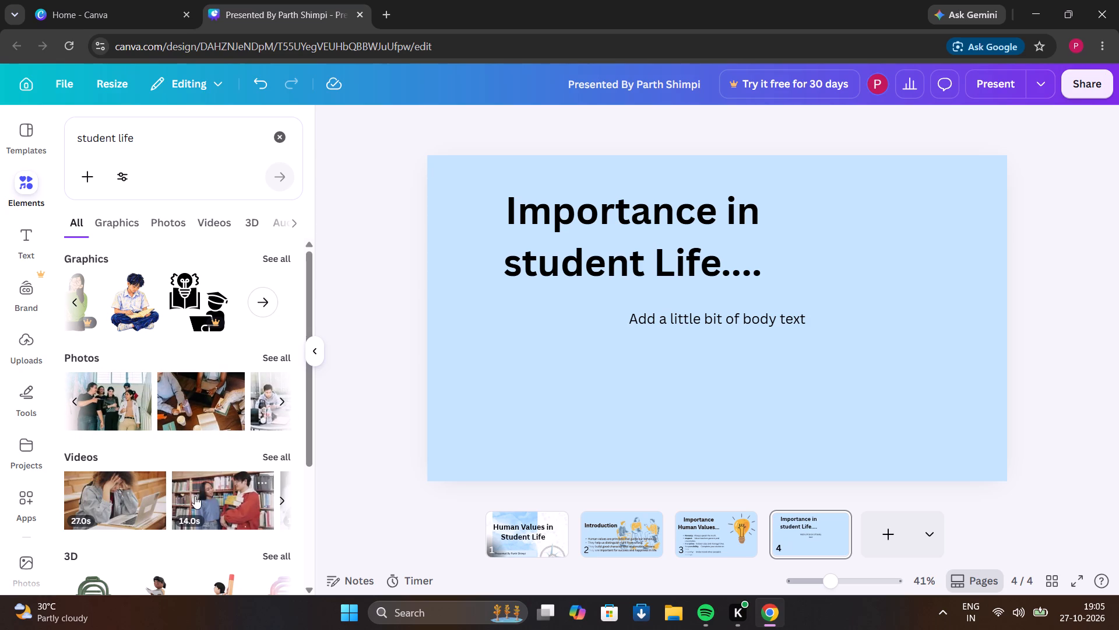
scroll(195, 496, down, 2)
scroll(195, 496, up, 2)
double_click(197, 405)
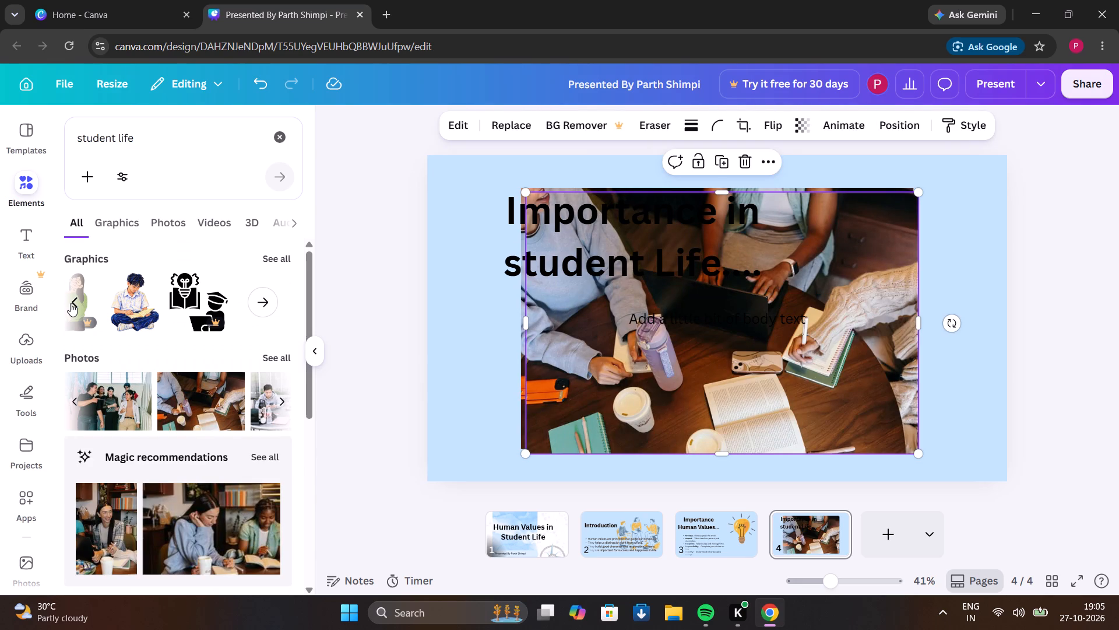
Add the graphic of three students in red-and-cream school uniforms to page 4.
click(71, 303)
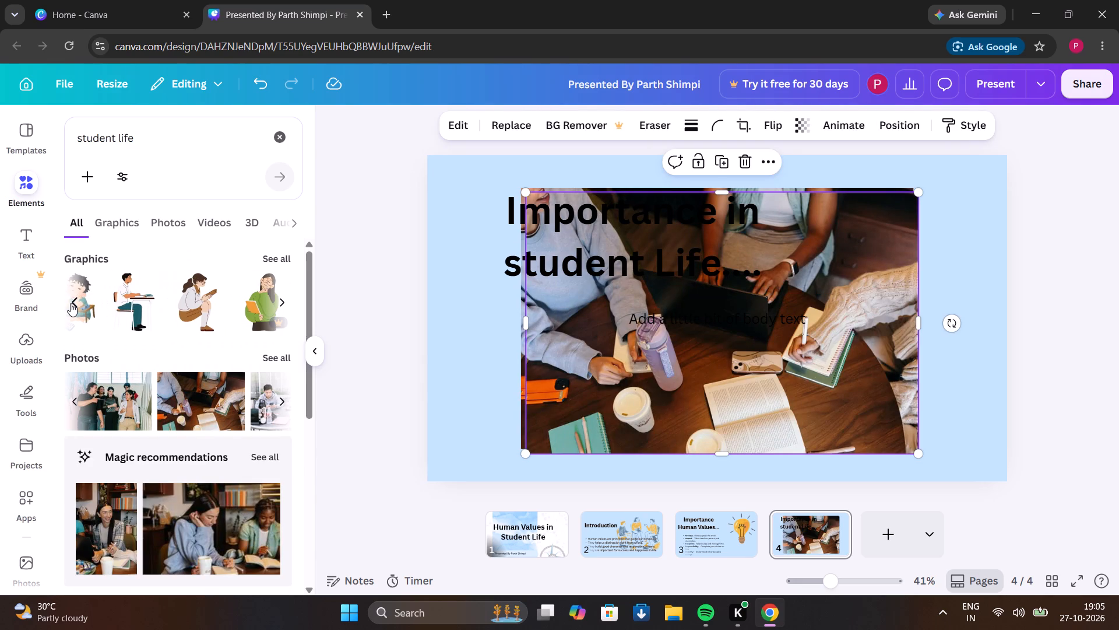
click(66, 306)
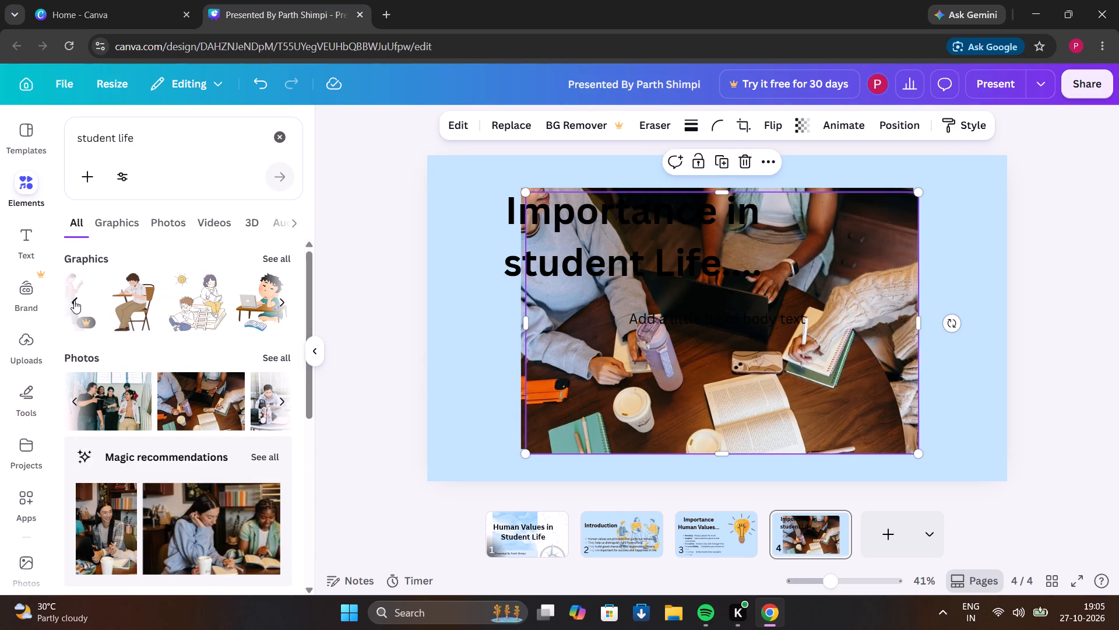
click(74, 303)
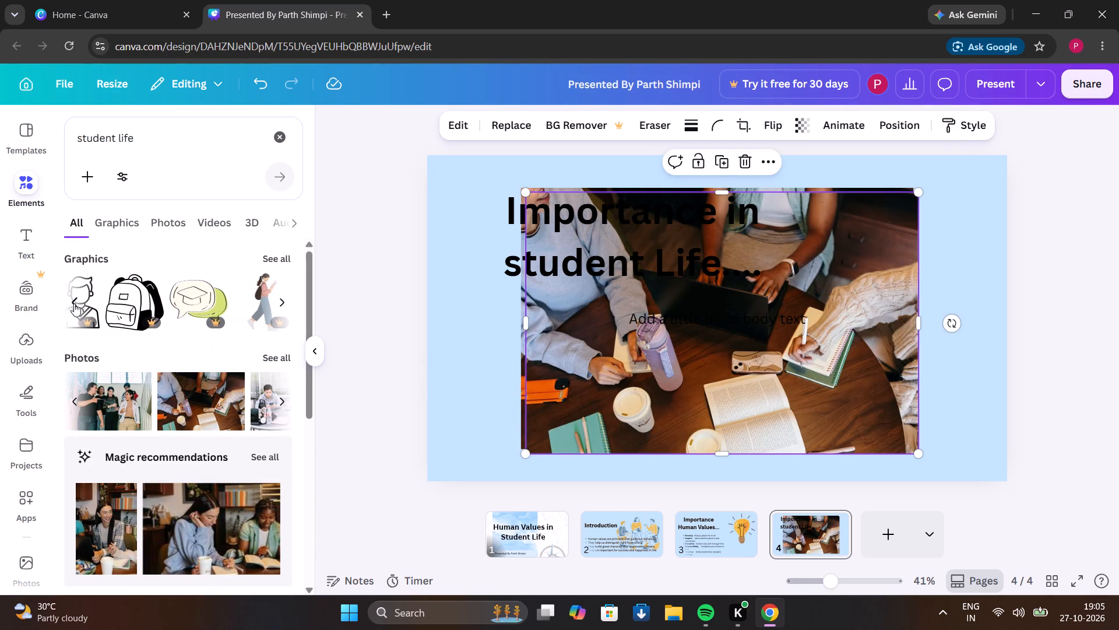
click(74, 303)
click(74, 303)
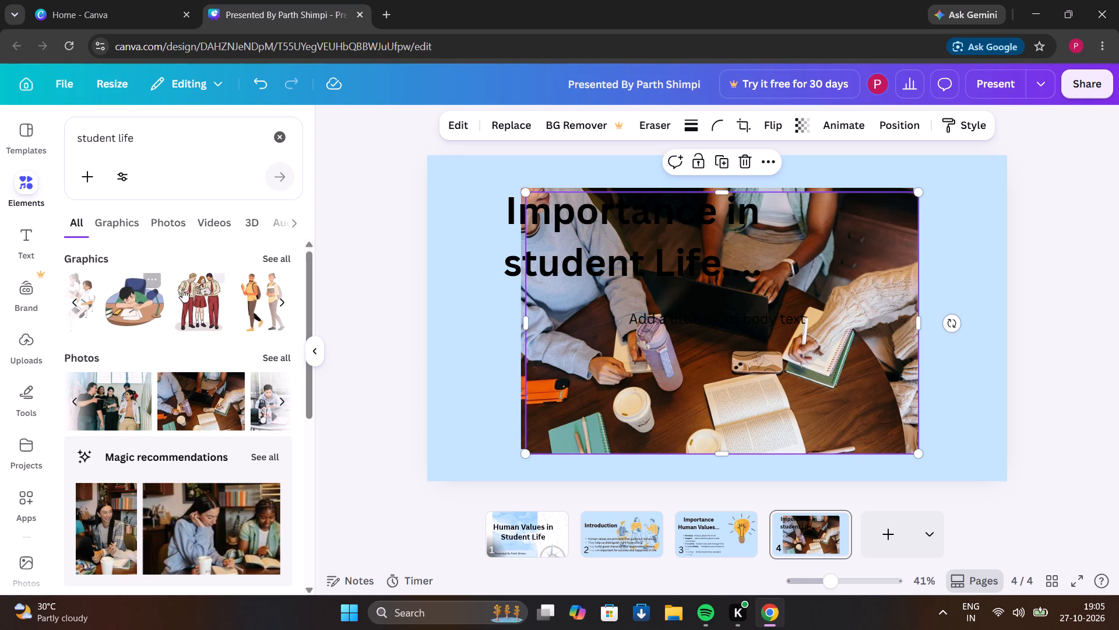
click(204, 302)
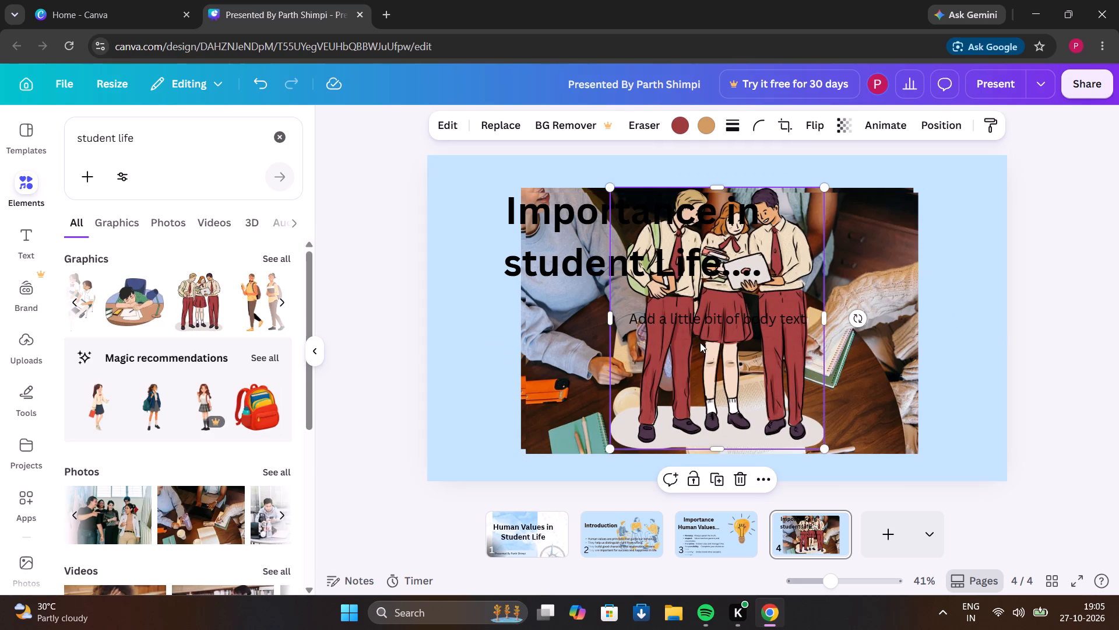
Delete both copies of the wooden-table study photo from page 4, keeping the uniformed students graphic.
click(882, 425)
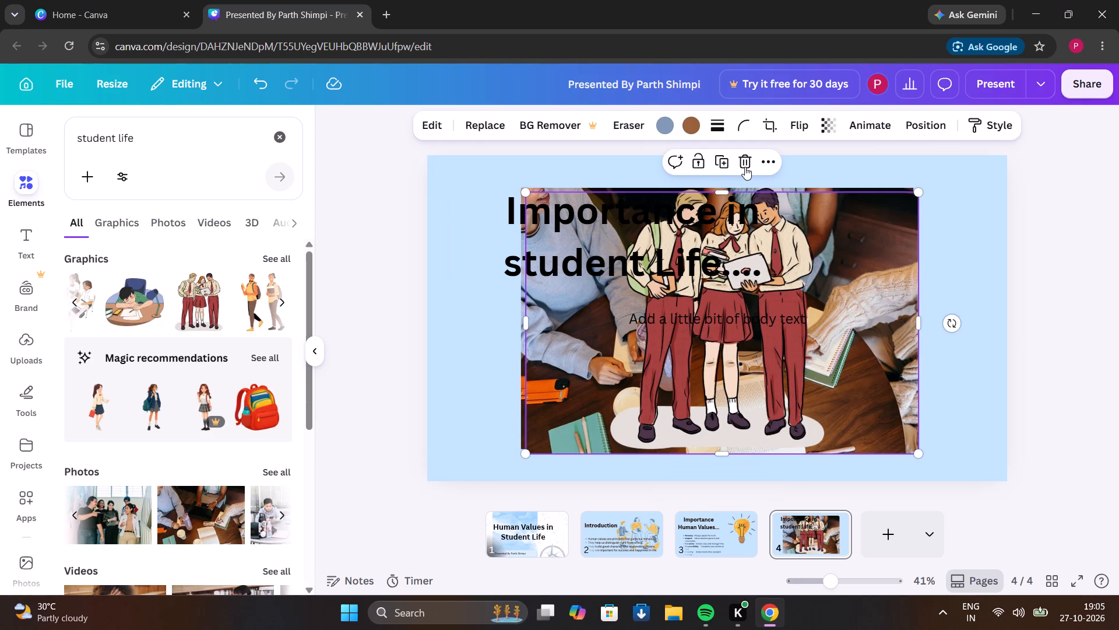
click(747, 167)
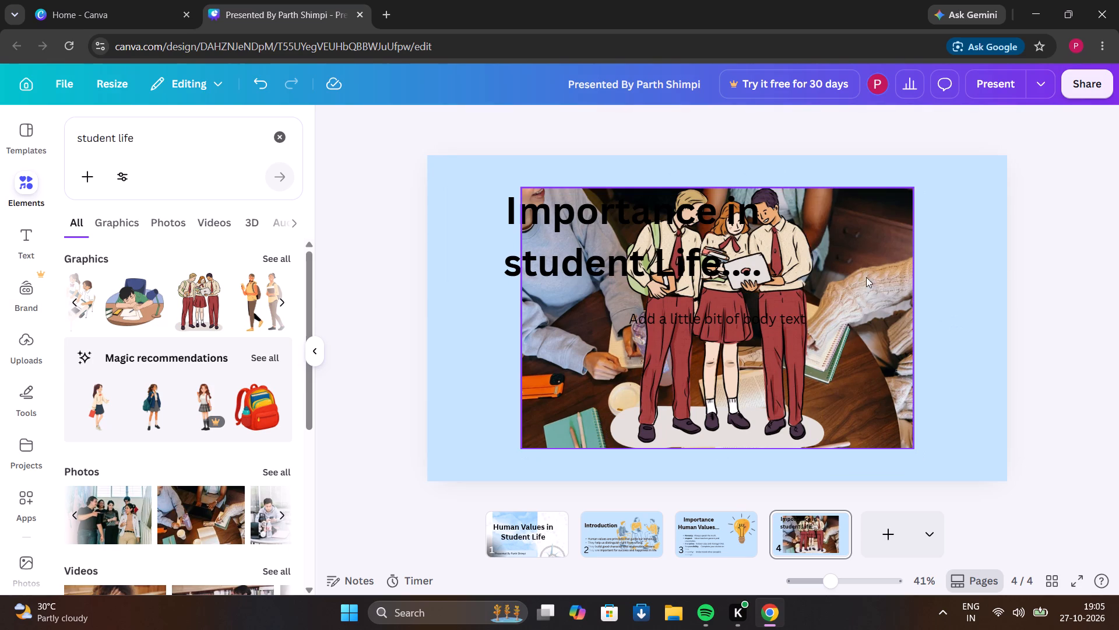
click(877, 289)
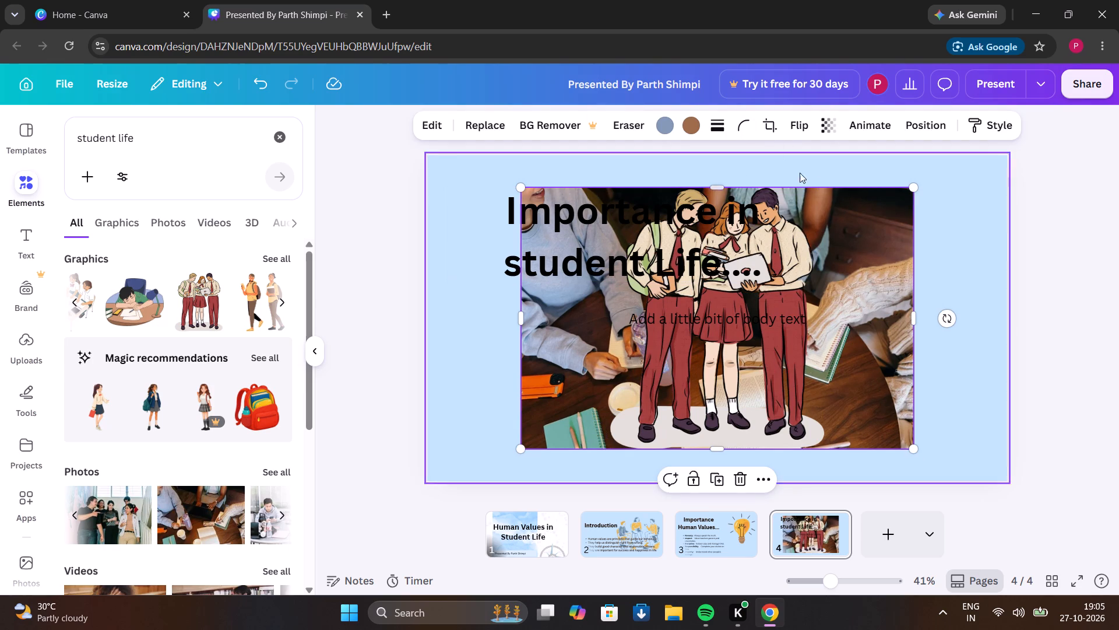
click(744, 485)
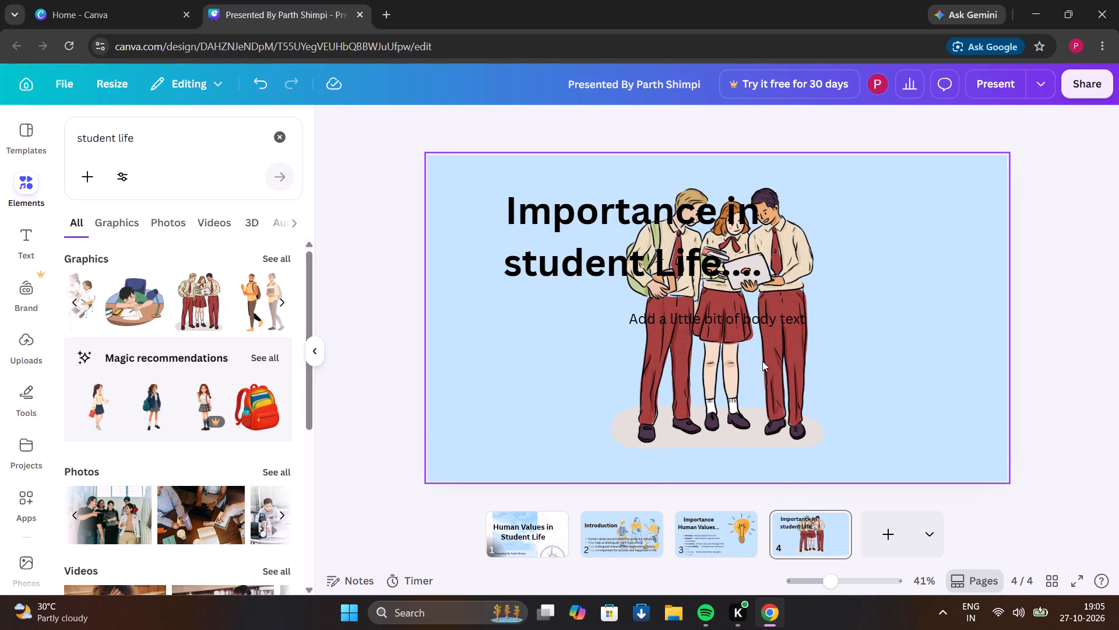
Move the uniformed students illustration to the right side of page 4, beside the heading and body text.
drag(762, 361, 939, 348)
Move the "Importance in student Life...." heading up and left so its box aligns with the page's left edge.
drag(681, 250, 645, 240)
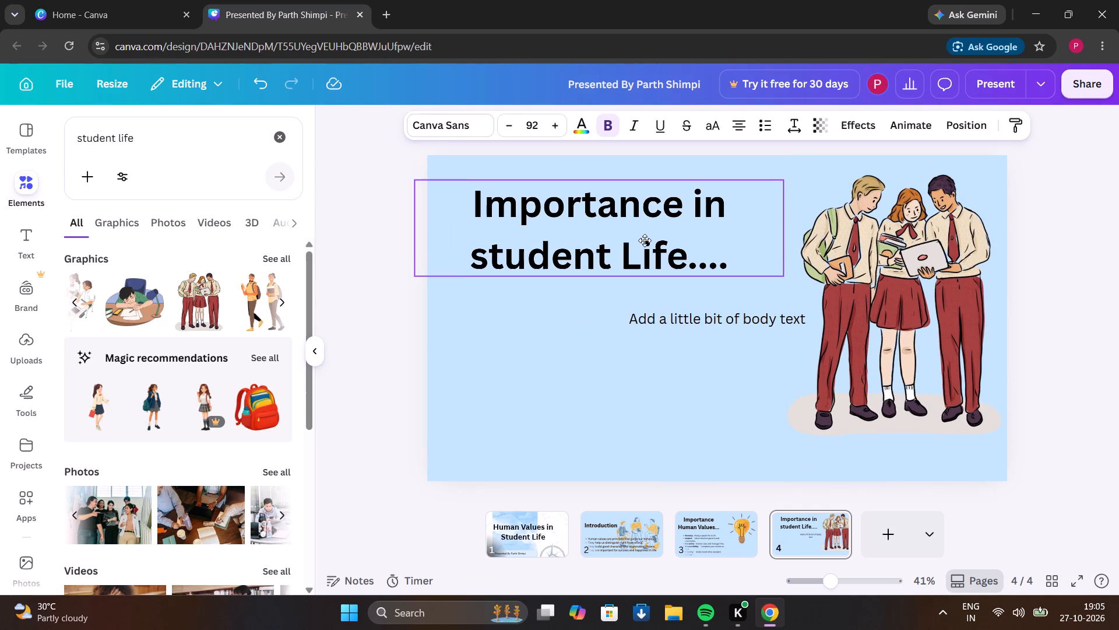
drag(645, 240, 662, 232)
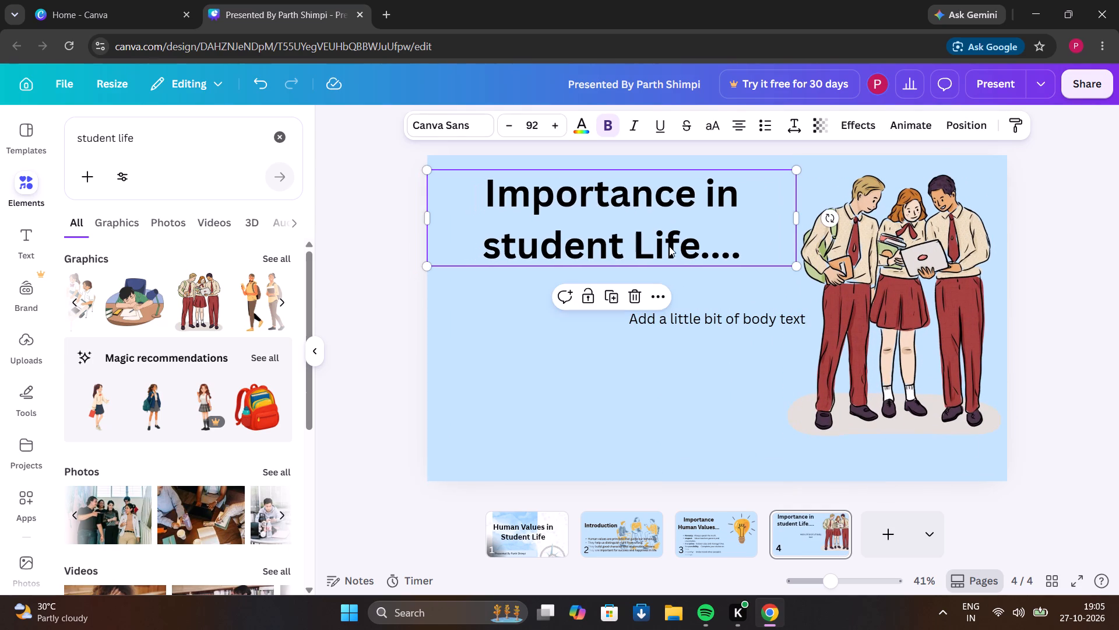
click(751, 244)
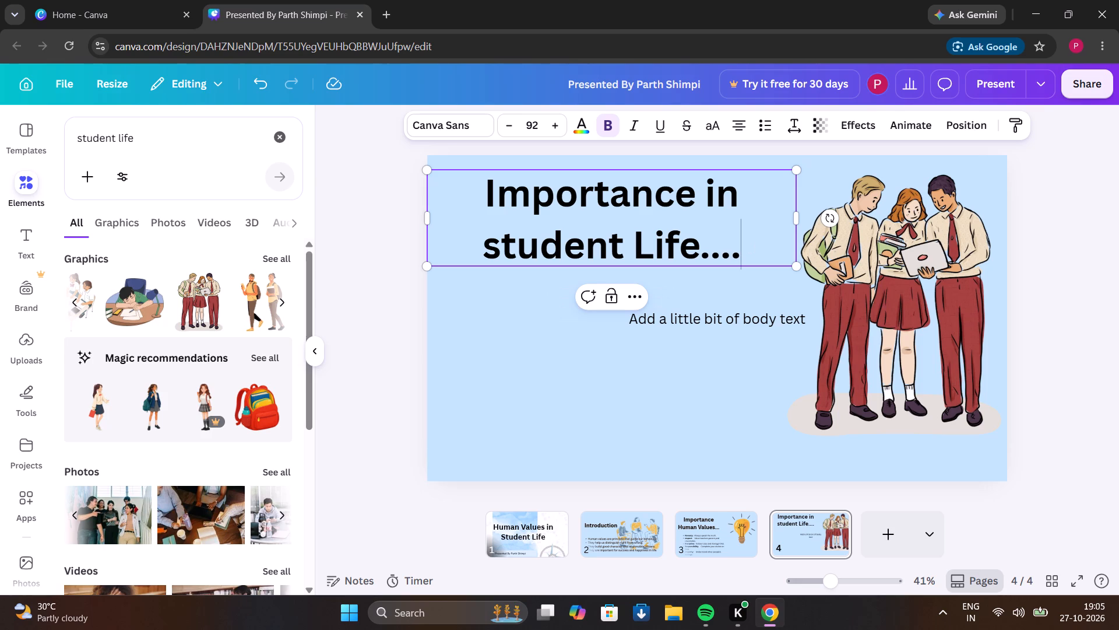
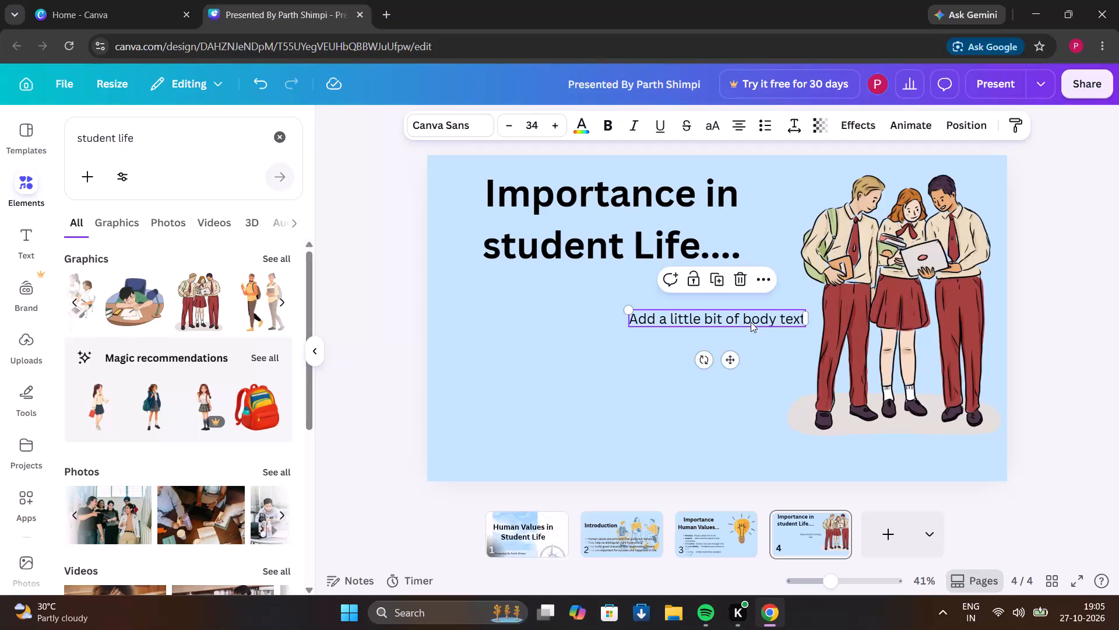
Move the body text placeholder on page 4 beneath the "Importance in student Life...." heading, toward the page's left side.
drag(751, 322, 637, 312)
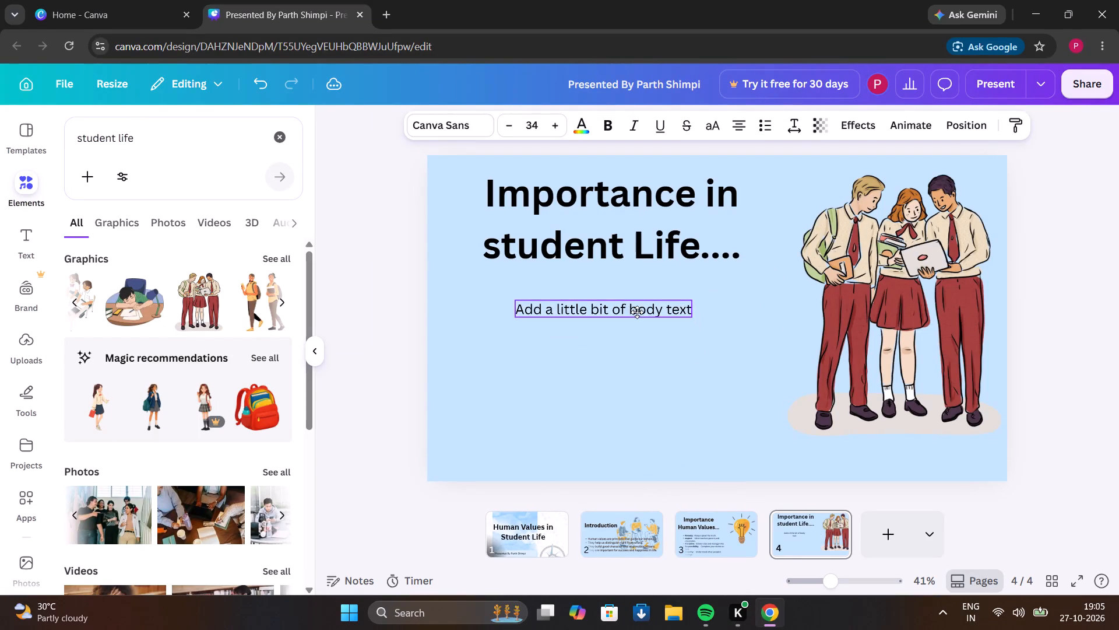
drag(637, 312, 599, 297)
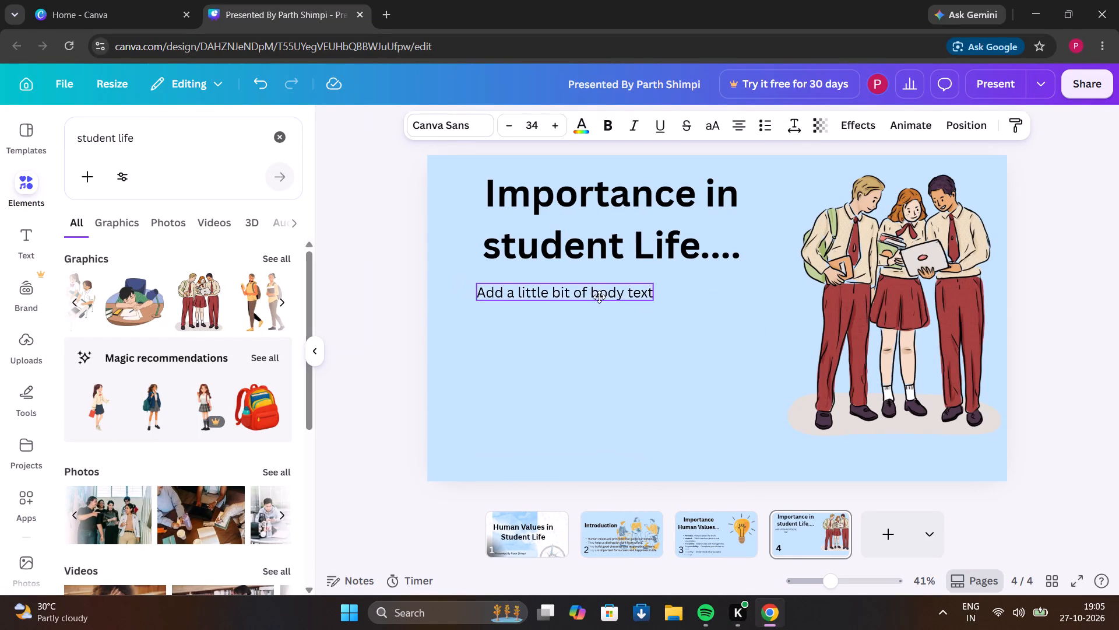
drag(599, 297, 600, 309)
Delete all the placeholder wording from the body text box under page 4's heading and leave the emptied box.
click(600, 309)
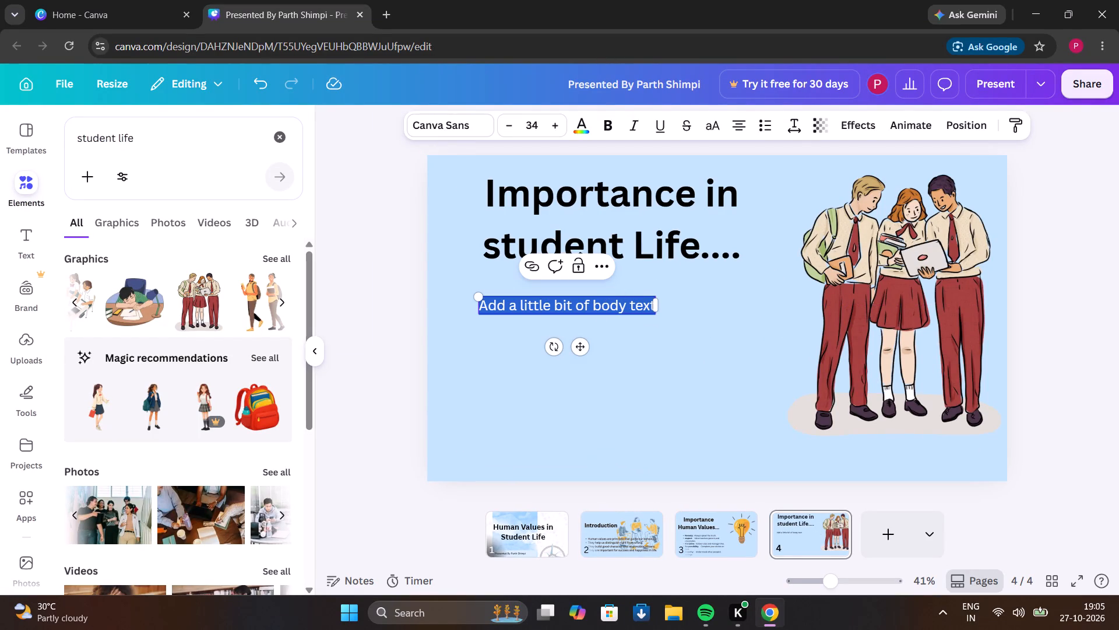
double_click(649, 306)
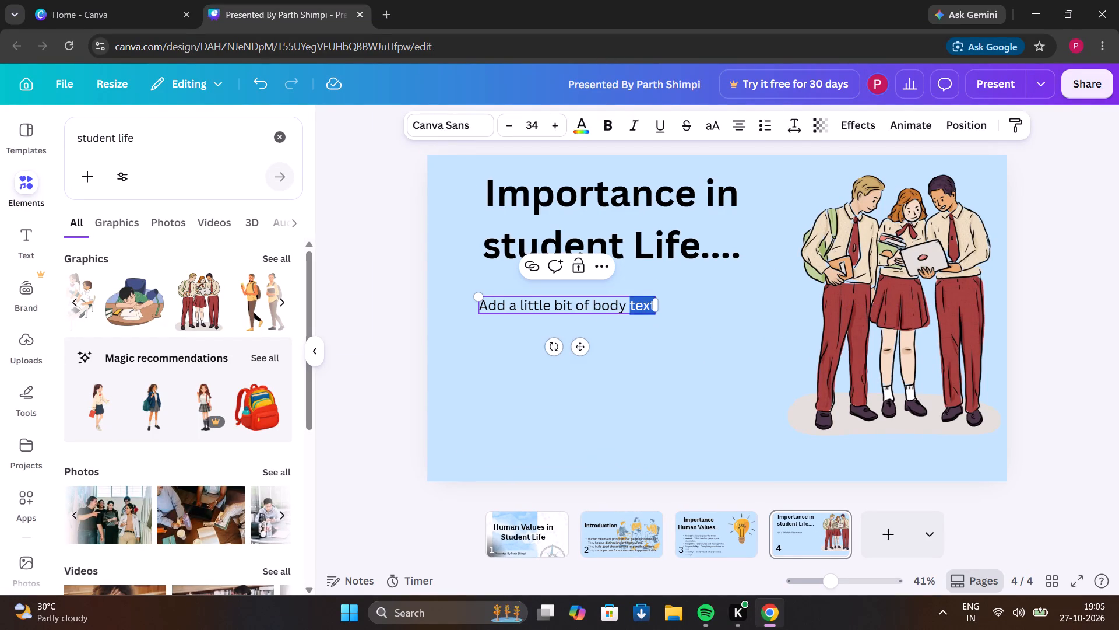
key(BackSpace)
key(BackSpace)
key(BackSpace)
key(BackSpace)
key(BackSpace)
key(BackSpace)
key(BackSpace)
key(BackSpace)
key(BackSpace)
key(BackSpace)
key(BackSpace)
key(BackSpace)
key(BackSpace)
key(BackSpace)
key(BackSpace)
key(BackSpace)
key(BackSpace)
key(BackSpace)
key(BackSpace)
key(BackSpace)
key(BackSpace)
key(BackSpace)
key(BackSpace)
key(BackSpace)
key(BackSpace)
key(BackSpace)
key(BackSpace)
key(BackSpace)
key(BackSpace)
key(BackSpace)
key(BackSpace)
key(BackSpace)
key(BackSpace)
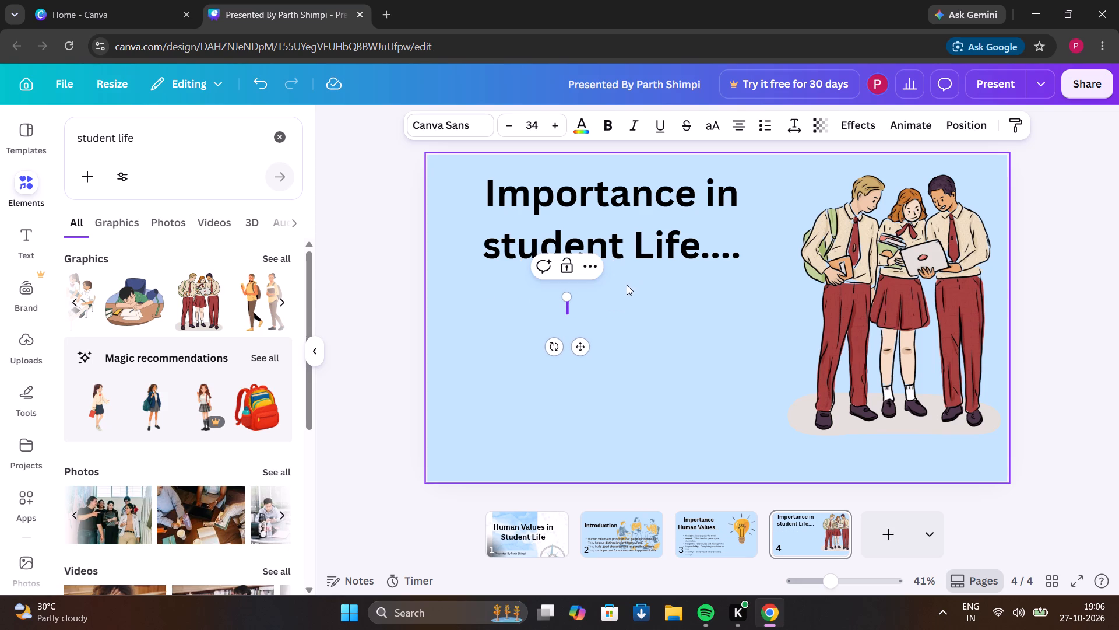
click(635, 295)
drag(635, 295, 638, 296)
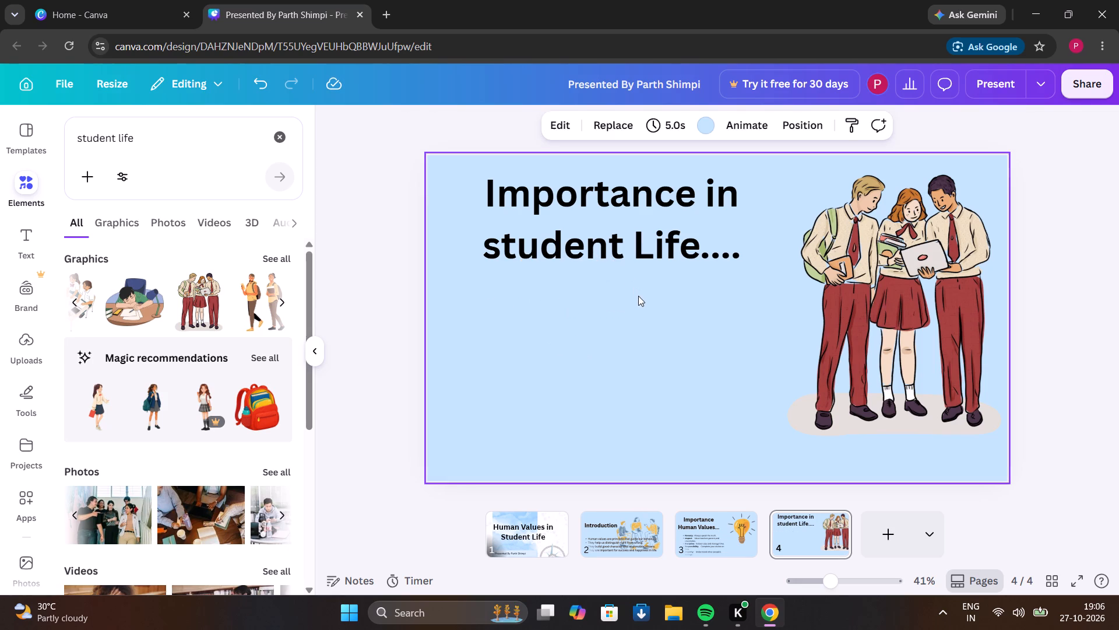
drag(638, 296, 702, 268)
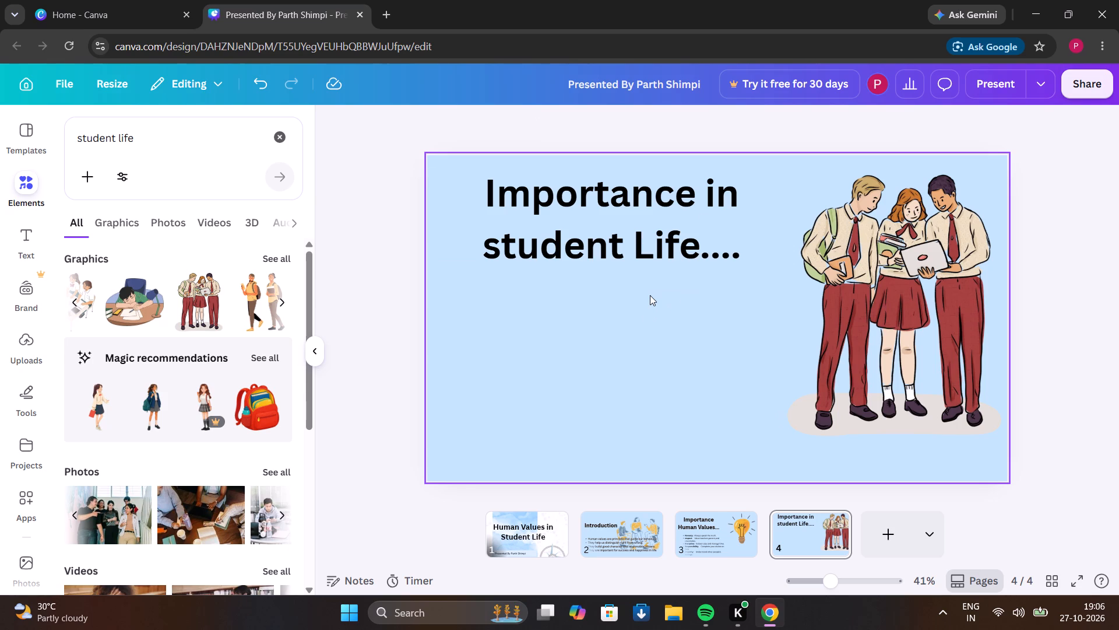
Add a new default body text box to page 4 and undo the duplicate, keeping only one.
scroll(648, 341, left, 2)
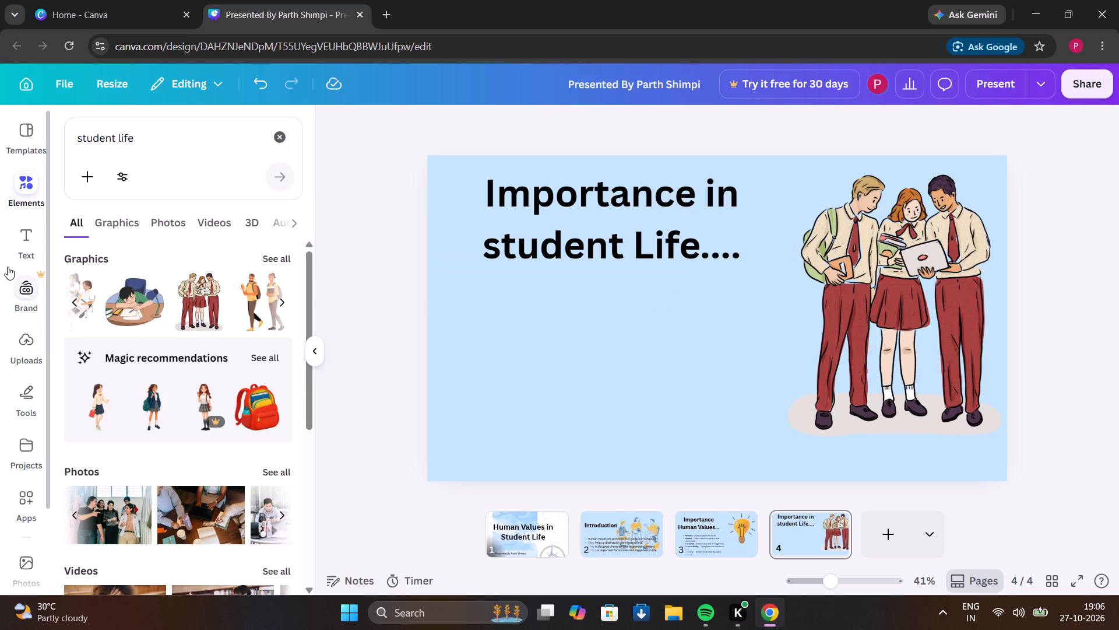
click(30, 245)
click(136, 452)
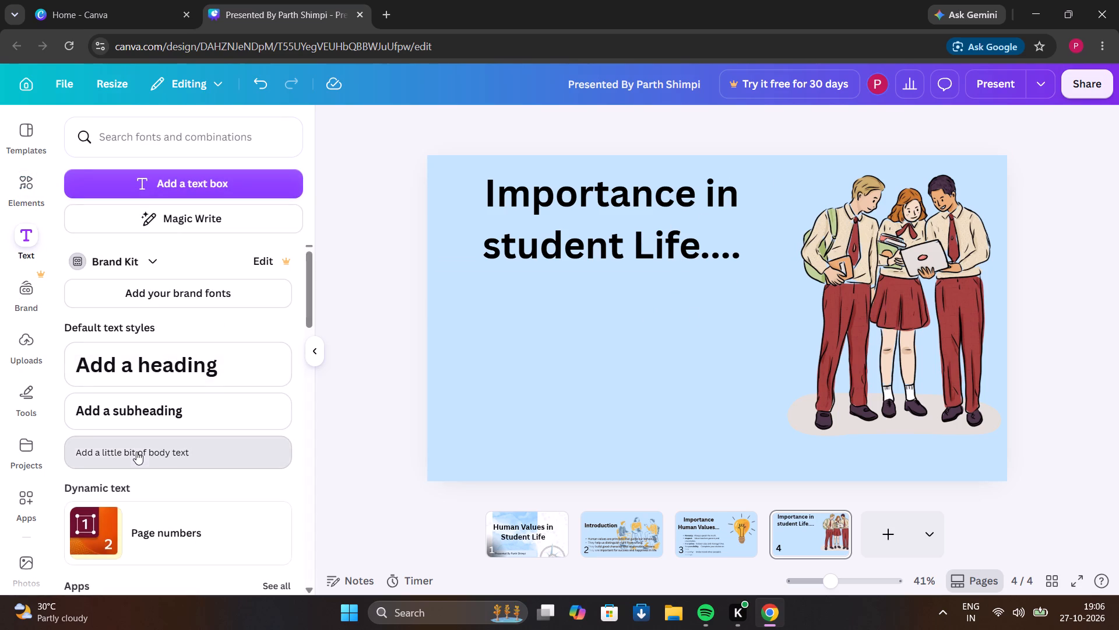
scroll(136, 452, right, 3)
click(136, 452)
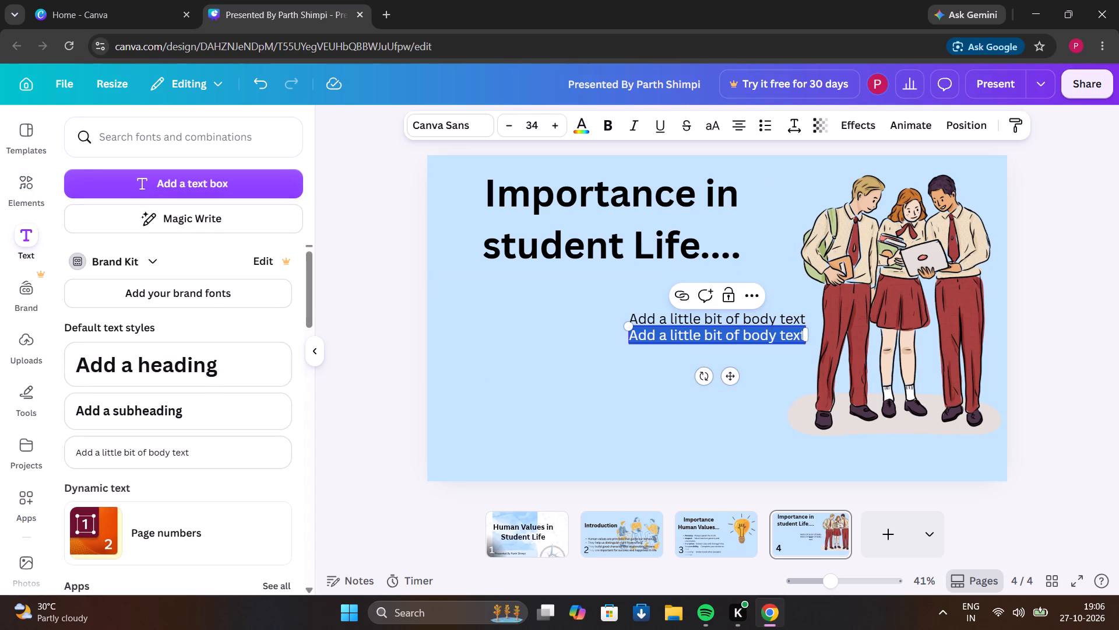
click(261, 75)
scroll(261, 75, right, 1)
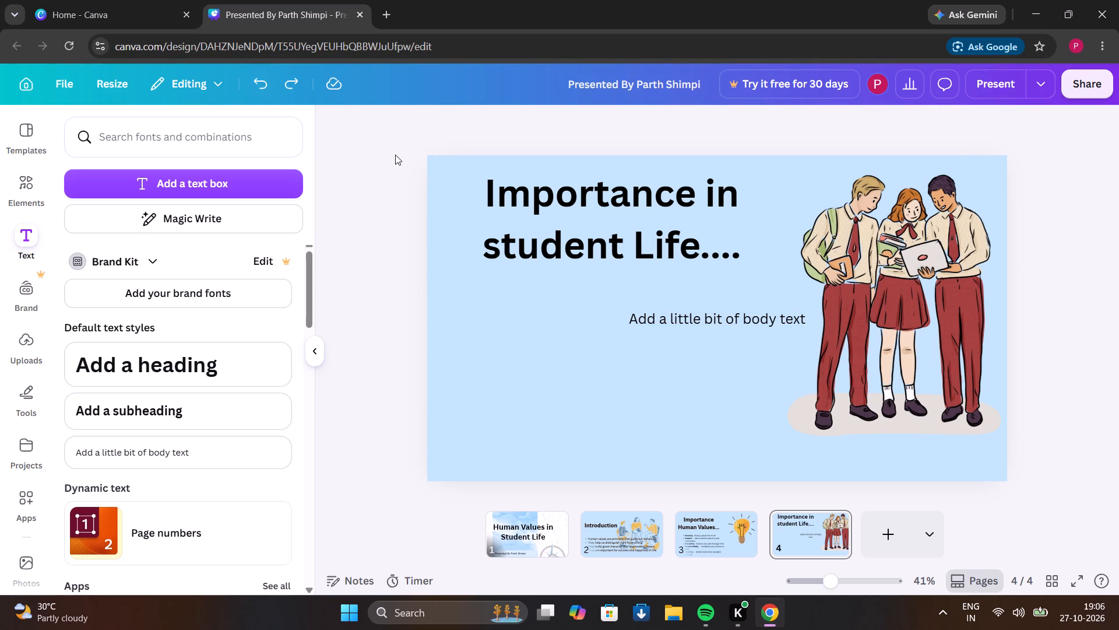
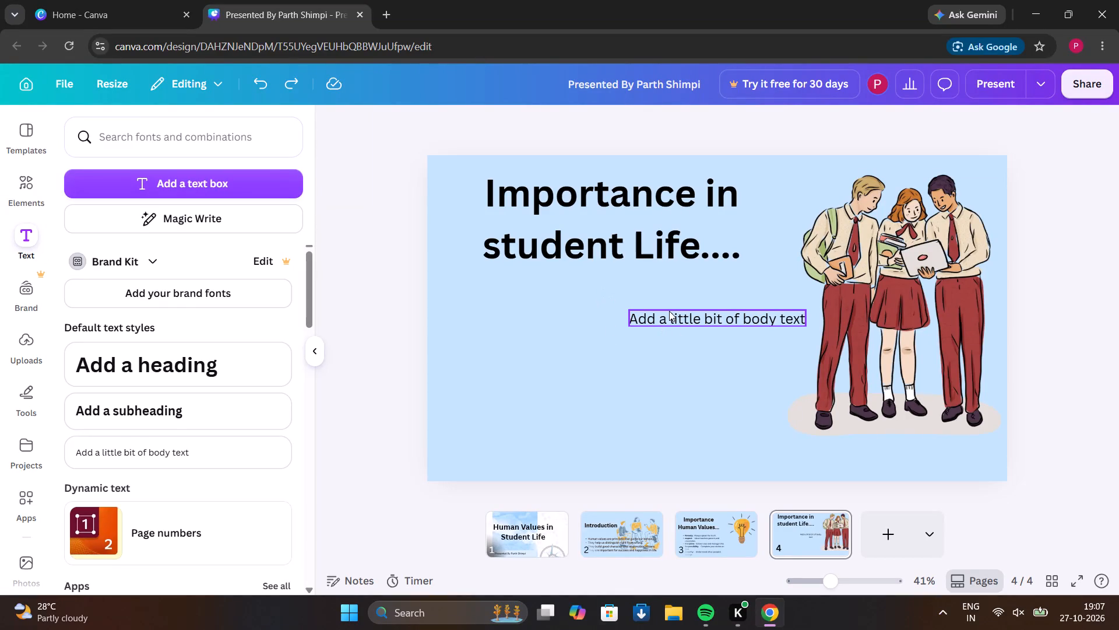
Move the placeholder body text box on page 4 directly beneath the heading, near the heading's left edge.
drag(669, 311, 513, 291)
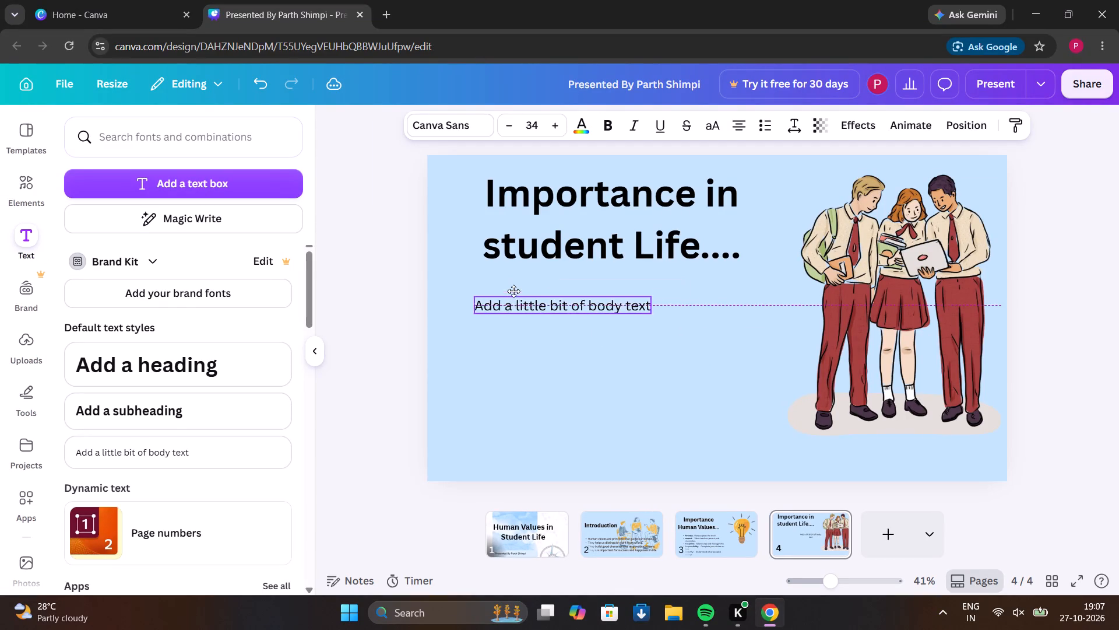
drag(513, 291, 528, 288)
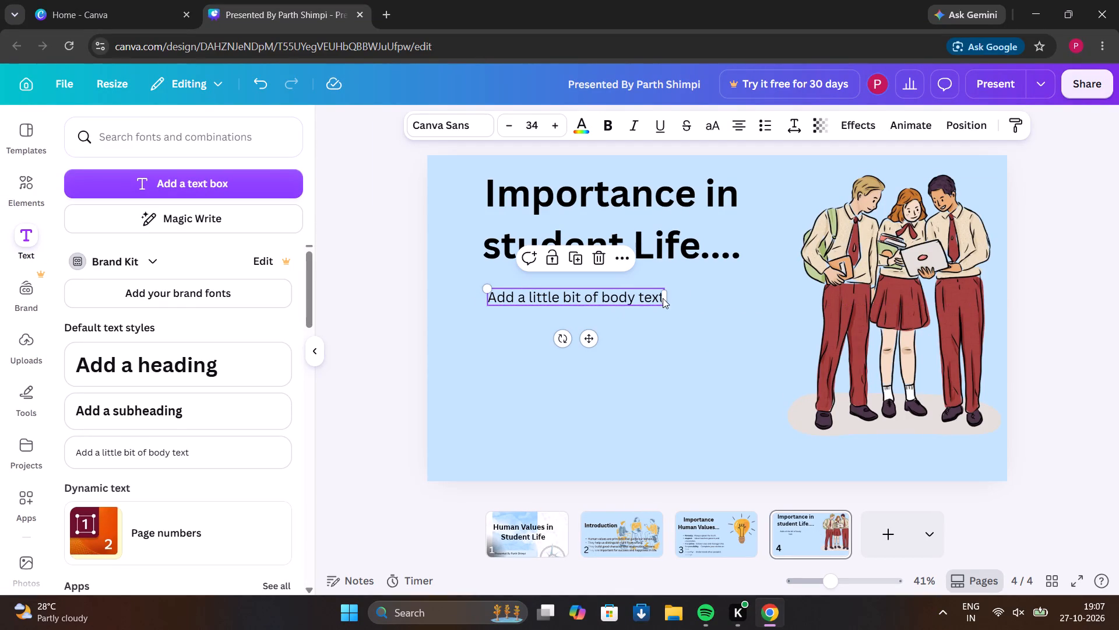
Clear the placeholder wording from page 4's body text box and turn its text into a bulleted list.
double_click(656, 293)
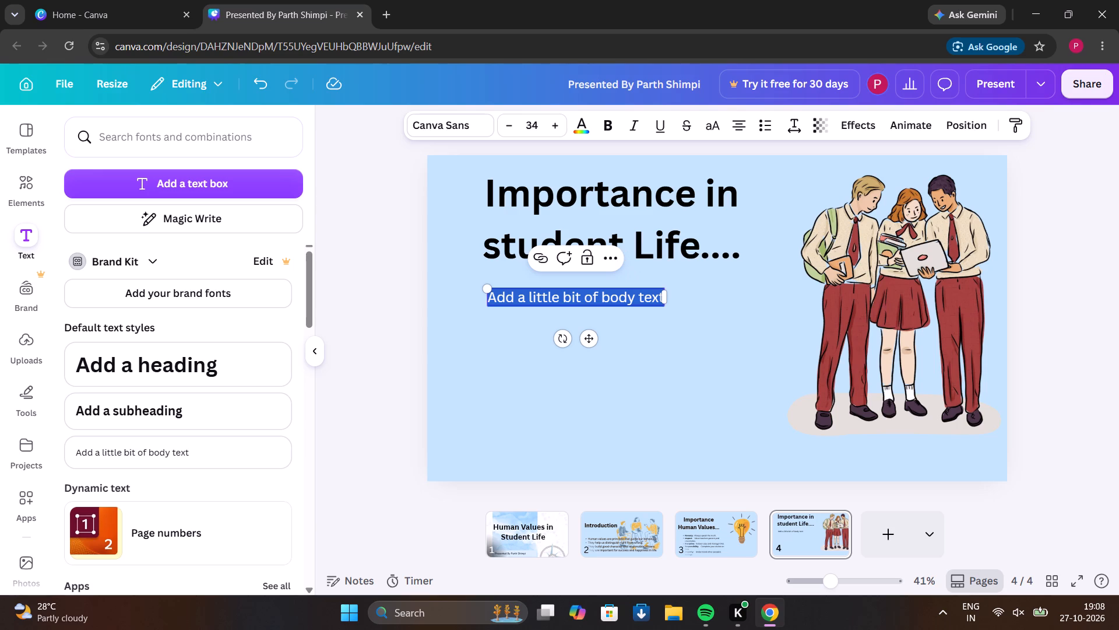
key(BackSpace)
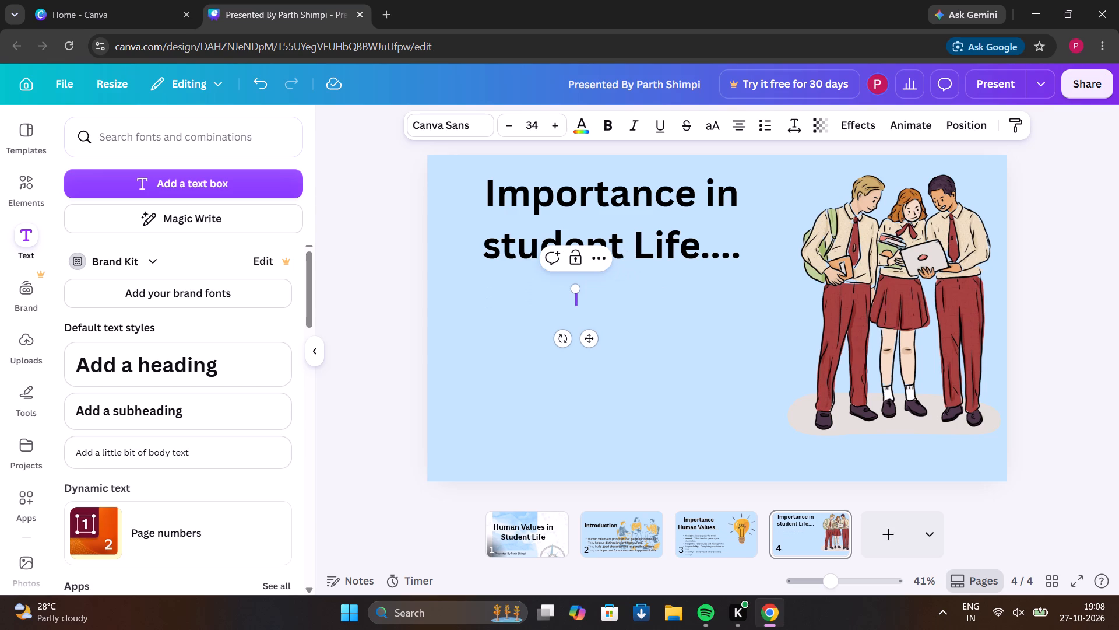
click(763, 121)
Enter "Improves relationships with friends and teacher" as the first bullet on page 4.
text(Improves)
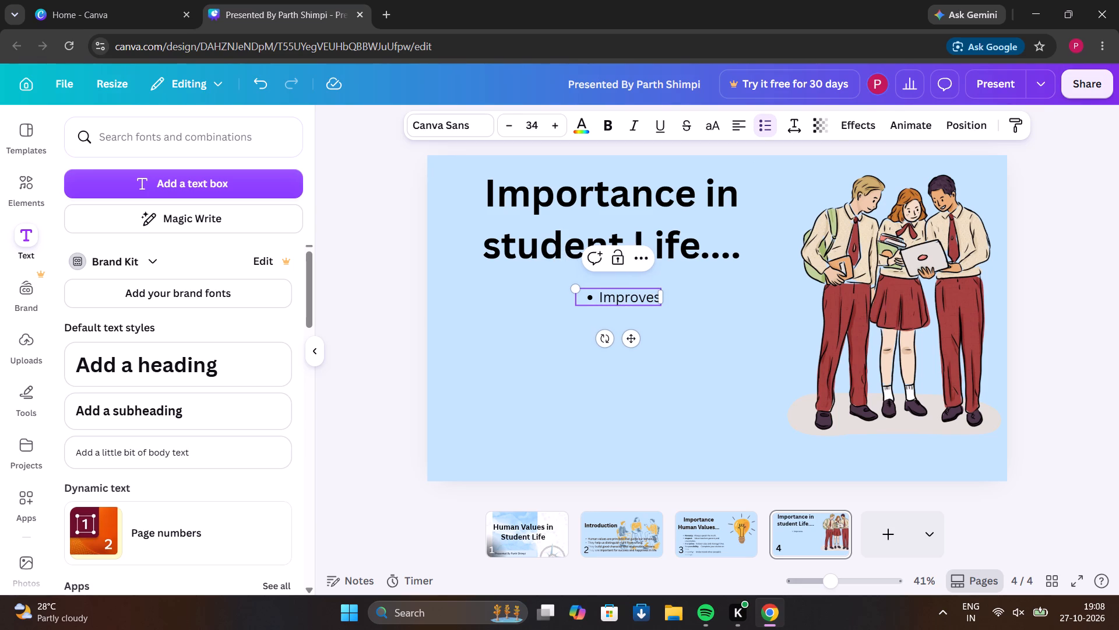
key(space)
text(relationsh)
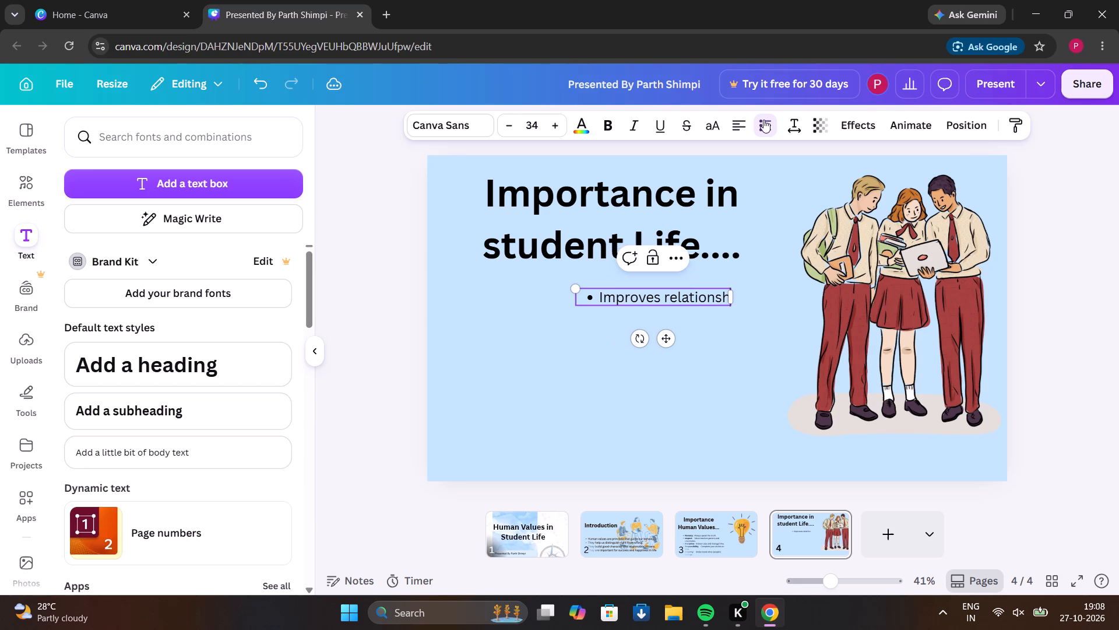
key(i)
key(p)
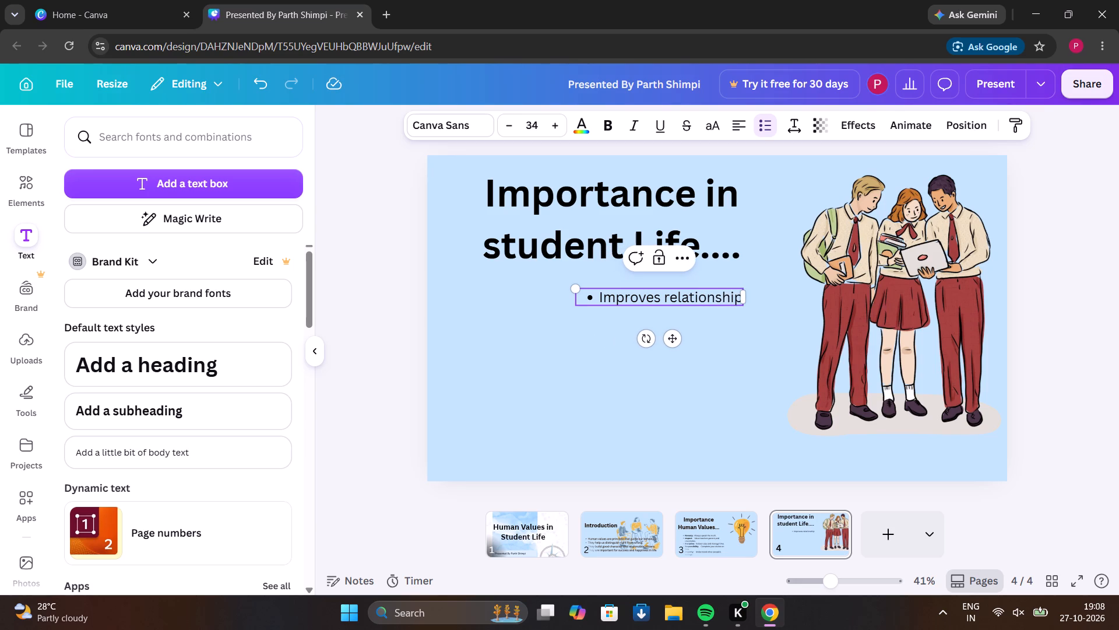
text(s)
key(space)
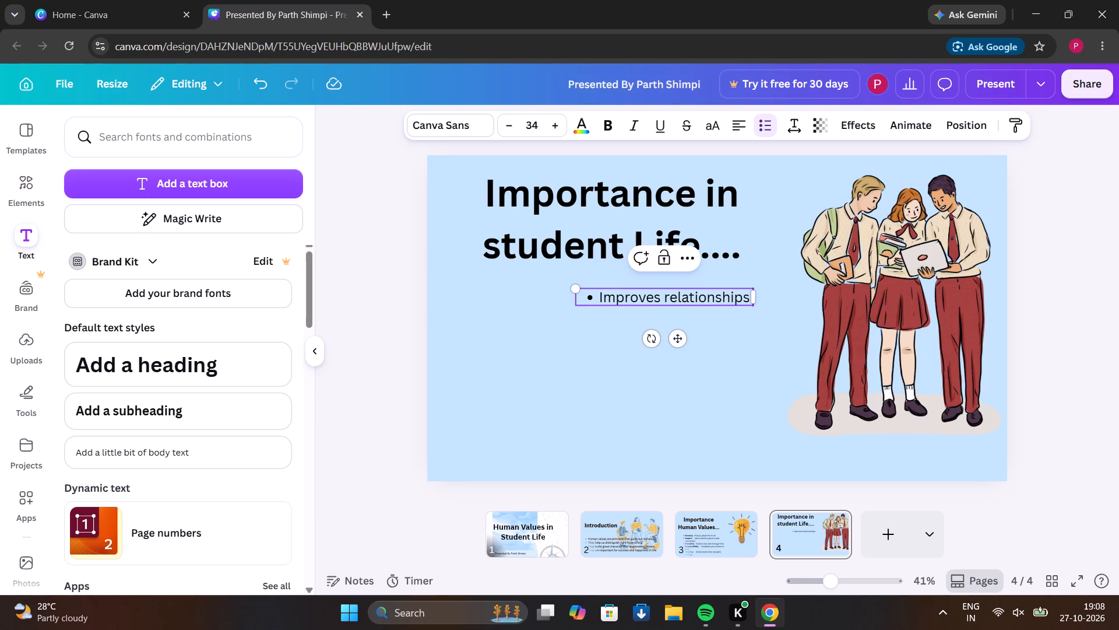
text(with friends)
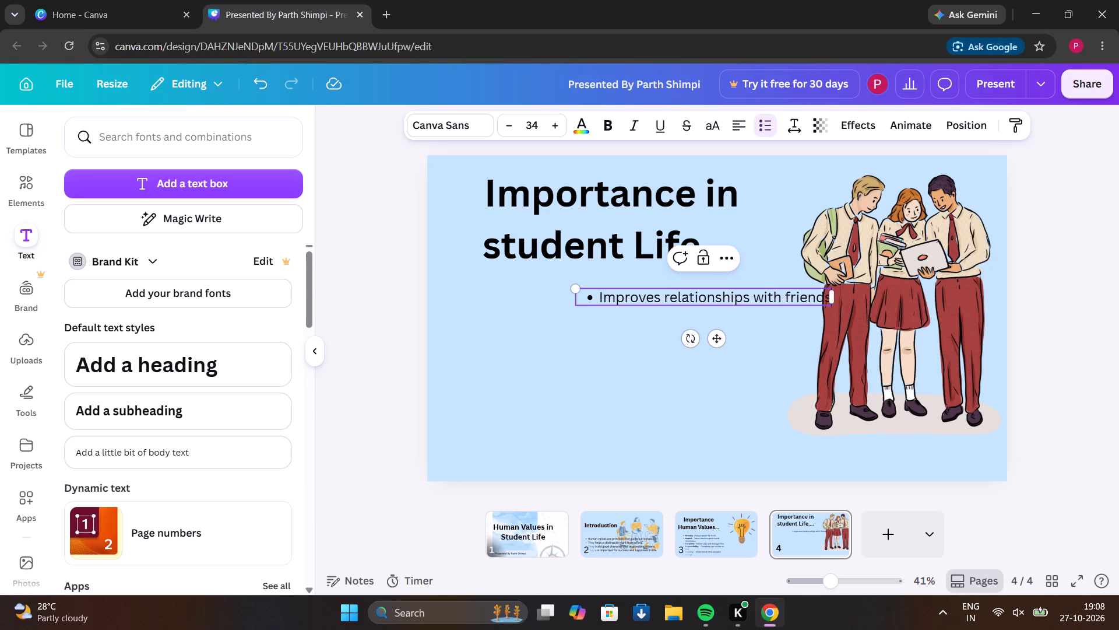
text(an)
key(d)
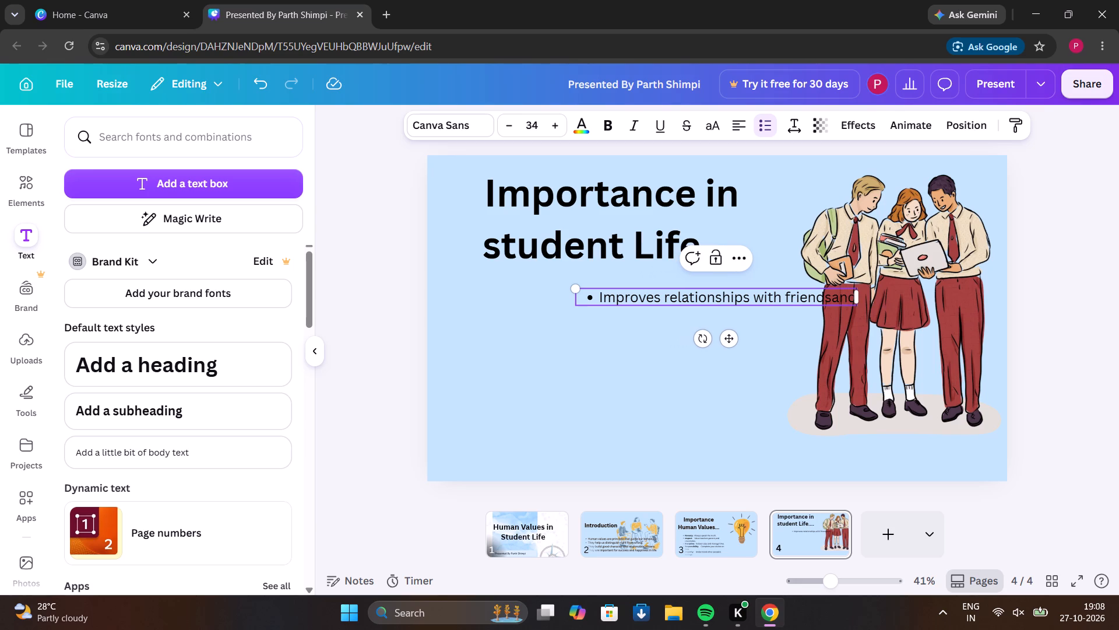
key(Left)
key(Left)
key(Left)
key(space)
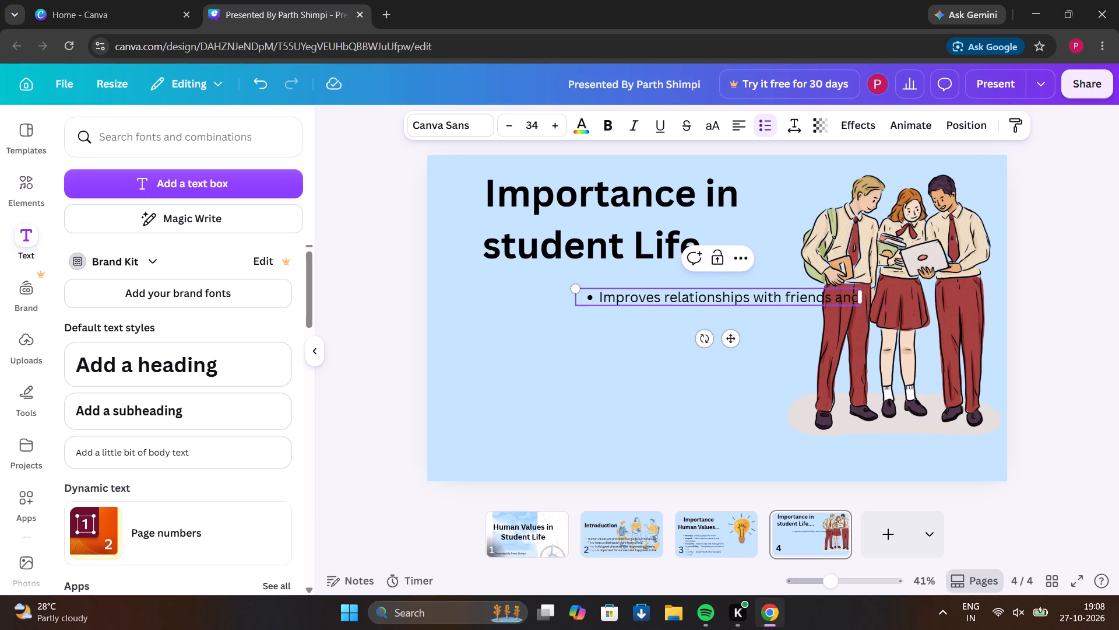
key(Right)
key(Right)
key(Right)
key(Right)
key(space)
text(teacher)
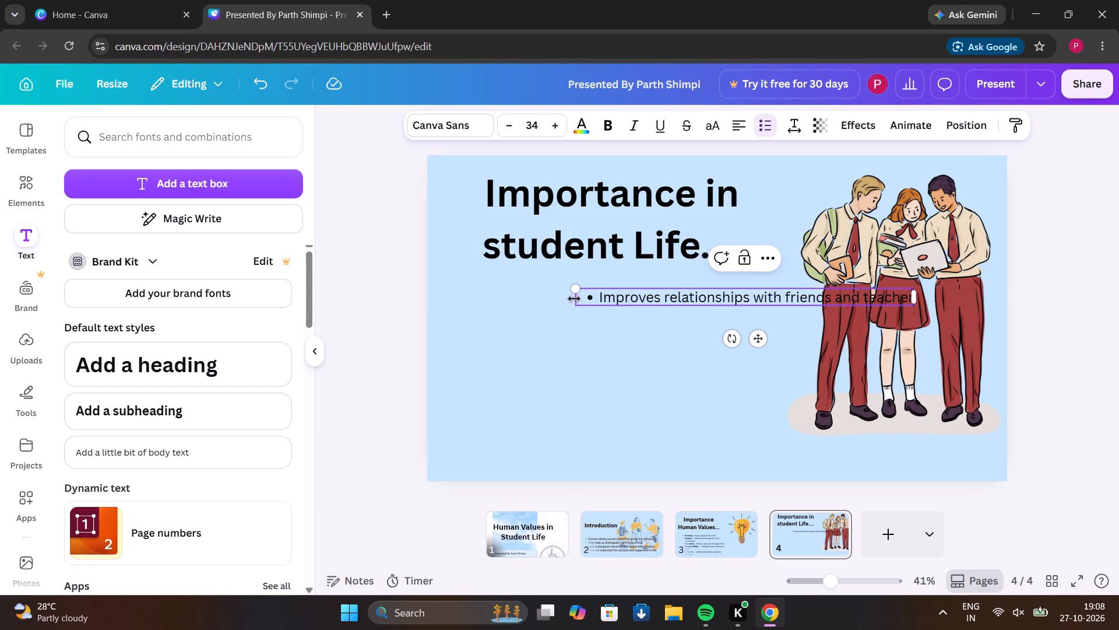
Move the bulleted text box on page 4 left and slightly down, below the heading and beside the student illustration.
drag(583, 292, 573, 298)
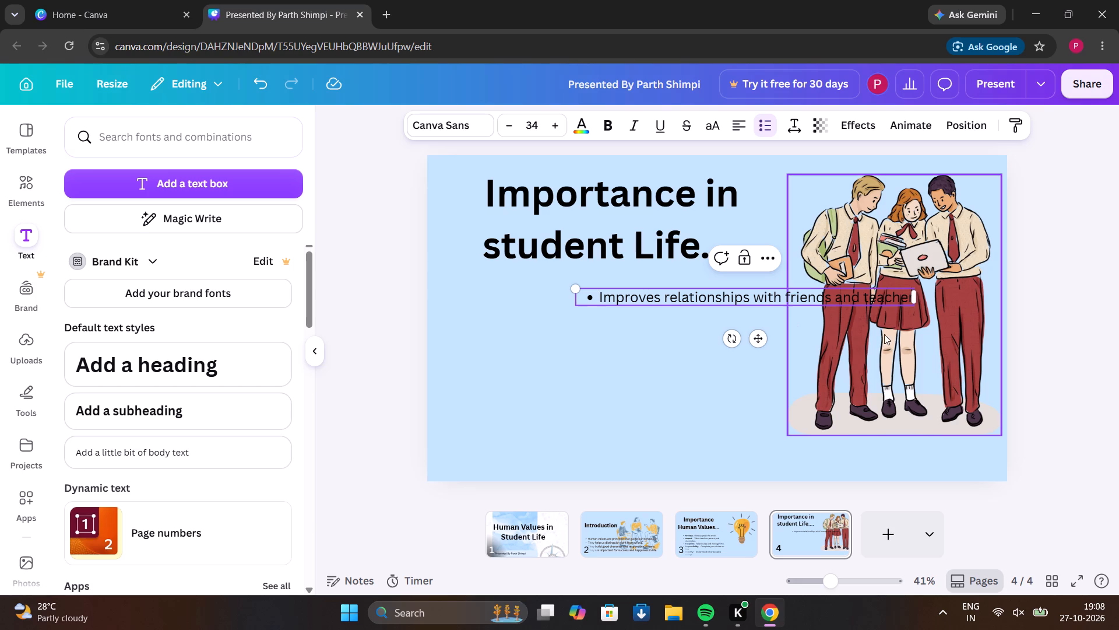
drag(759, 337, 643, 342)
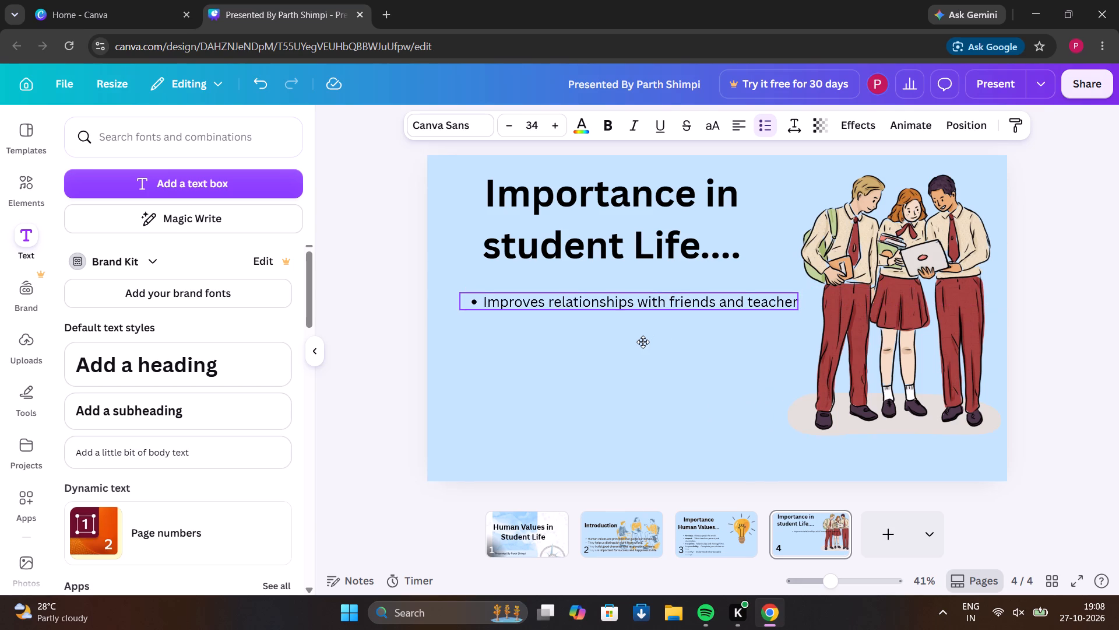
drag(643, 342, 646, 356)
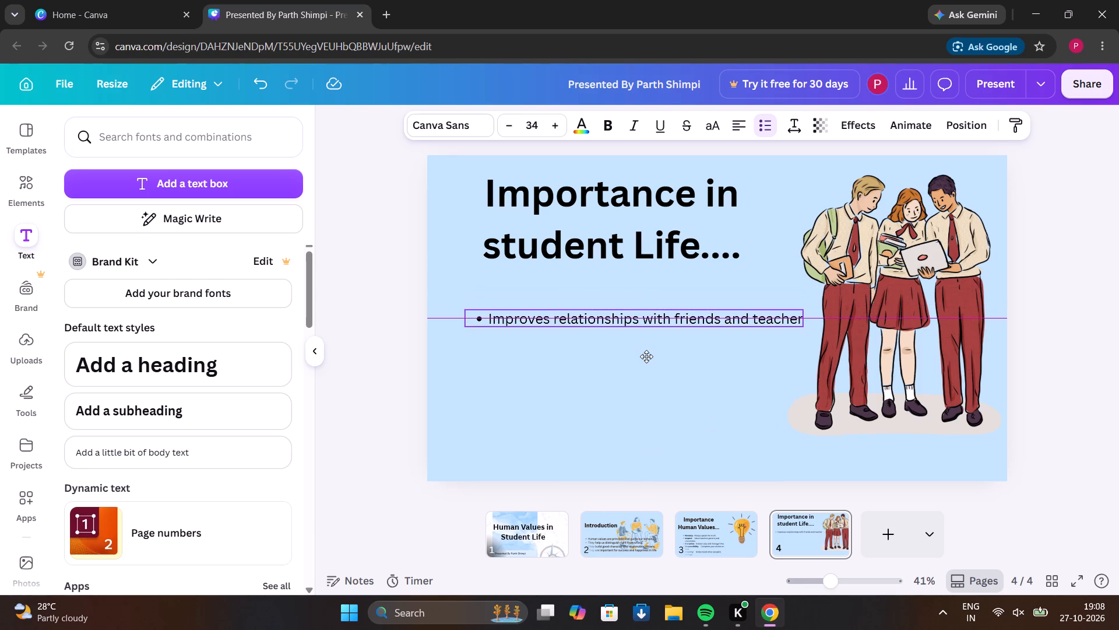
drag(646, 356, 645, 354)
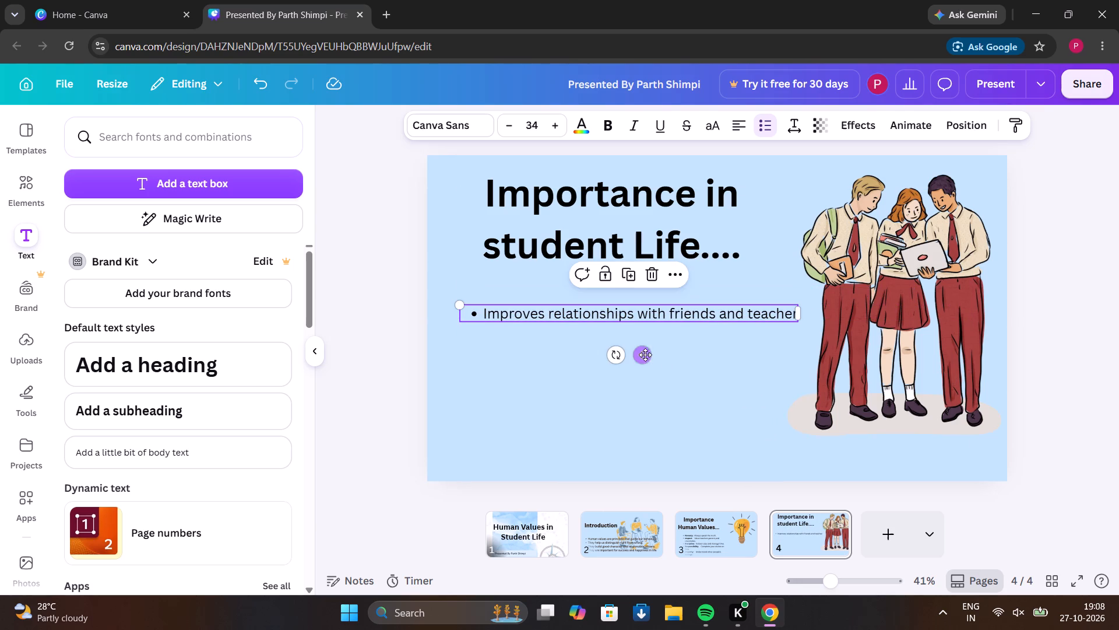
Add a second bullet reading "Builds confidence and self discipline." to page 4's bulleted list.
double_click(790, 317)
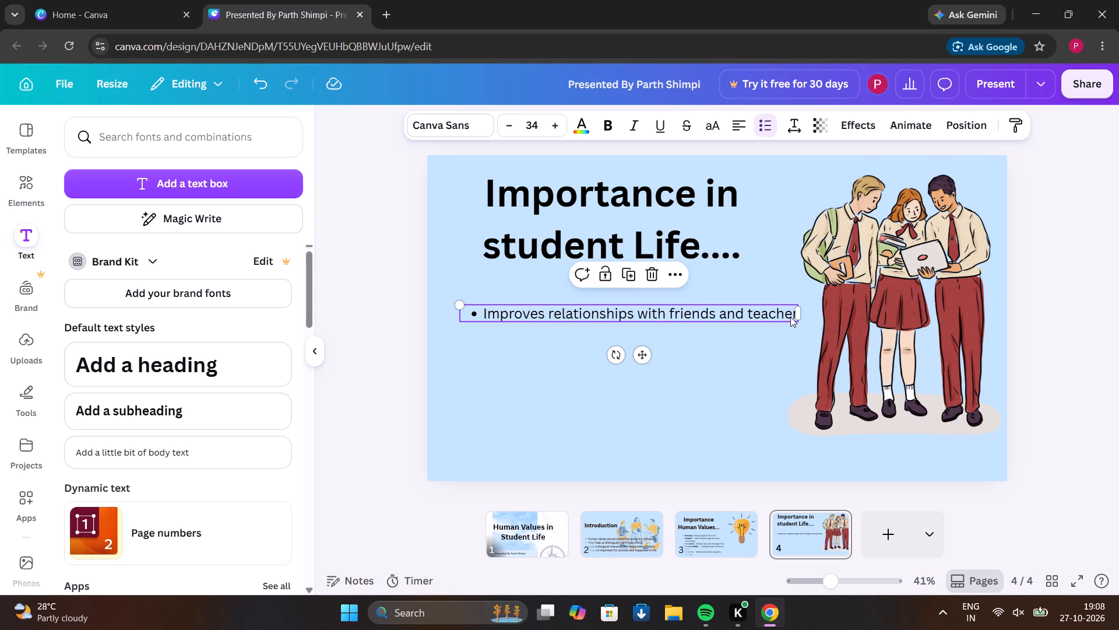
click(790, 317)
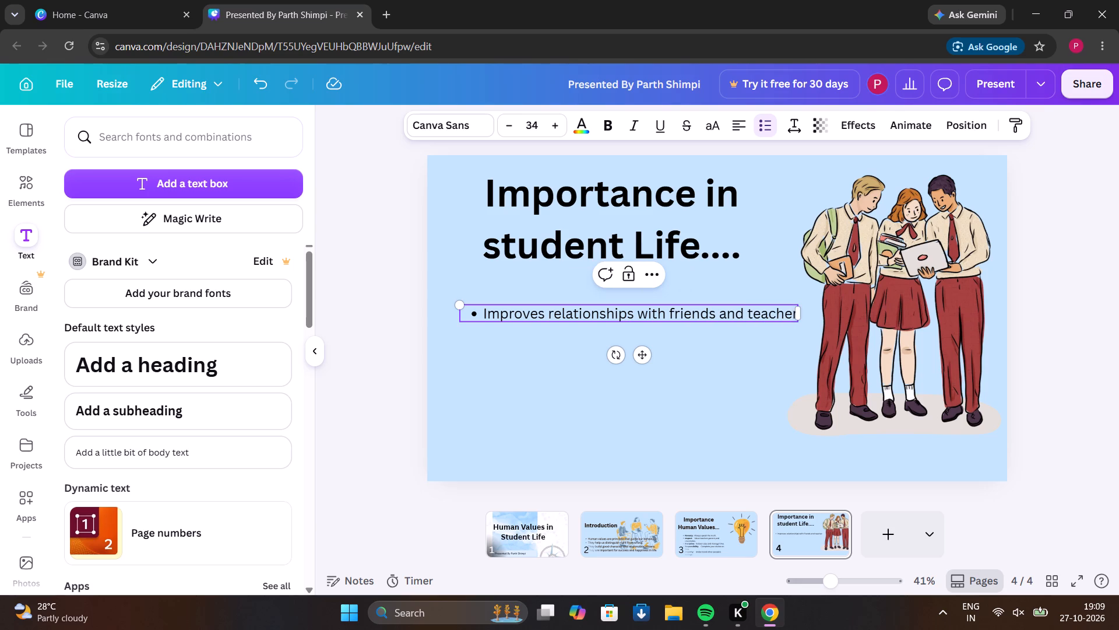
key(Right)
key(Return)
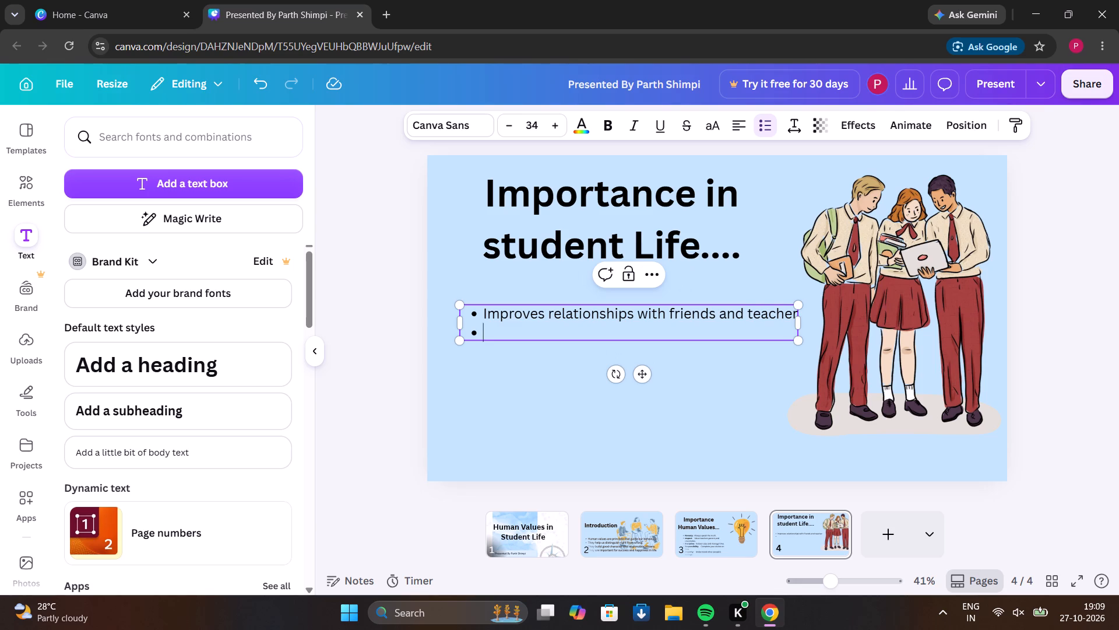
text(Builds)
key(space)
text(c)
key(o)
text(nfidence)
key(space)
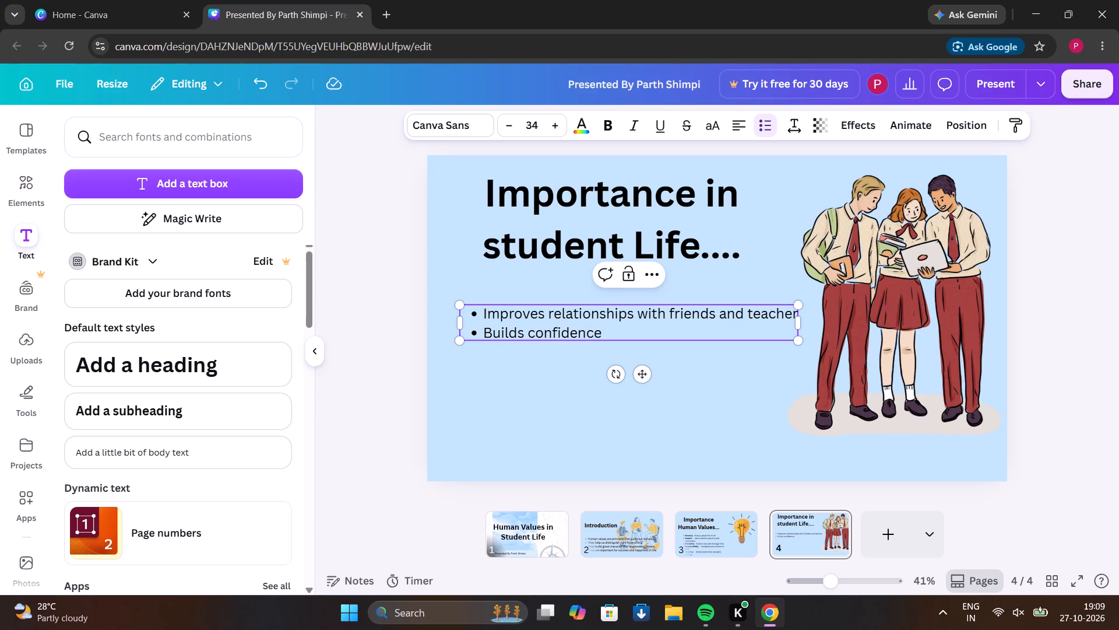
text(and s)
text(elf)
key(space)
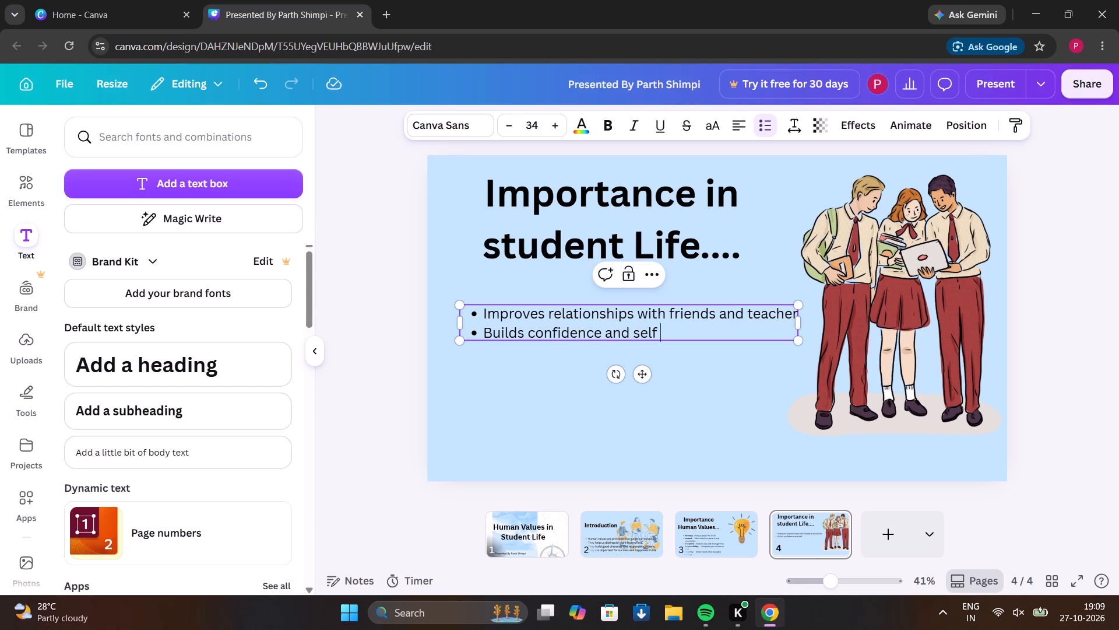
text(discipline)
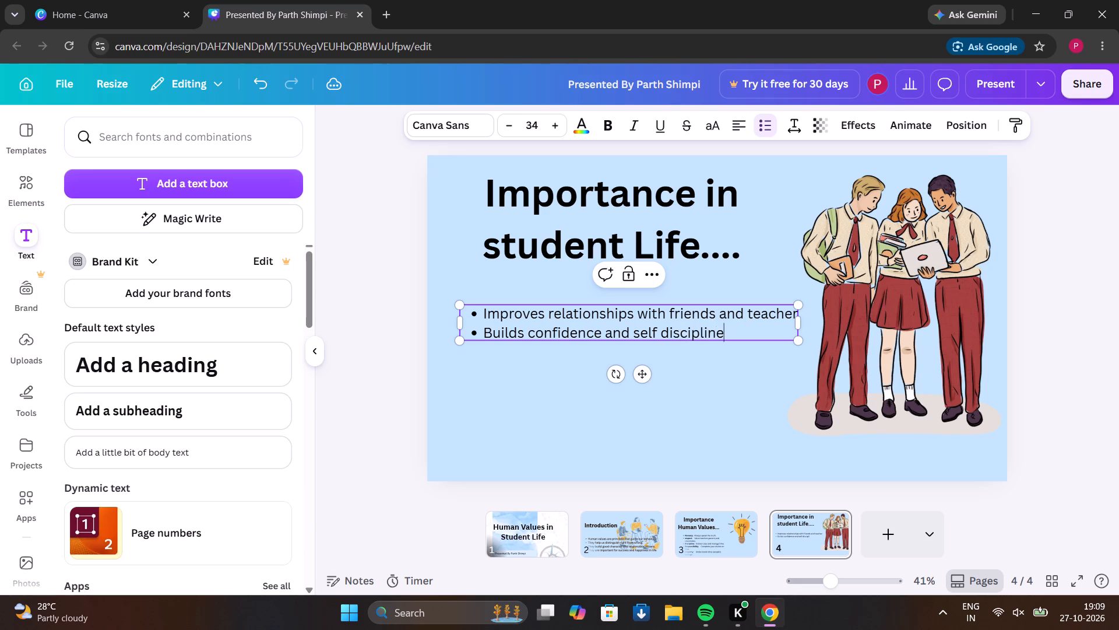
key(space)
key(BackSpace)
key(period)
Add a third bullet reading "Reduces conflicts and misunderstandings." to page 4's bulleted list.
key(Return)
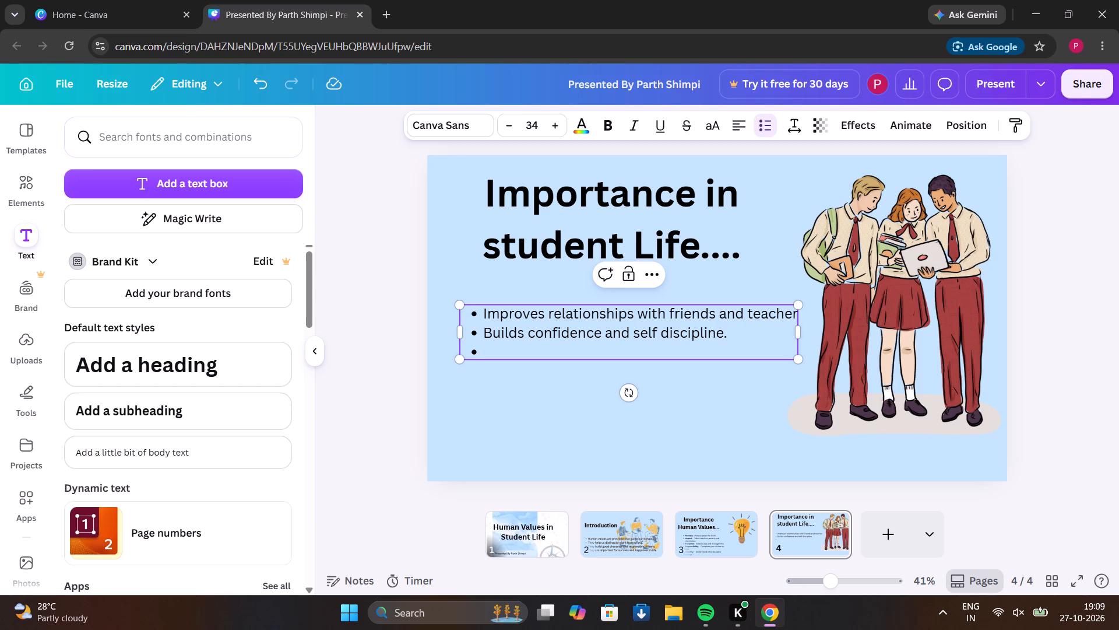
text(RE)
key(BackSpace)
key(e)
text(duces)
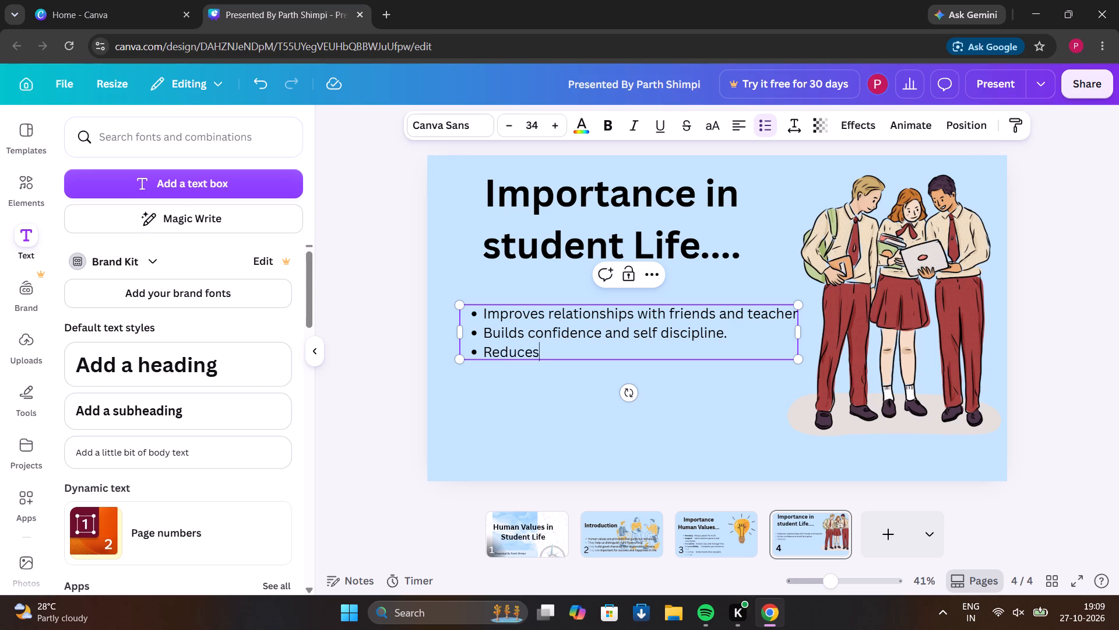
key(space)
text(conflicts)
key(space)
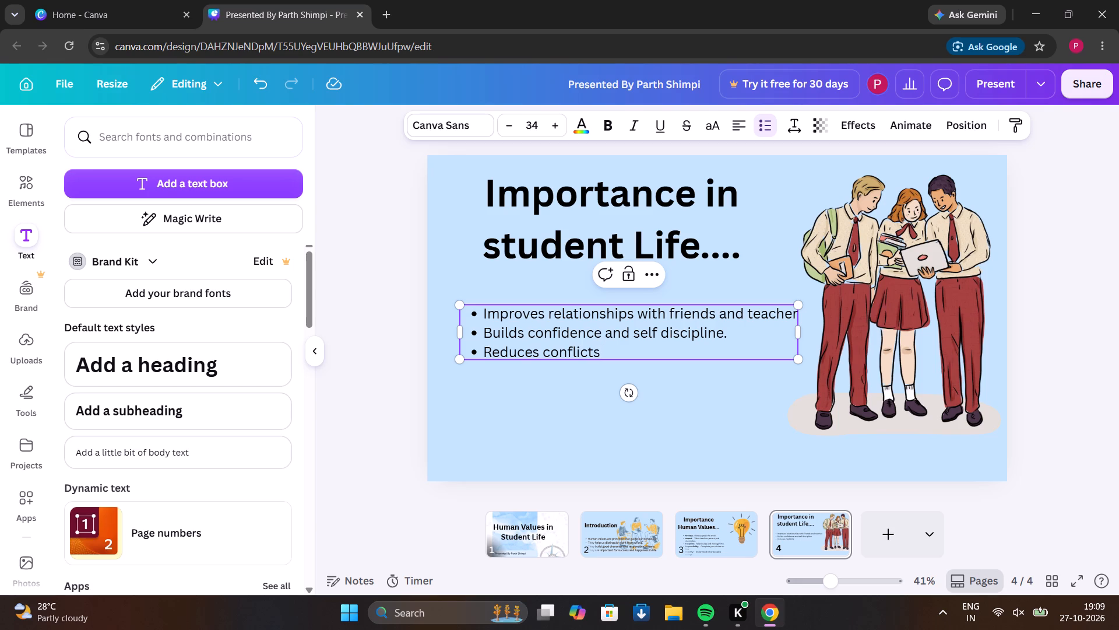
text(and mist)
key(BackSpace)
text(under)
text(standing)
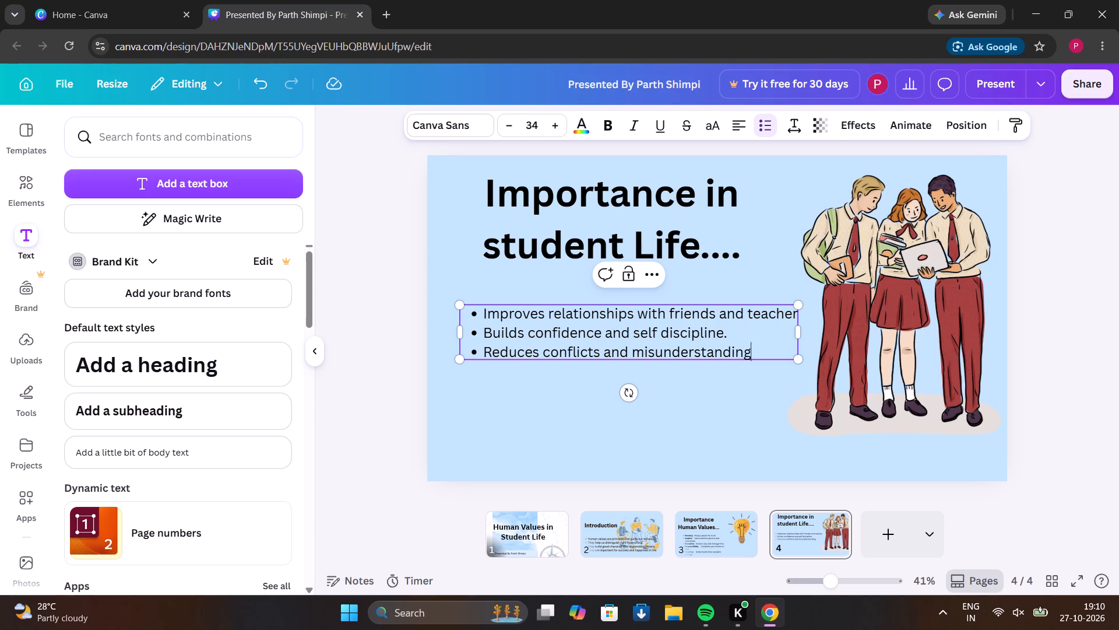
text(s.)
key(bracketright)
key(BackSpace)
Add a fourth bullet beginning "Encourages teamwork and" to page 4's bulleted list.
key(Return)
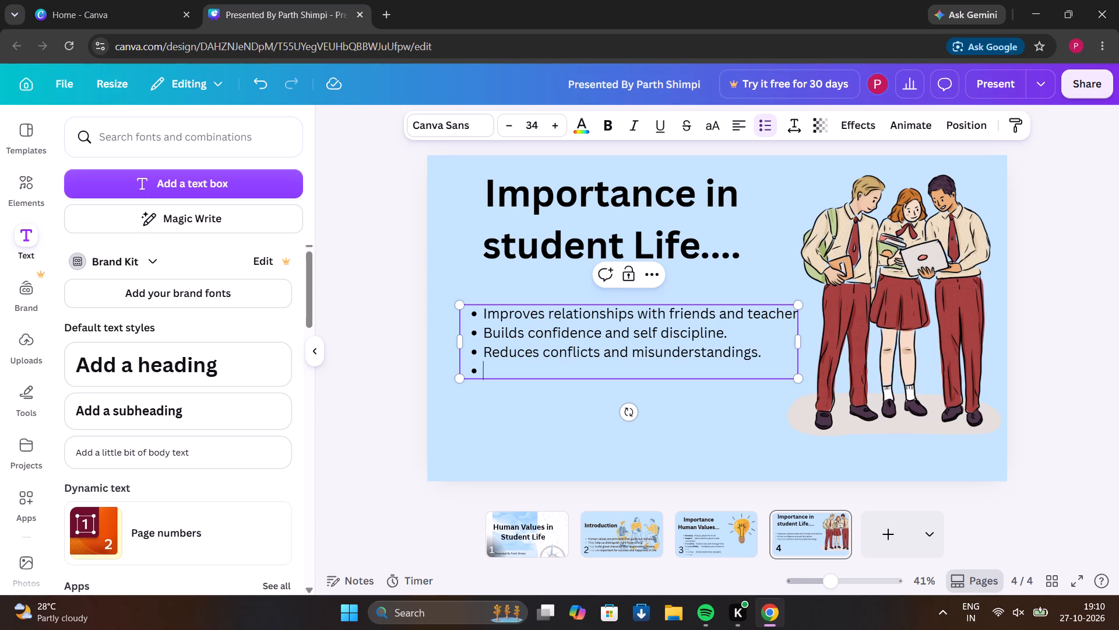
text(Enc)
text(ourag)
text(es)
key(space)
text(teamwork)
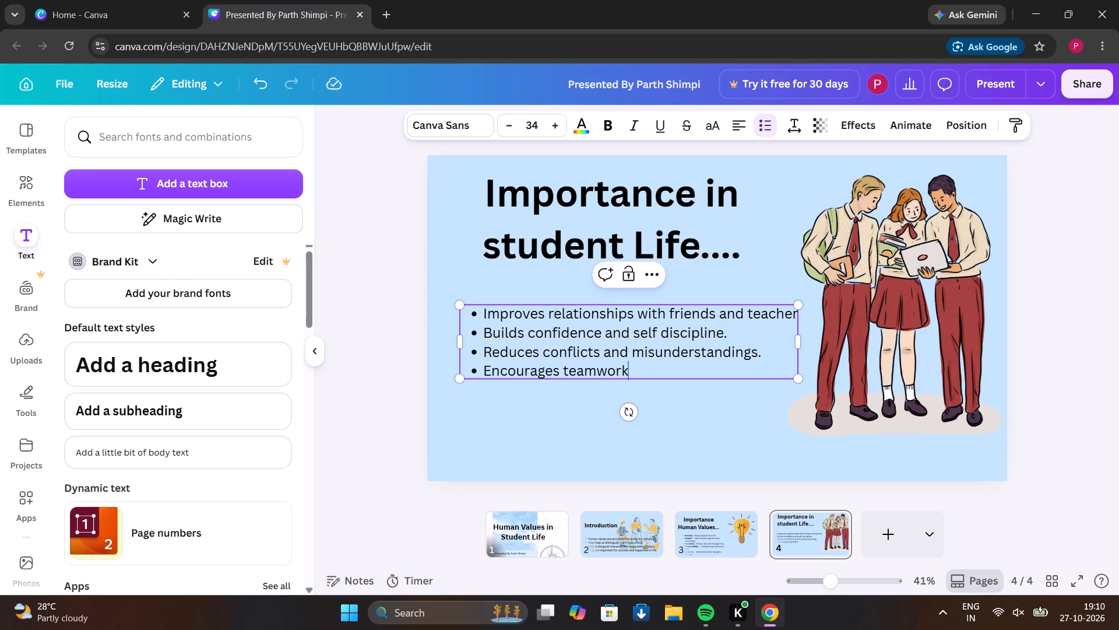
key(space)
text(an)
text(d)
key(space)
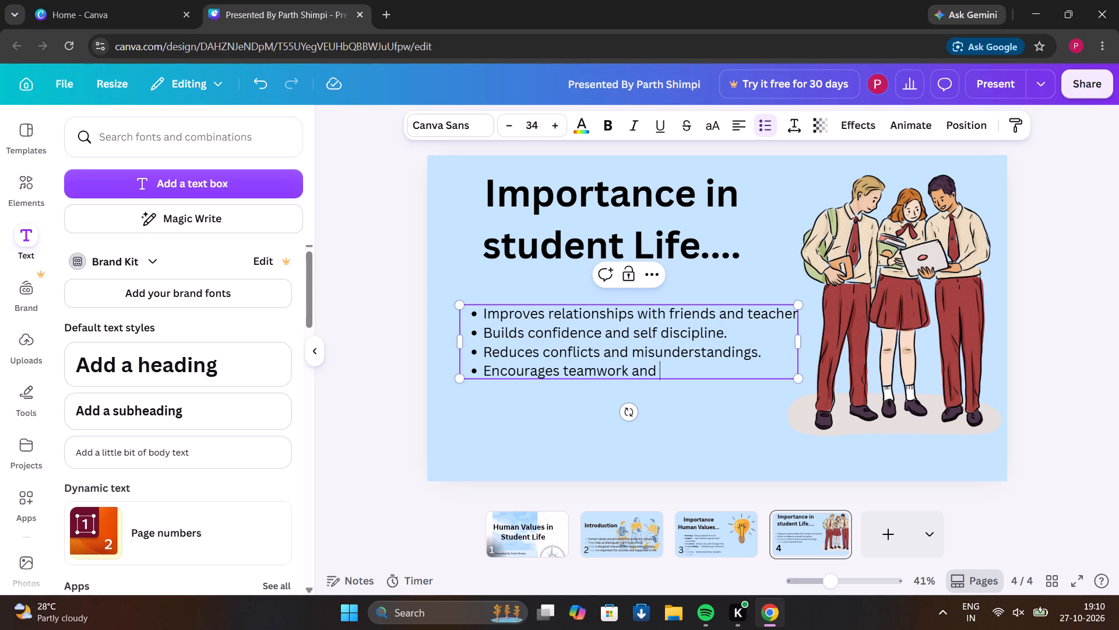
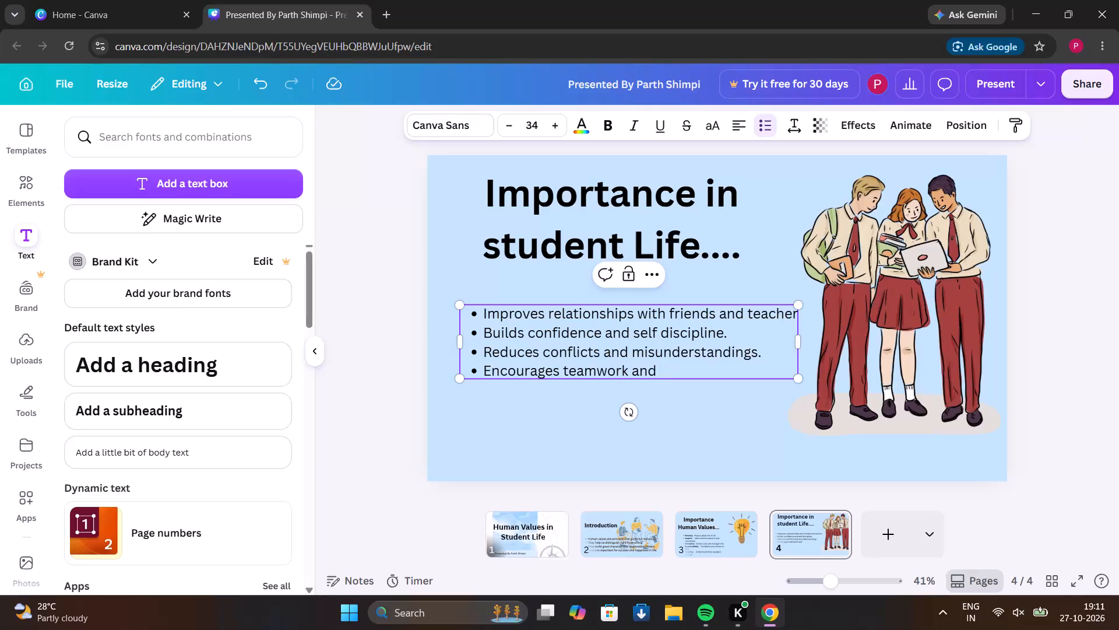
Complete page 4's fourth bullet with "leadership." so it reads "Encourages teamwork and leadership.".
key(BackSpace)
text(leader)
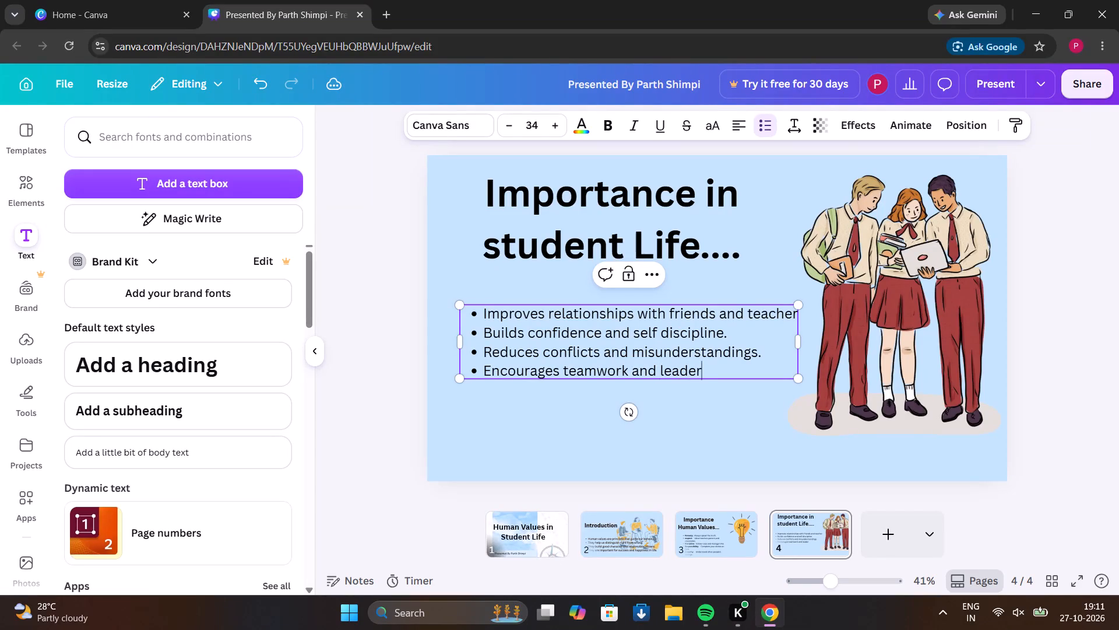
text(ship)
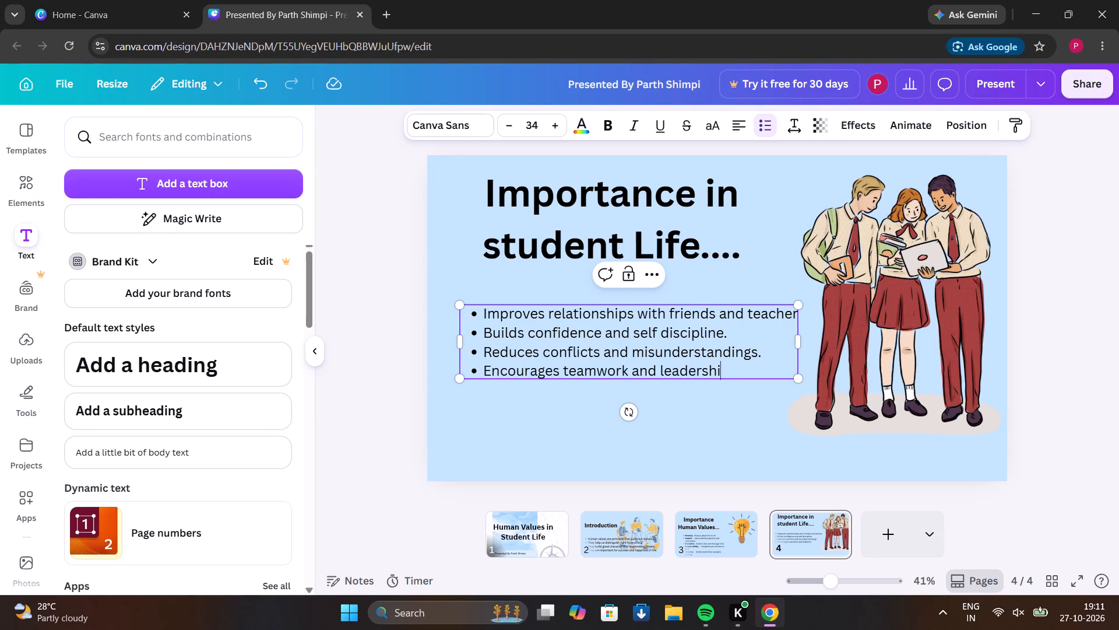
key(period)
Add a fifth bullet reading "Helps students become responsible professional." to page 4's bulleted list.
key(Return)
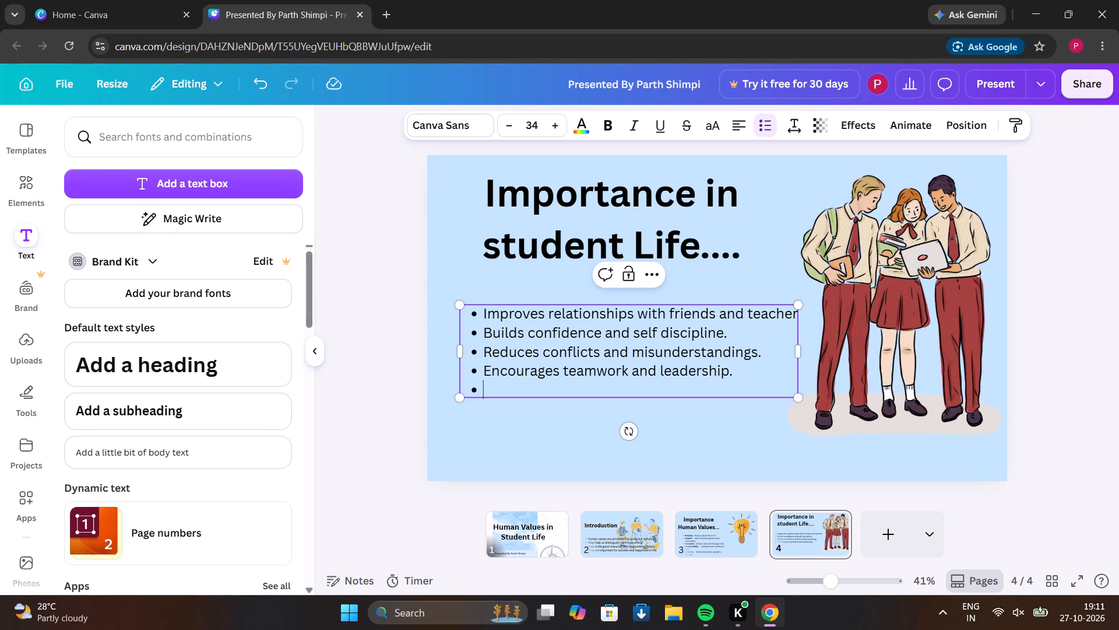
text(He)
text(lp[s)
key(BackSpace)
key(BackSpace)
text(s)
key(space)
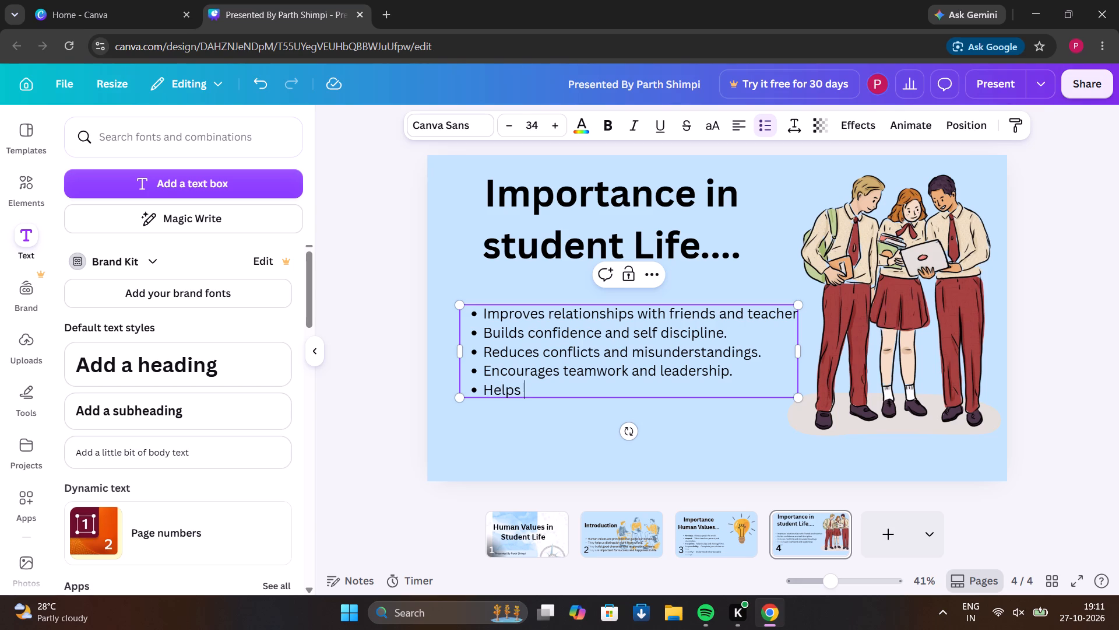
text(students)
key(space)
text(become)
key(space)
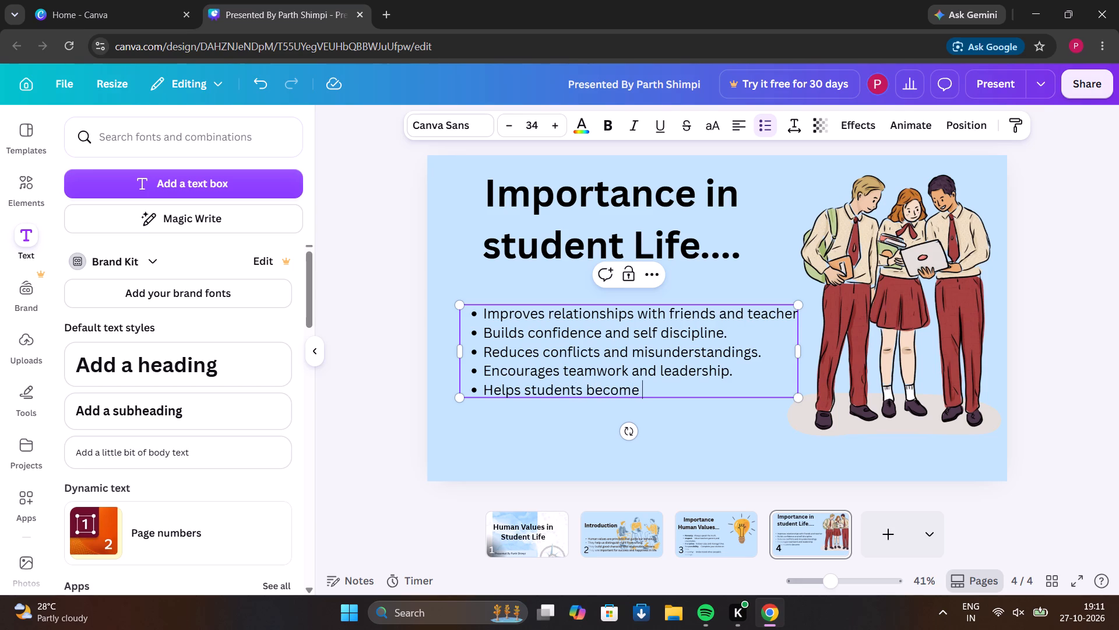
text(reso)
key(BackSpace)
text(po)
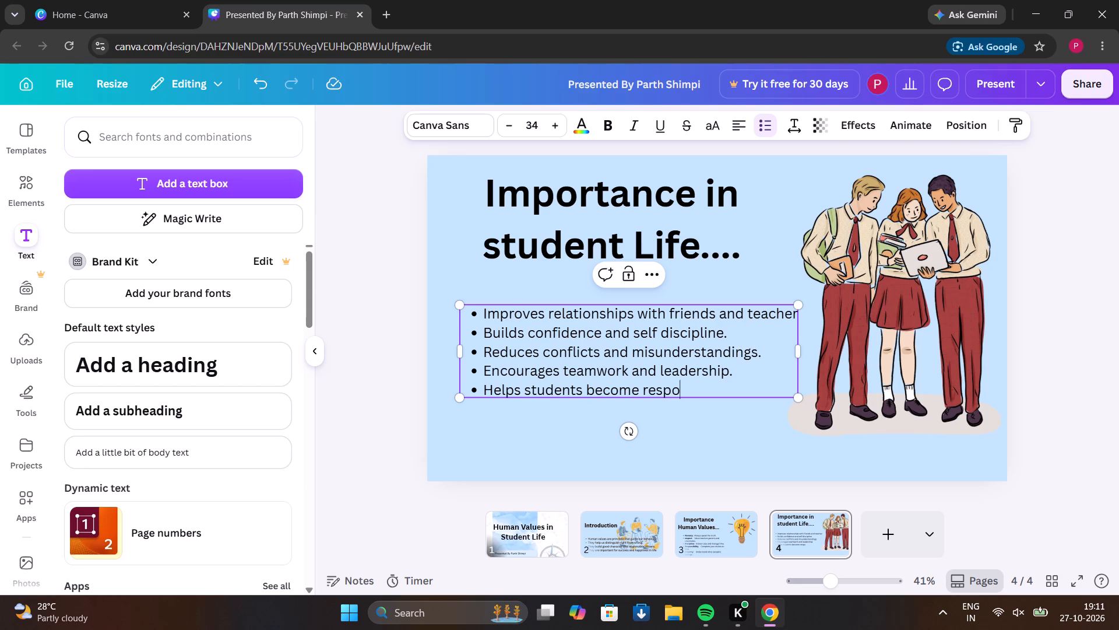
text(nsible)
key(space)
text(professiona)
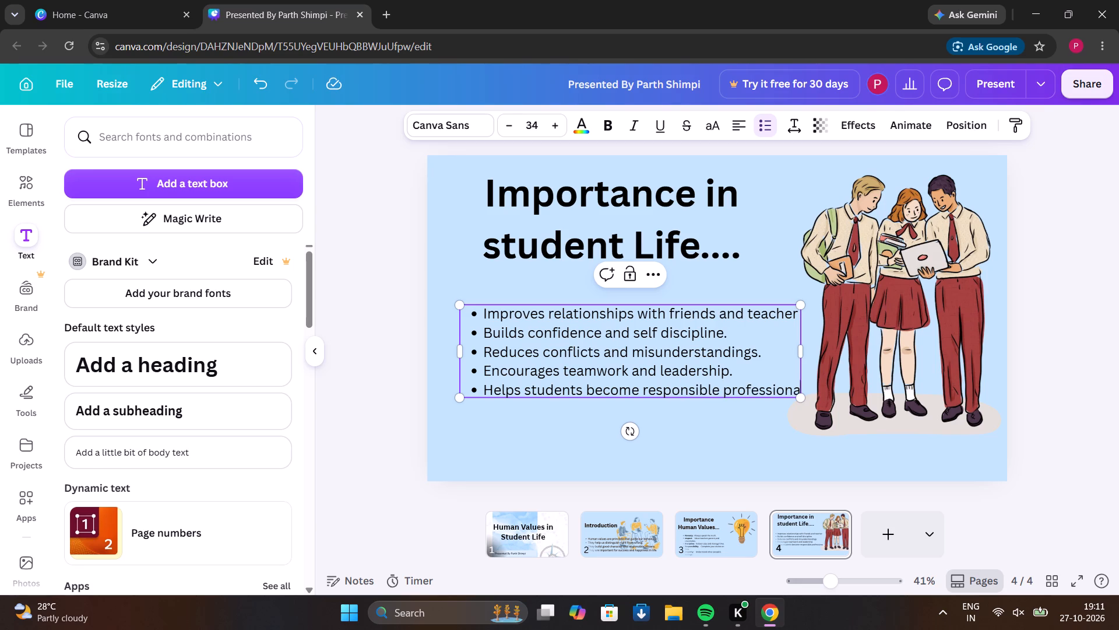
key(l)
key(period)
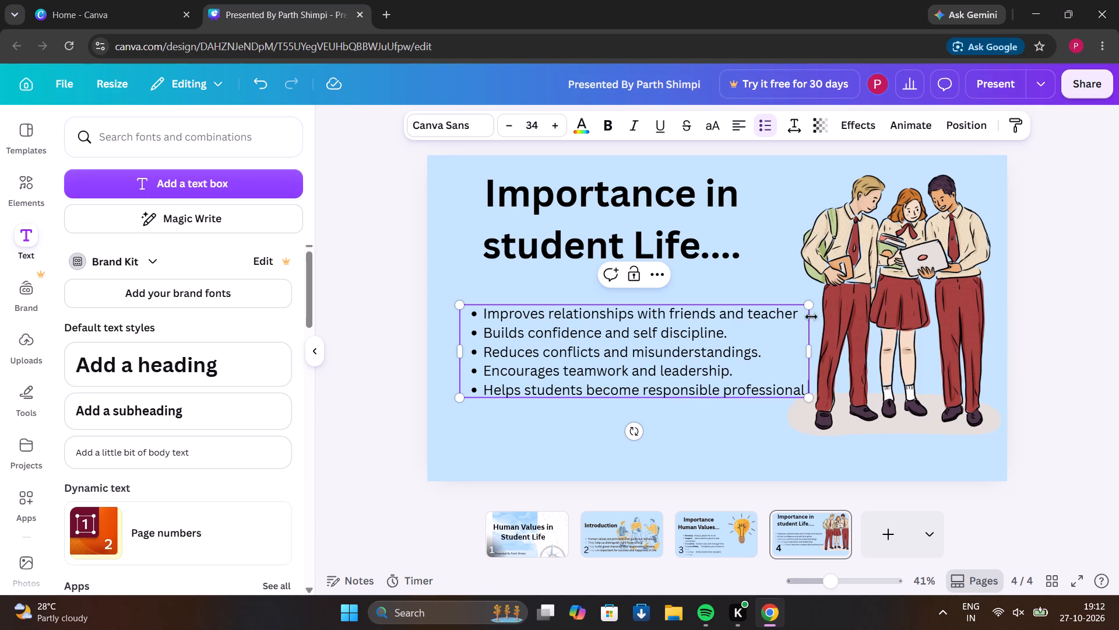
Add a period at the end of page 4's first bullet, after "teacher".
click(798, 314)
key(period)
Move page 4's bulleted text box slightly up and left, closer to the heading and the page's left edge.
drag(783, 363, 769, 376)
drag(769, 376, 768, 376)
drag(646, 398, 656, 408)
drag(656, 408, 629, 388)
triple_click(630, 382)
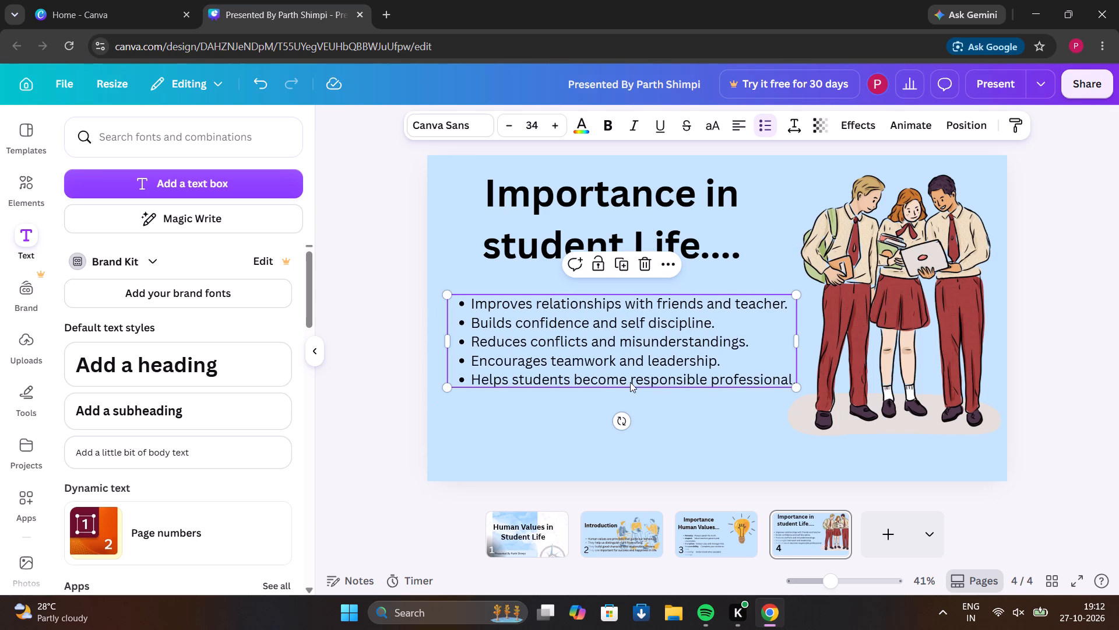
triple_click(630, 382)
click(630, 382)
click(677, 447)
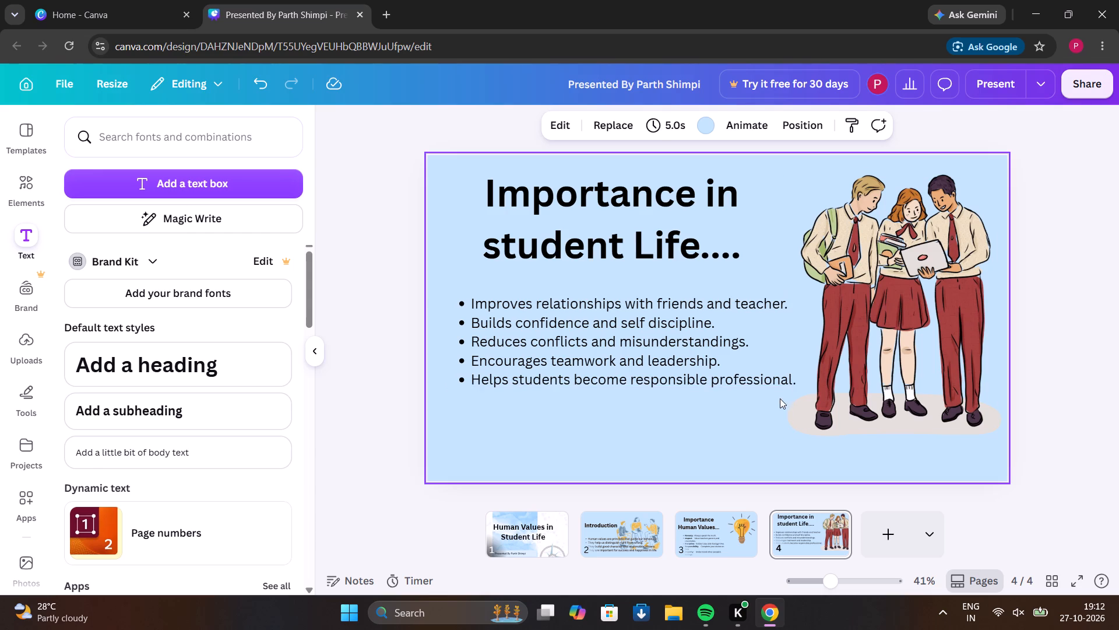
Scale page 4's bulleted text up to size 38.1 and widen its box toward the page's left edge.
click(748, 371)
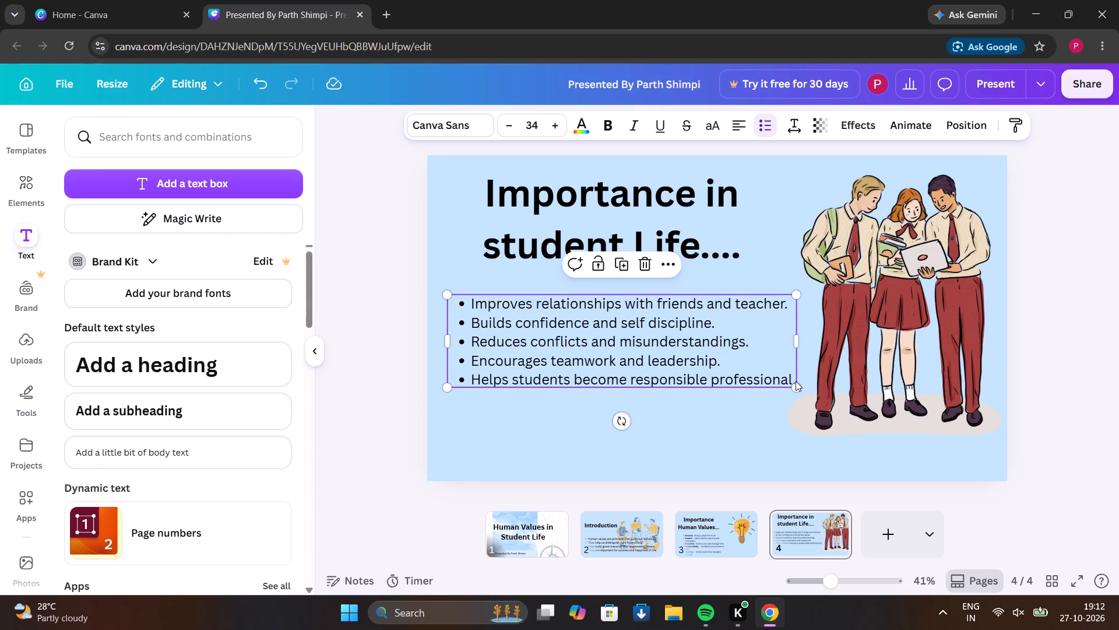
drag(795, 386, 790, 422)
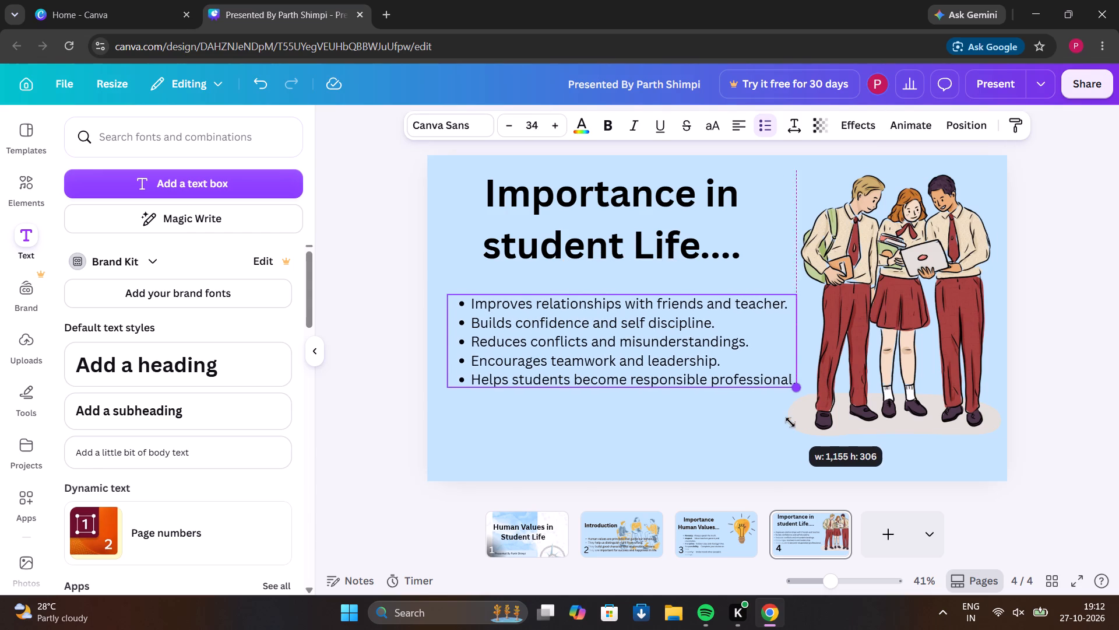
drag(790, 422, 828, 433)
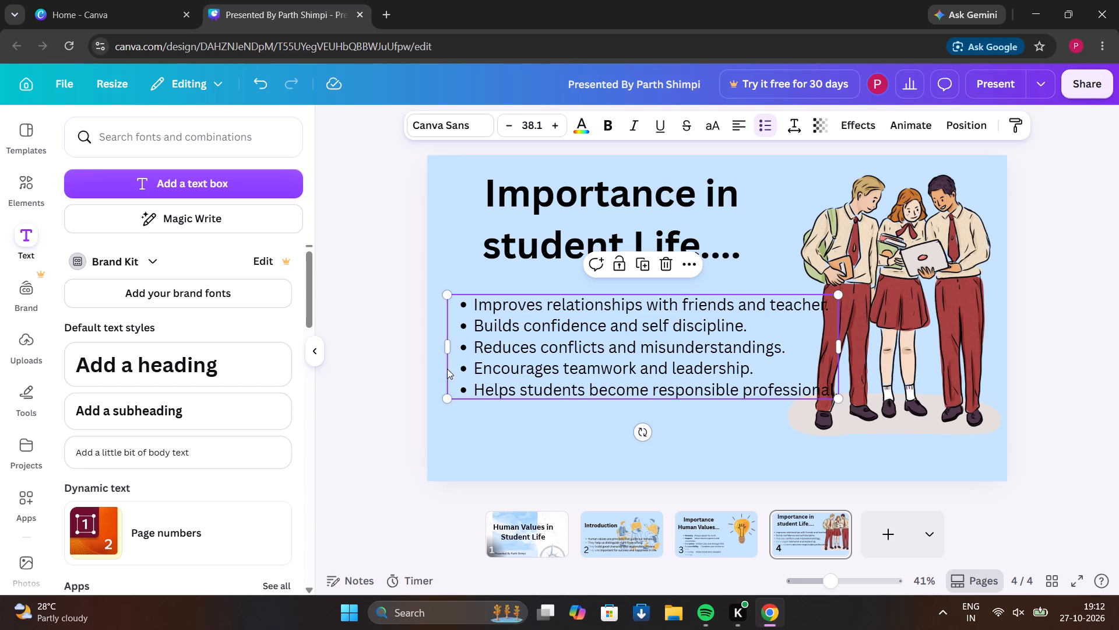
triple_click(445, 369)
drag(445, 369, 432, 370)
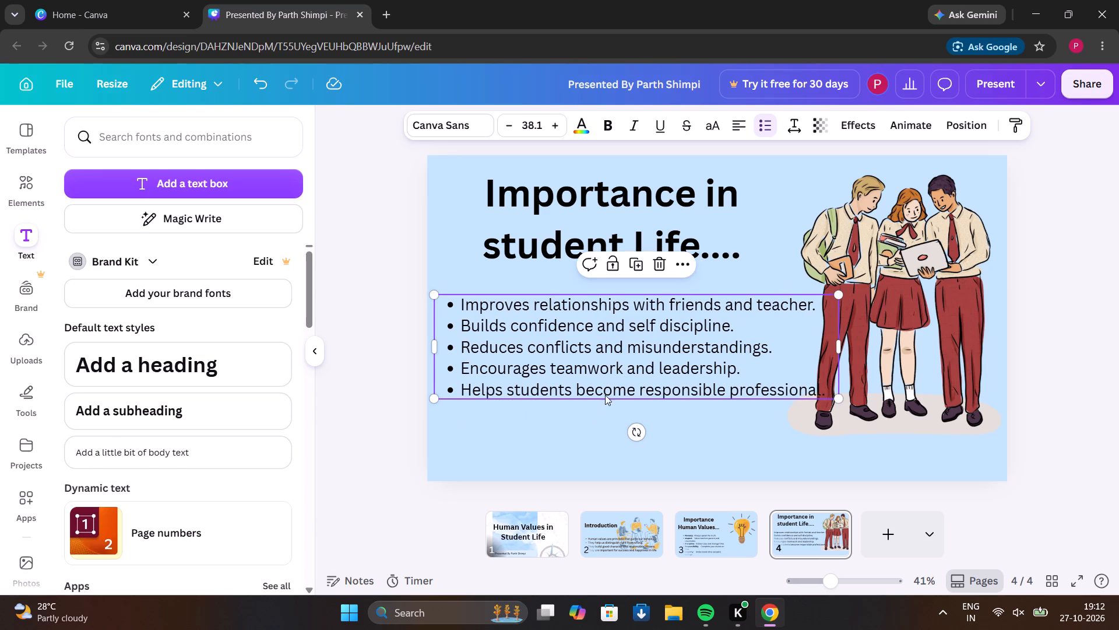
Shrink the student illustration on page 4 proportionally toward its upper-right corner, making room for the bulleted text.
click(850, 429)
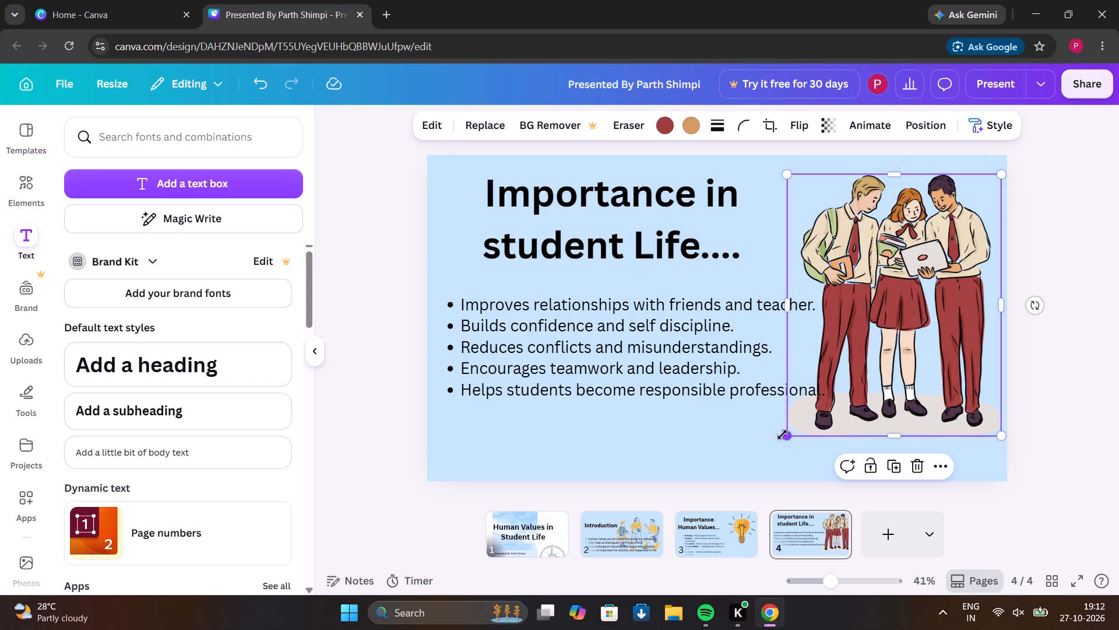
drag(785, 432, 825, 394)
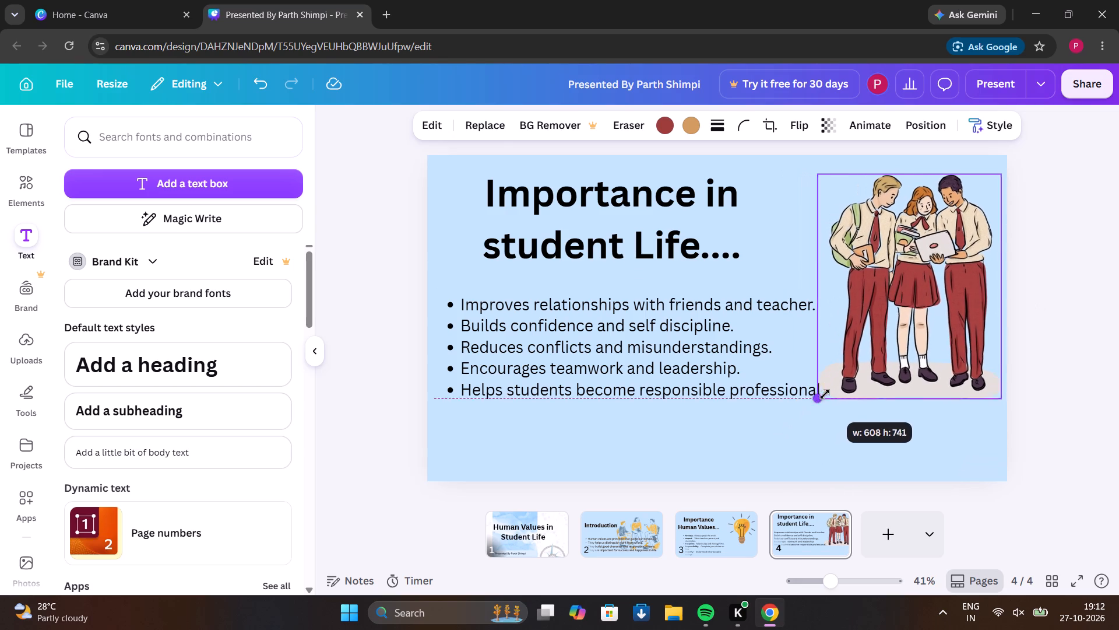
drag(825, 394, 826, 387)
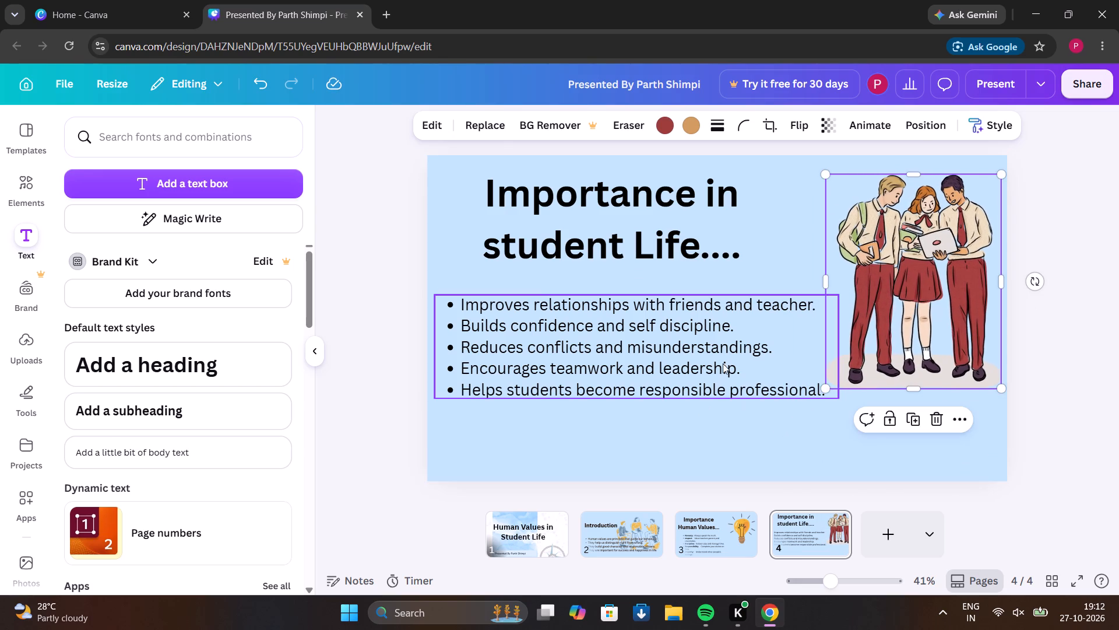
Move page 4's bulleted text box down and slightly right, leaving more space below the heading.
drag(783, 356, 785, 388)
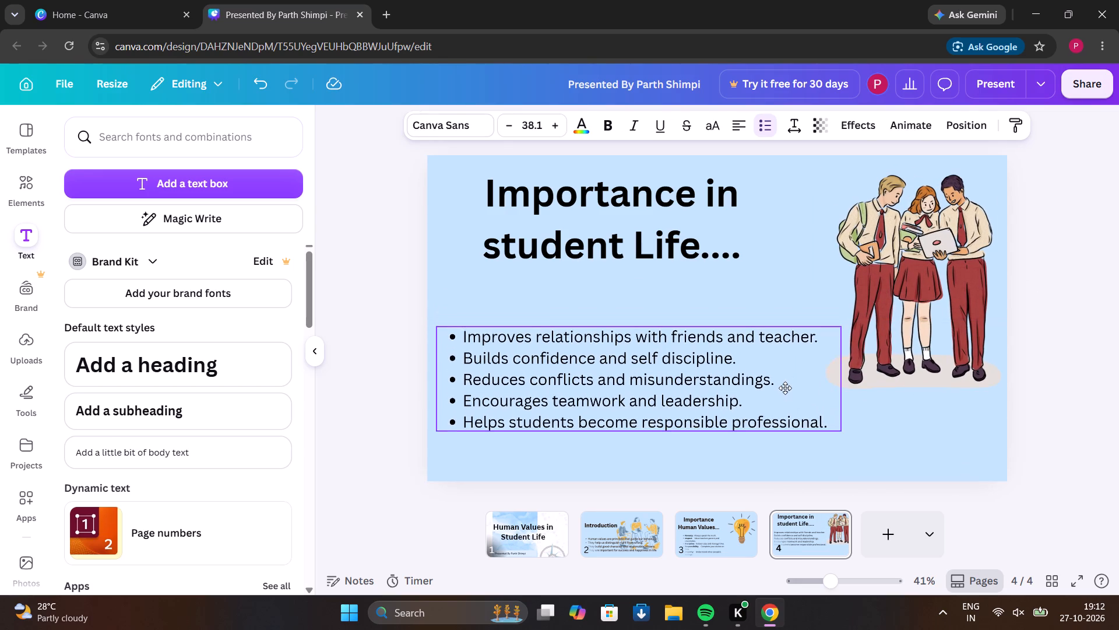
drag(785, 388, 786, 385)
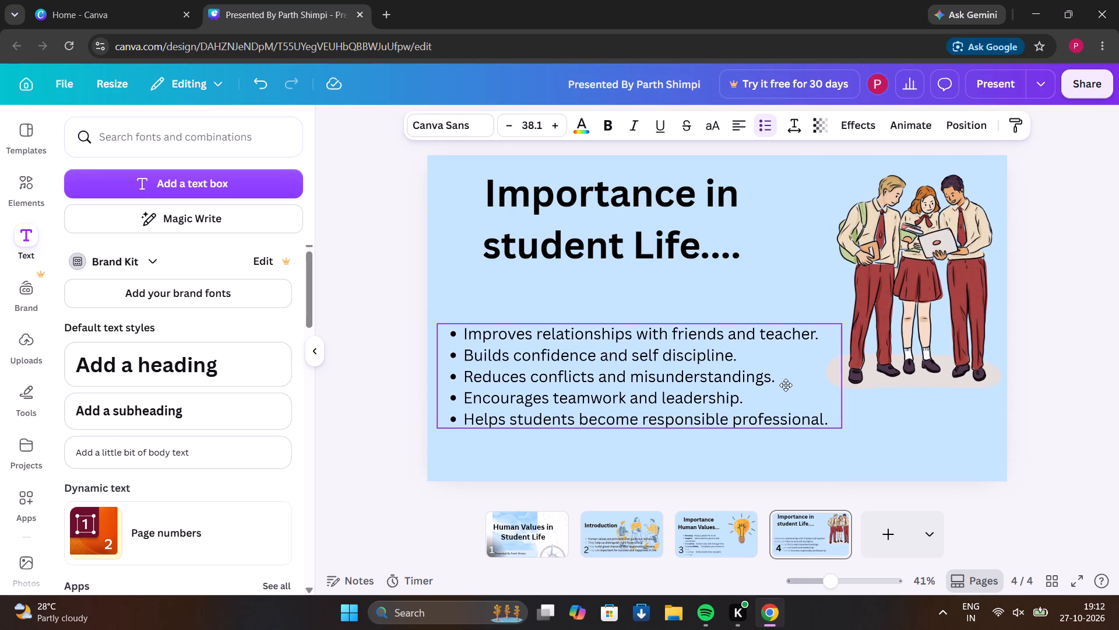
drag(786, 385, 788, 385)
Move the "Importance in student Life...." heading down so it sits just above the bulleted list.
drag(680, 247, 689, 276)
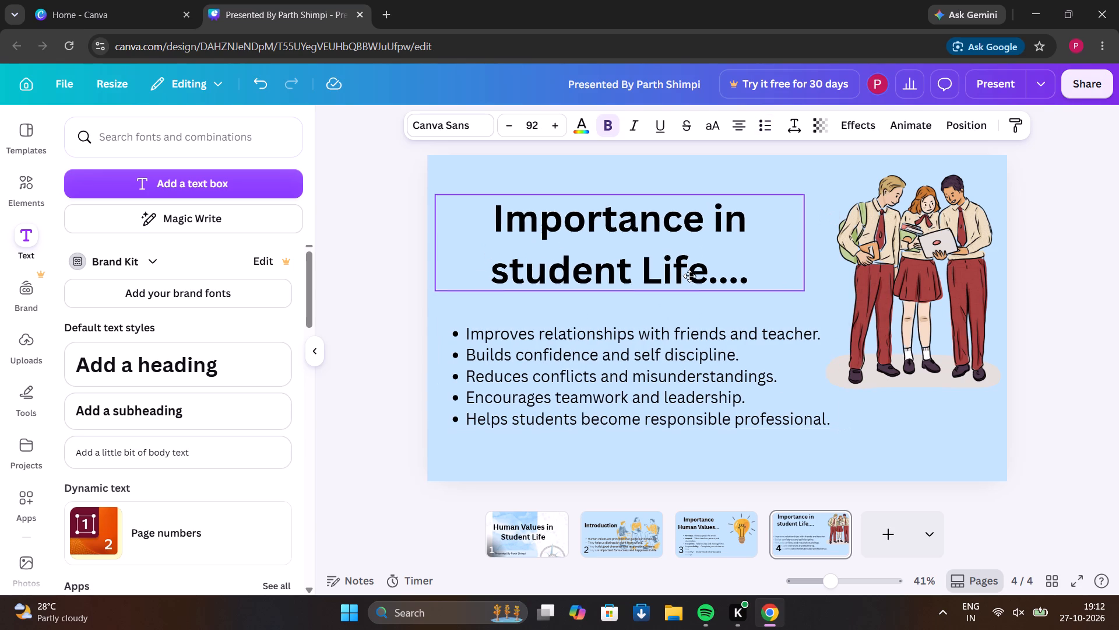
drag(689, 276, 685, 277)
click(685, 277)
Move the student illustration on page 4 slightly down, beside the heading and bulleted list, and deselect it.
drag(882, 332, 878, 355)
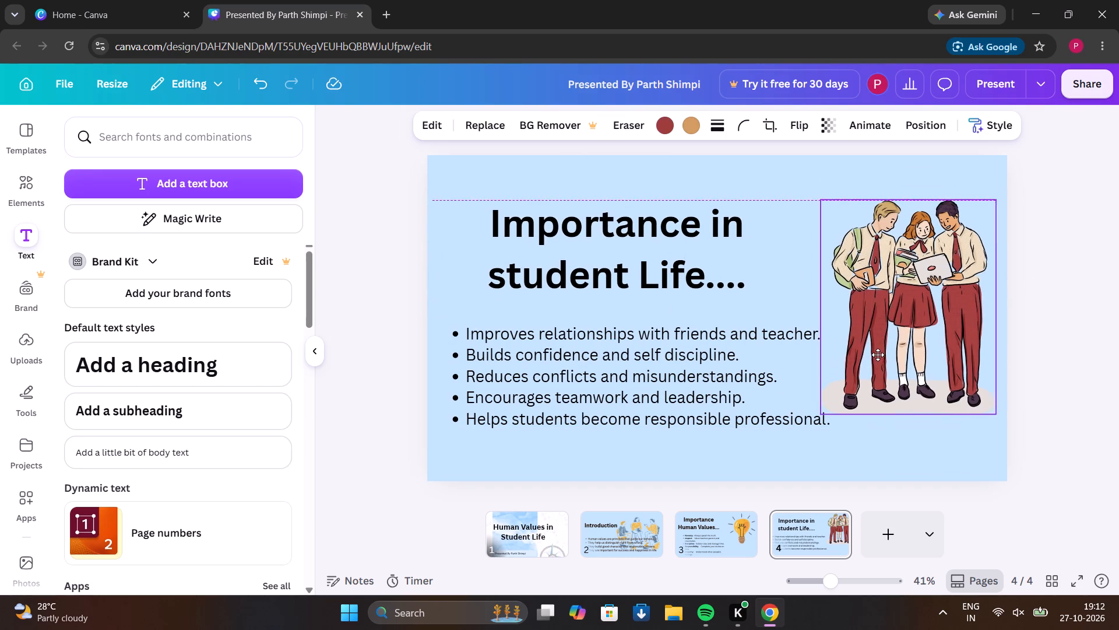
drag(878, 355, 880, 350)
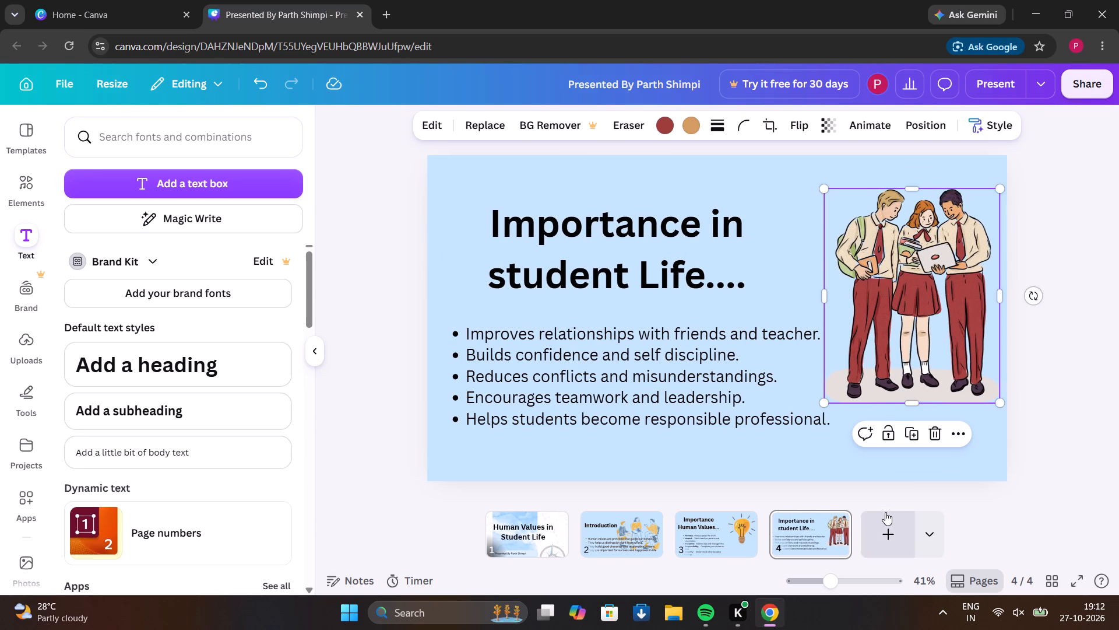
click(1056, 407)
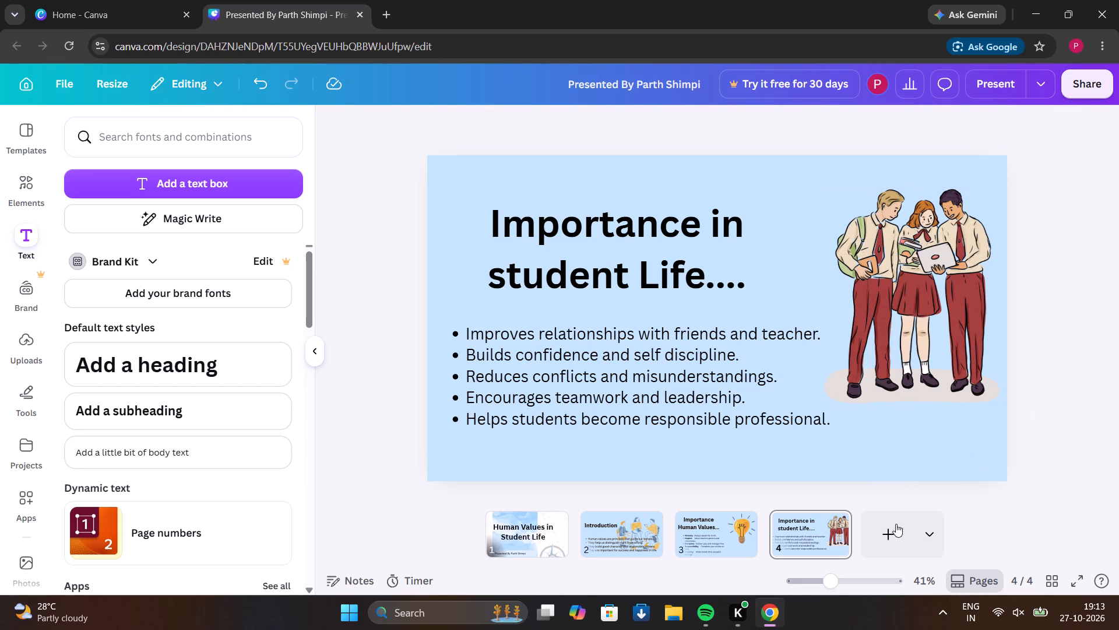
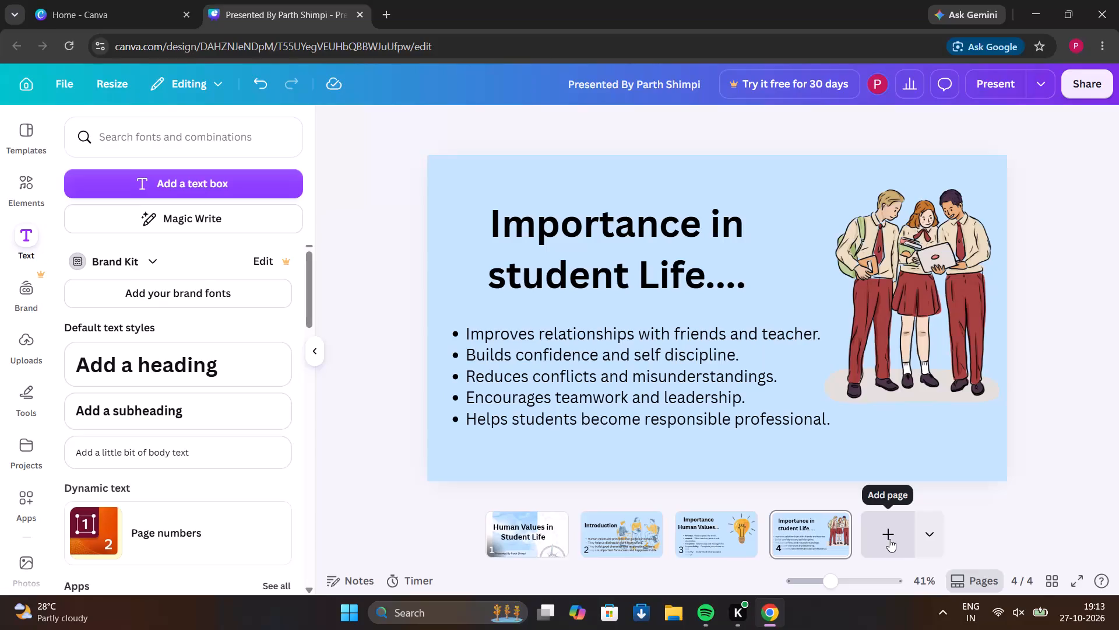
Add a new blank page 5 after the "Importance in student Life...." page.
click(889, 539)
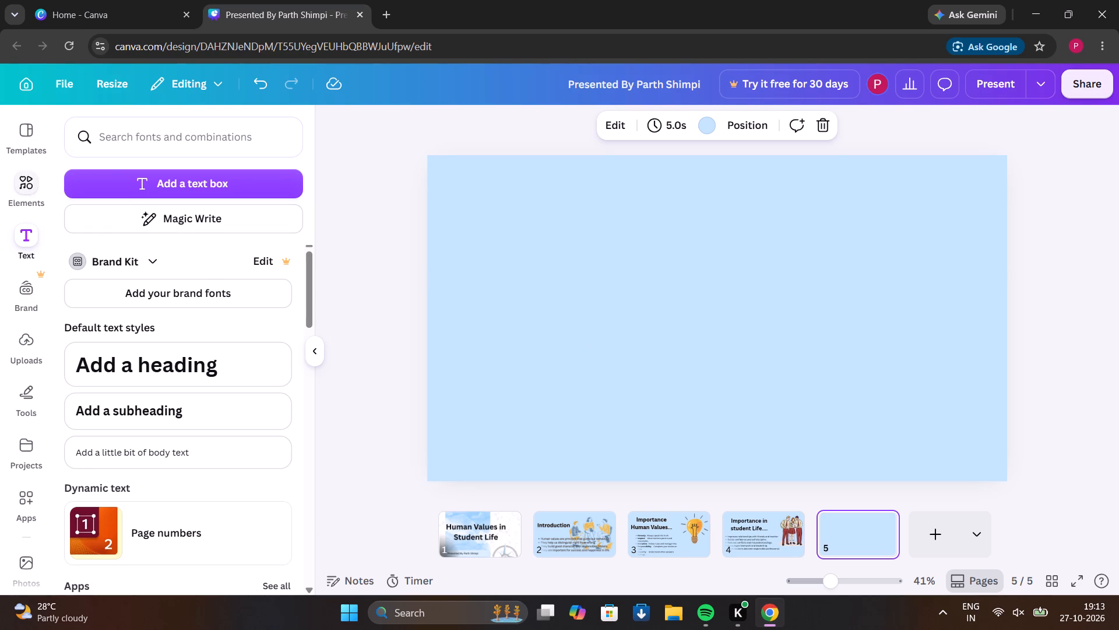
Replace the "student life" element search with a search for "helping hand".
click(28, 186)
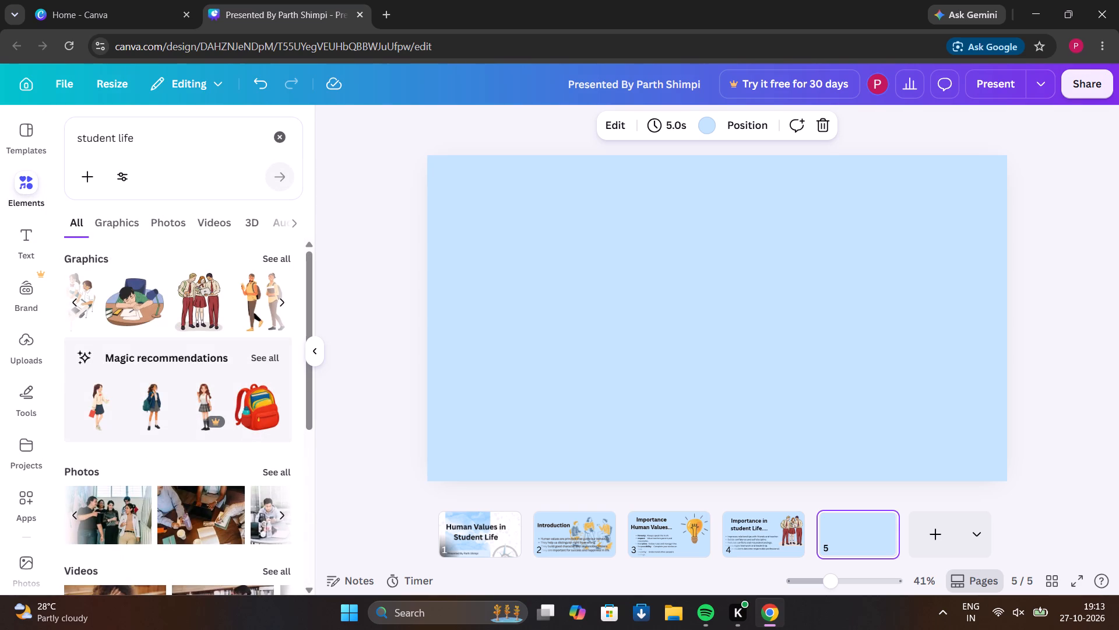
click(136, 148)
click(138, 145)
key(BackSpace)
key(BackSpace)
key(BackSpace)
key(BackSpace)
key(BackSpace)
key(BackSpace)
key(BackSpace)
key(BackSpace)
key(BackSpace)
key(BackSpace)
key(BackSpace)
key(BackSpace)
key(BackSpace)
key(BackSpace)
key(BackSpace)
key(BackSpace)
key(BackSpace)
key(BackSpace)
key(BackSpace)
key(BackSpace)
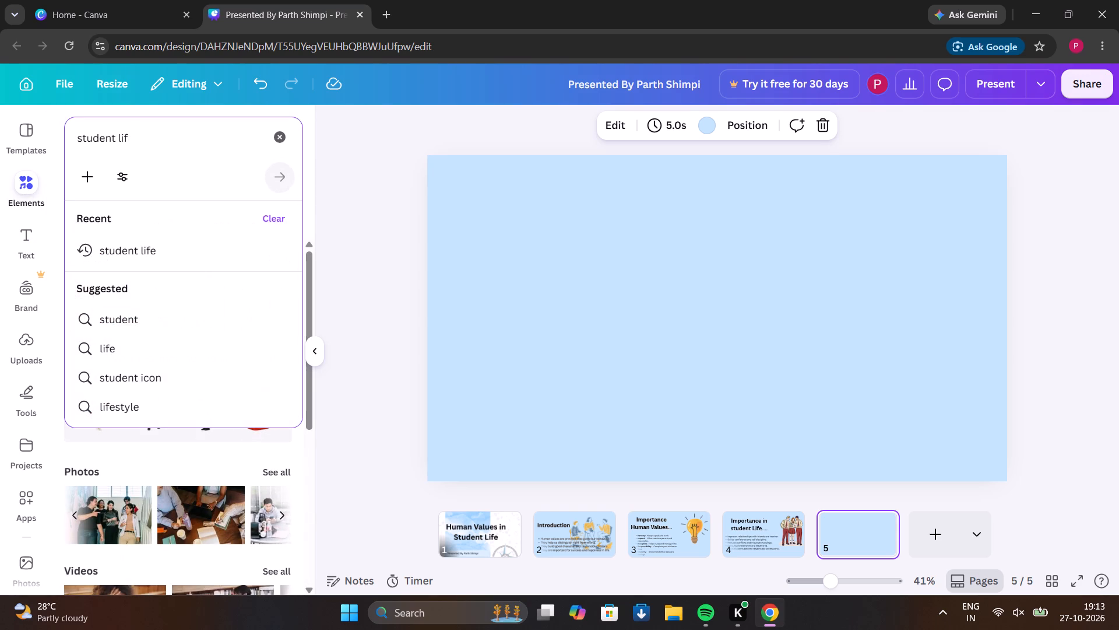
text(elping)
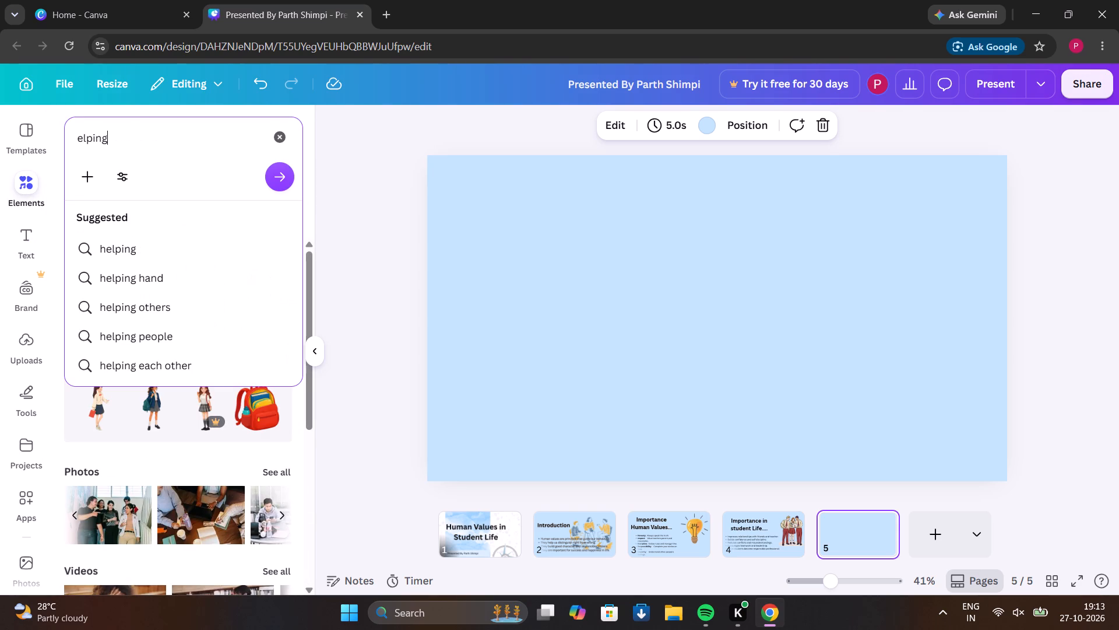
key(BackSpace)
key(BackSpace)
key(BackSpace)
key(BackSpace)
key(BackSpace)
key(BackSpace)
key(BackSpace)
key(BackSpace)
key(BackSpace)
key(BackSpace)
key(BackSpace)
key(BackSpace)
key(BackSpace)
key(BackSpace)
key(BackSpace)
key(BackSpace)
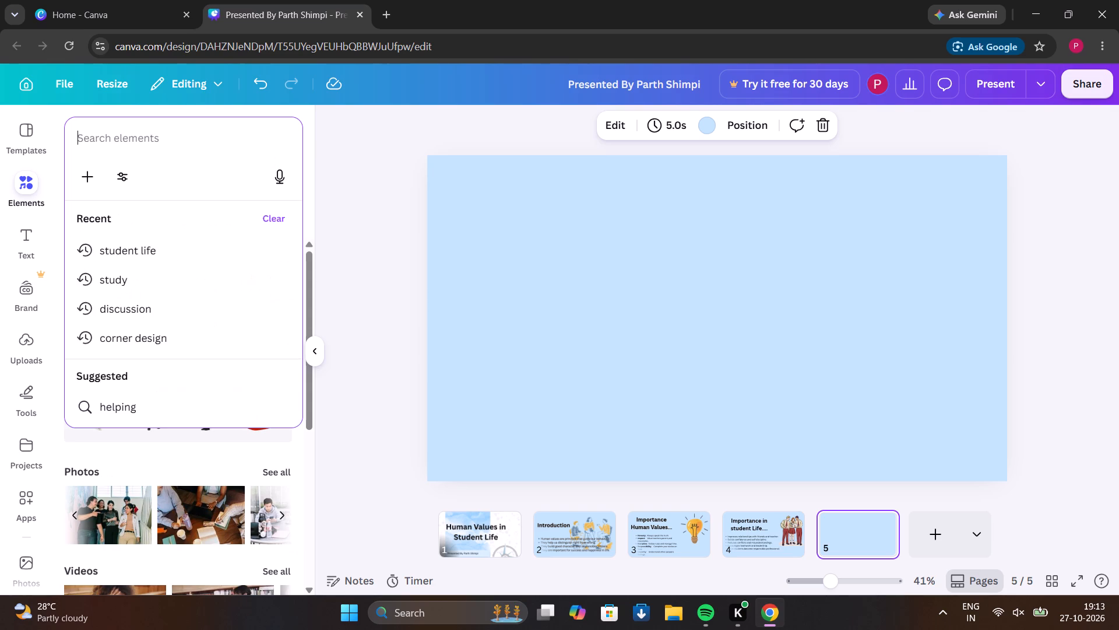
text(helping)
key(space)
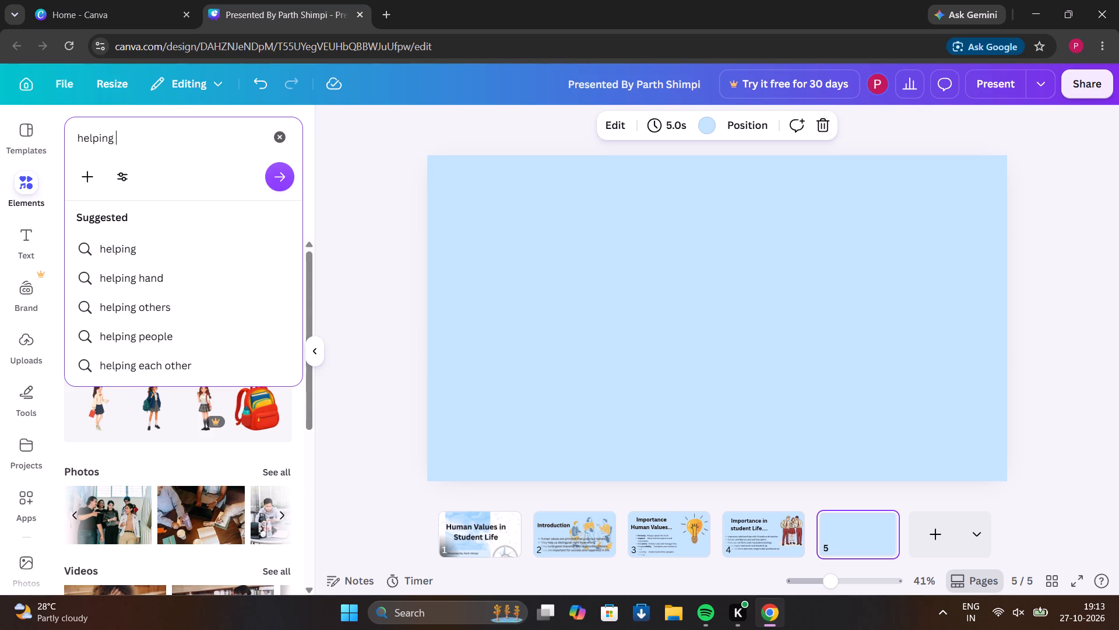
click(153, 269)
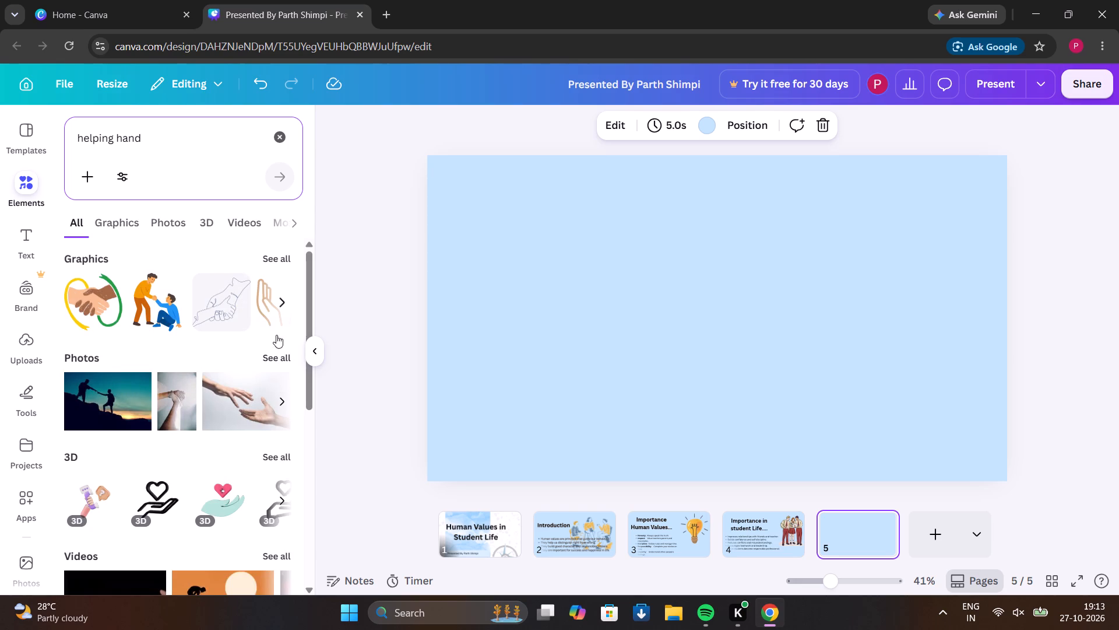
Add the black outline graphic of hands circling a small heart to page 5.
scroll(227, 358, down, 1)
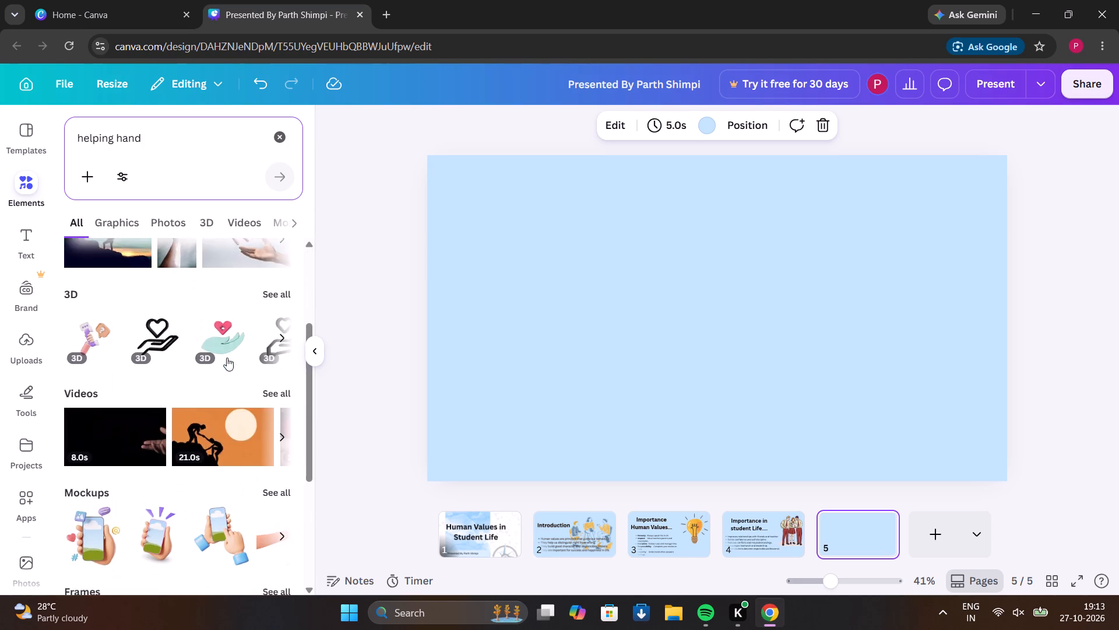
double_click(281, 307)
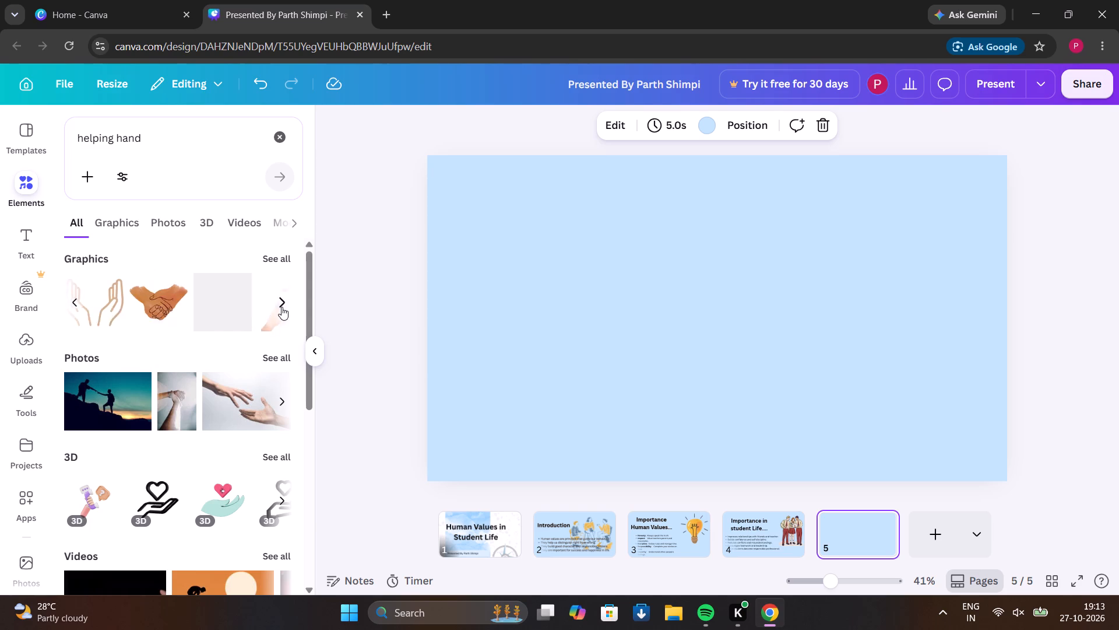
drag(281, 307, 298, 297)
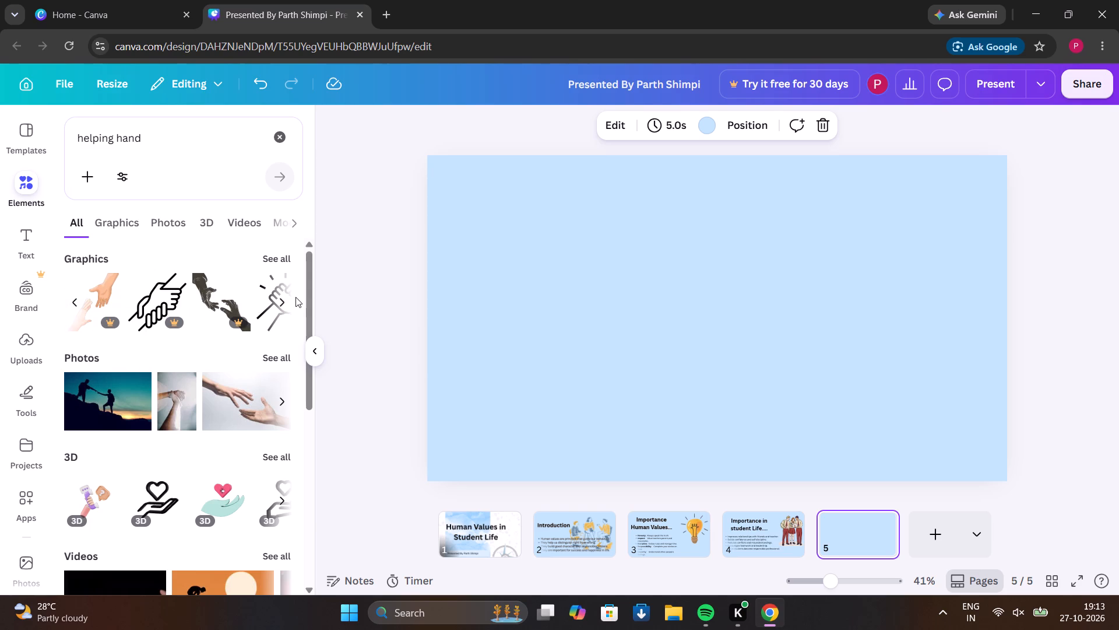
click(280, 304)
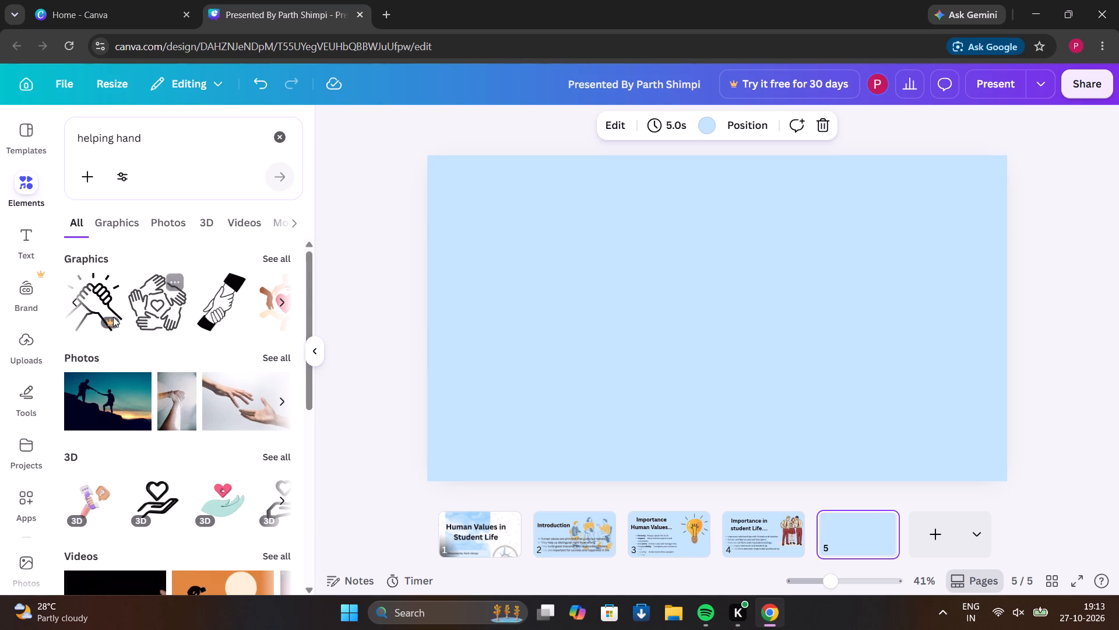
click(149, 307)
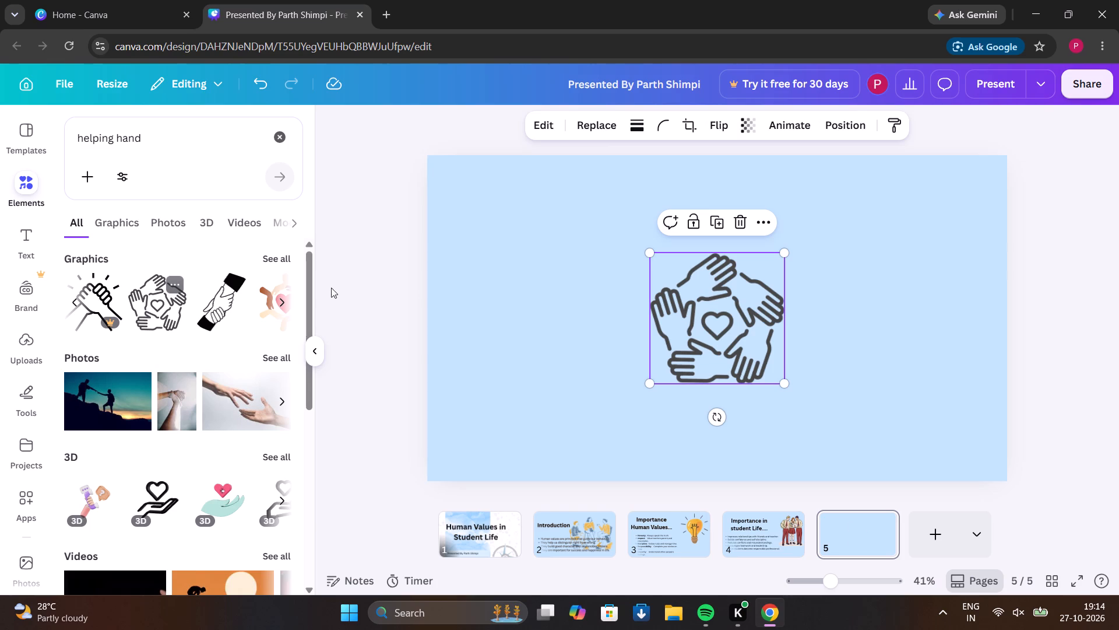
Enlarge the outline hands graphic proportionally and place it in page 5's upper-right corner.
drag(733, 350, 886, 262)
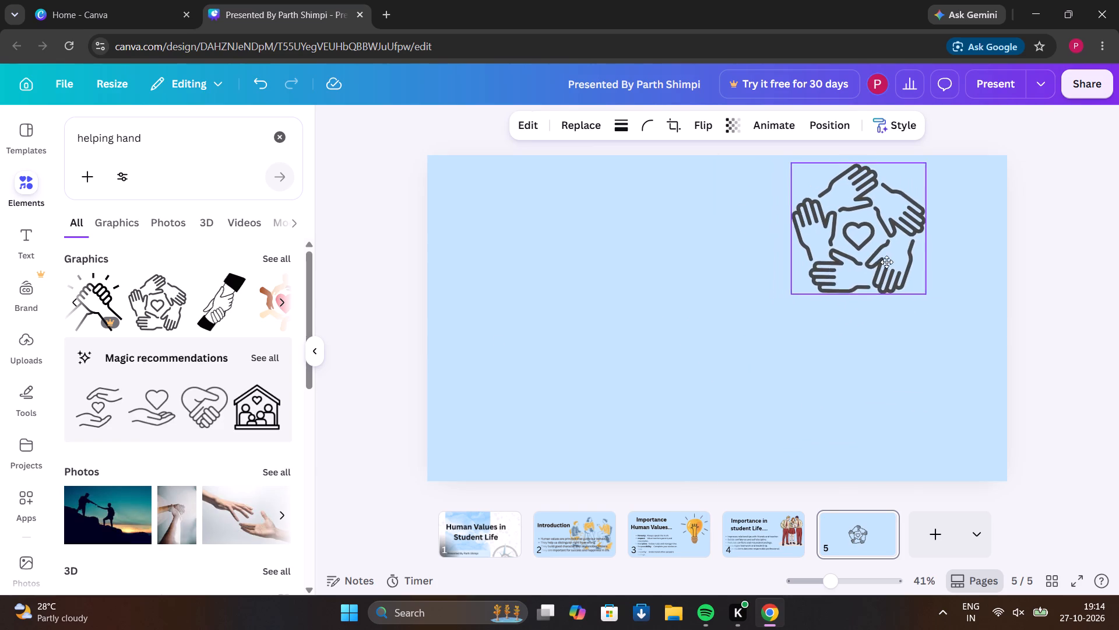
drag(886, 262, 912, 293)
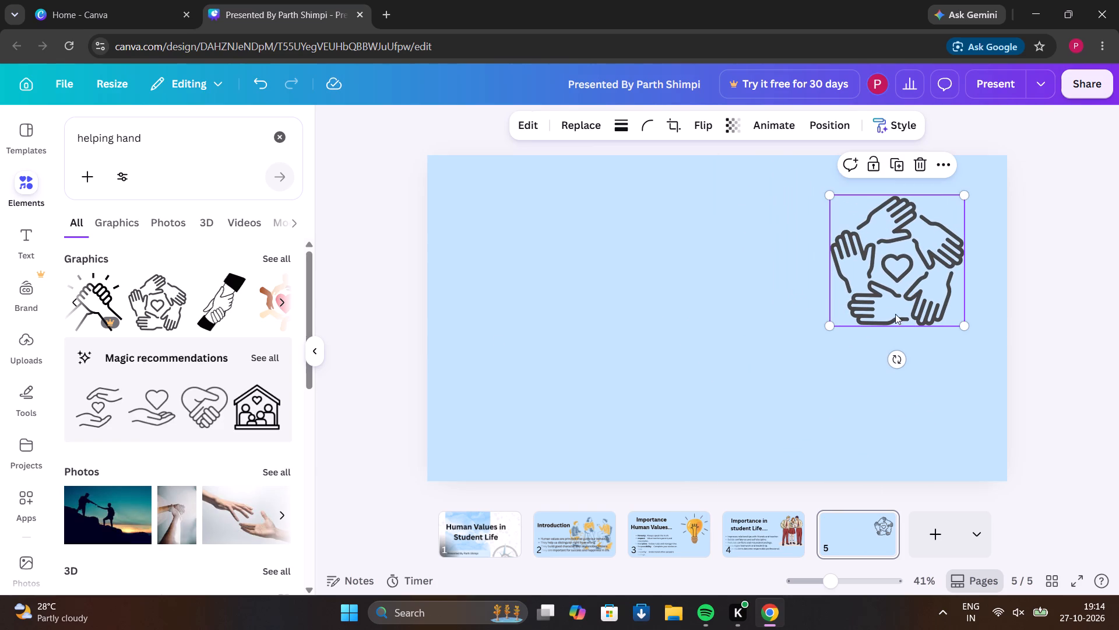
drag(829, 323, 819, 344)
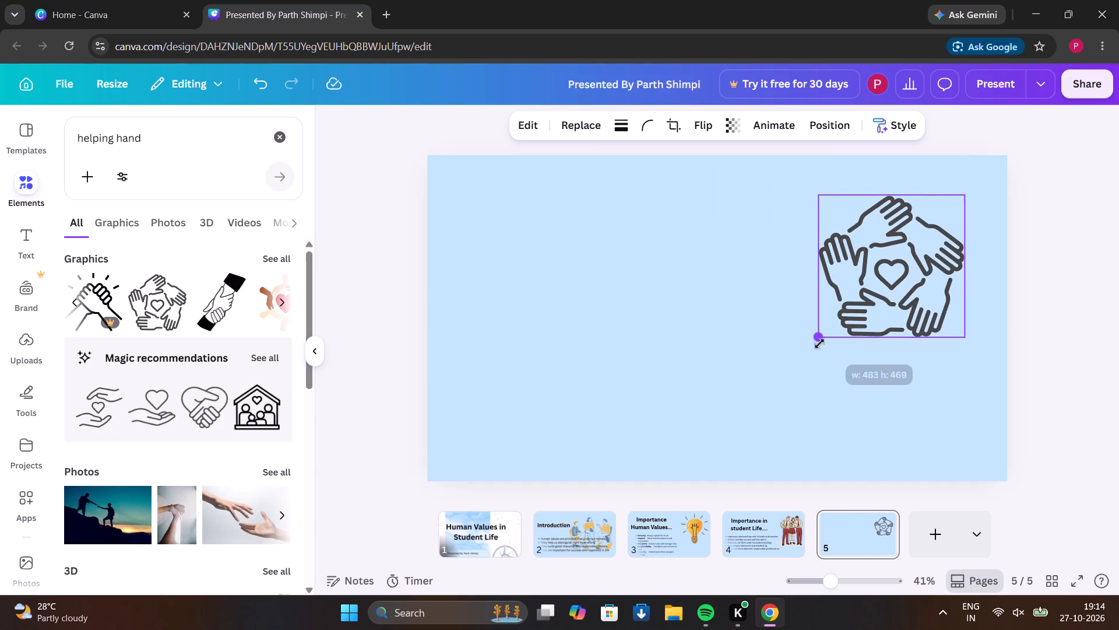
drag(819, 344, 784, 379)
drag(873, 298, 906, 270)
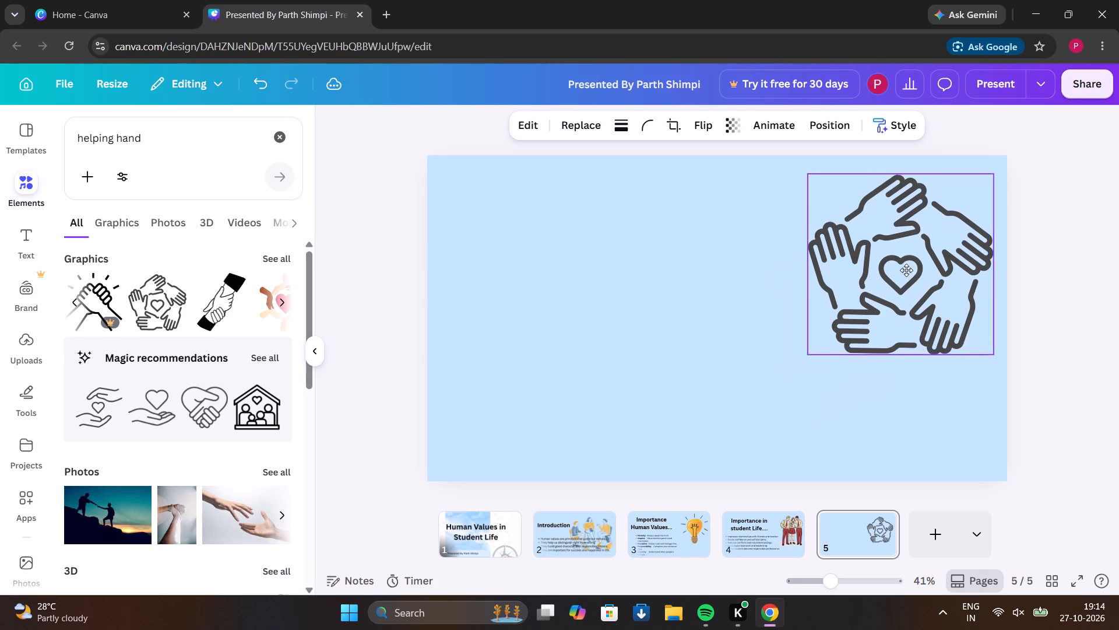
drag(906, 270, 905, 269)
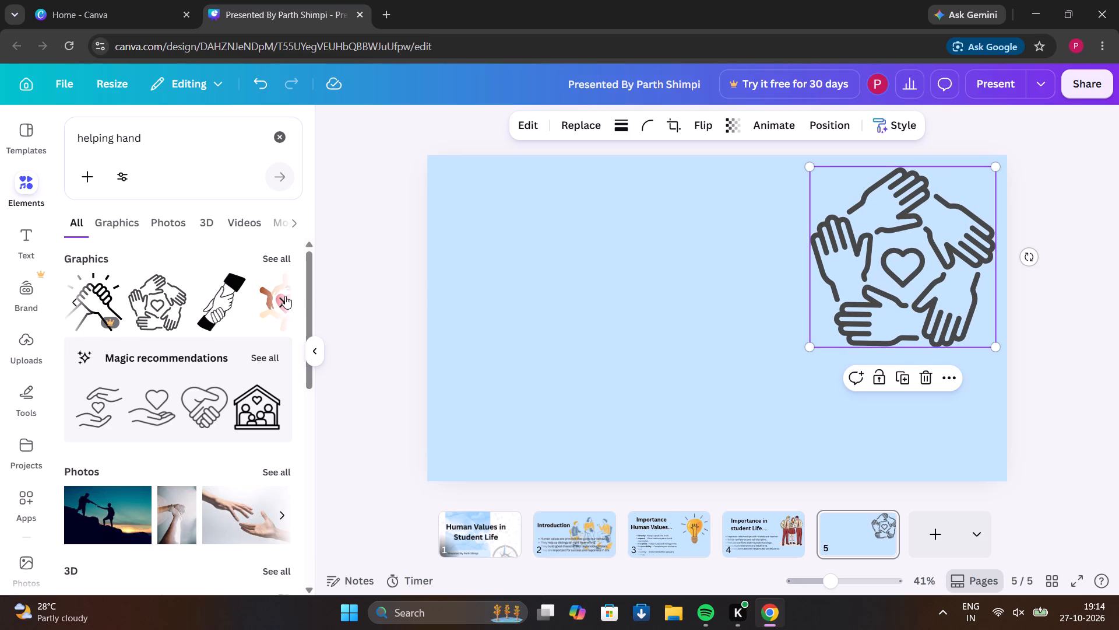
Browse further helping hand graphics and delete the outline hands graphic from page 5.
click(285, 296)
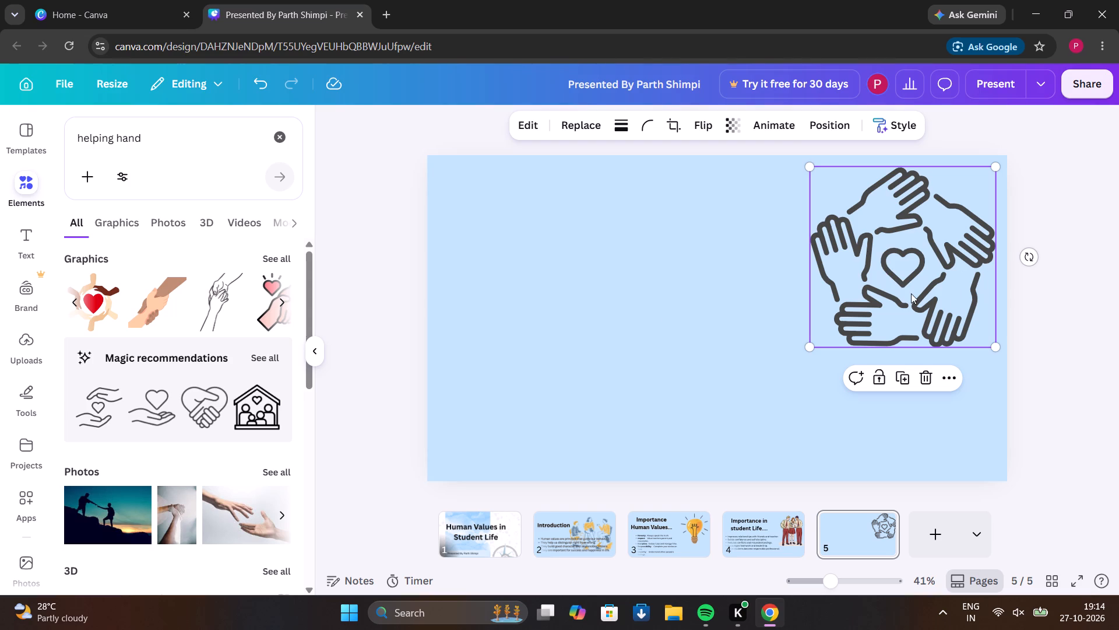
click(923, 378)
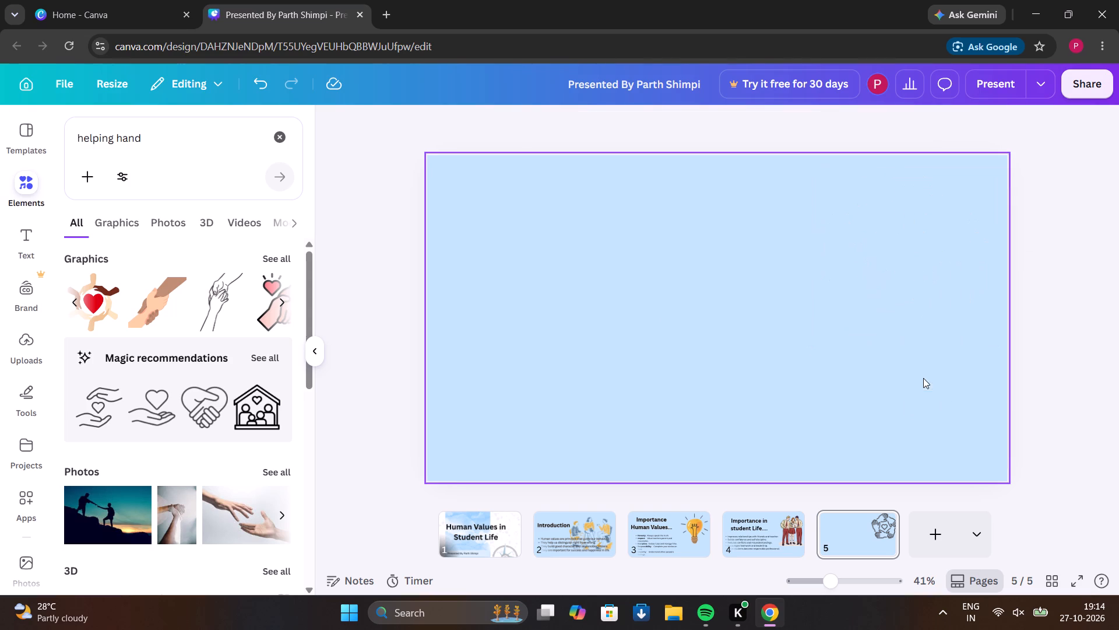
Add the coloured graphic of hands circling a red heart to page 5.
click(80, 290)
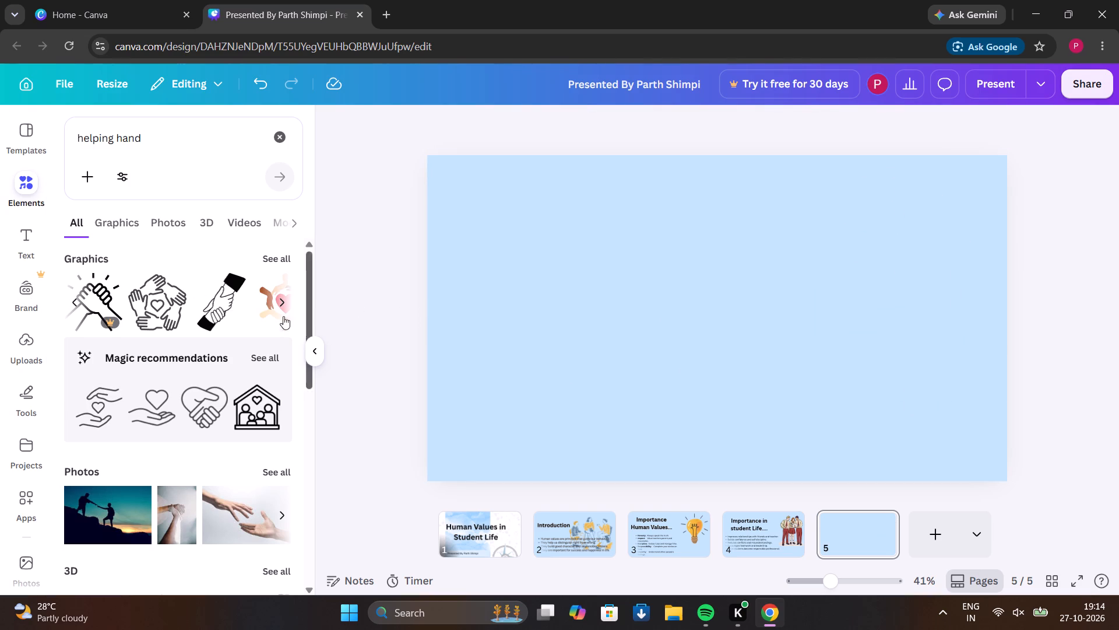
click(269, 316)
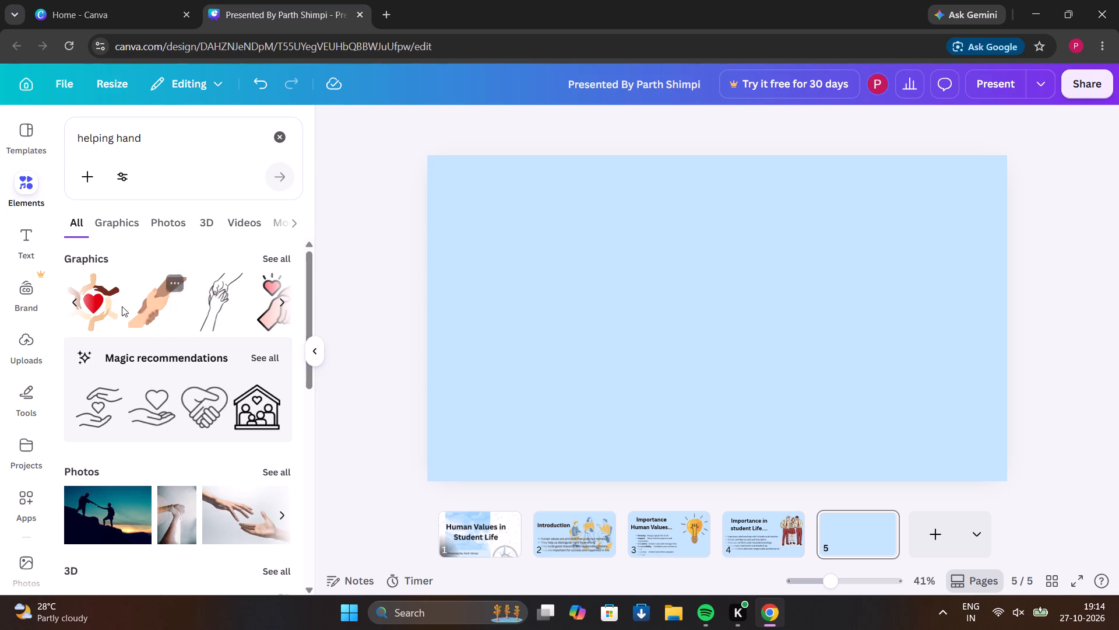
click(100, 314)
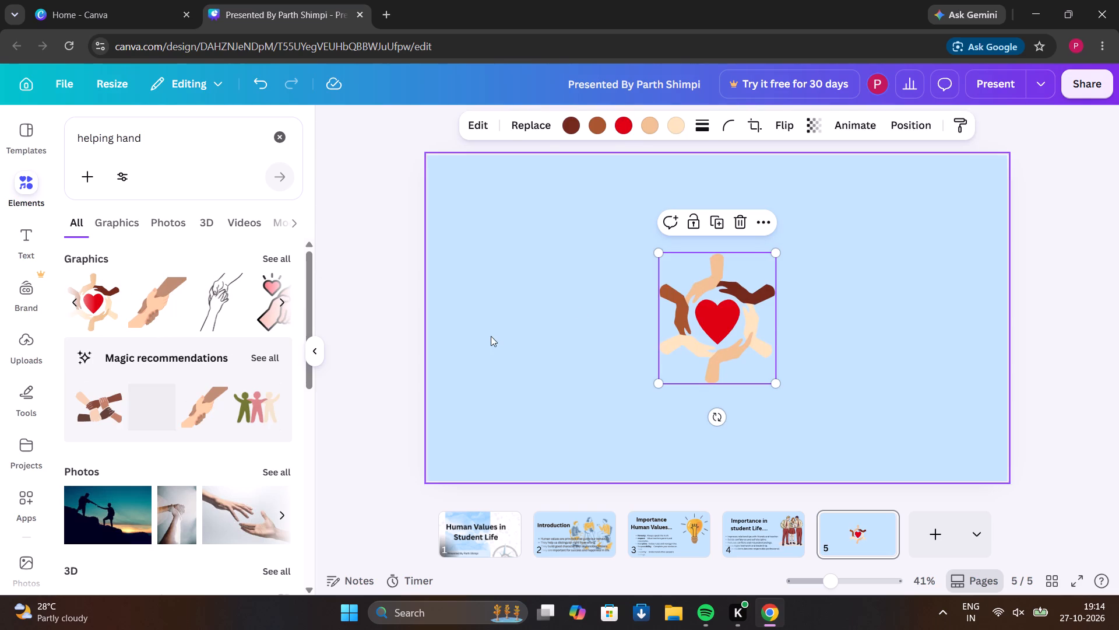
Enlarge the red heart and hands graphic proportionally, place it in page 5's upper-right corner, and deselect it.
drag(775, 381, 780, 382)
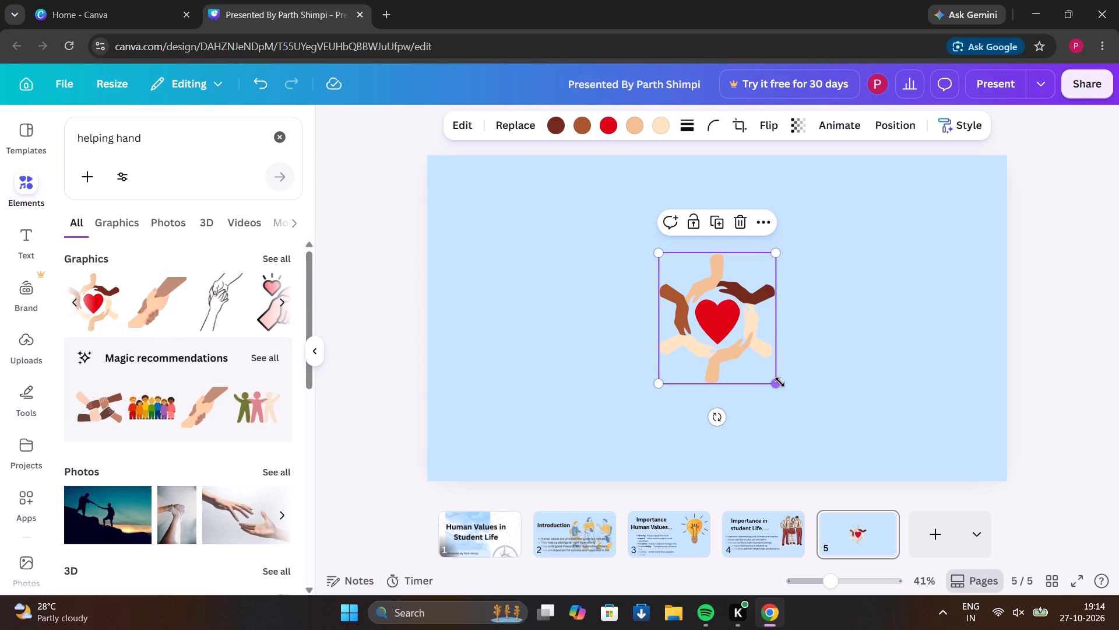
drag(780, 382, 871, 417)
drag(733, 375, 801, 317)
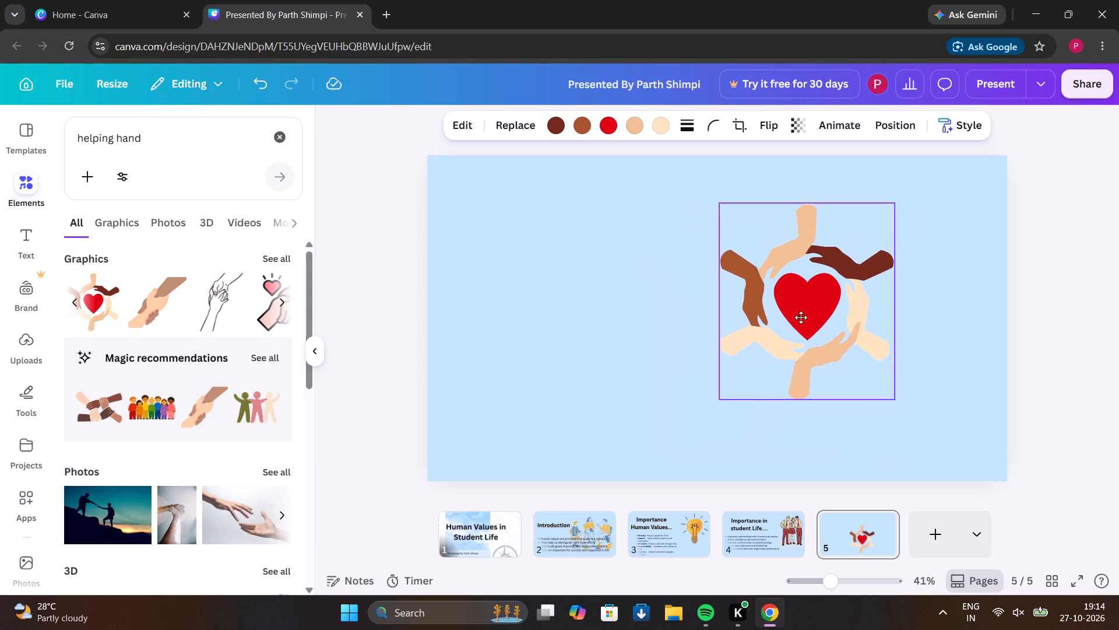
drag(801, 317, 888, 283)
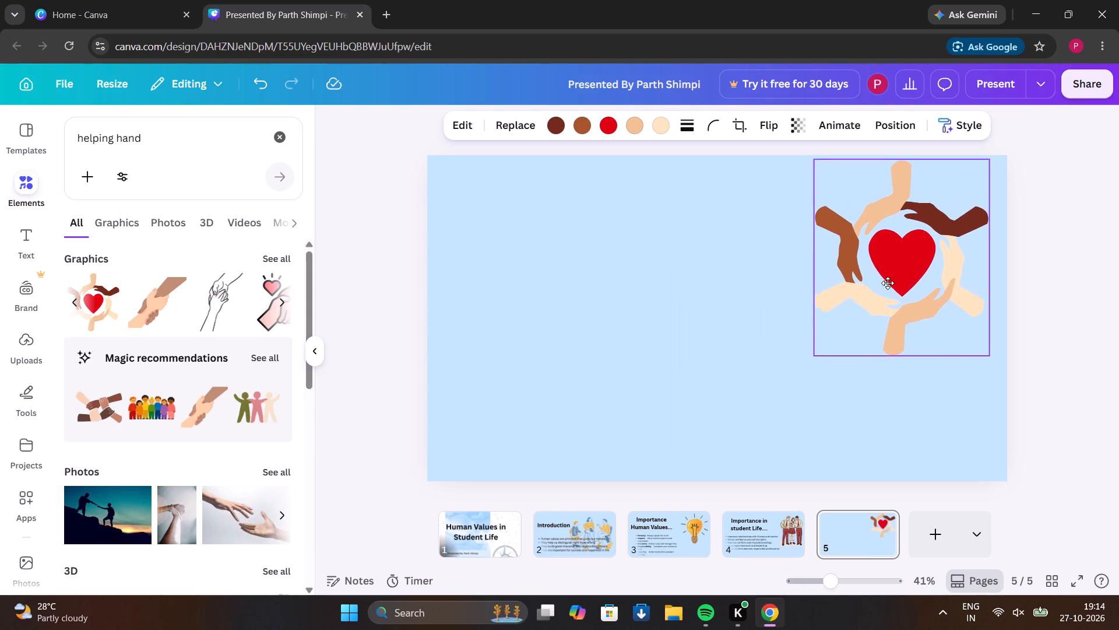
drag(888, 283, 888, 284)
double_click(788, 336)
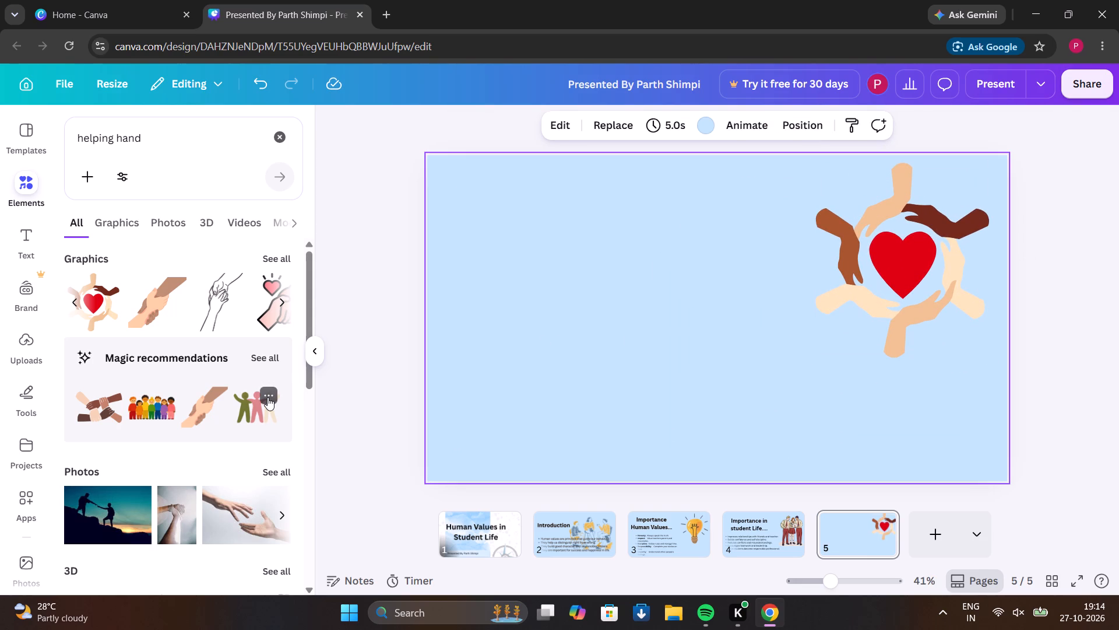
Look through the full set of Magic recommendations for graphics matching the red heart and hands.
click(283, 355)
click(267, 353)
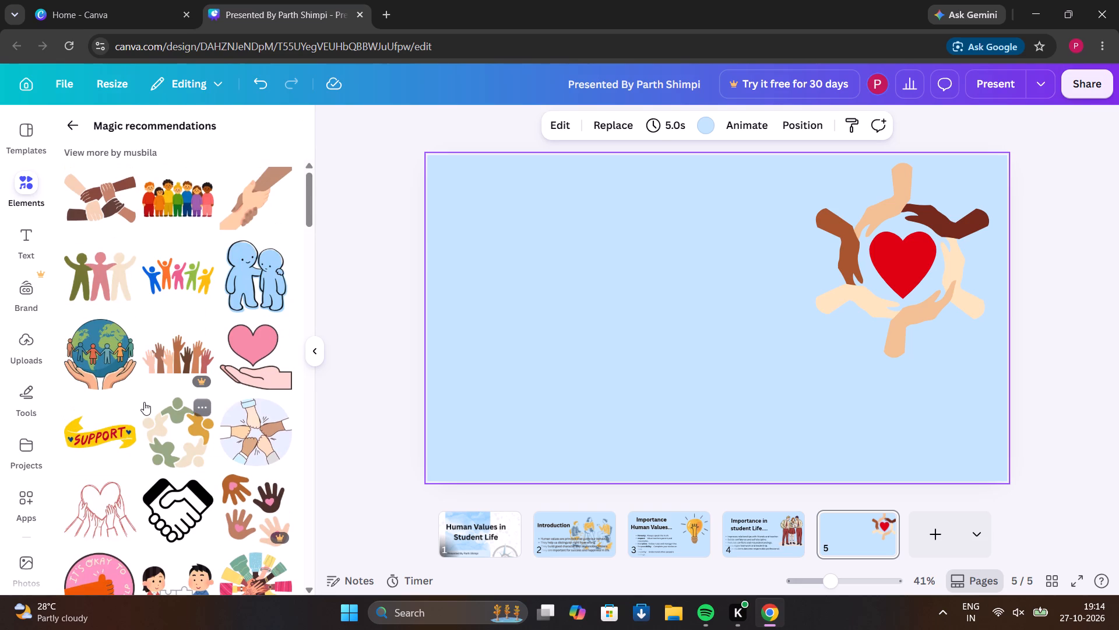
scroll(144, 402, down, 2)
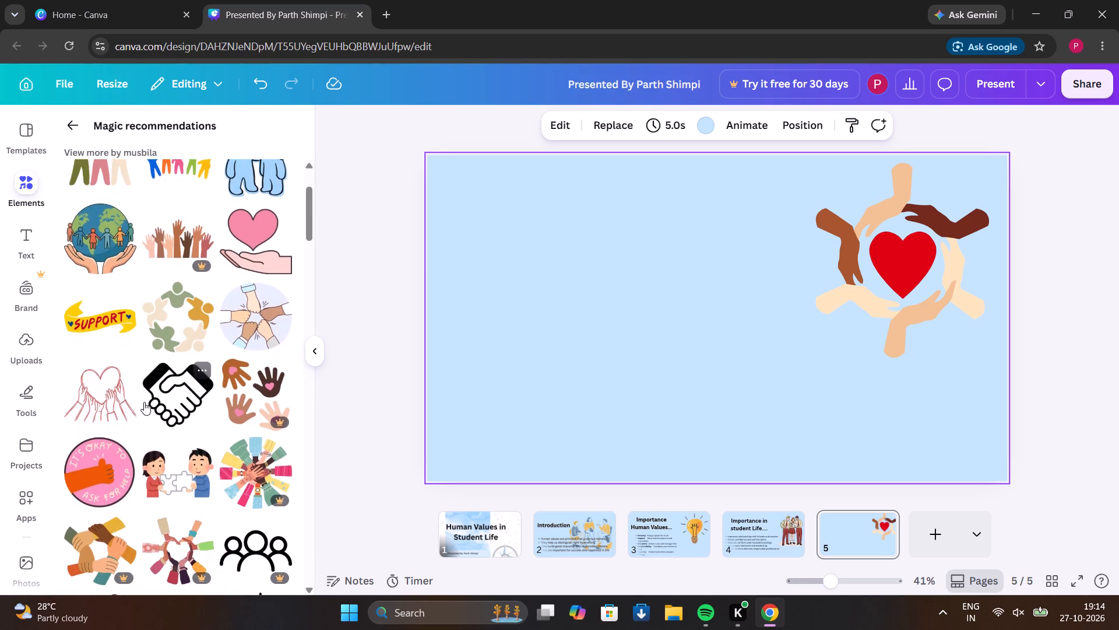
scroll(144, 402, down, 3)
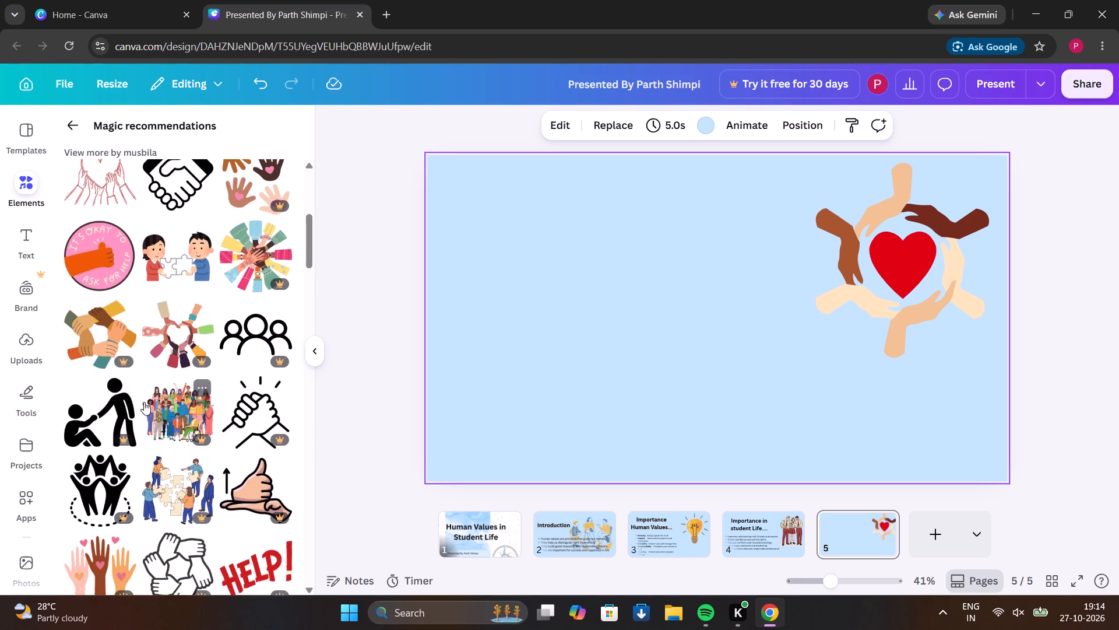
scroll(144, 402, down, 2)
Add copies of the yellow HELP signpost graphic to page 5 and delete the topmost copy.
triple_click(144, 402)
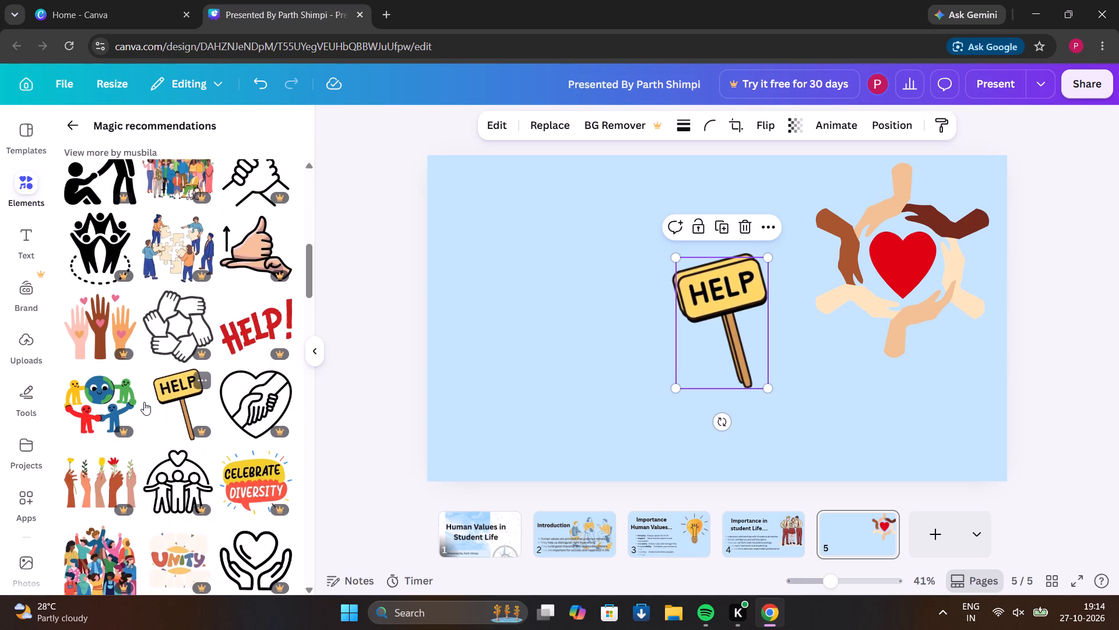
scroll(144, 402, down, 1)
scroll(144, 402, right, 4)
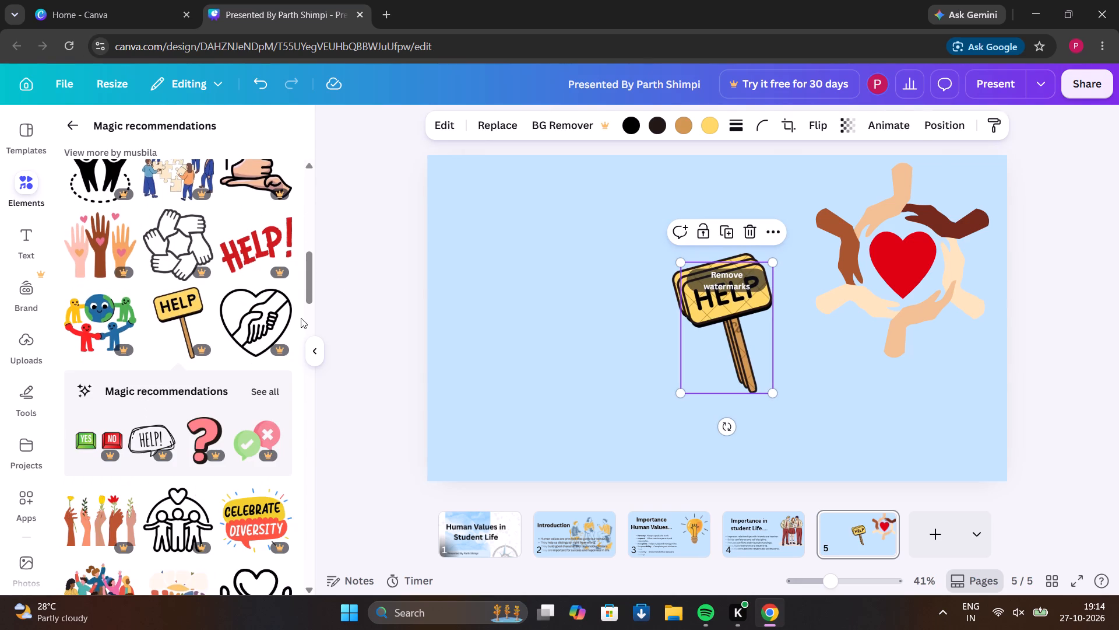
click(754, 232)
Look further through the Magic recommendations for another graphic of people helping each other.
scroll(141, 423, down, 3)
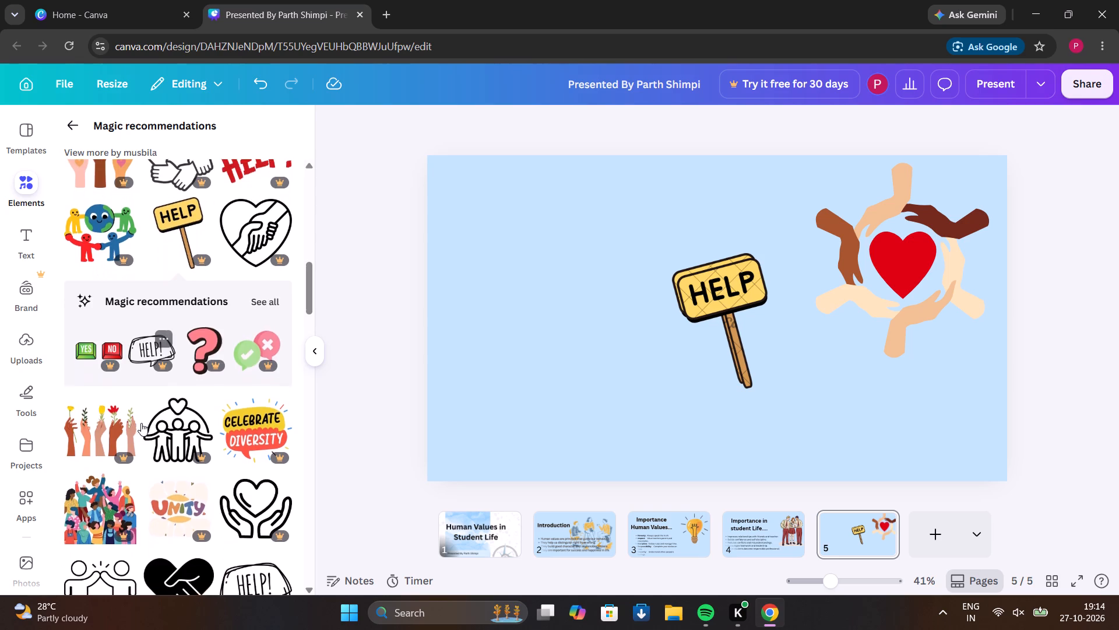
scroll(141, 423, down, 2)
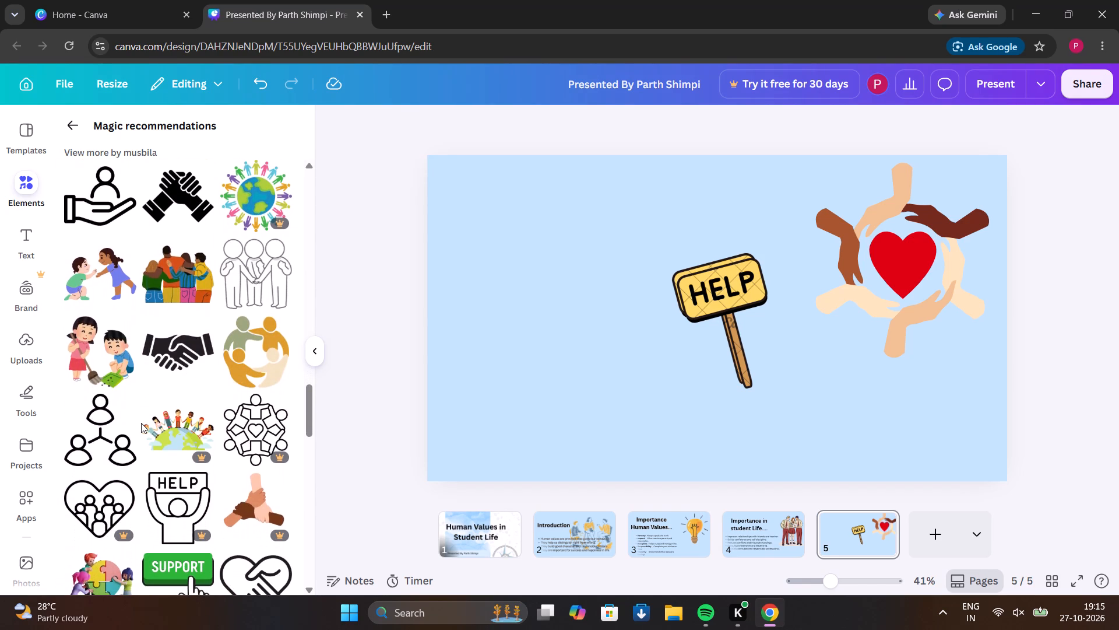
scroll(141, 423, down, 1)
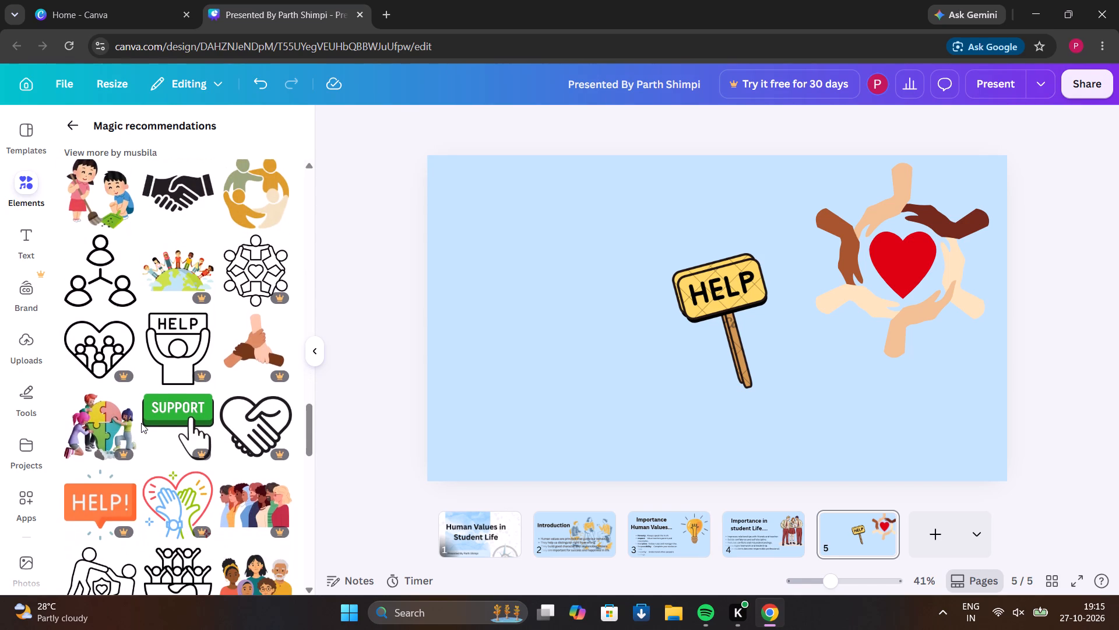
scroll(141, 423, down, 2)
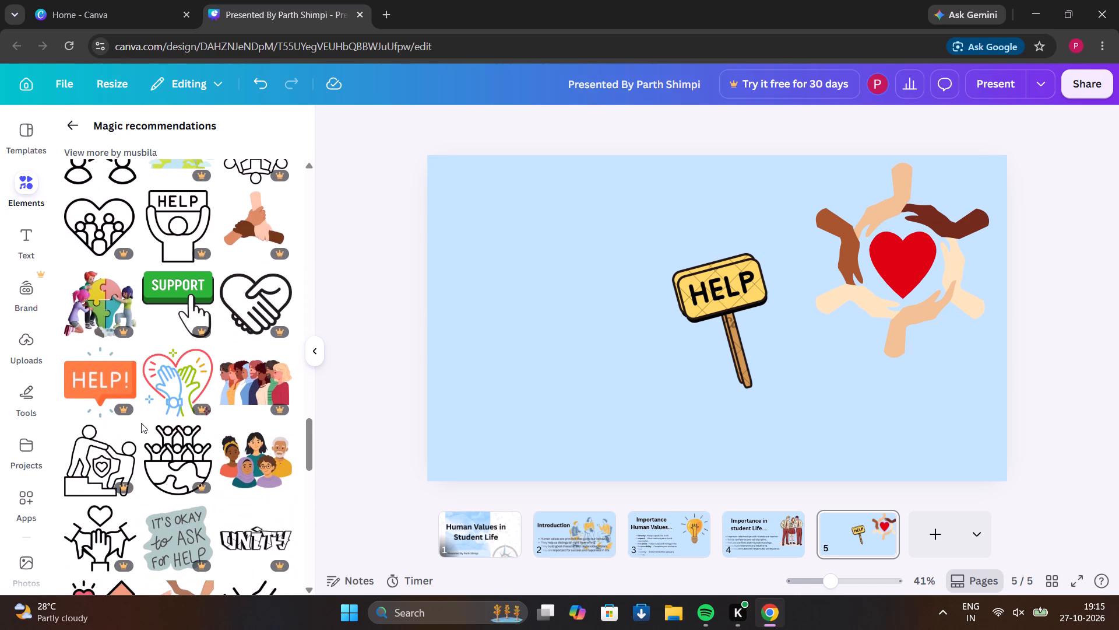
scroll(141, 423, down, 3)
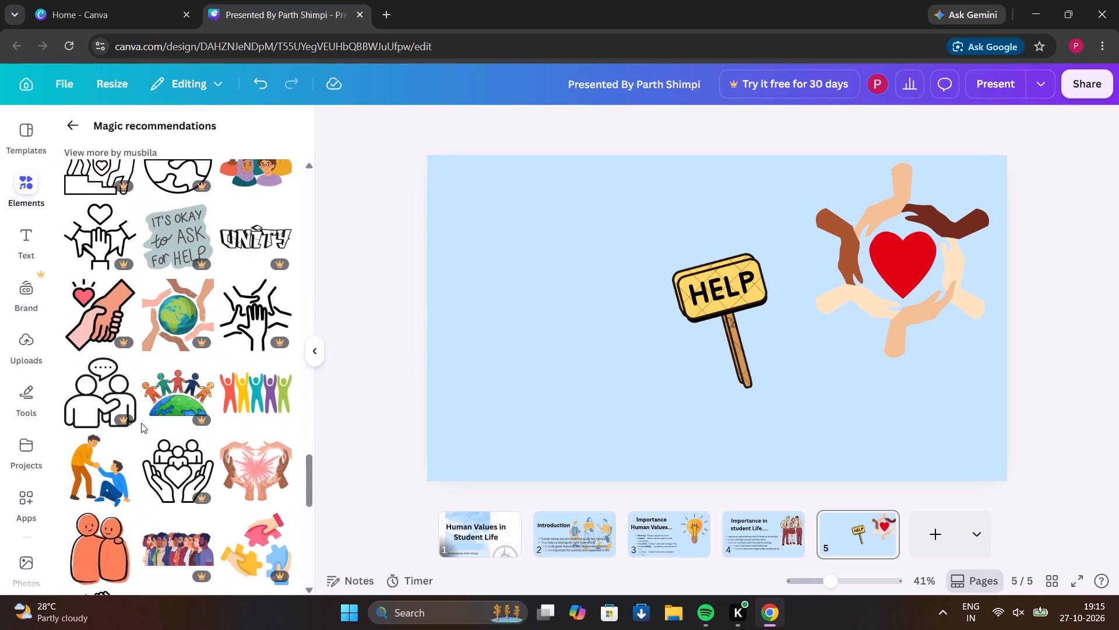
scroll(141, 423, down, 1)
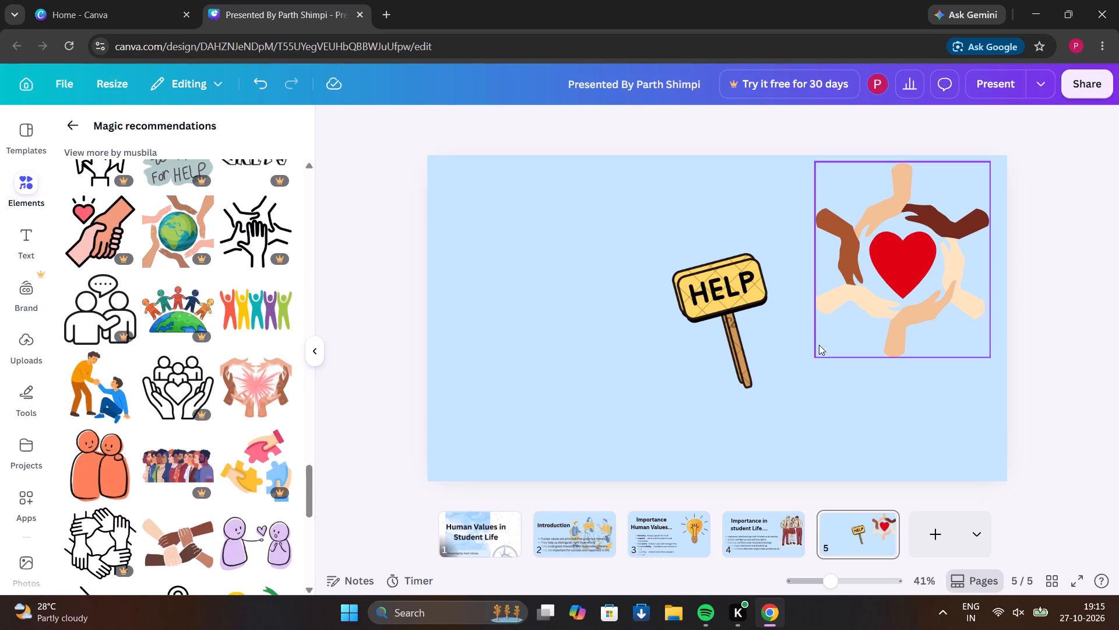
Delete the remaining HELP signpost copies and the red heart and hands graphic, leaving page 5 empty.
click(717, 318)
click(745, 222)
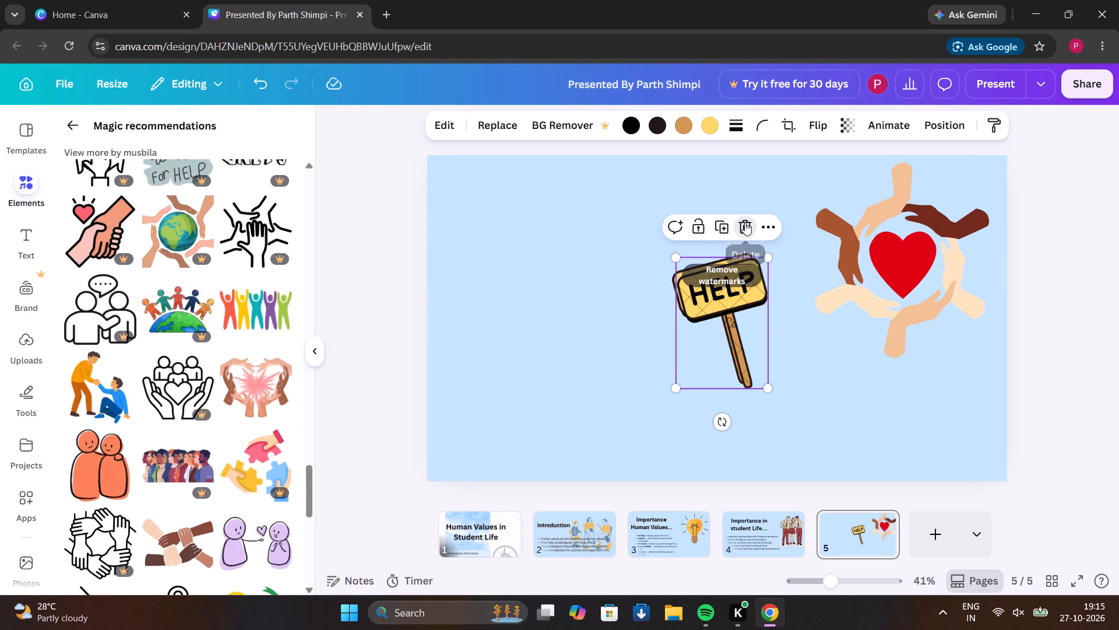
click(941, 296)
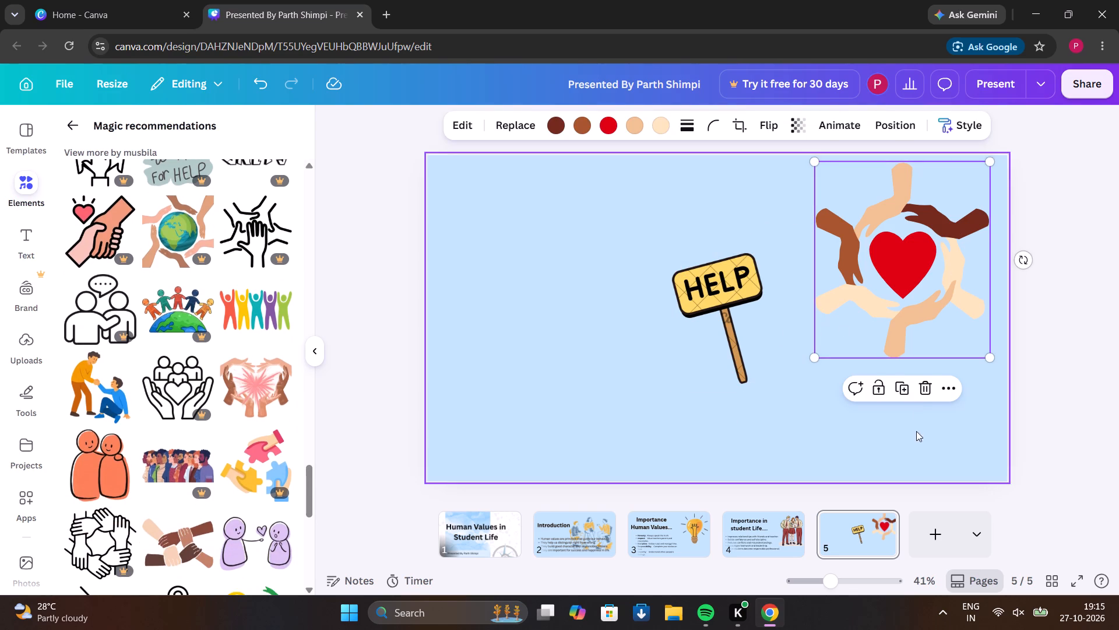
click(921, 395)
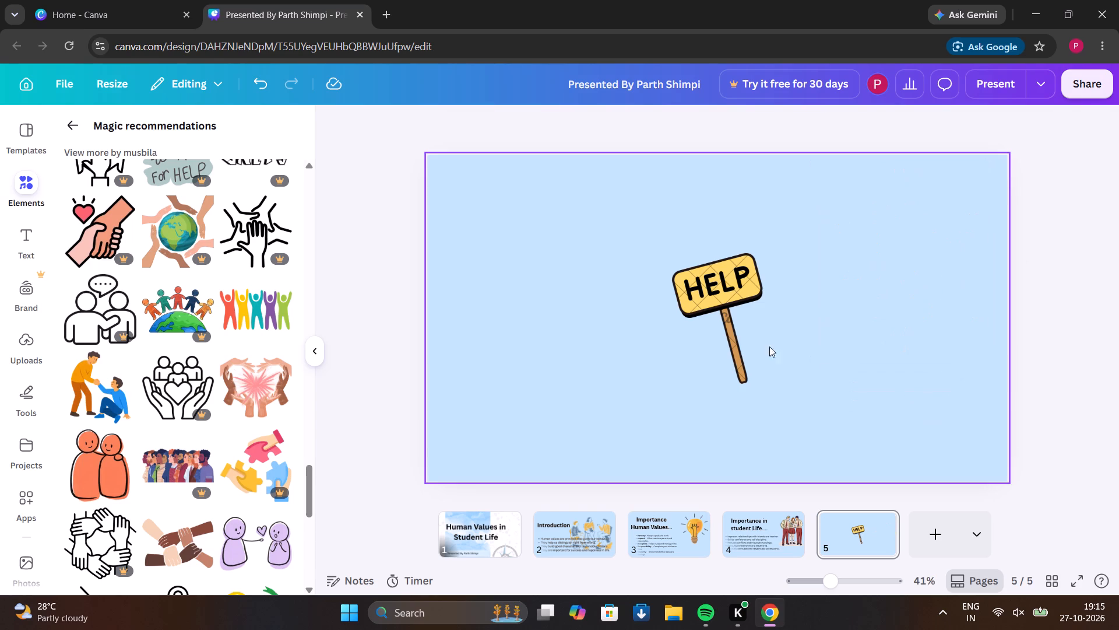
click(726, 332)
click(743, 226)
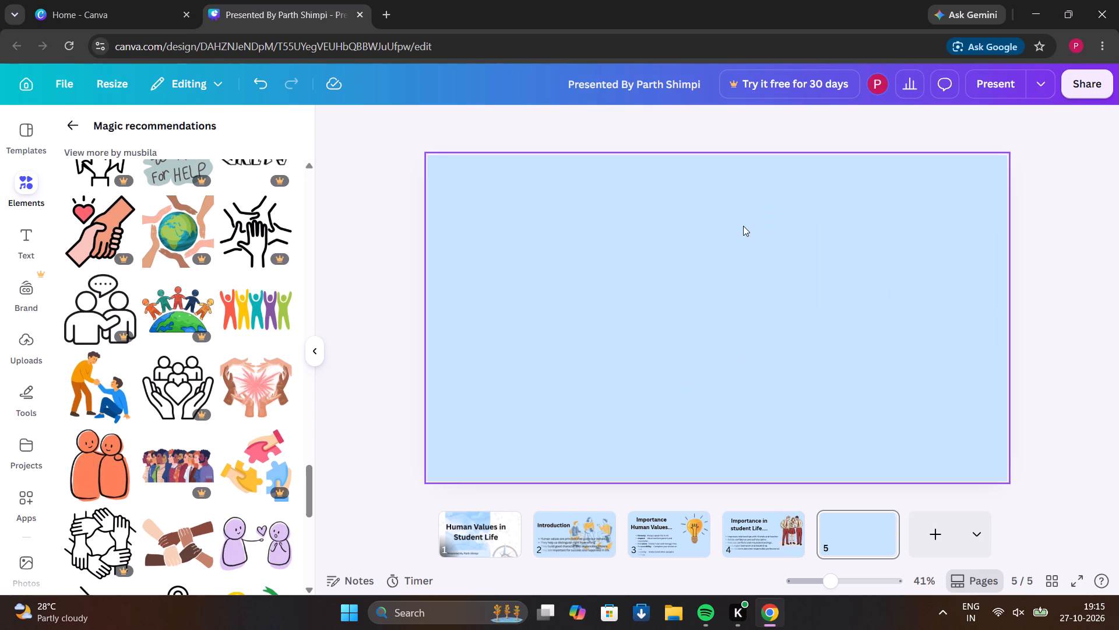
Add the graphic of a man in orange helping up a man in blue to page 5 and crop its bottom edge slightly.
click(77, 378)
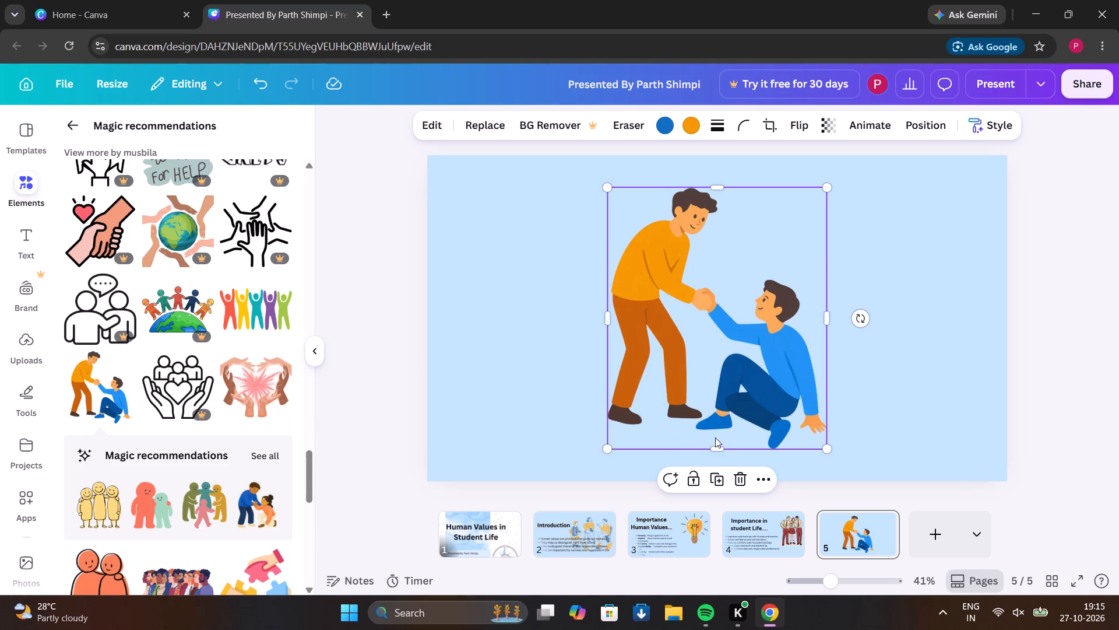
drag(720, 448, 730, 439)
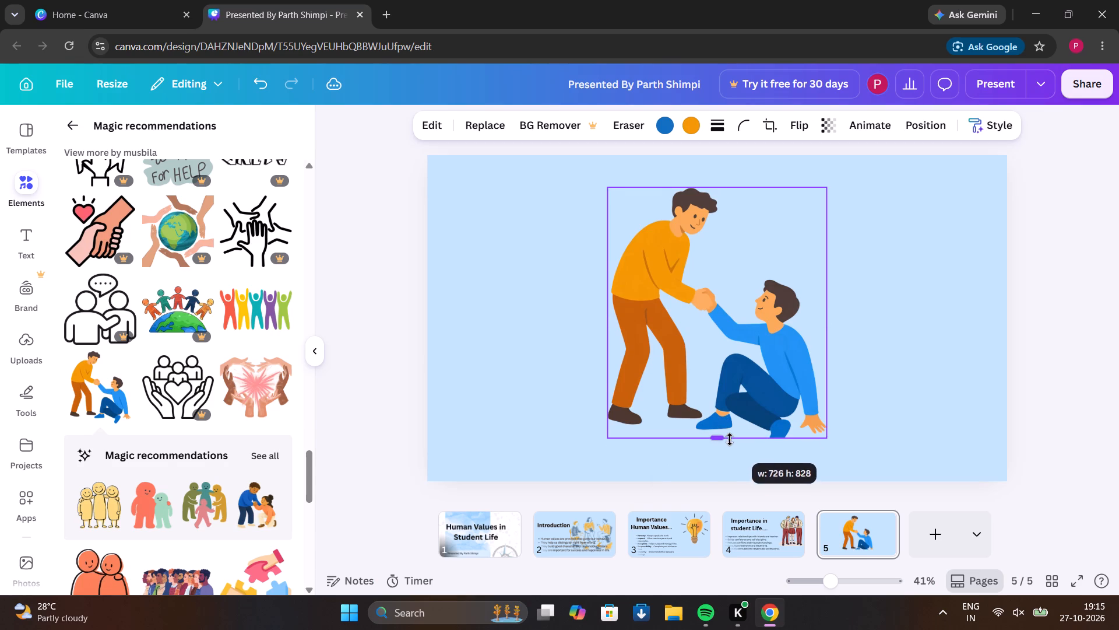
drag(730, 439, 730, 440)
Move the graphic of the two men to the right side of page 5 and deselect it.
drag(689, 358, 825, 362)
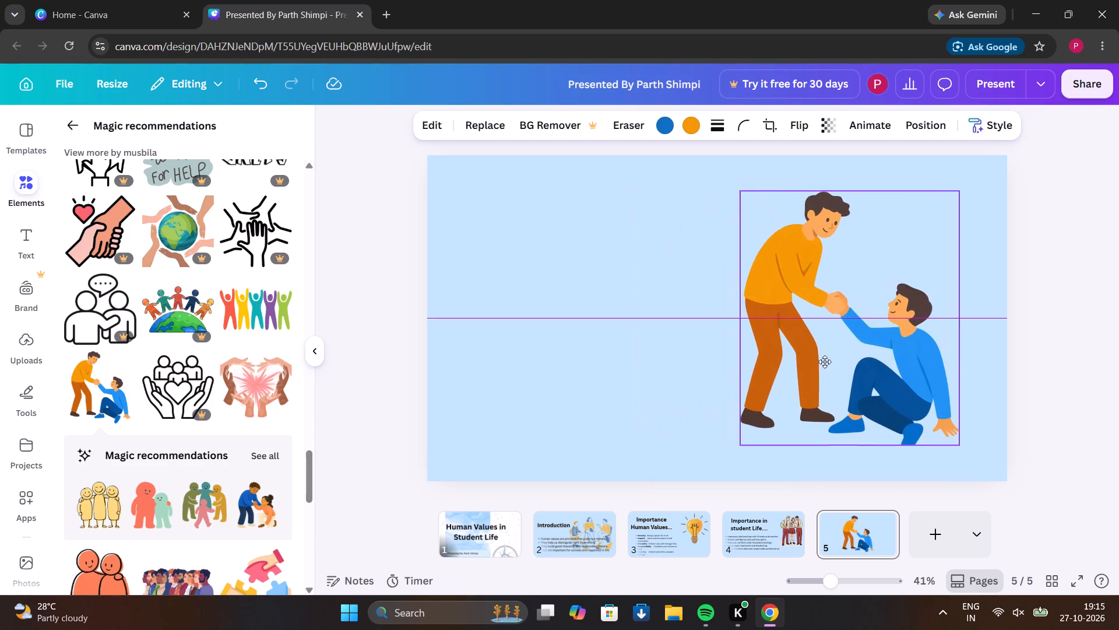
drag(825, 362, 860, 331)
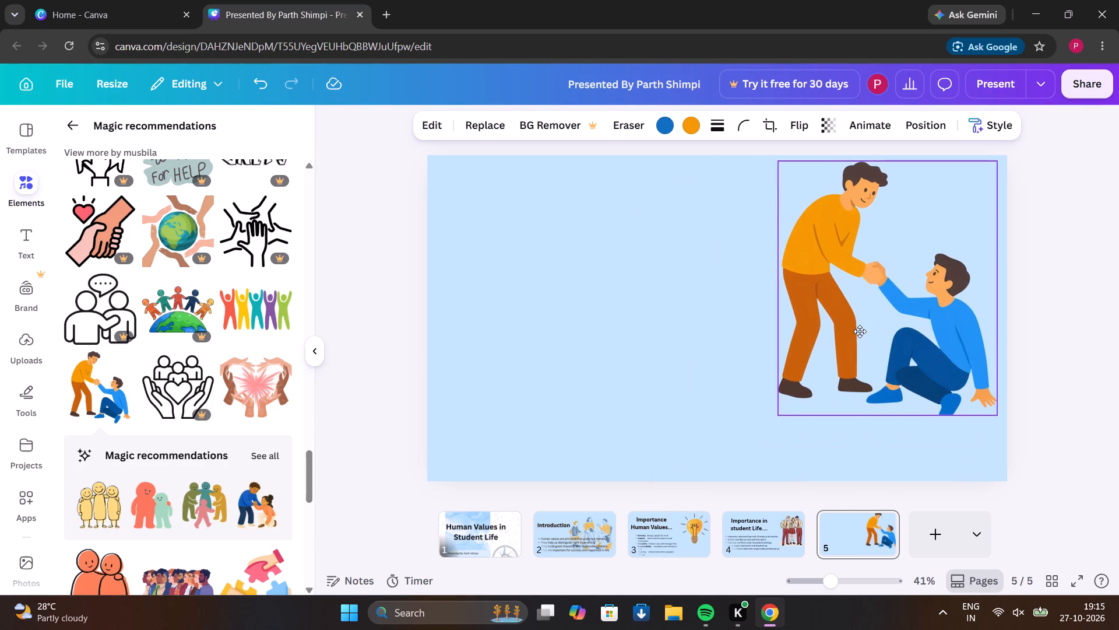
drag(860, 331, 860, 346)
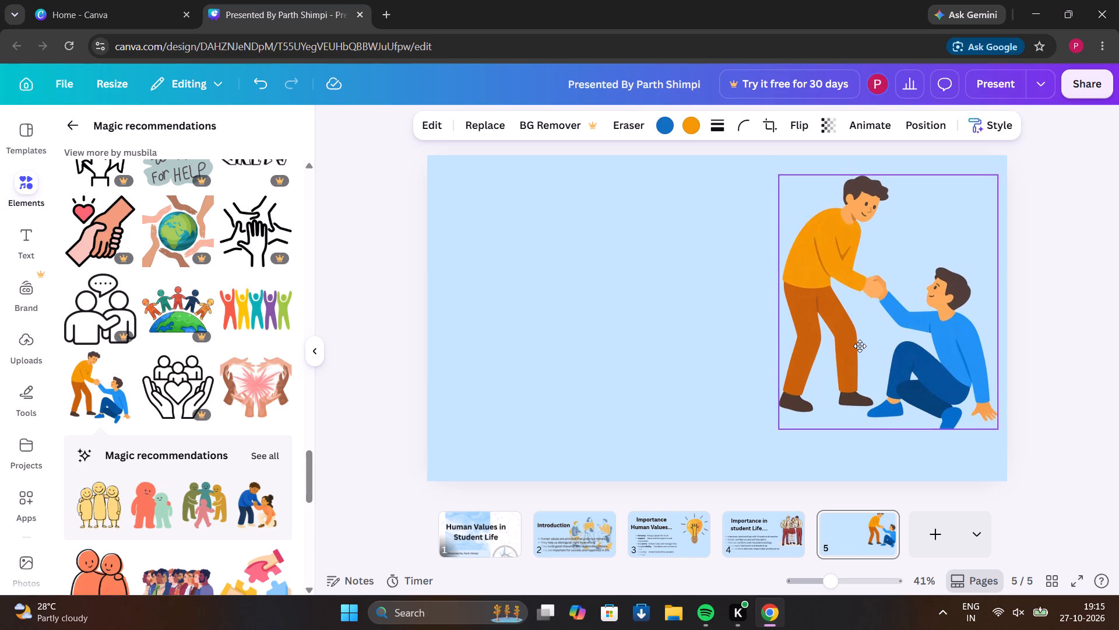
drag(860, 346, 862, 352)
click(1068, 355)
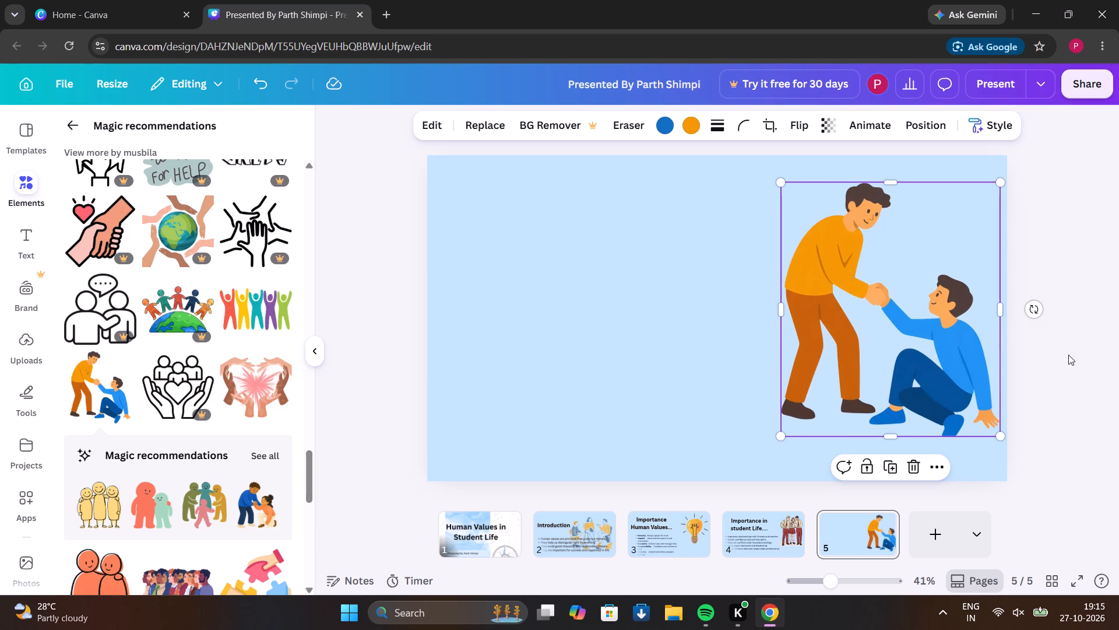
Add a heading text box in page 5's upper-left area and widen it towards the two men.
click(34, 233)
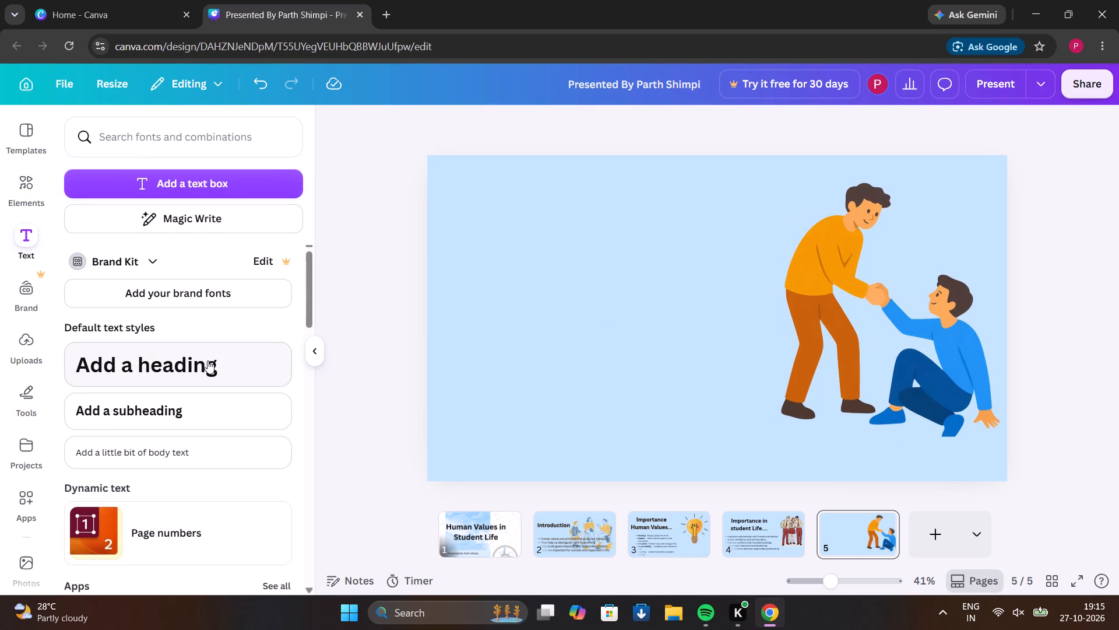
click(207, 360)
drag(643, 317, 643, 317)
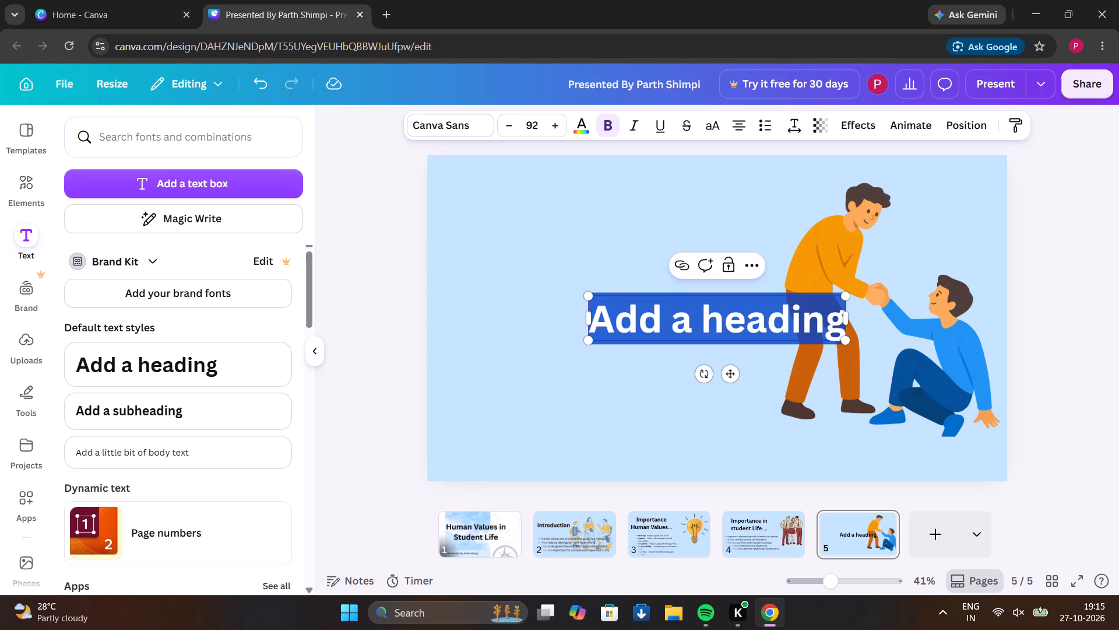
drag(643, 317, 584, 269)
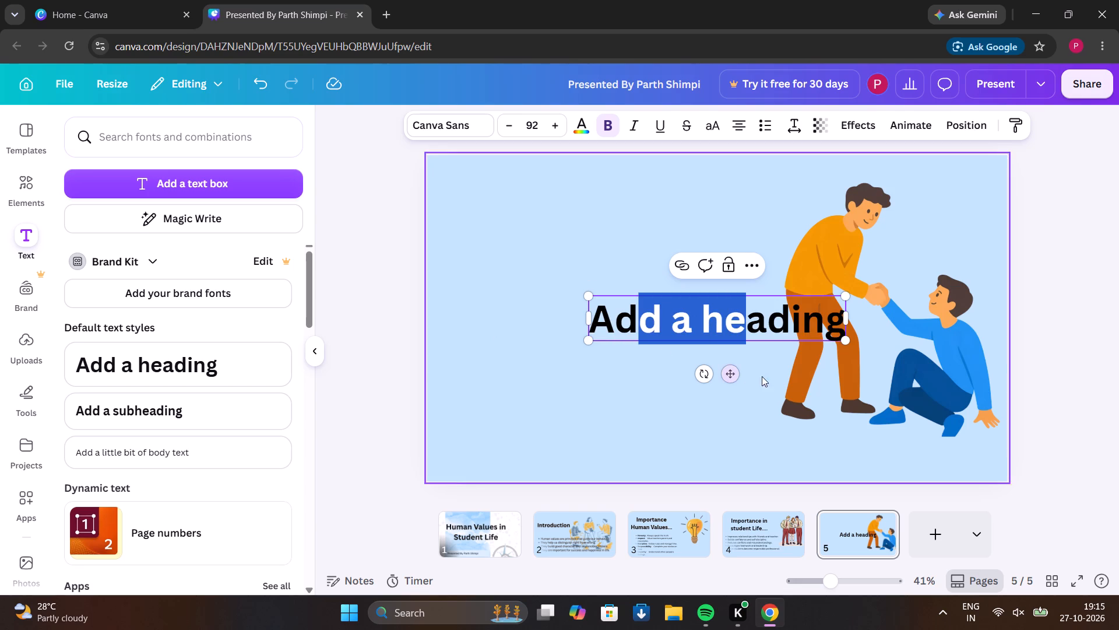
drag(736, 372, 613, 263)
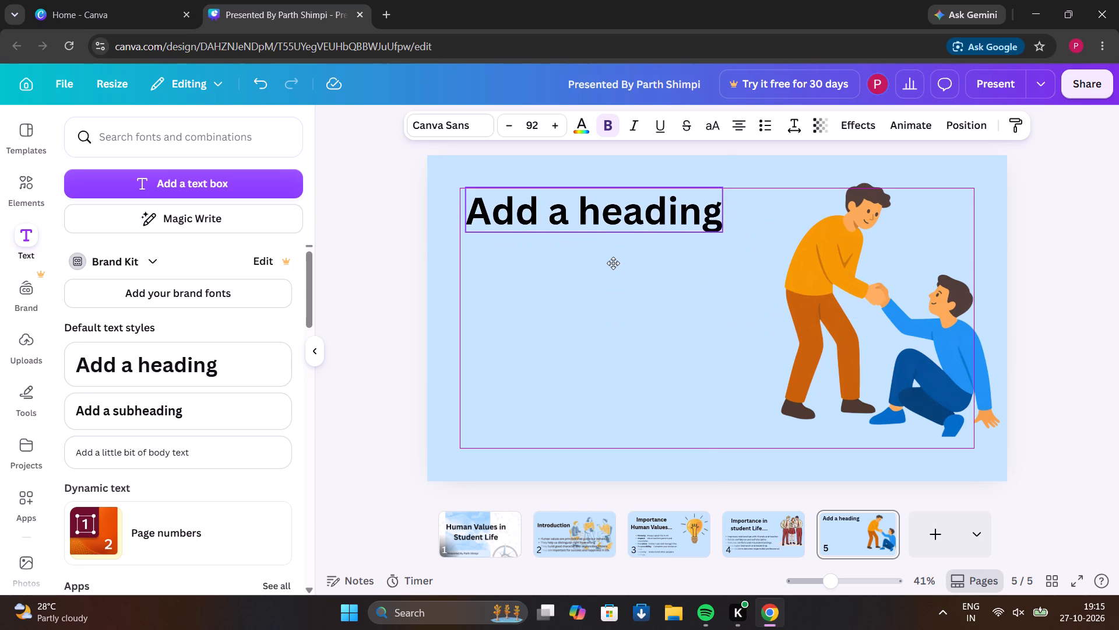
drag(613, 263, 611, 264)
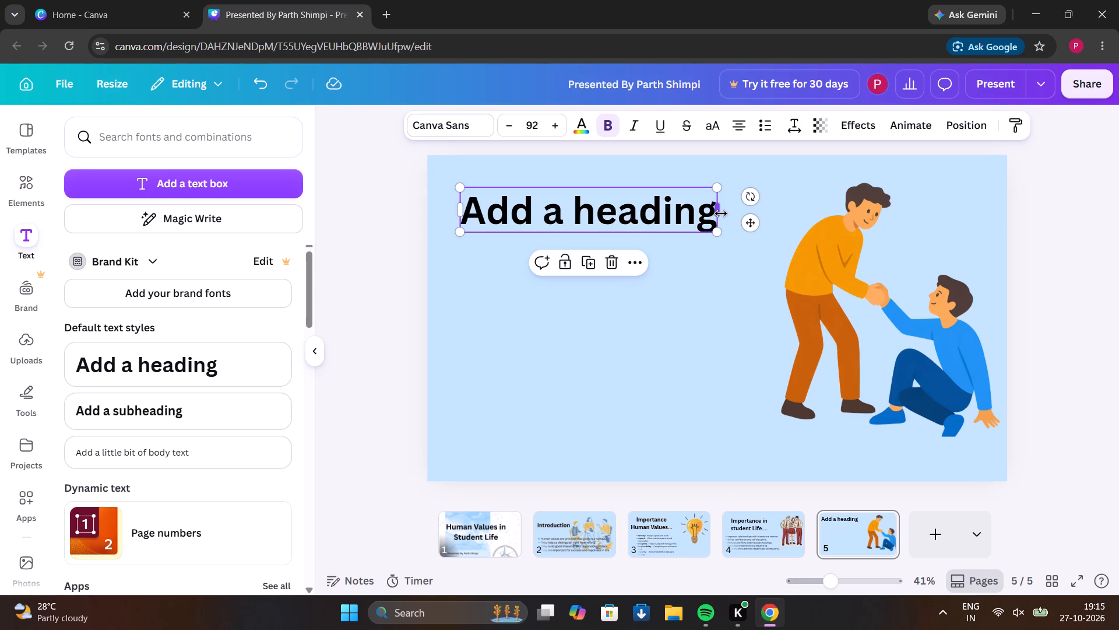
drag(717, 209, 762, 215)
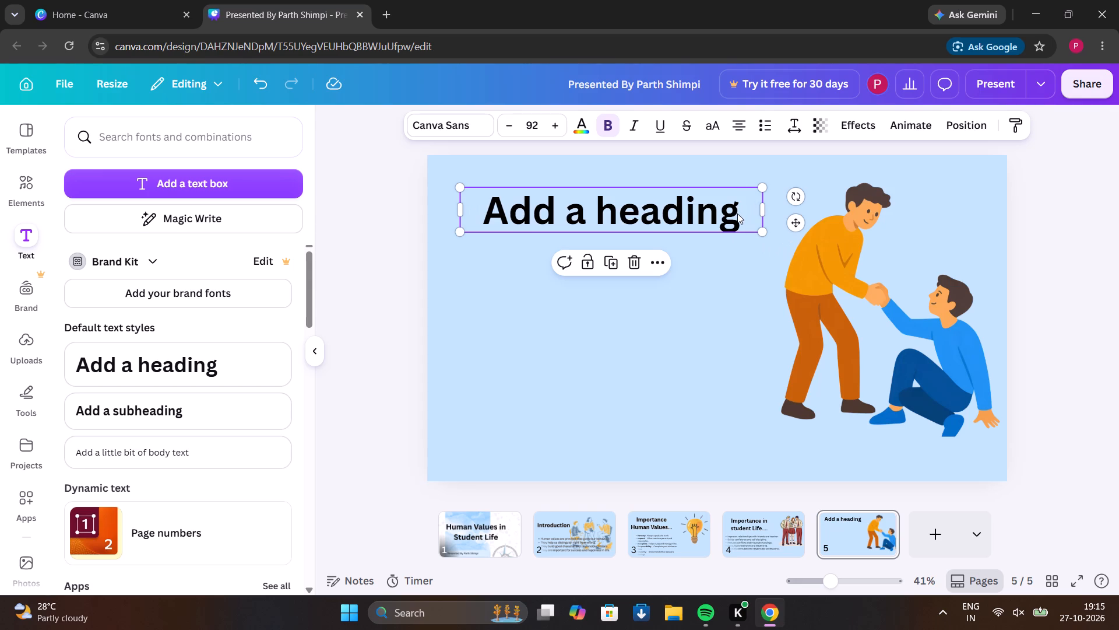
Replace the placeholder heading text with "Real-Life Examples...!" and deselect the text box.
click(737, 213)
key(BackSpace)
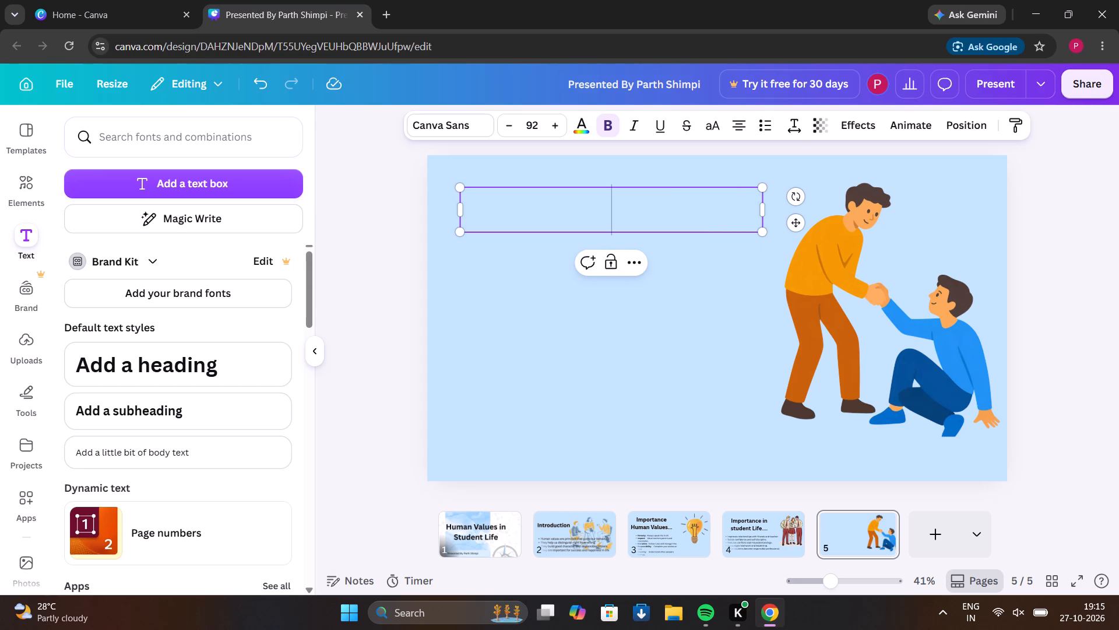
text(Rea)
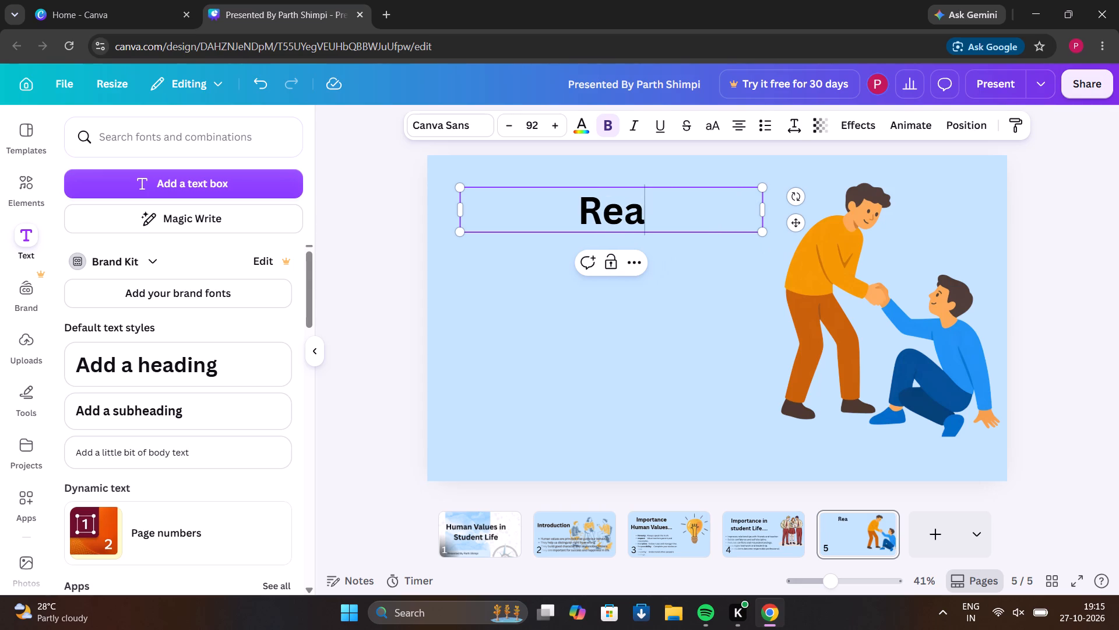
text(l)
key(space)
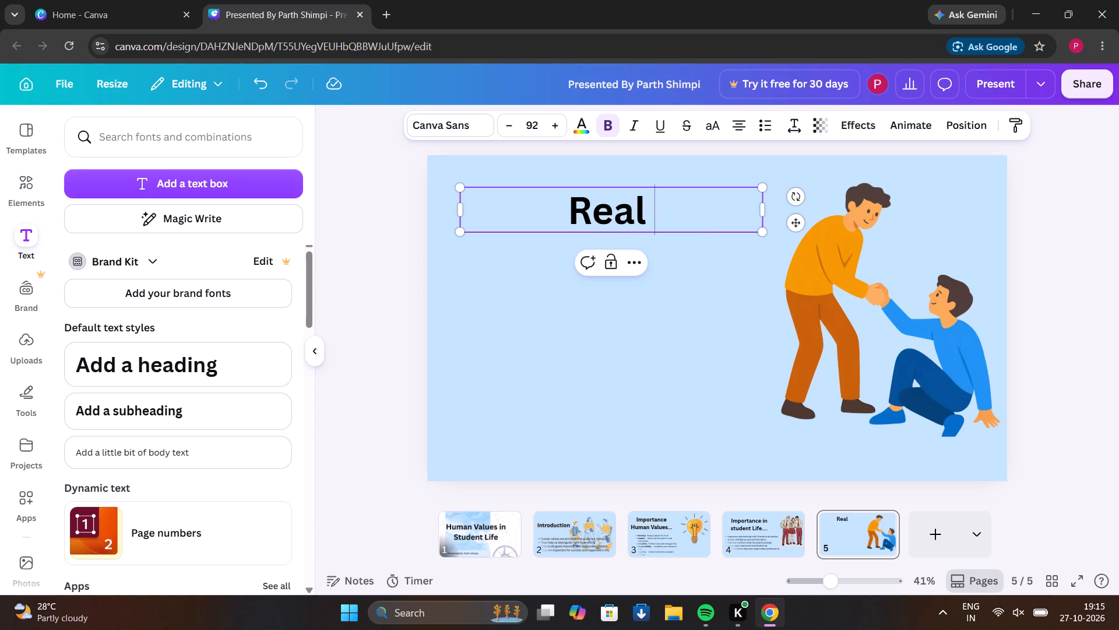
key(BackSpace)
key(minus)
key(l)
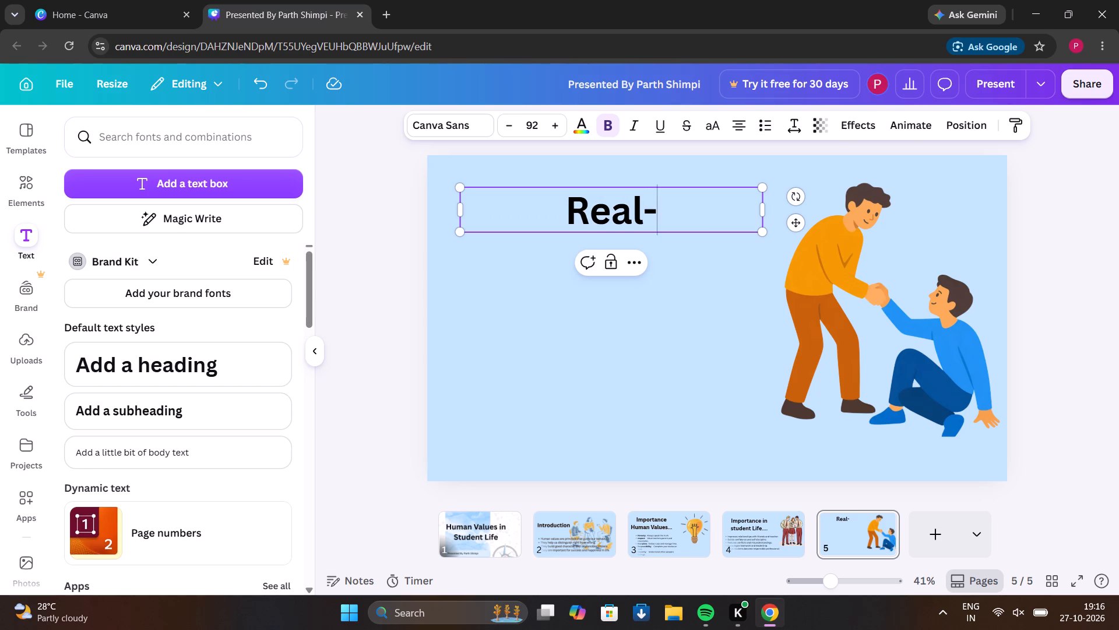
key(BackSpace)
text(Life)
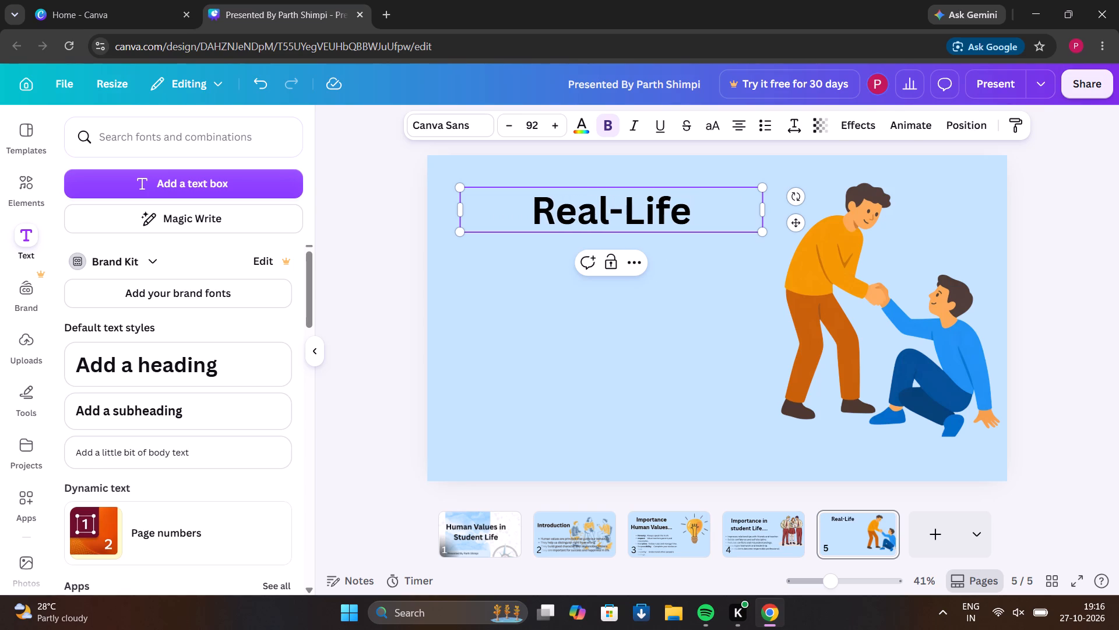
key(space)
text(Exa)
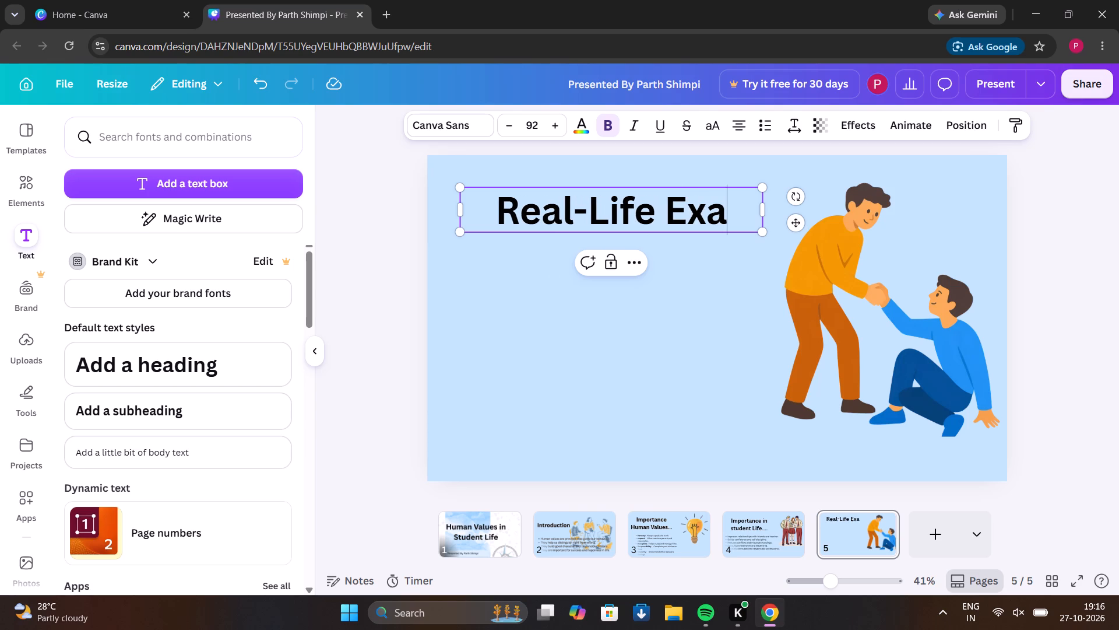
key(m)
text(ls)
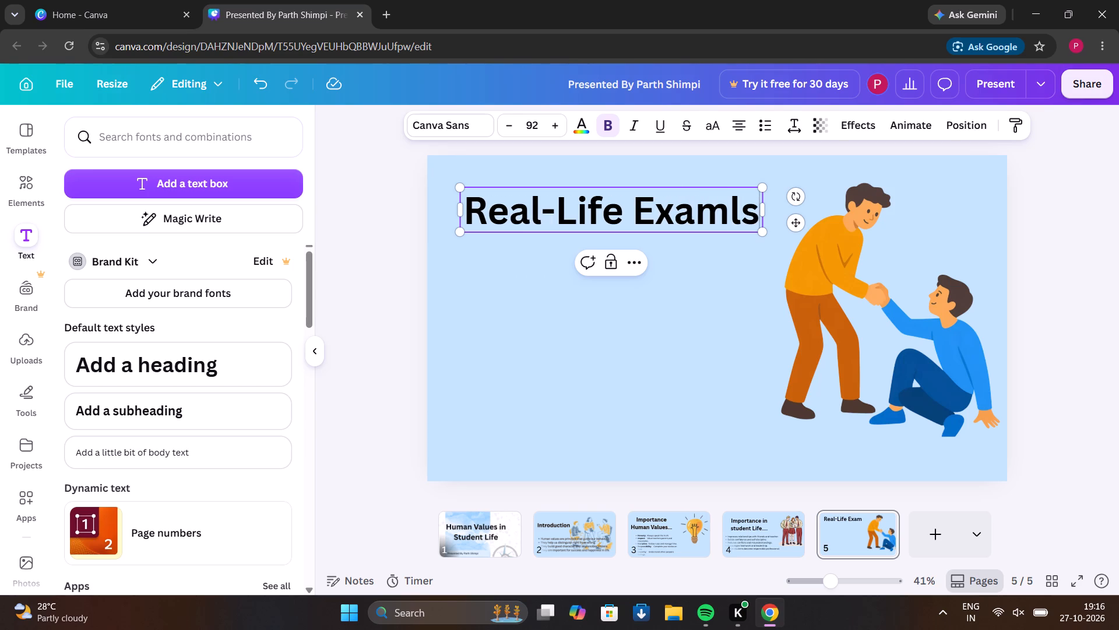
key(BackSpace)
key(BackSpace)
text(pls)
key(BackSpace)
text(es)
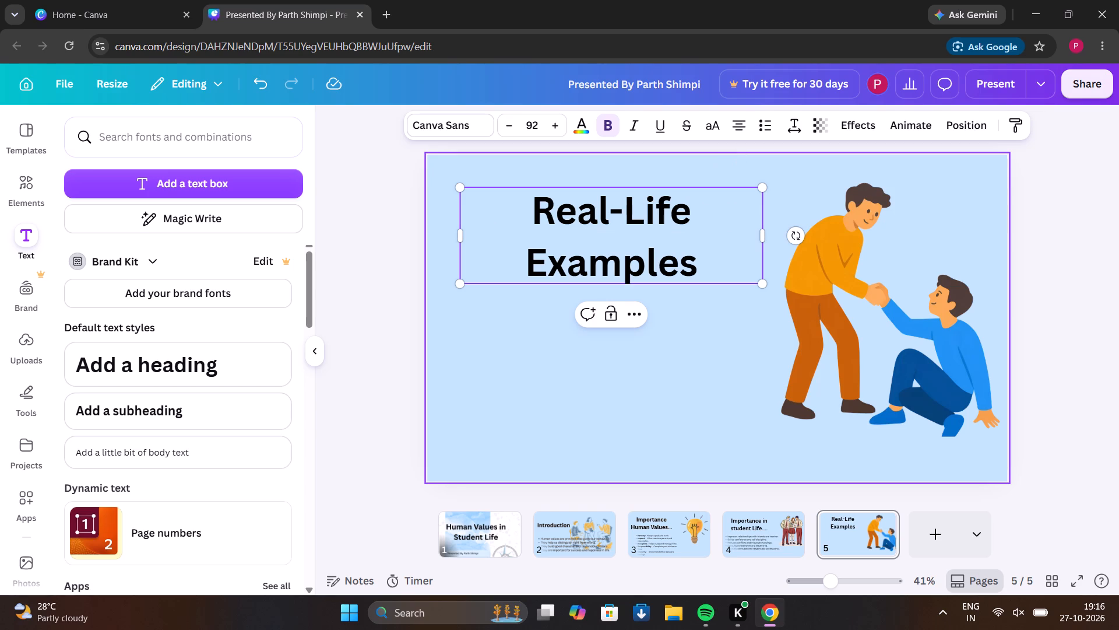
key(period)
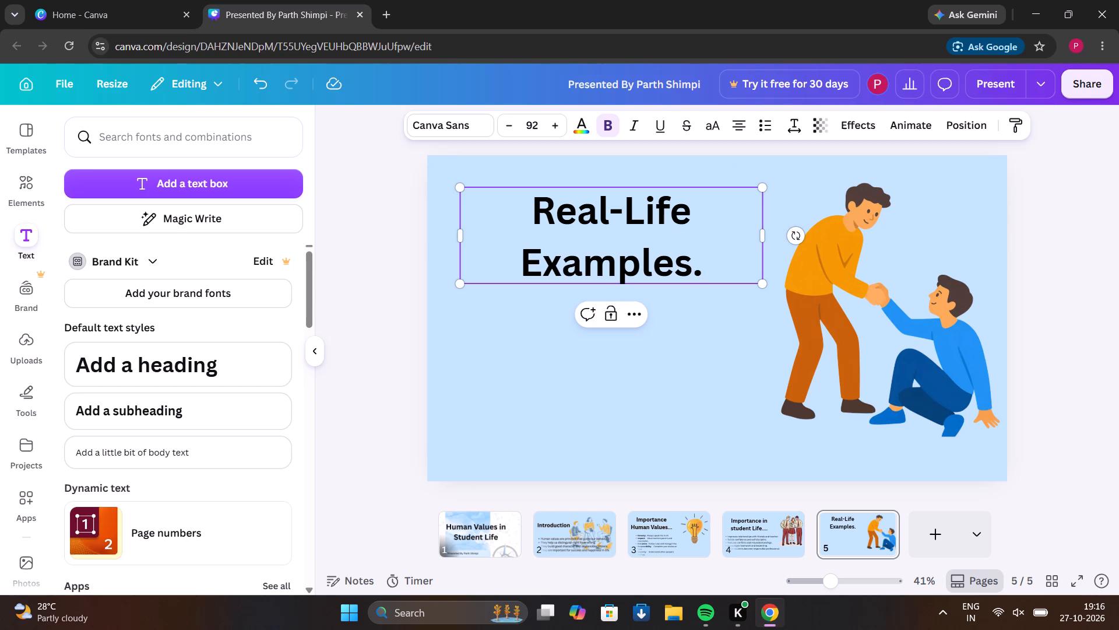
key(BackSpace)
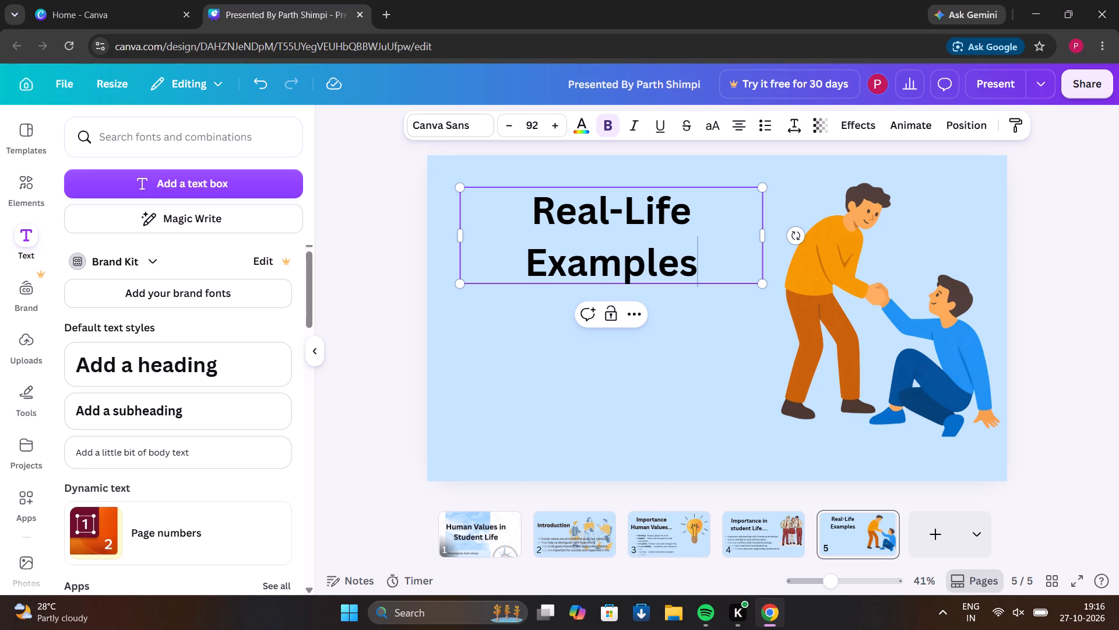
text(...)
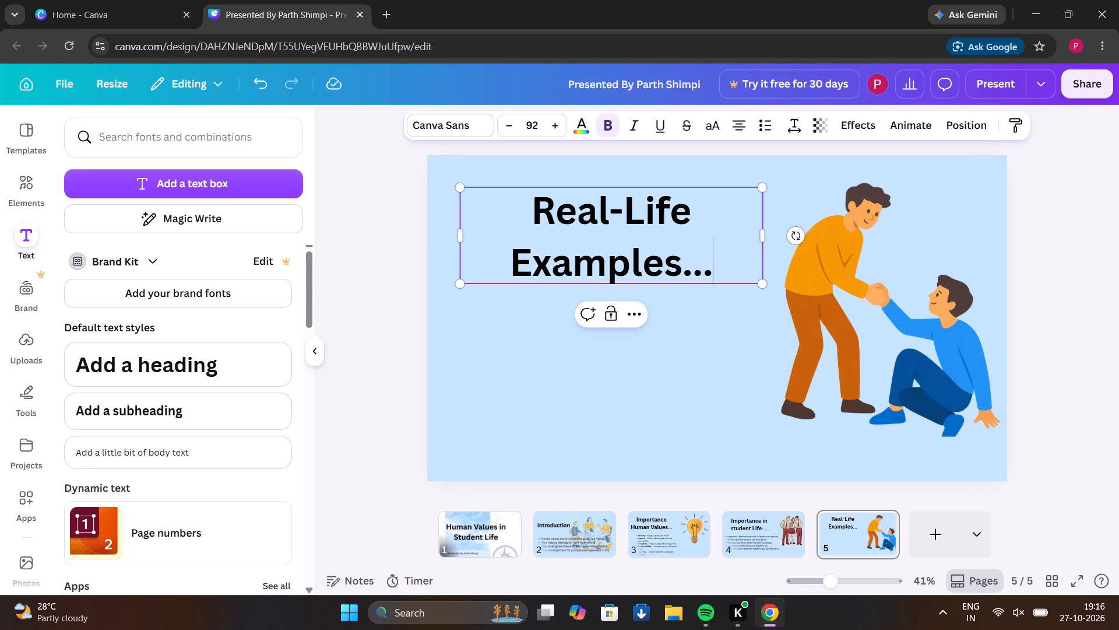
key(shift+exclam)
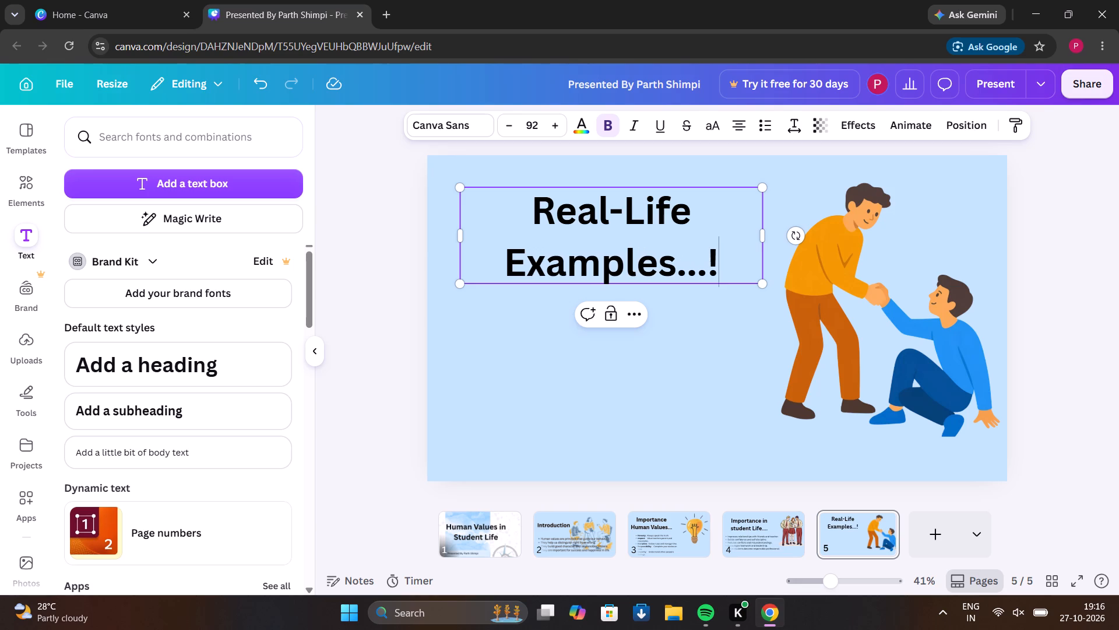
click(740, 423)
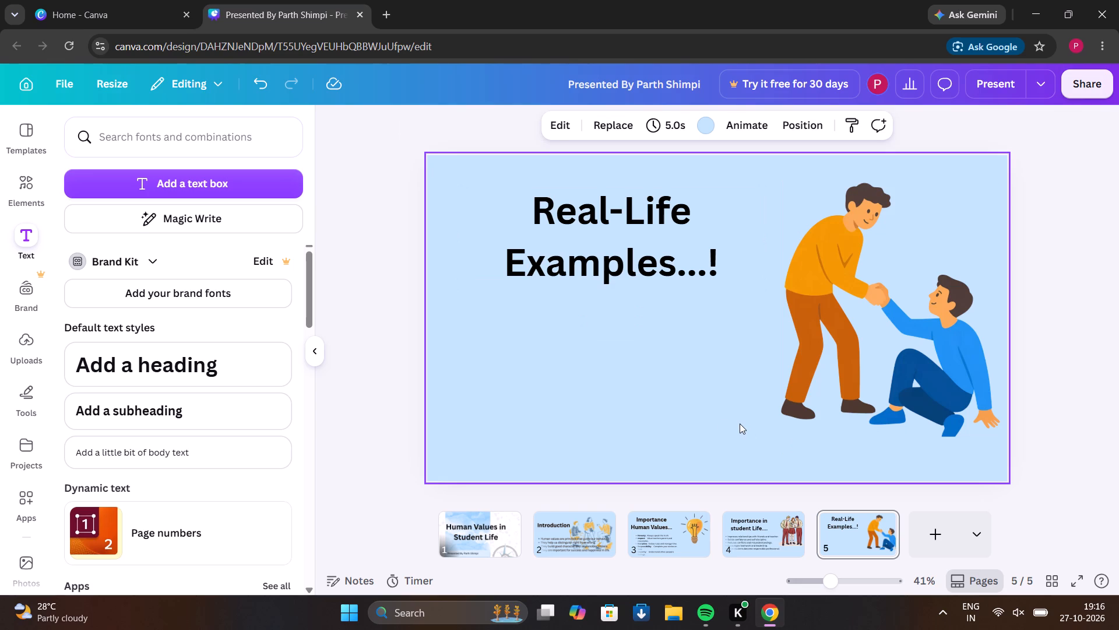
Move the "Real-Life Examples...!" heading slightly up towards page 5's top edge and apply the Outline text effect to it.
drag(643, 250, 636, 232)
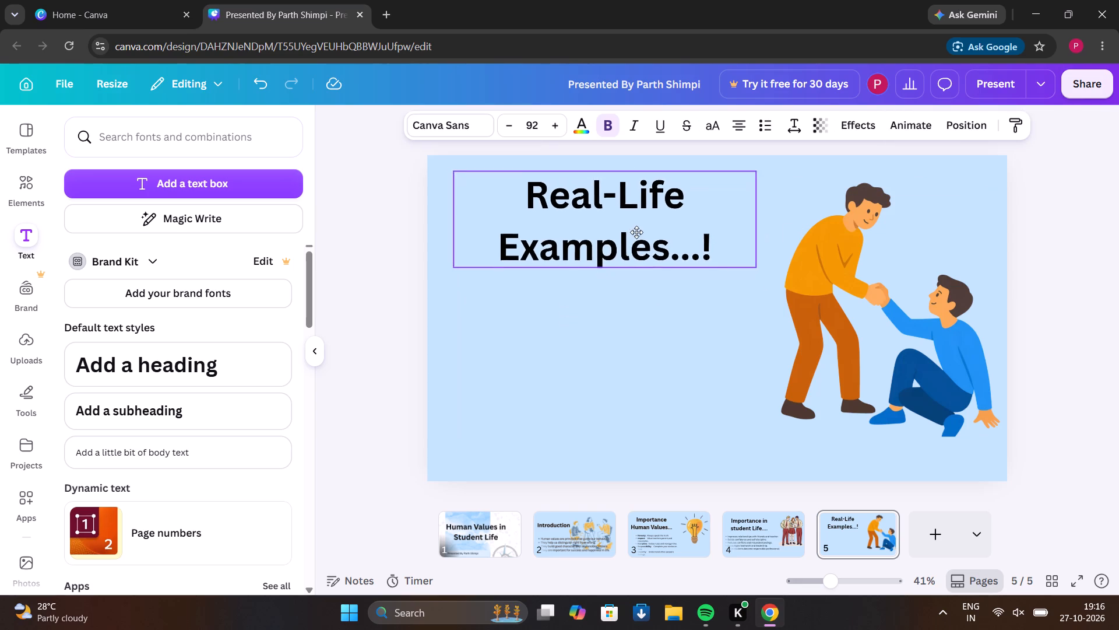
drag(636, 232, 636, 228)
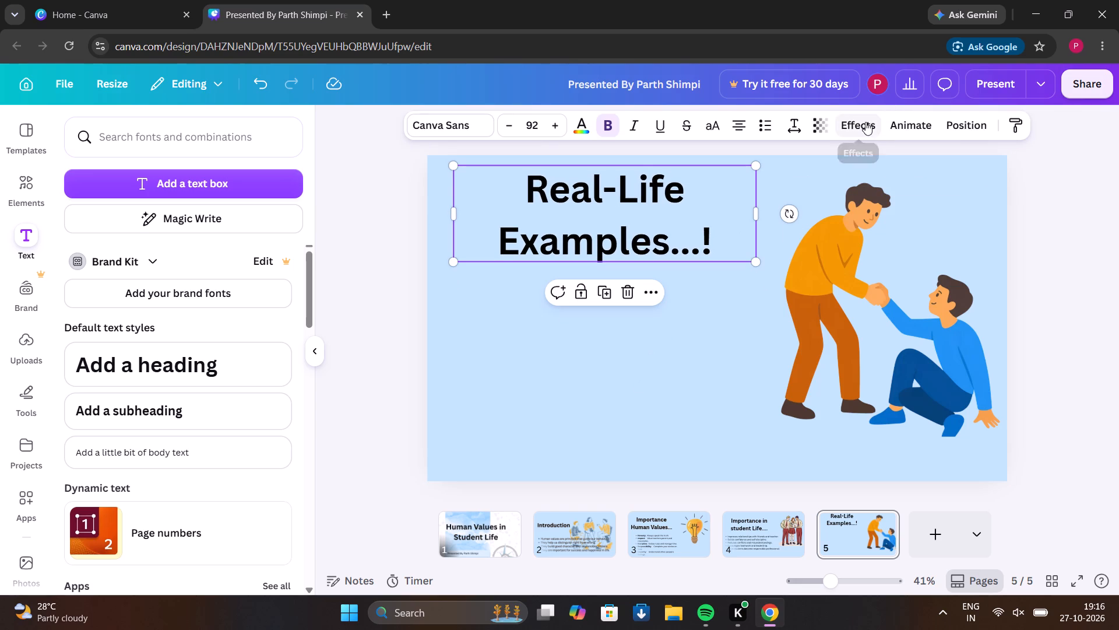
click(865, 122)
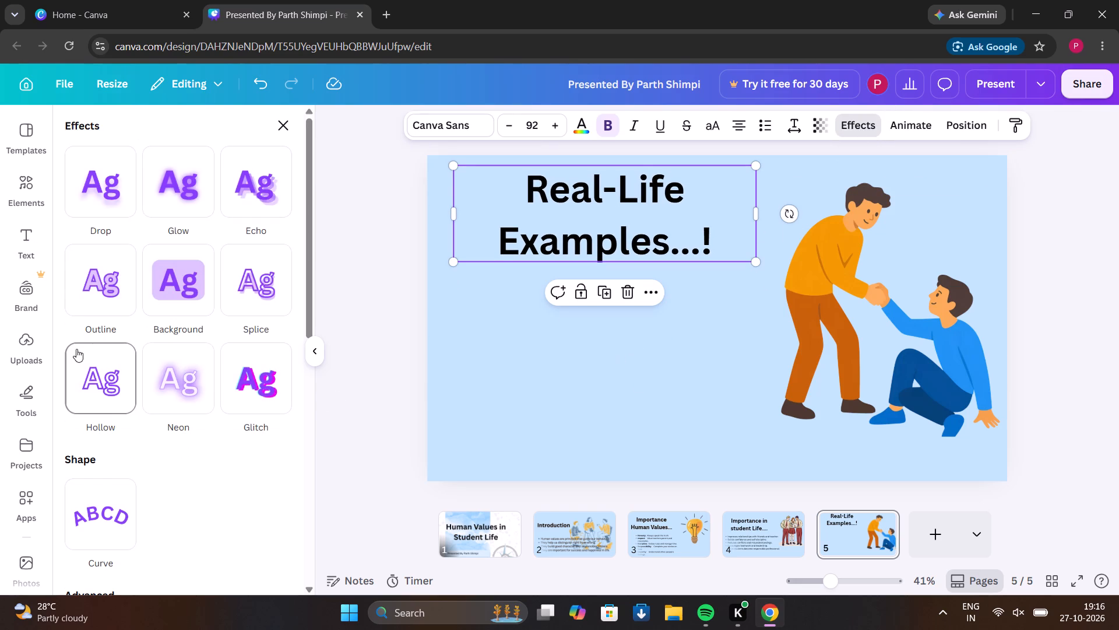
click(98, 300)
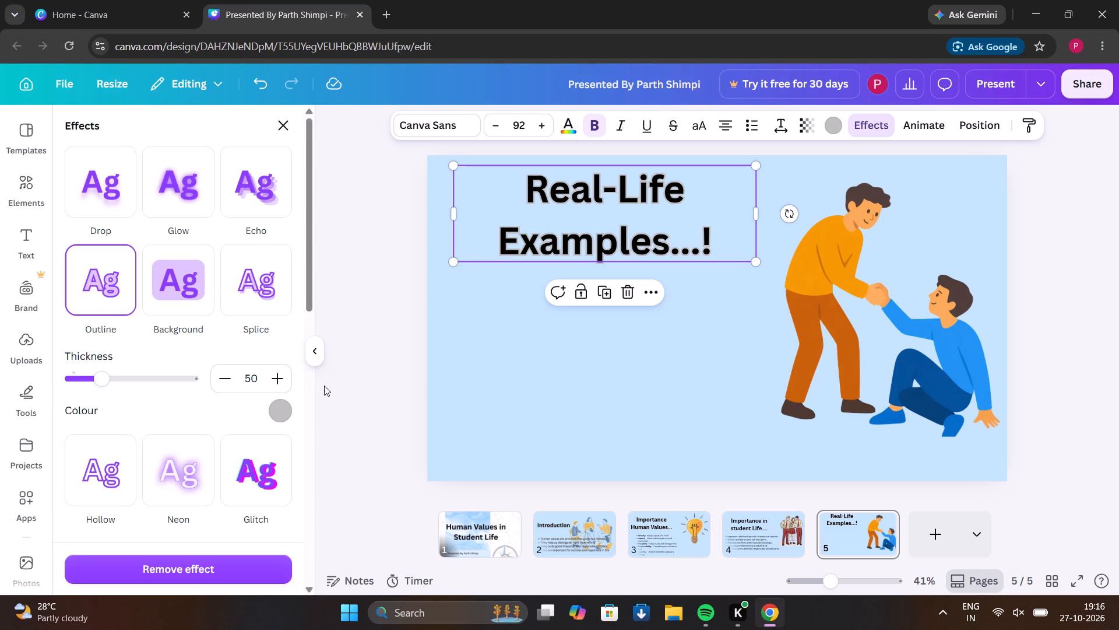
click(353, 398)
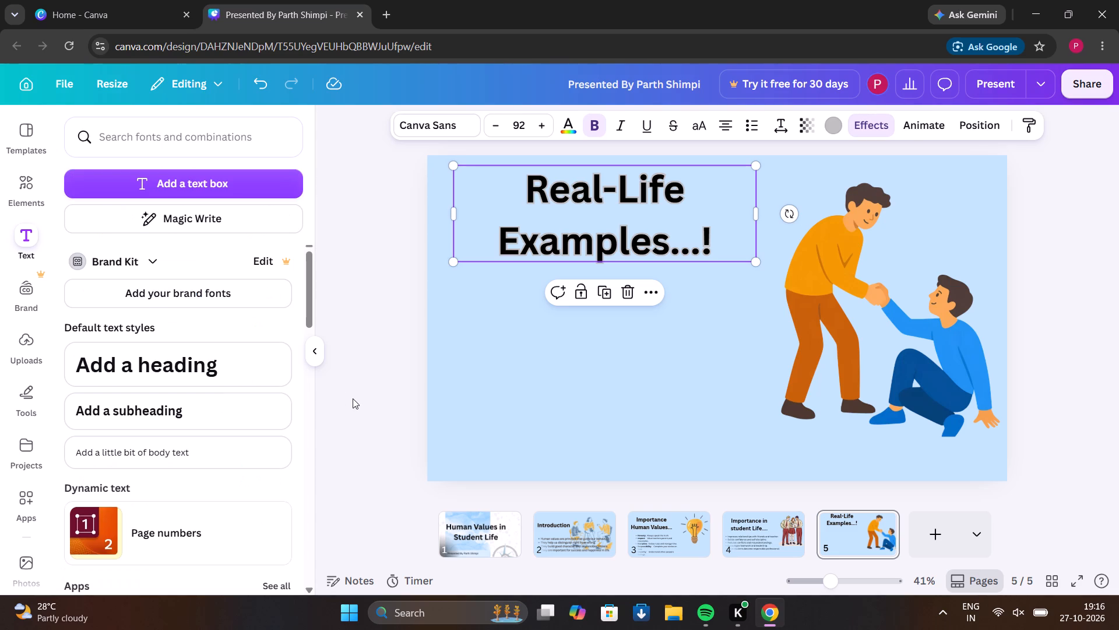
Add a body text box to page 5 and place it a little below the heading.
click(179, 448)
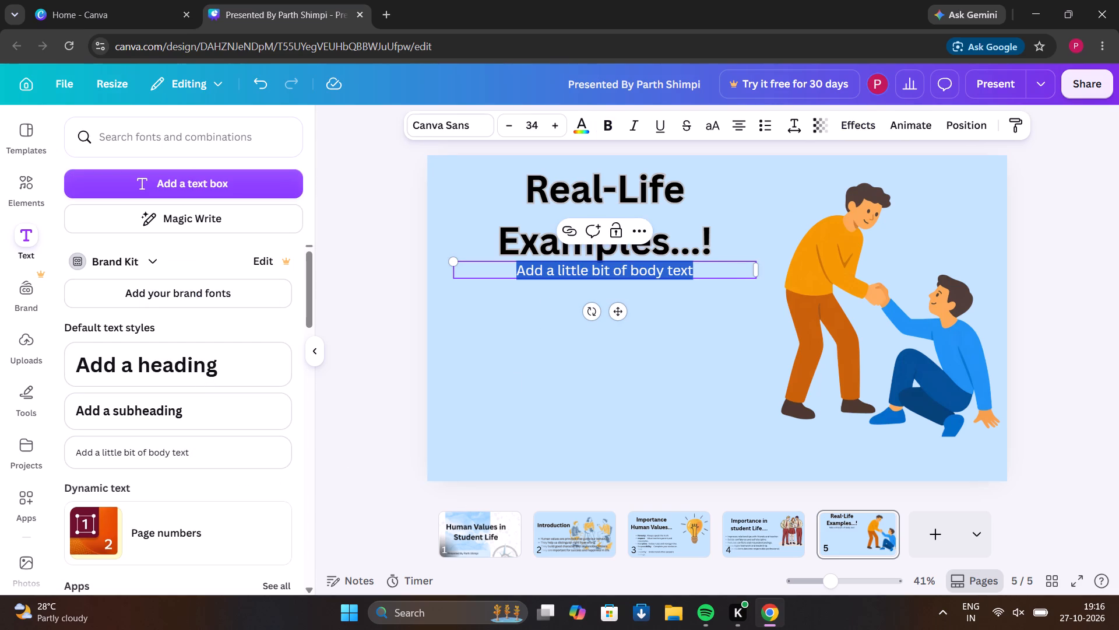
drag(494, 272, 486, 313)
drag(465, 282, 462, 327)
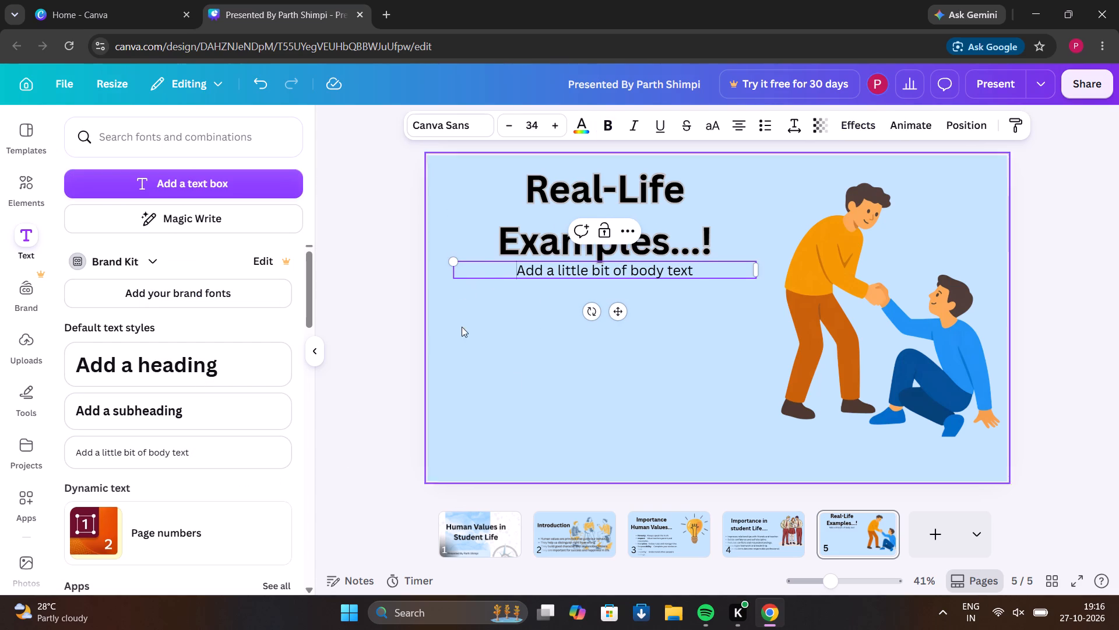
drag(462, 327, 463, 309)
Replace the placeholder body text with a bulleted list whose first item reads "Helping a classmate understand a difficult topic.".
double_click(719, 299)
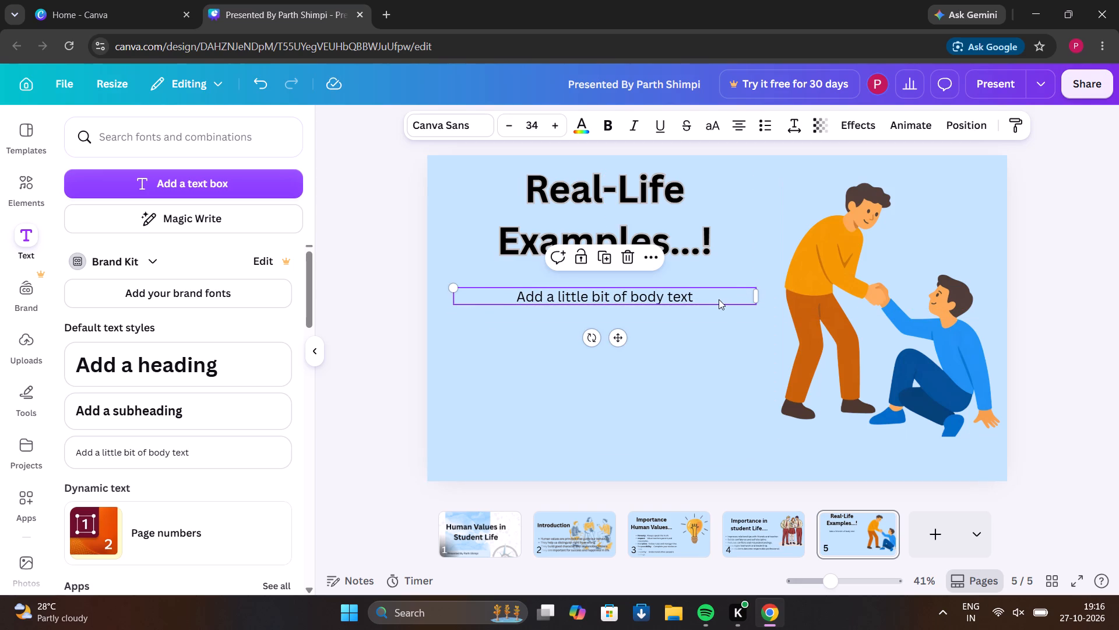
key(BackSpace)
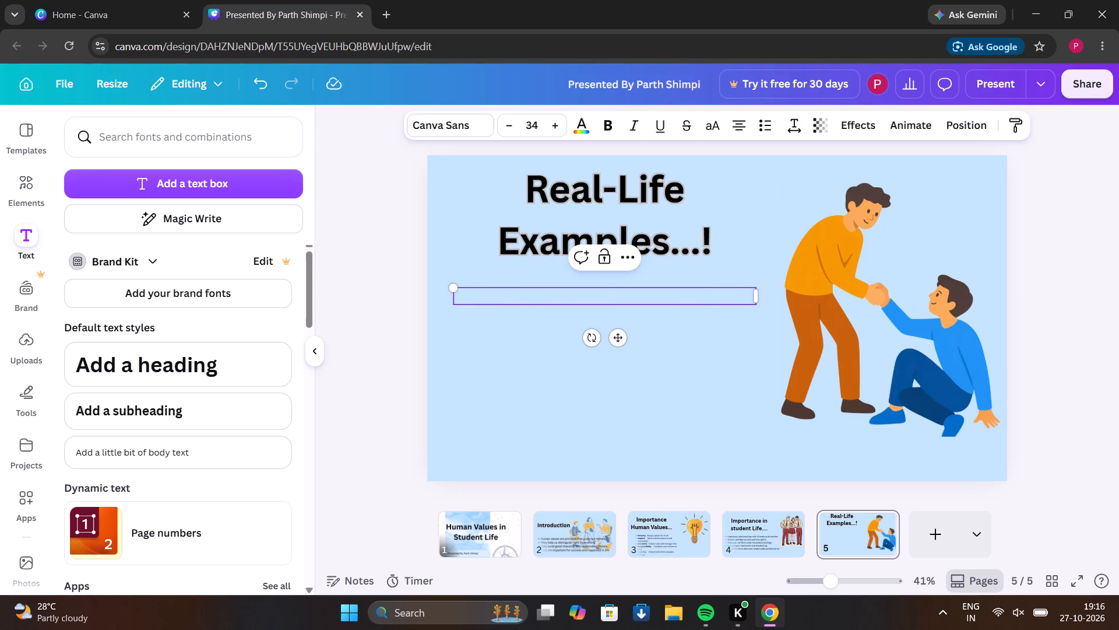
click(765, 128)
text(Helping)
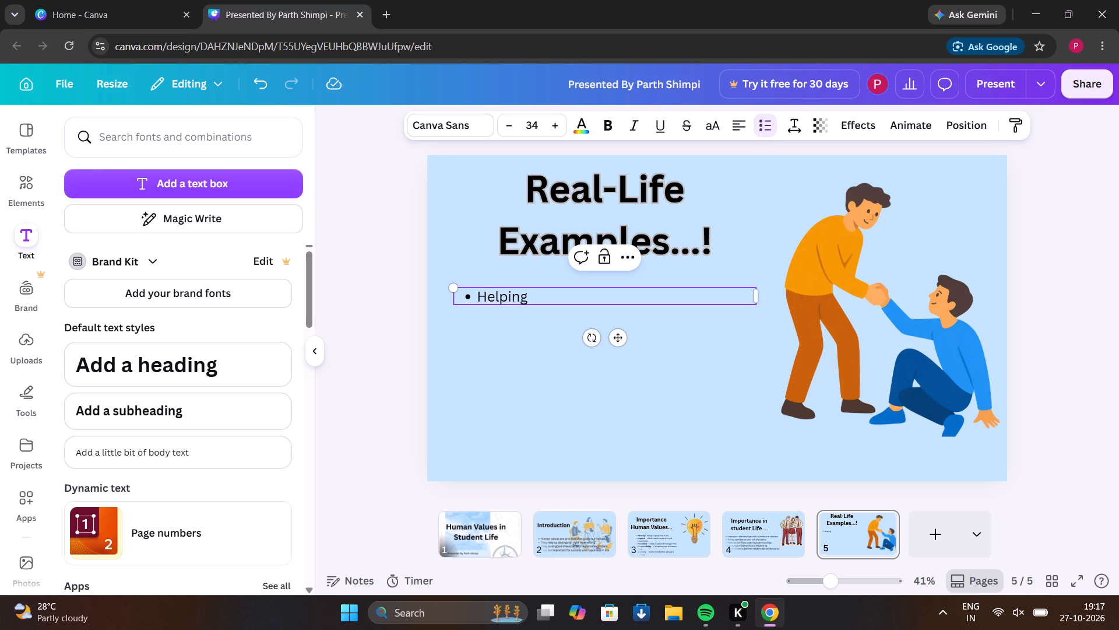
key(space)
text(a)
key(space)
text(class)
key(space)
key(BackSpace)
text(mate)
key(space)
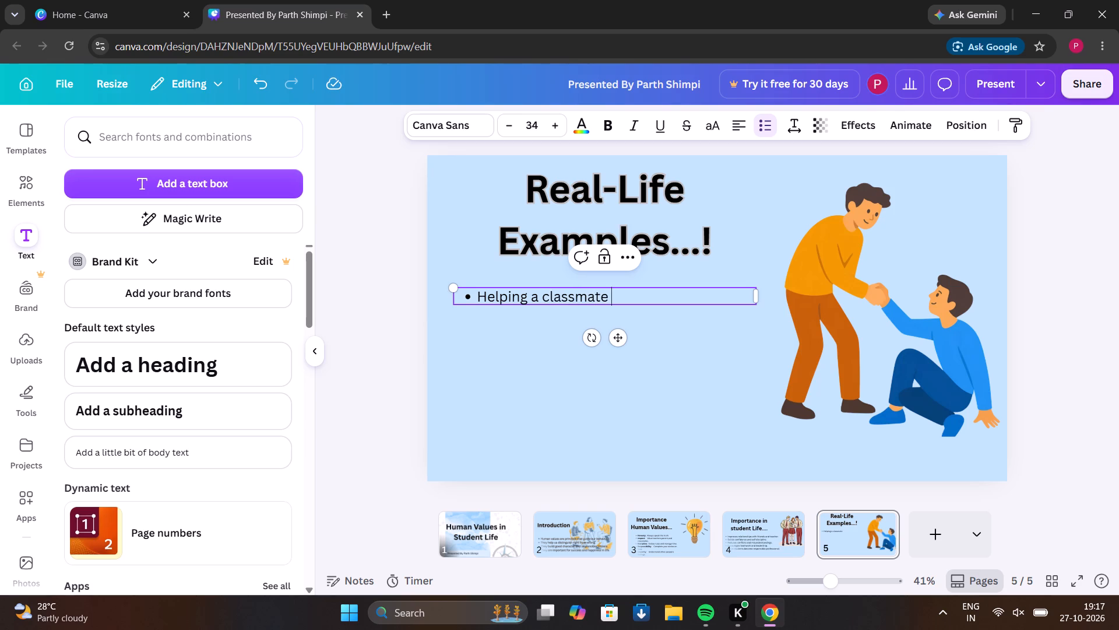
text(understand)
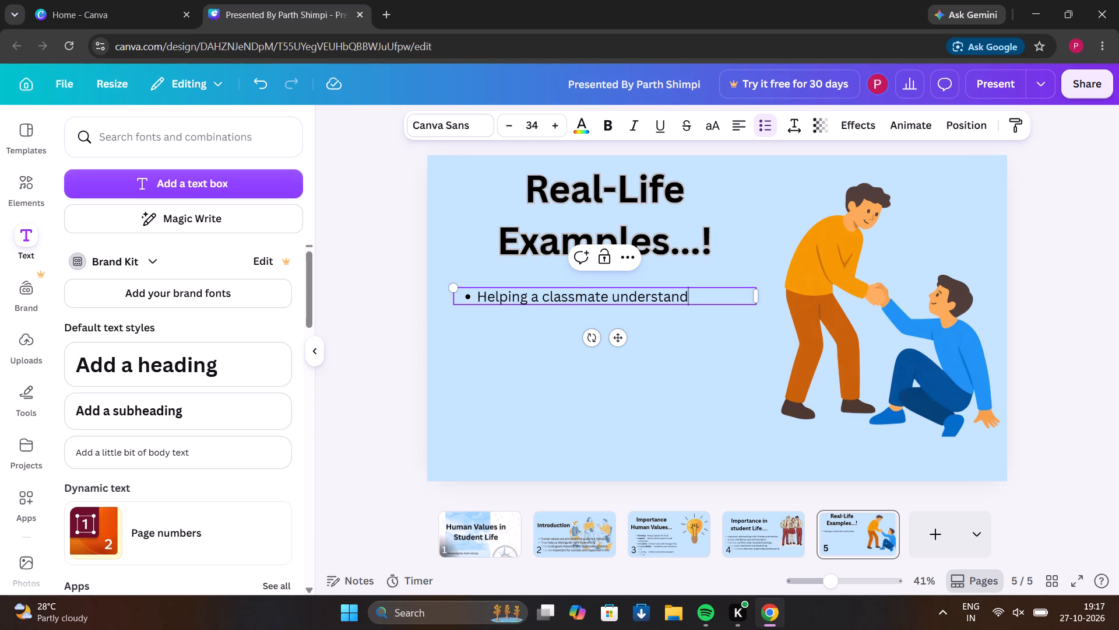
key(space)
text(a difficult)
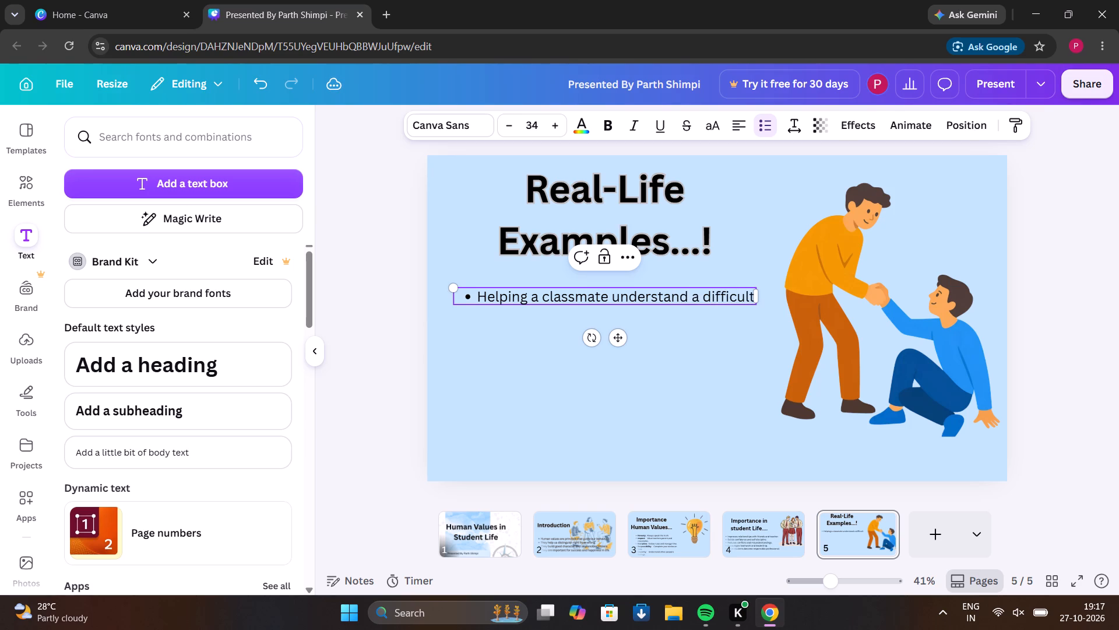
key(space)
text(topu)
key(BackSpace)
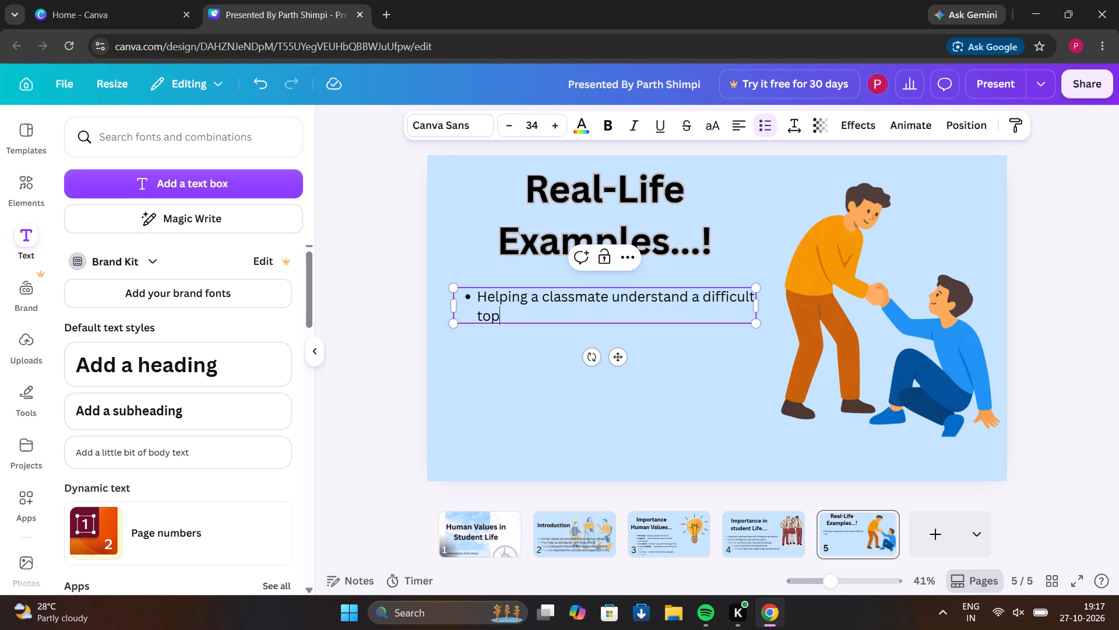
text(ic)
key(period)
Add a second bullet reading "Not cheating during Examination." to the list on page 5.
key(Return)
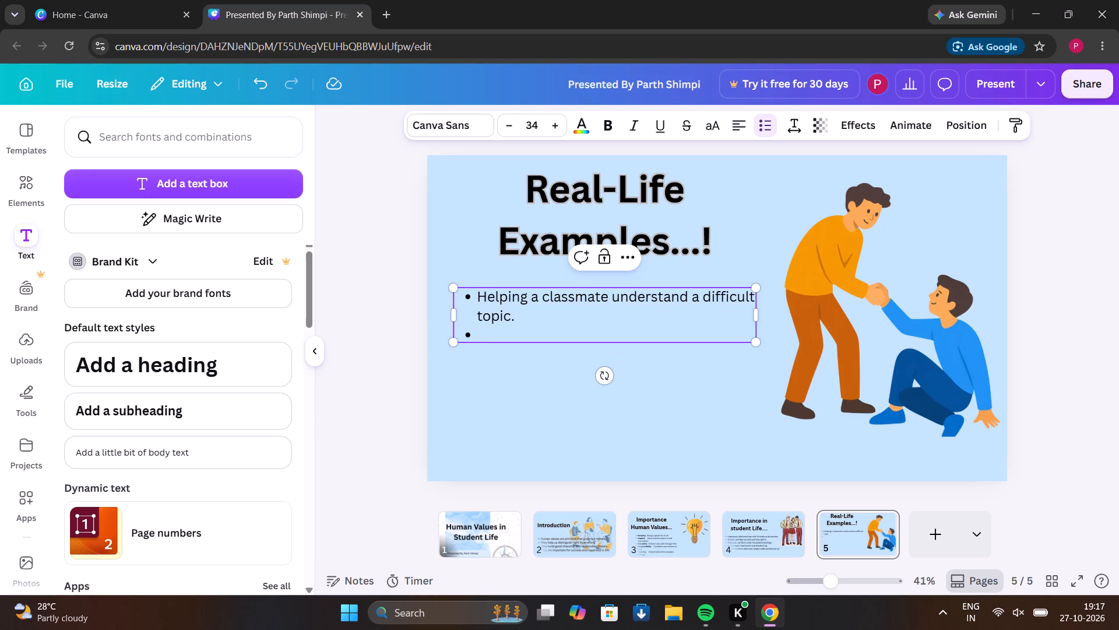
text(Not)
key(space)
text(cheating)
key(space)
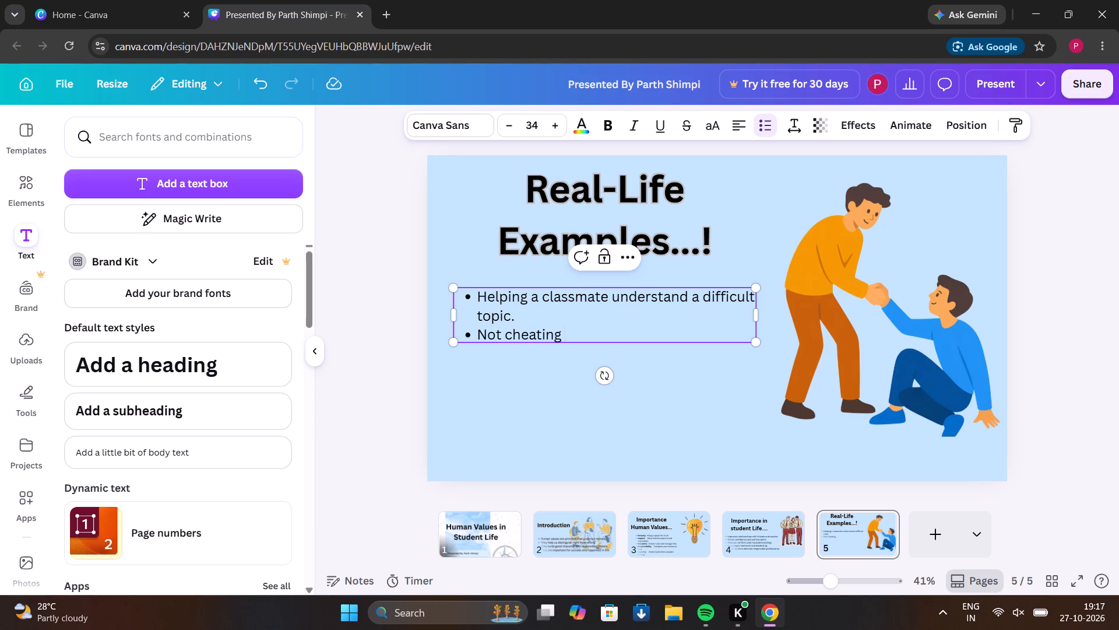
text(dur)
text(ing)
key(space)
key(e)
key(BackSpace)
text(Exa)
text(mination)
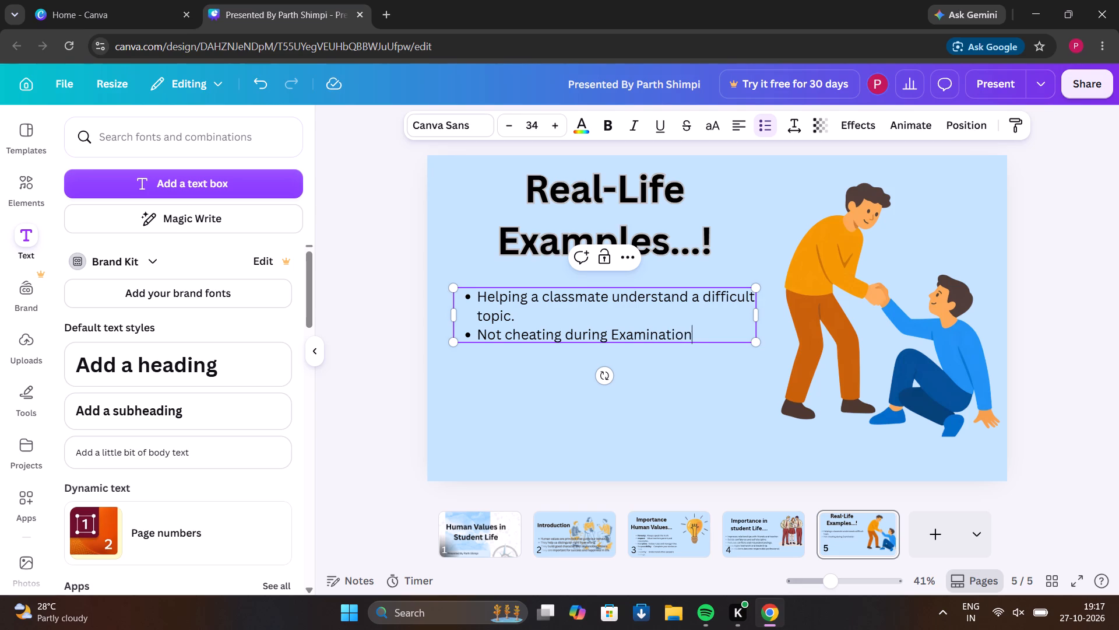
key(period)
Add a third bullet reading "Respecting different opinions during group discusssions." to the list on page 5.
key(Return)
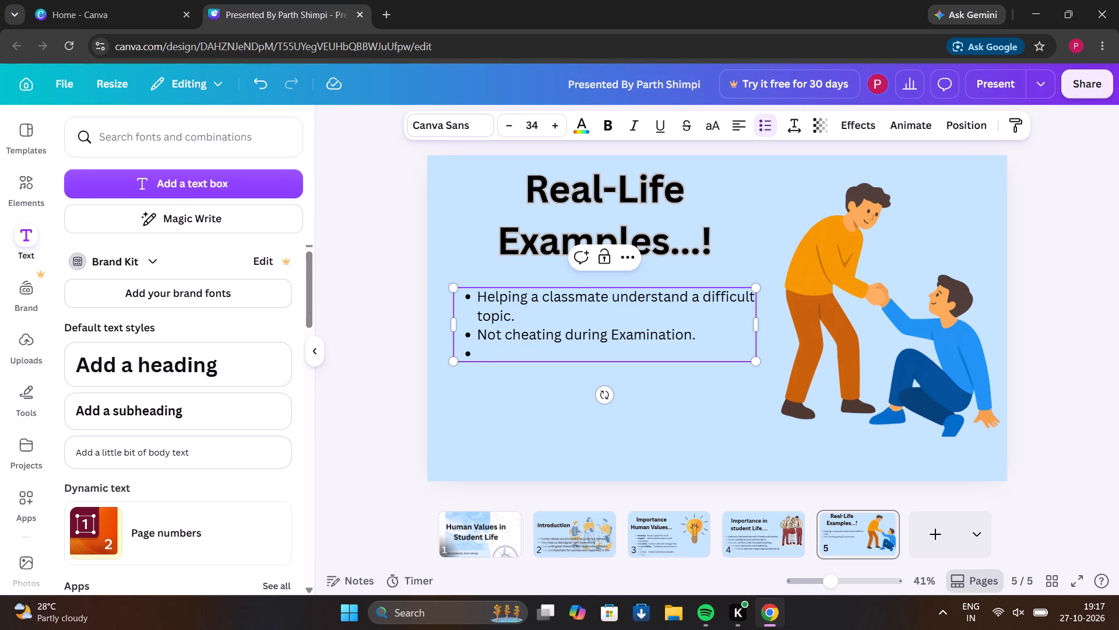
text(es)
key(BackSpace)
key(BackSpace)
text(Respecting)
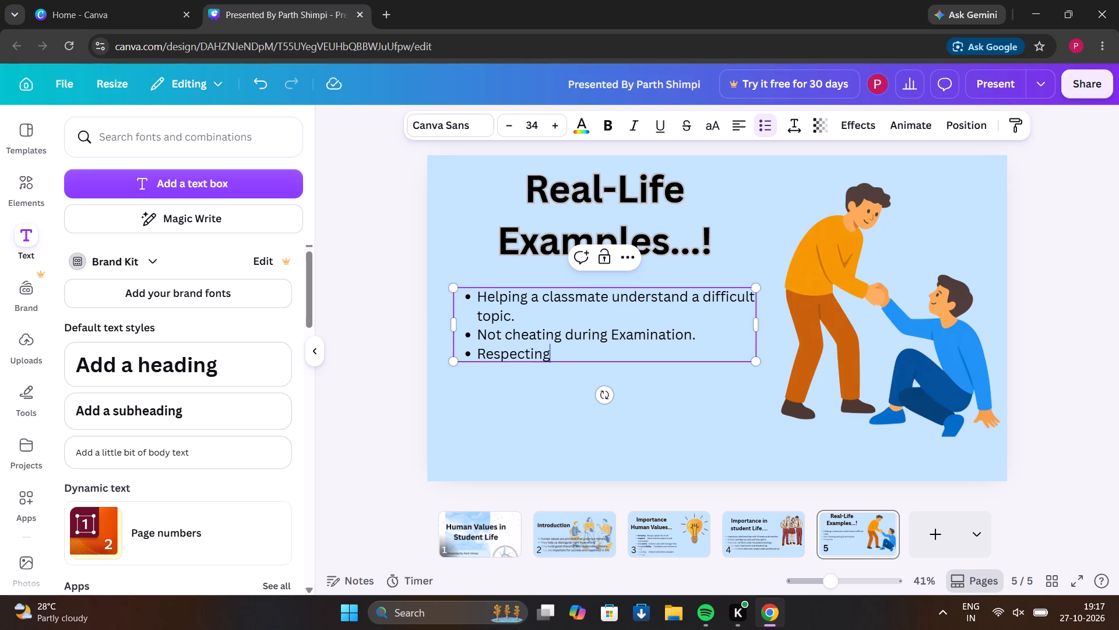
key(space)
text(differe)
text(nt)
key(space)
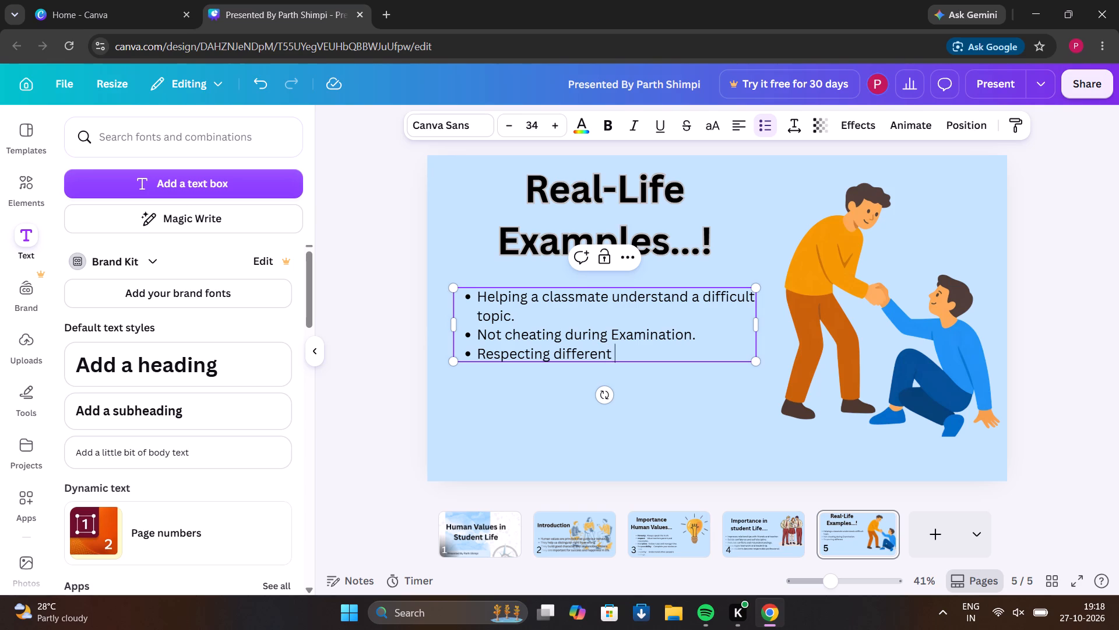
text(opiniond)
key(BackSpace)
key(s)
key(space)
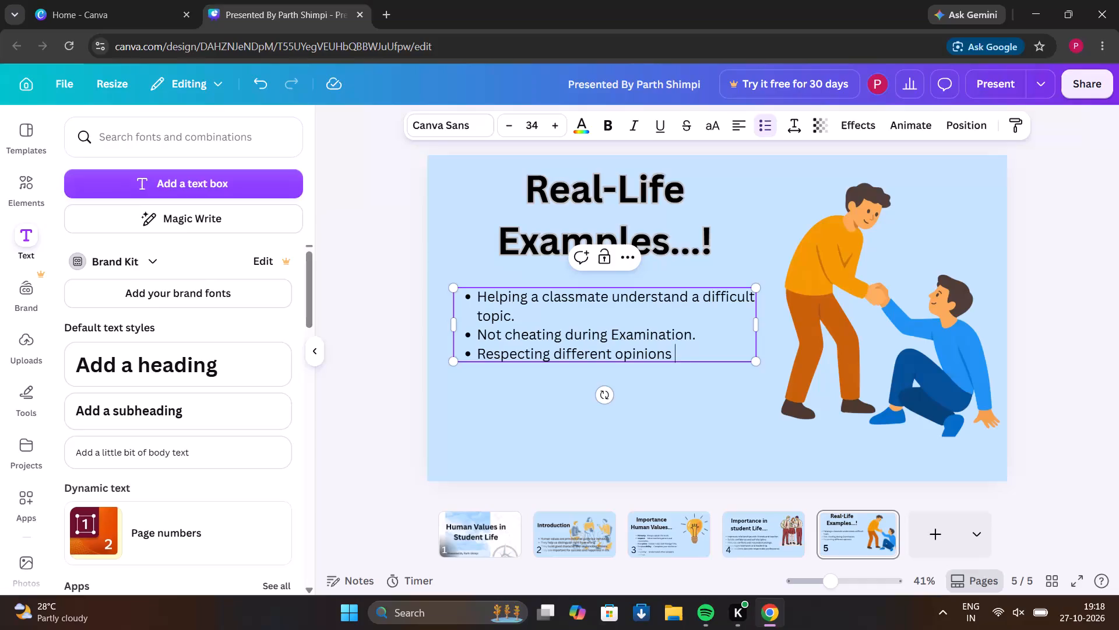
text(during)
key(space)
key(g)
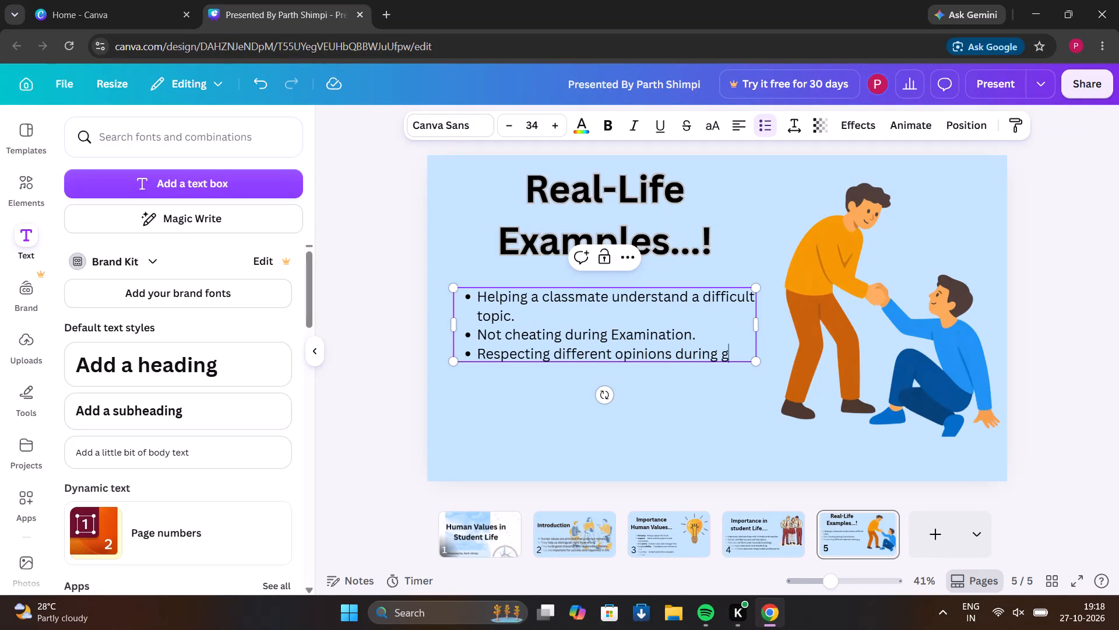
text(roup)
key(space)
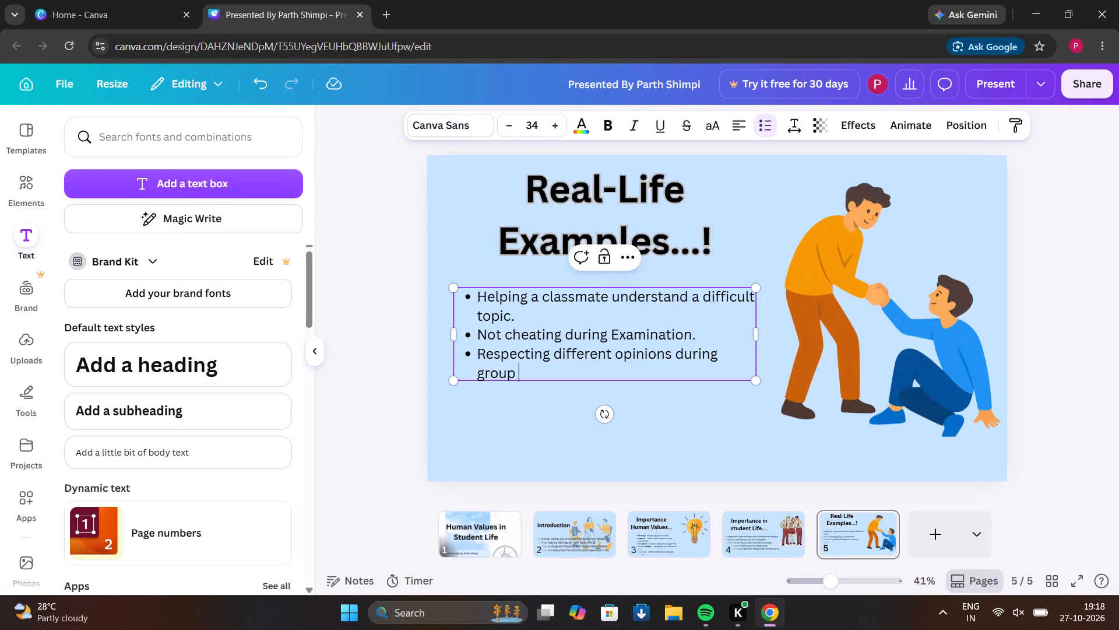
text(discusssion)
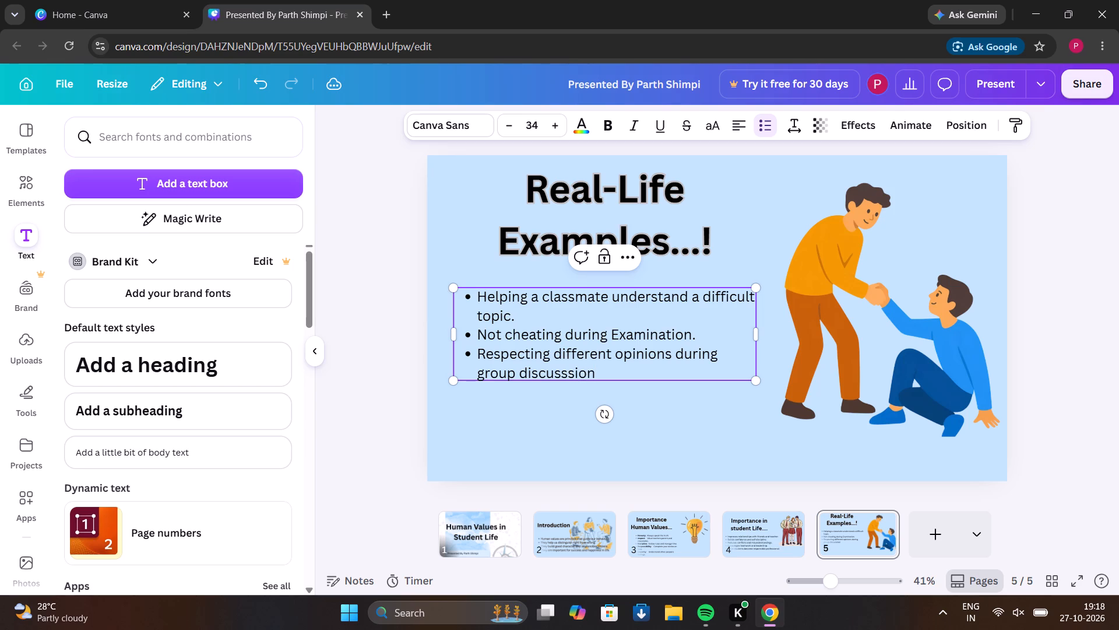
key(s)
key(period)
Add a fourth bullet reading "submitting assignments on time." to the list on page 5.
key(Return)
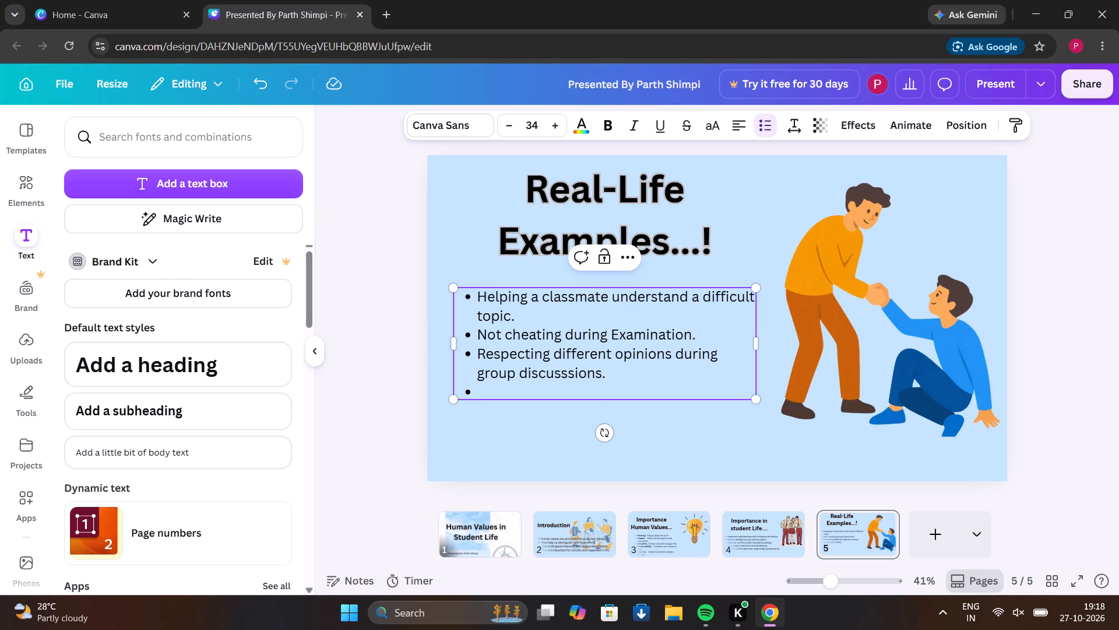
text(submitting)
key(space)
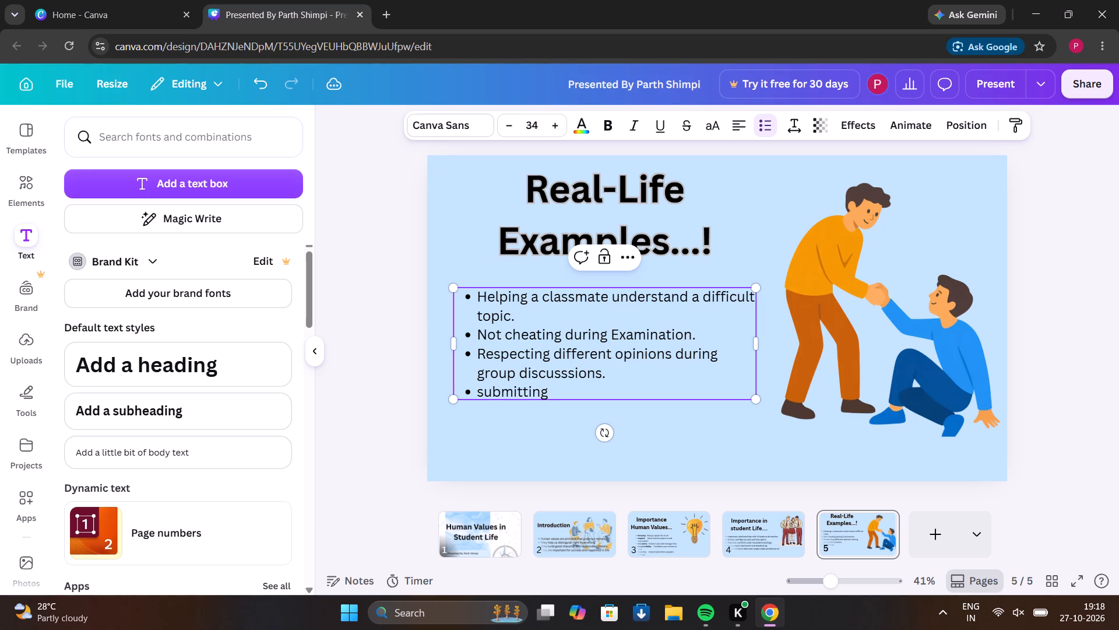
text(assignments on)
key(space)
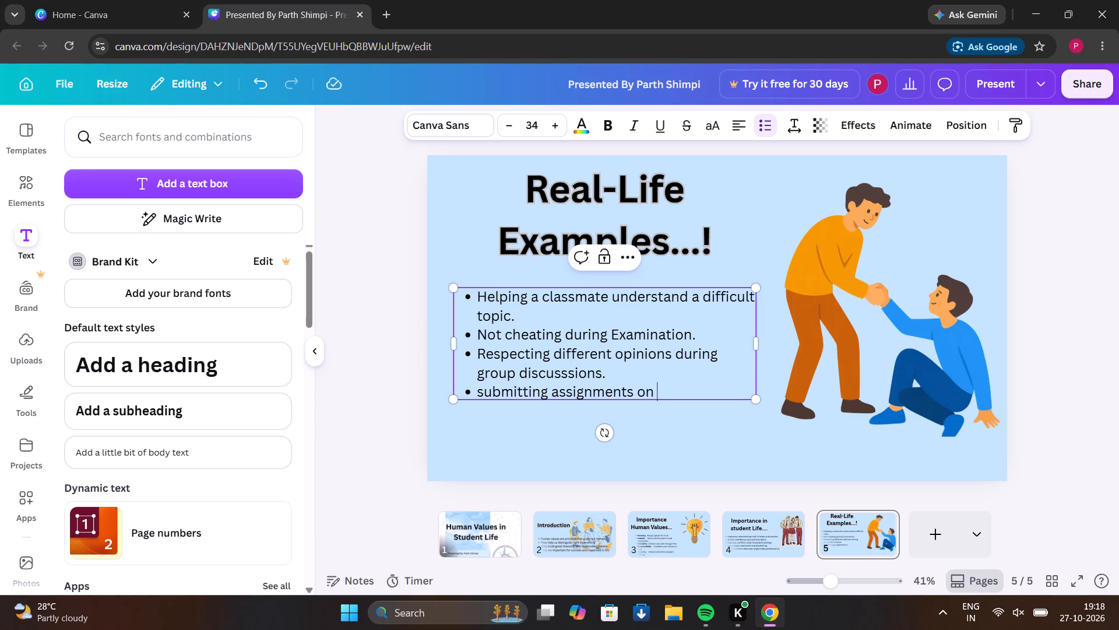
key(shift+t)
key(BackSpace)
text(time)
key(period)
Add a fifth bullet reading "keeping the college campus clean." to the list on page 5.
key(Return)
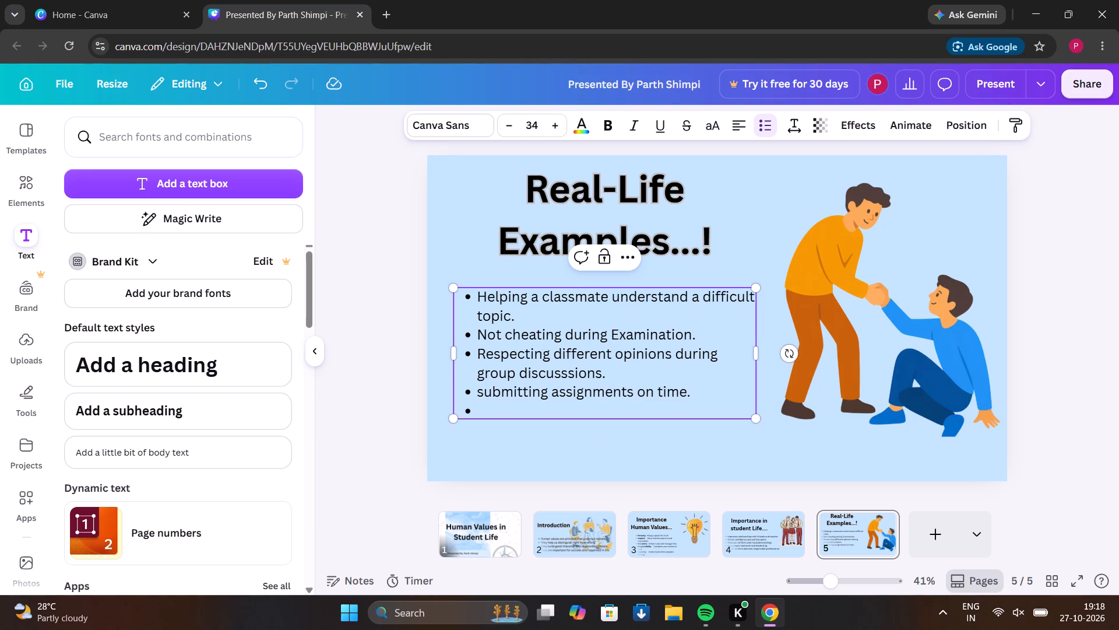
text(keepim)
key(BackSpace)
text(ng)
key(space)
text(the)
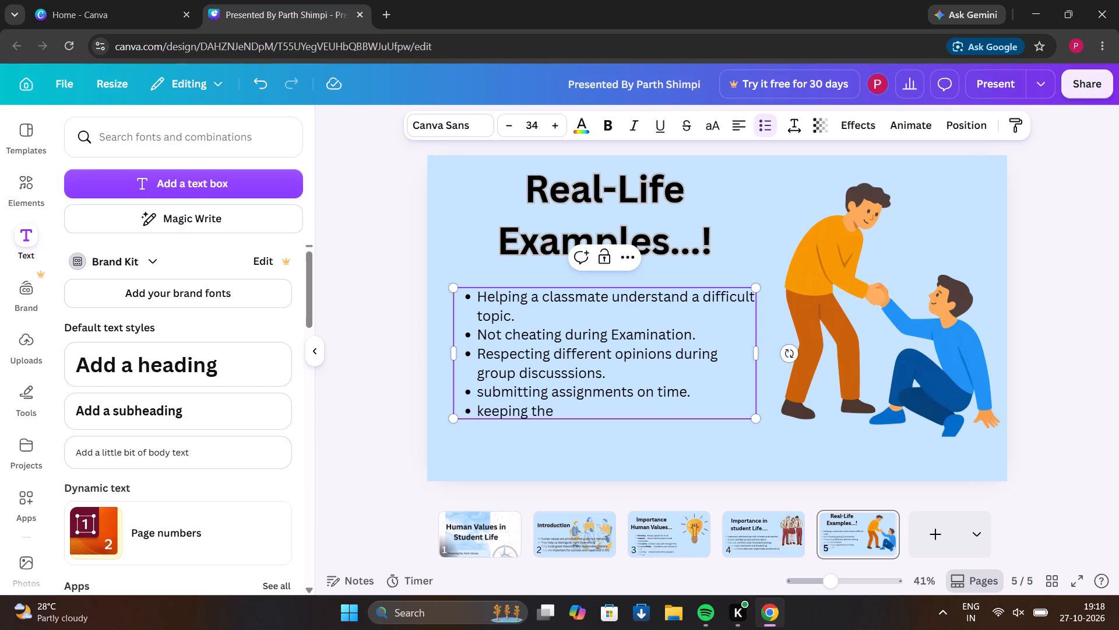
key(space)
text(colle)
key(g)
key(e)
key(space)
text(campus)
key(space)
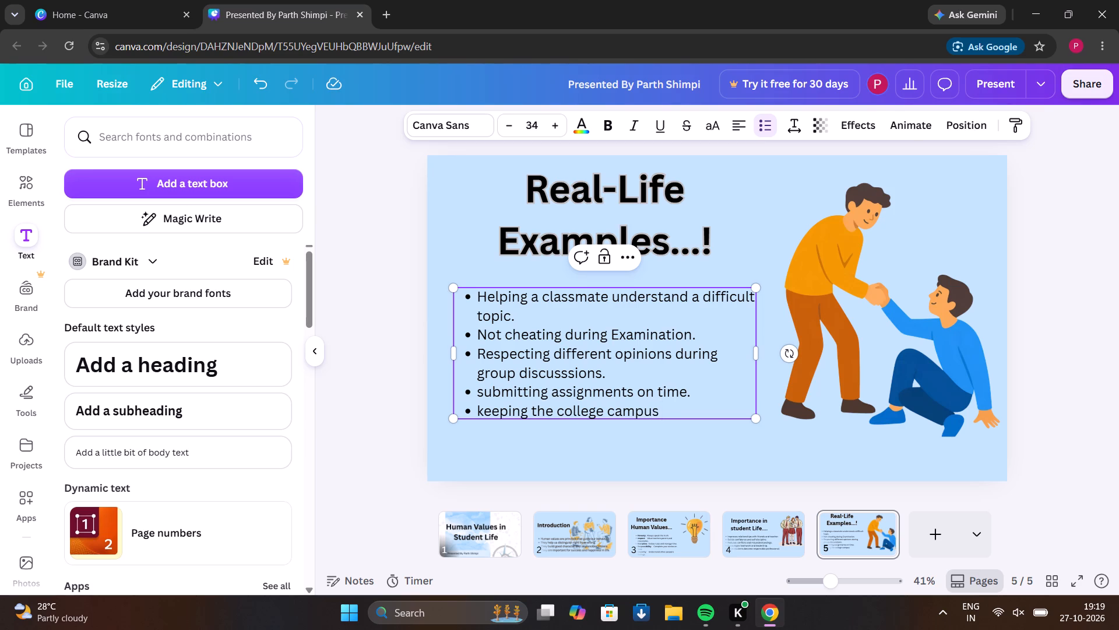
text(clean)
key(period)
Scale up the bulleted list's text box on page 5 slightly, to a font size of about 35.7.
drag(759, 418, 766, 440)
drag(743, 360, 744, 361)
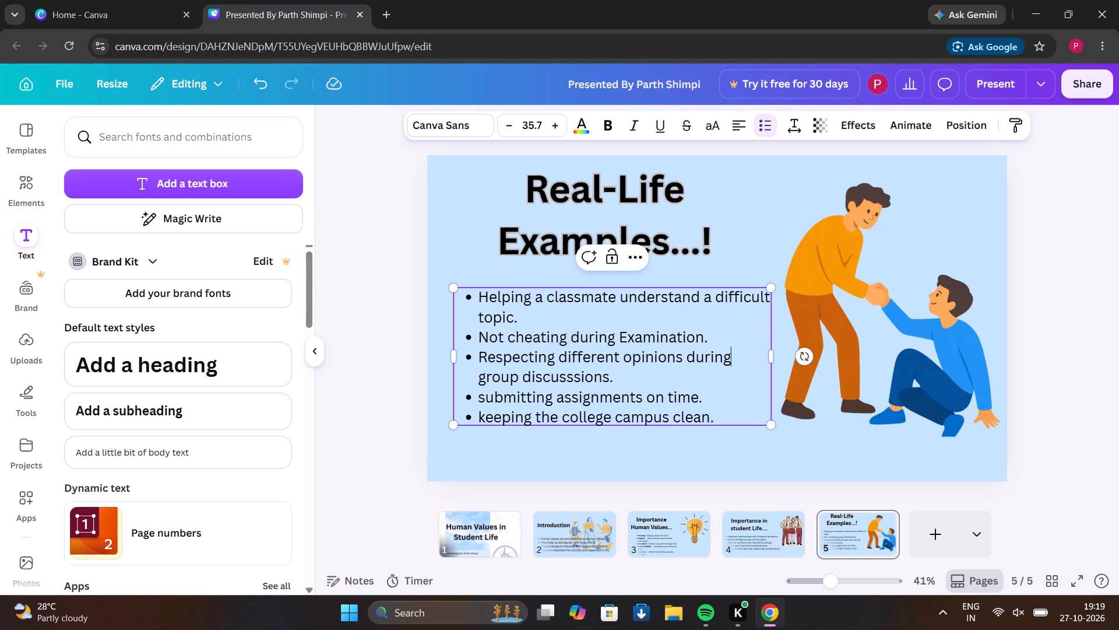
drag(744, 361, 748, 377)
click(738, 420)
click(740, 418)
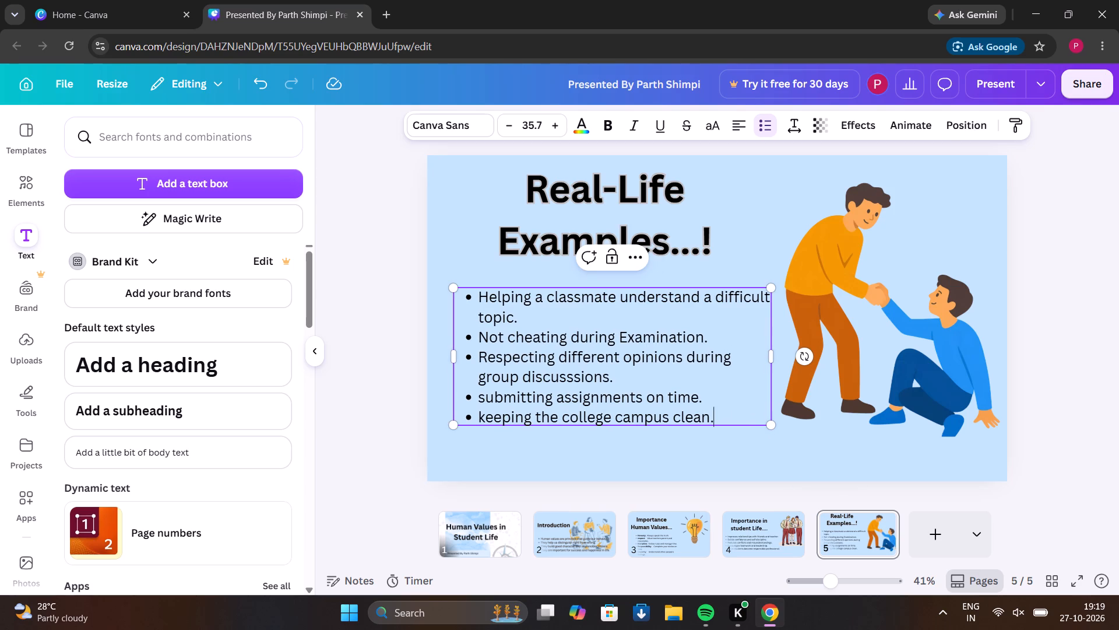
click(738, 415)
Shift the bulleted list and the "Real-Life Examples...!" heading slightly down on page 5.
drag(739, 425, 740, 456)
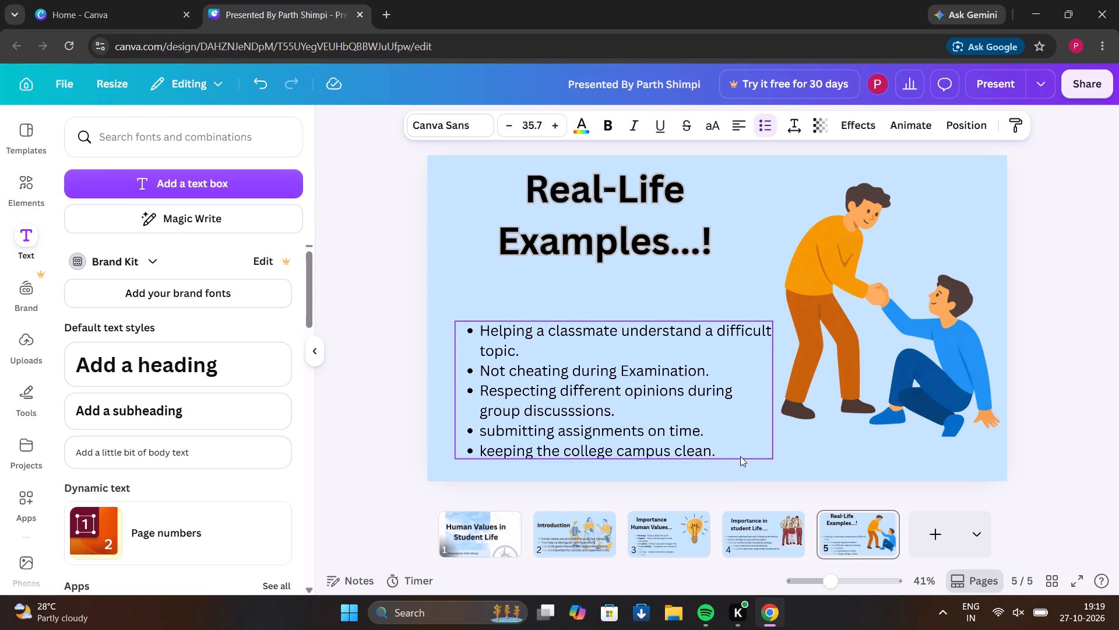
drag(740, 456, 738, 449)
drag(597, 216, 599, 244)
Apply the Outline text effect to the bulleted list on page 5.
click(663, 363)
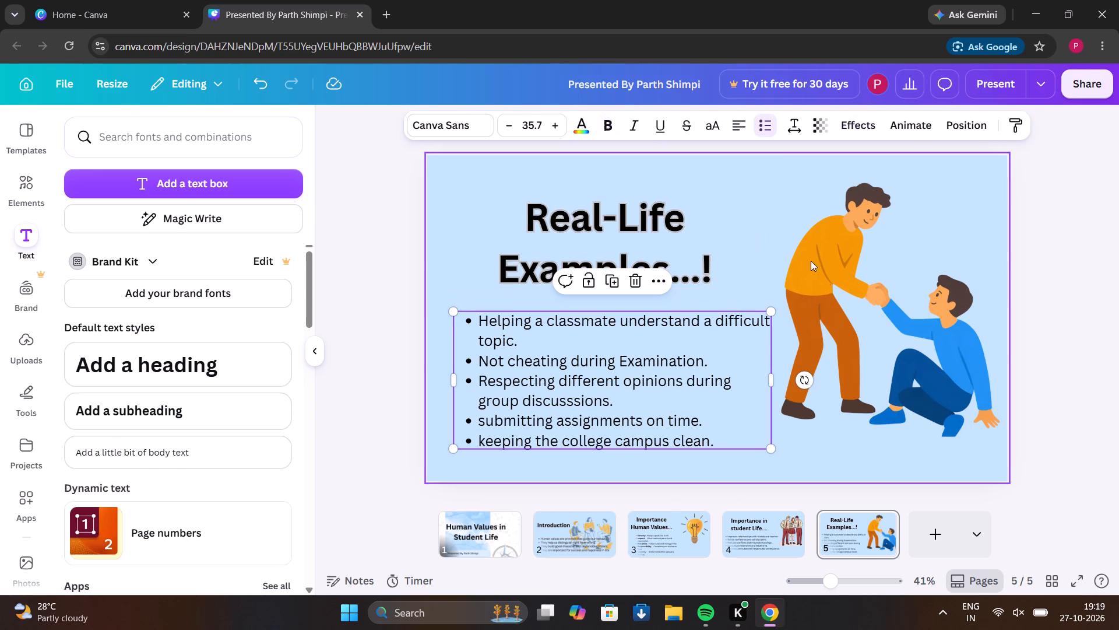
click(861, 135)
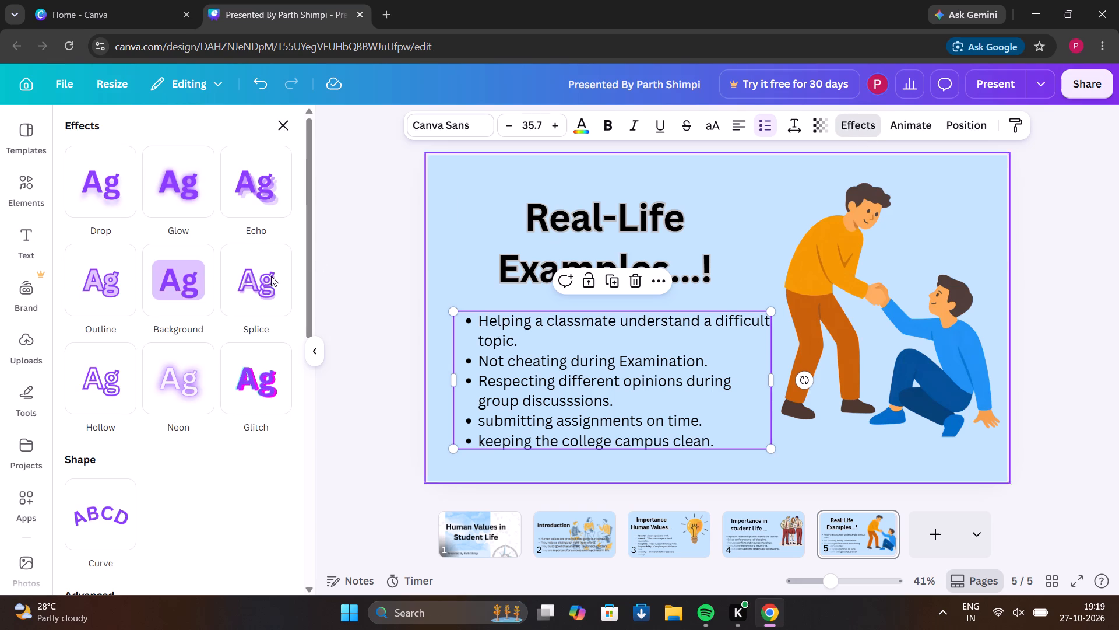
click(115, 300)
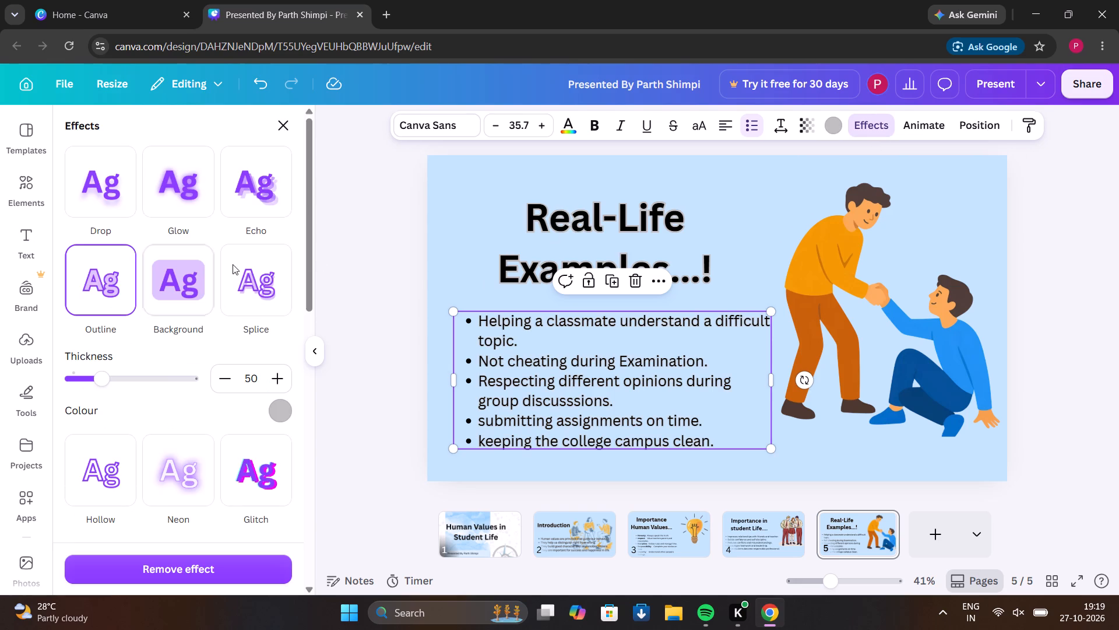
Set the outline thickness of the "Real-Life Examples...!" heading on page 5 to 155.
click(550, 230)
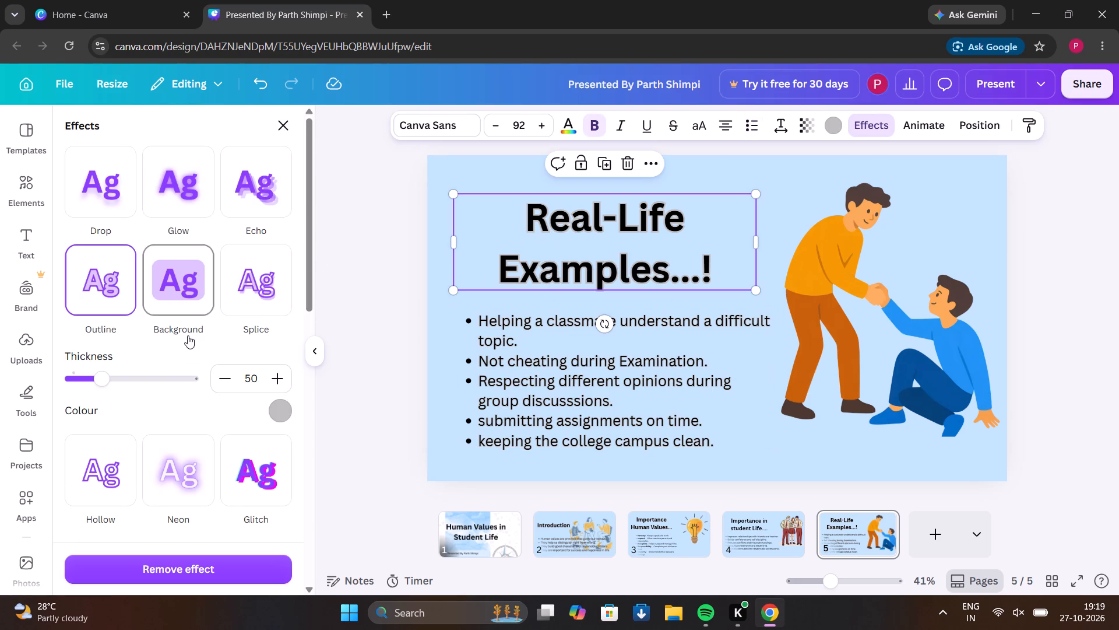
drag(111, 386, 112, 386)
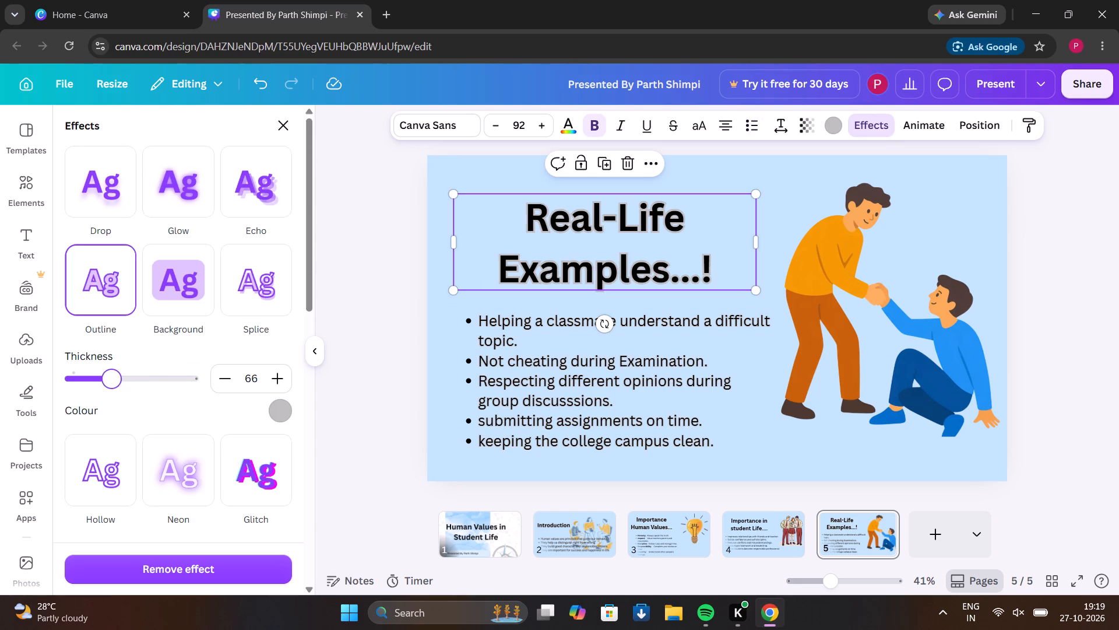
drag(112, 386, 166, 381)
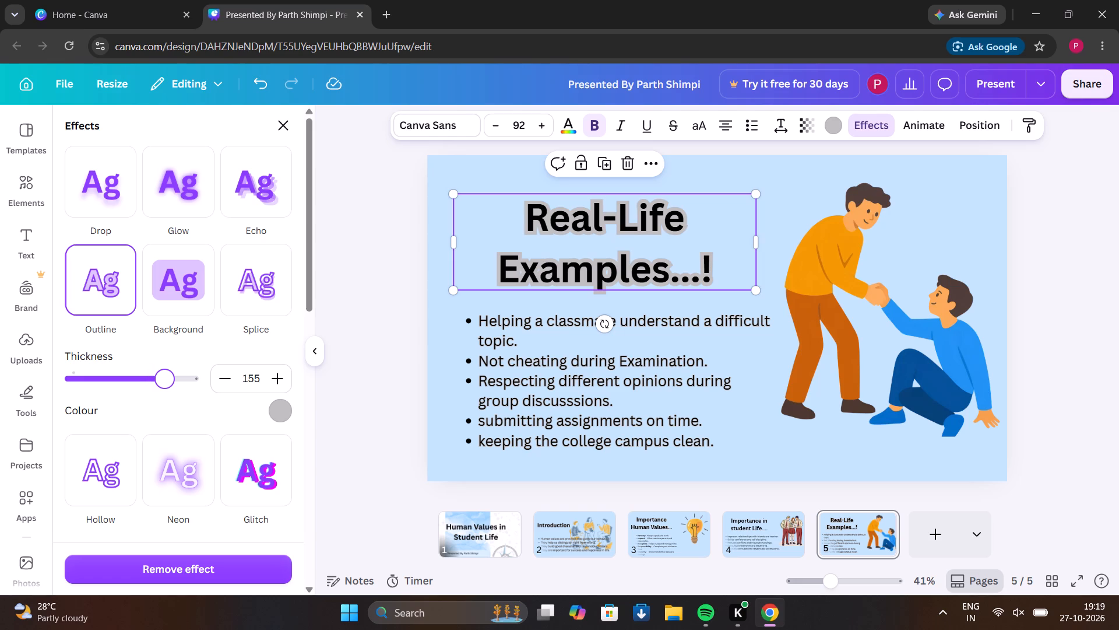
click(358, 311)
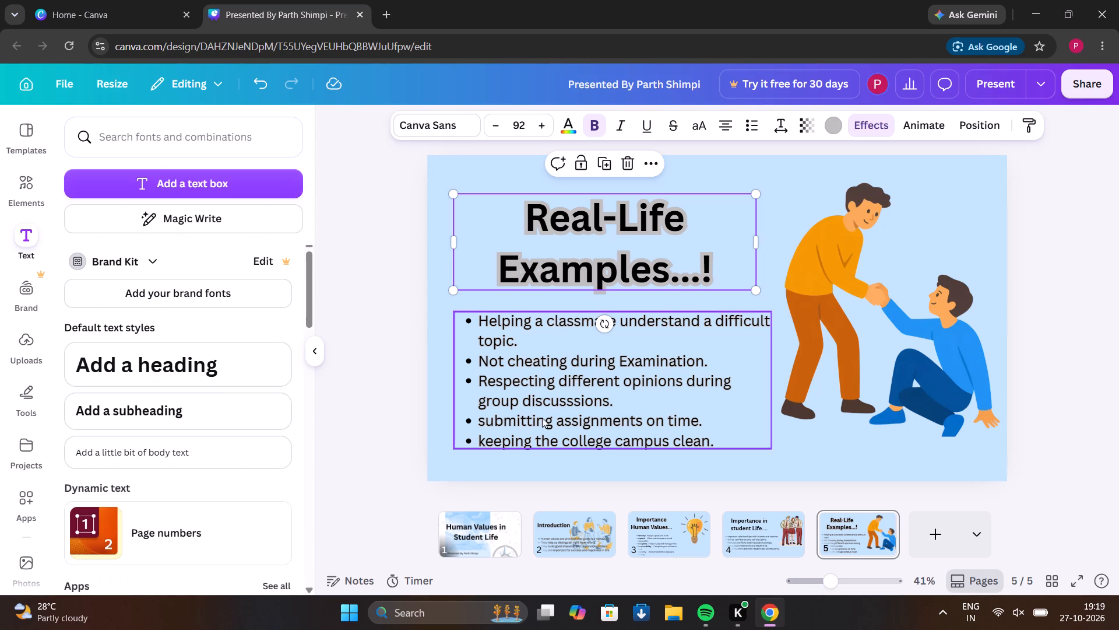
Apply the Outline text effect to the "Human Values in Student Life" title on page 1.
click(459, 521)
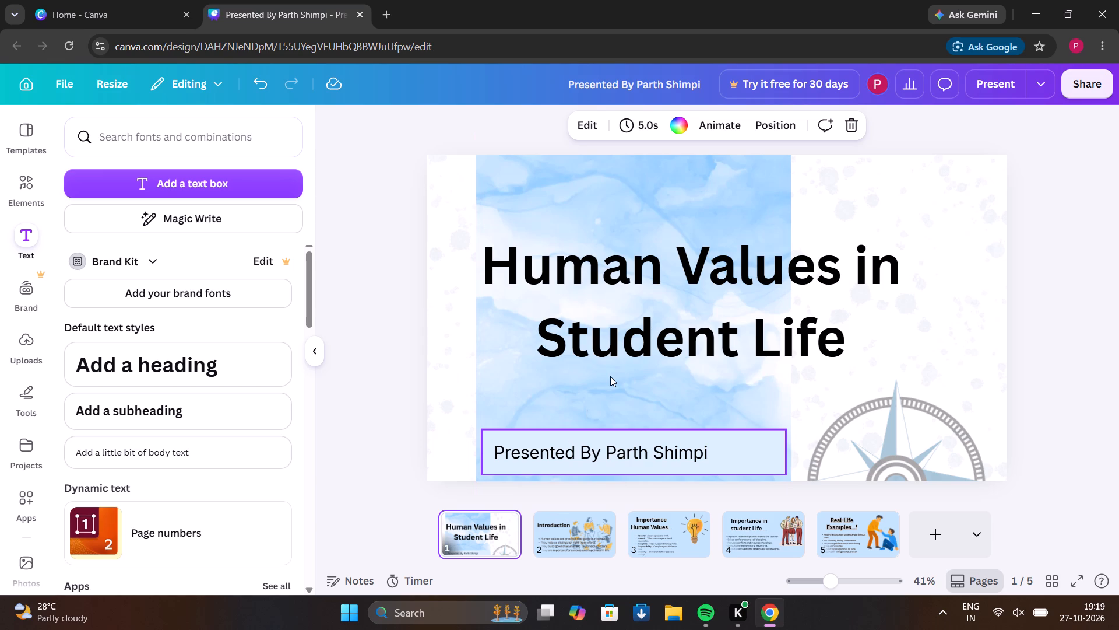
click(646, 320)
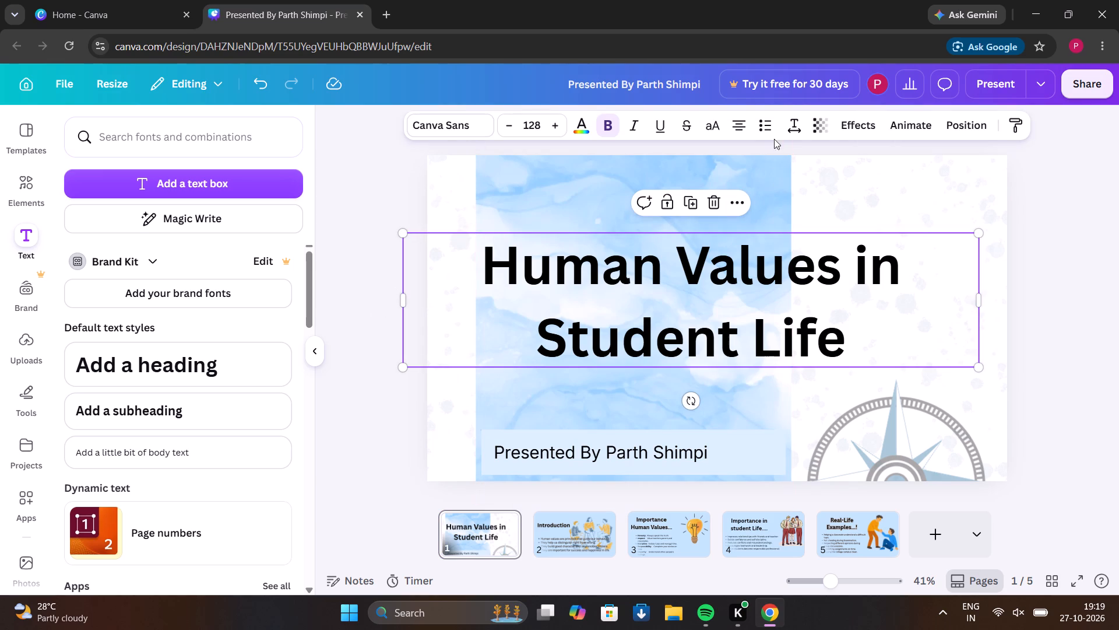
click(846, 127)
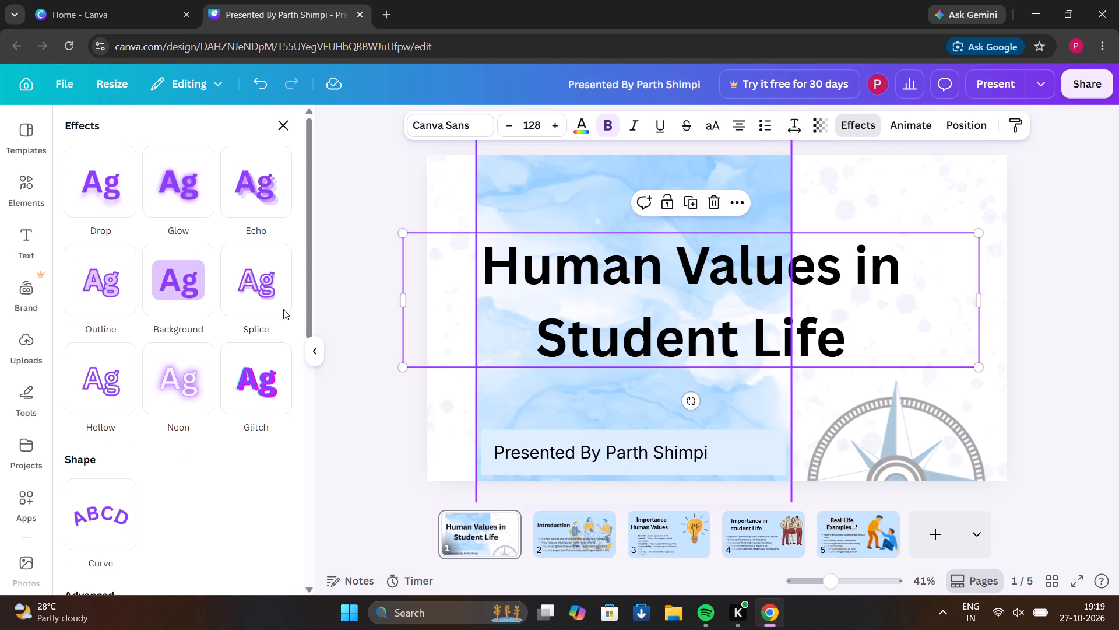
click(108, 295)
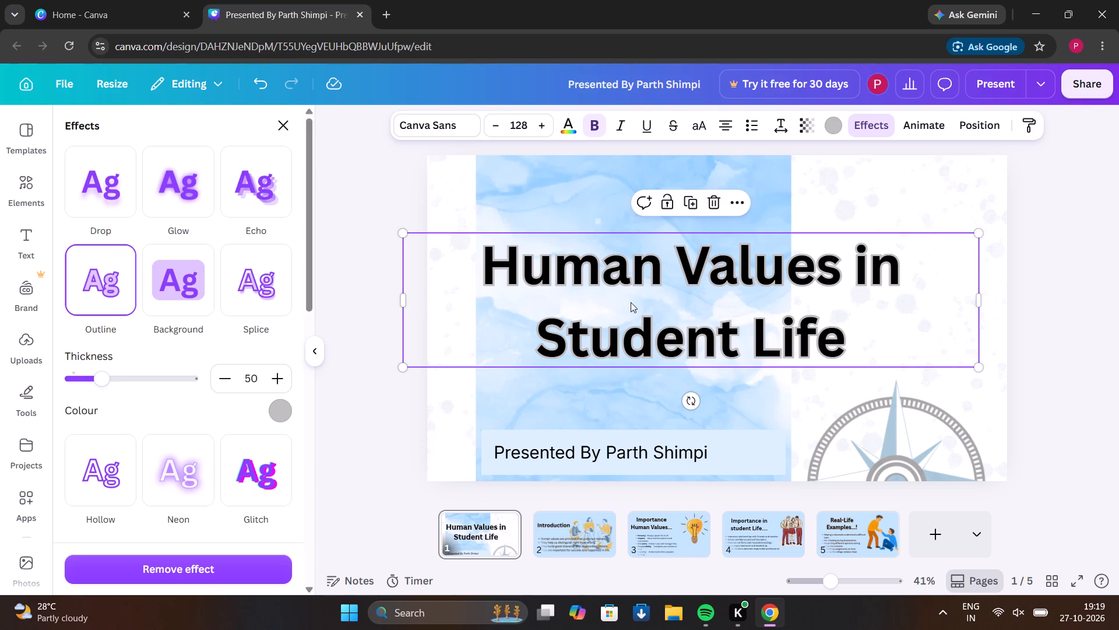
Move the bulleted list on page 2 slightly down, leaving more space beneath the "Introduction" heading.
click(597, 543)
drag(589, 348, 600, 311)
double_click(600, 311)
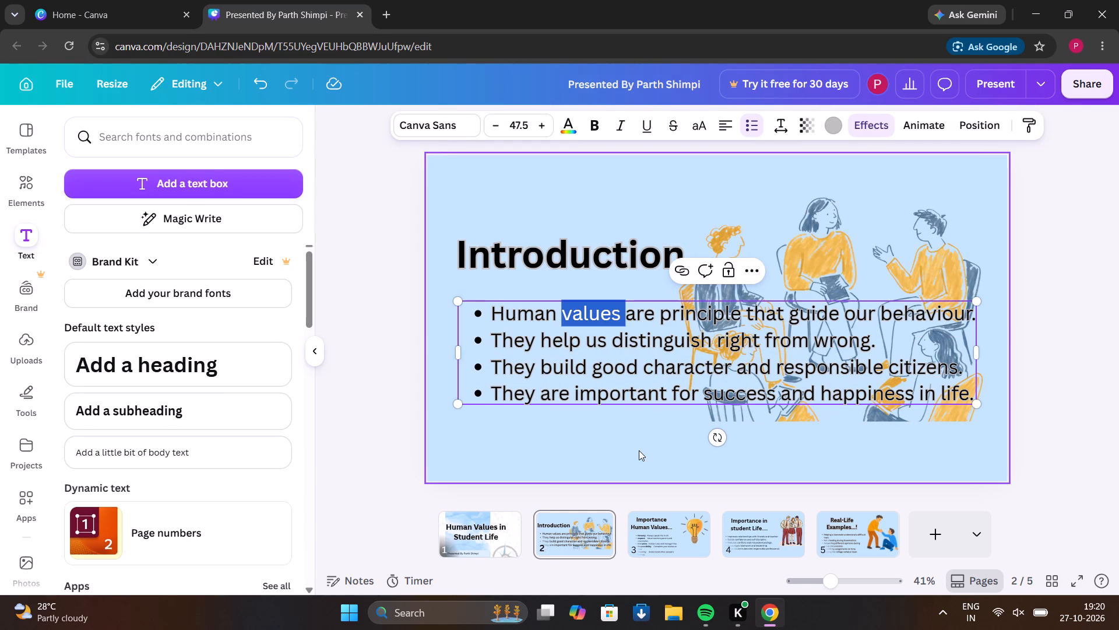
drag(639, 450, 646, 397)
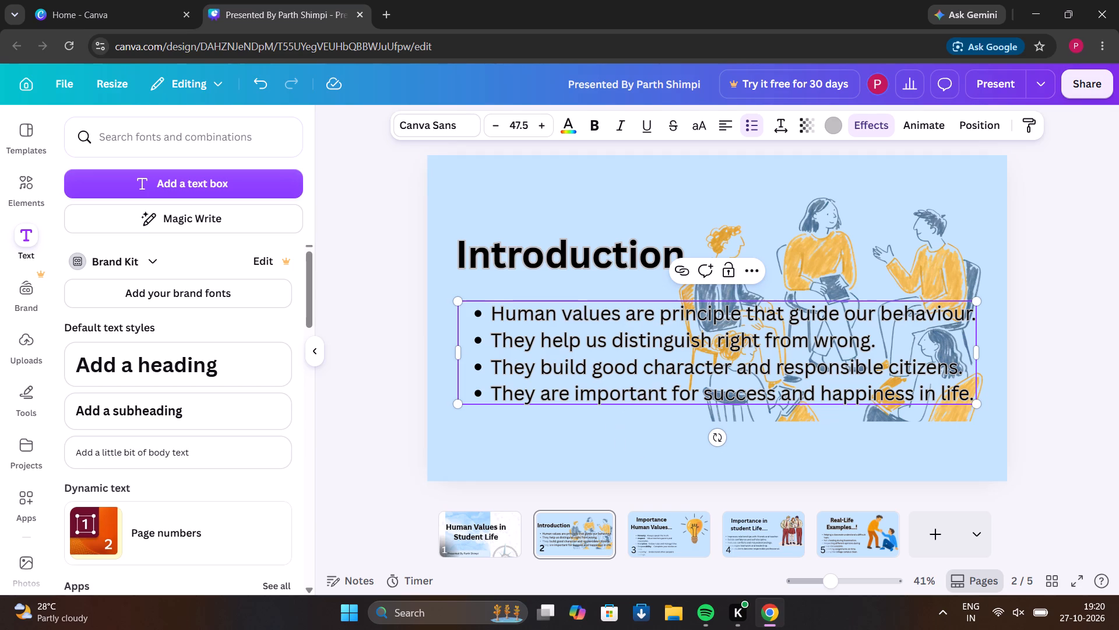
drag(631, 404, 621, 430)
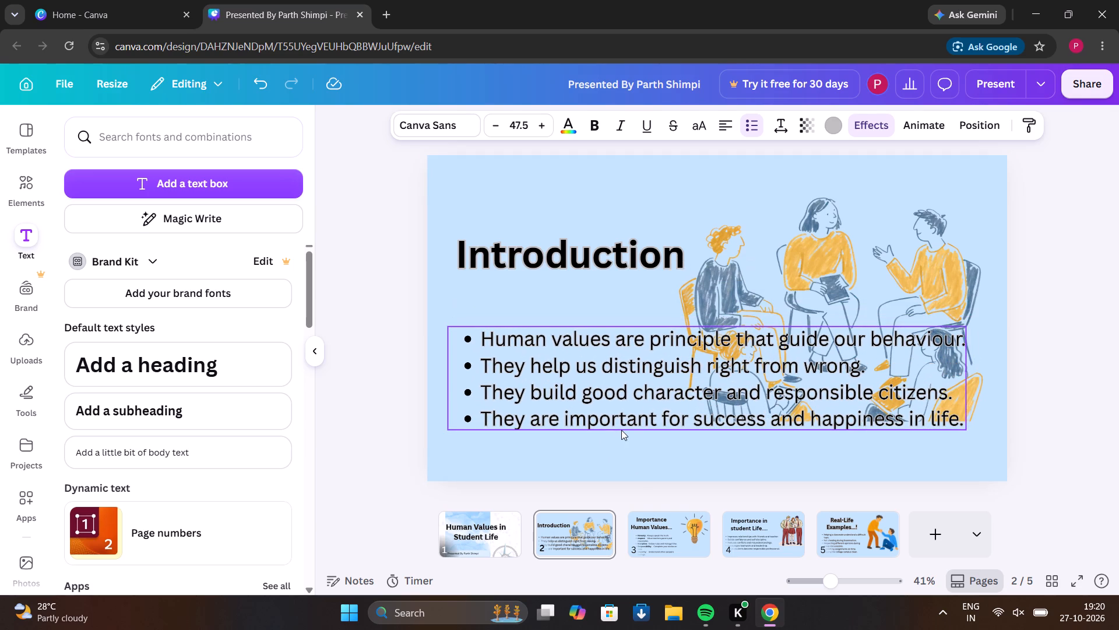
drag(621, 430, 626, 439)
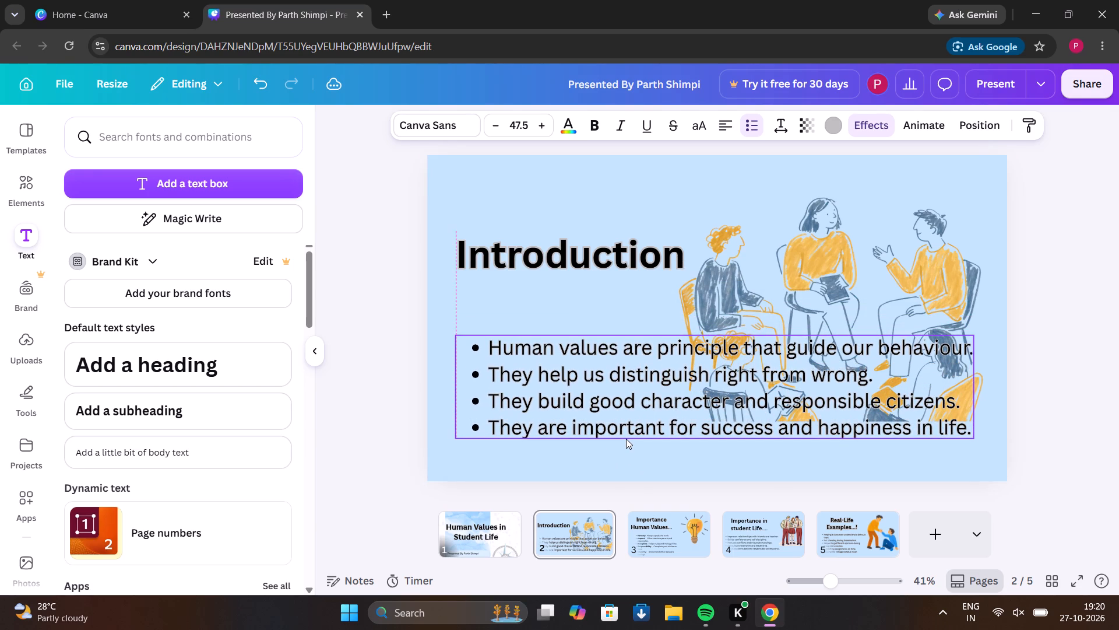
drag(626, 439, 620, 430)
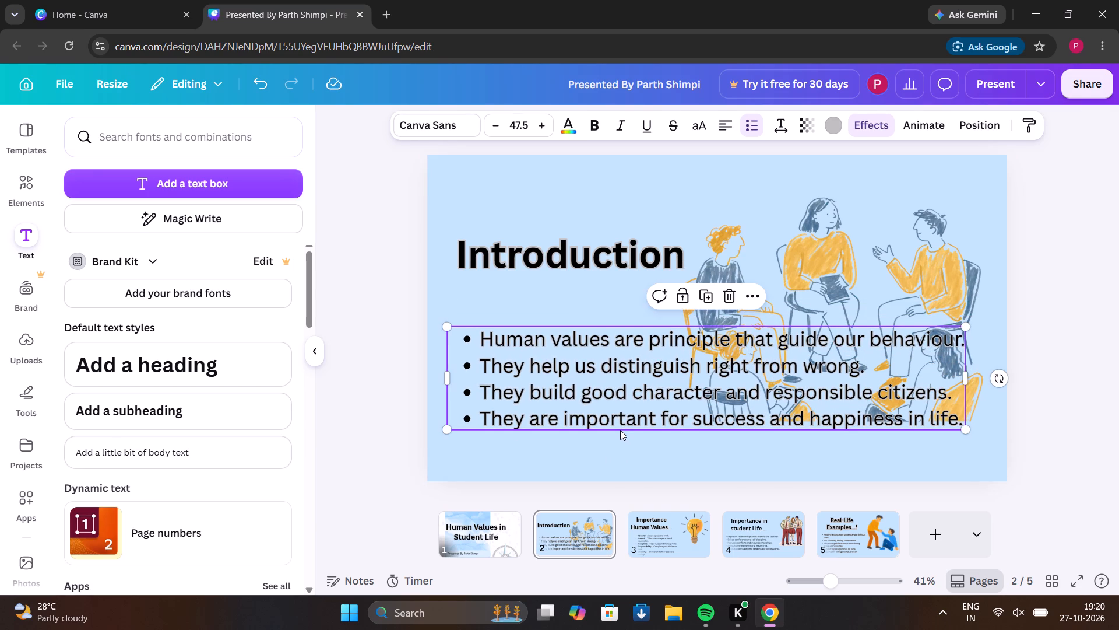
Set the outline thickness of the "Introduction" heading on page 2 to 200.
click(618, 278)
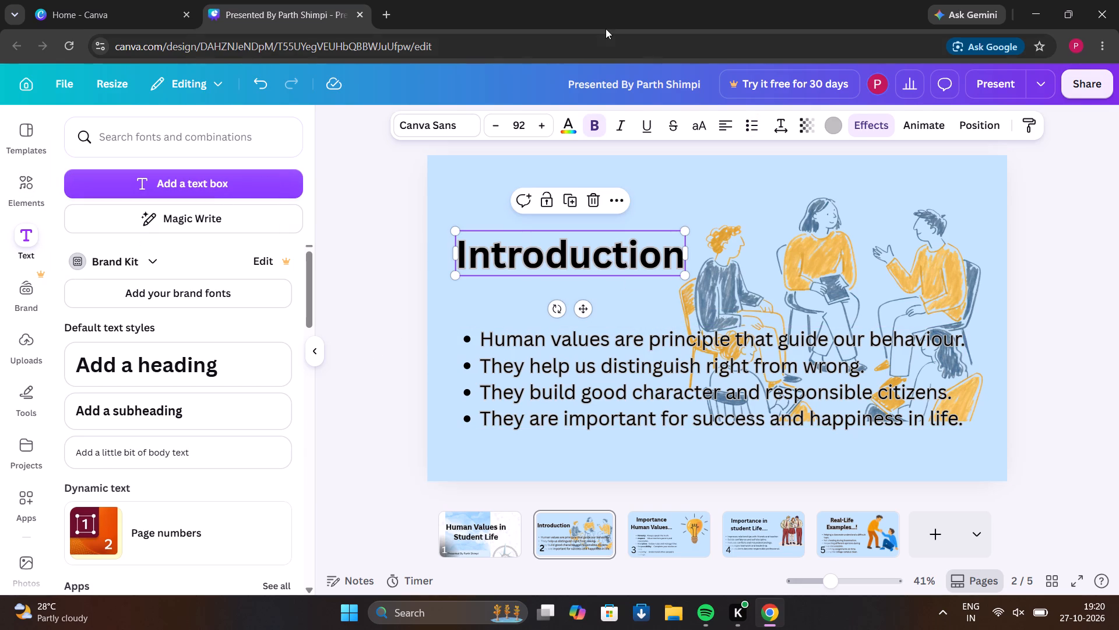
click(873, 132)
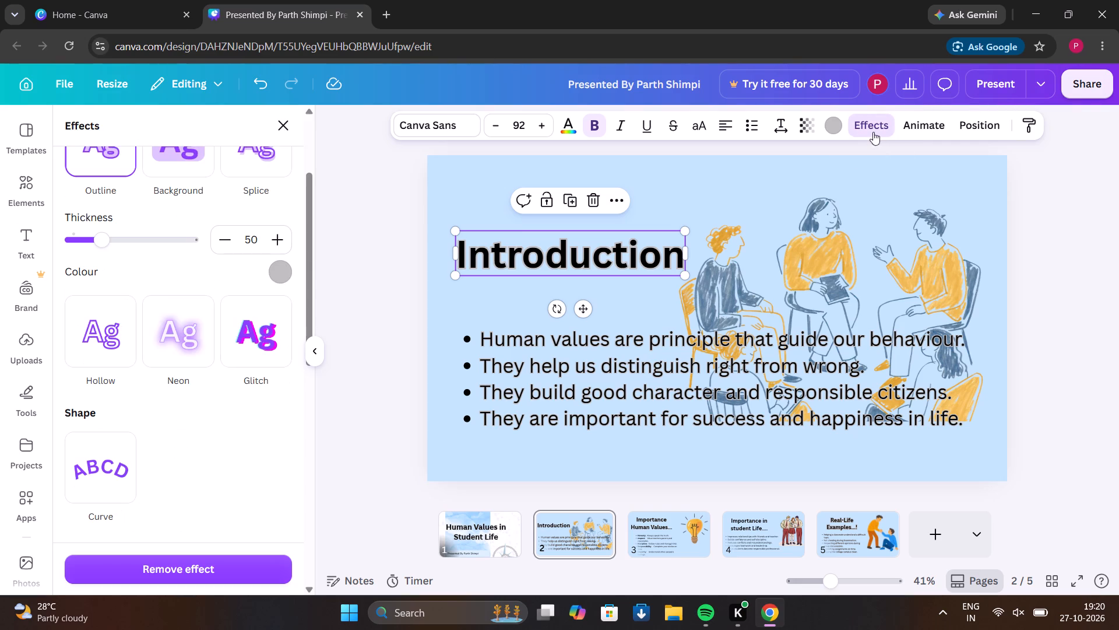
drag(103, 247, 223, 236)
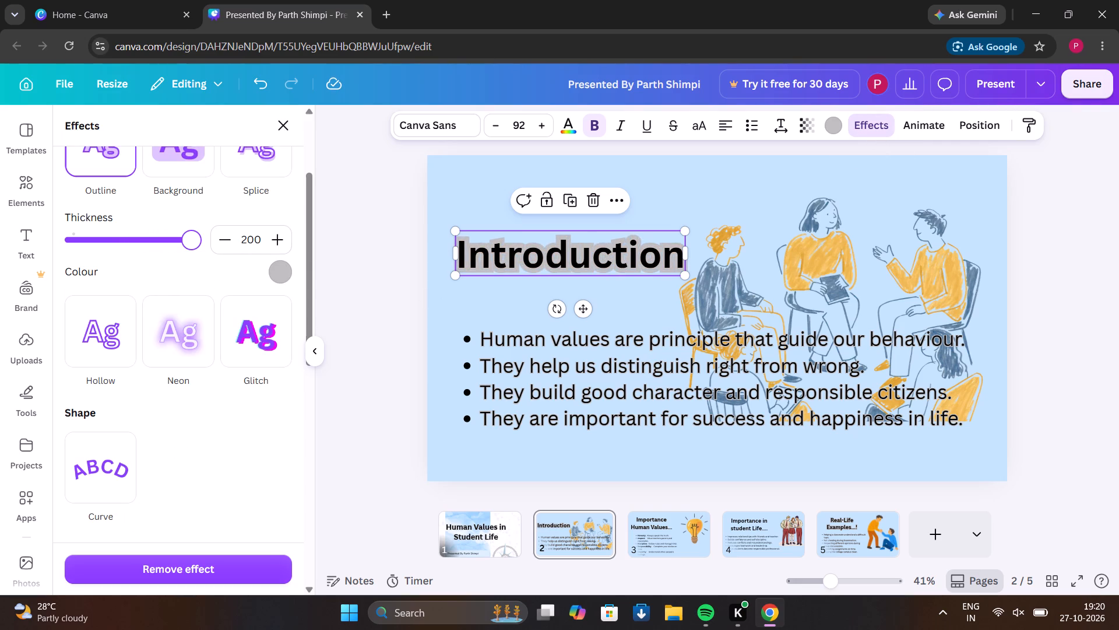
drag(223, 236, 248, 230)
Set the outline thickness of the "Importance Human Values..." heading on page 3 to 200.
click(677, 548)
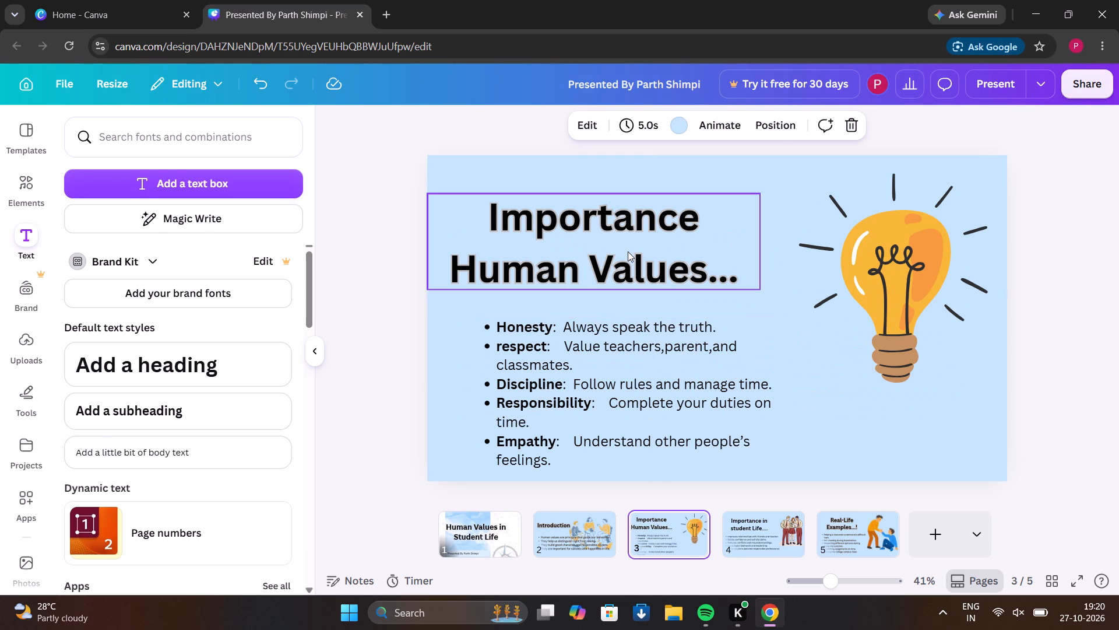
click(628, 251)
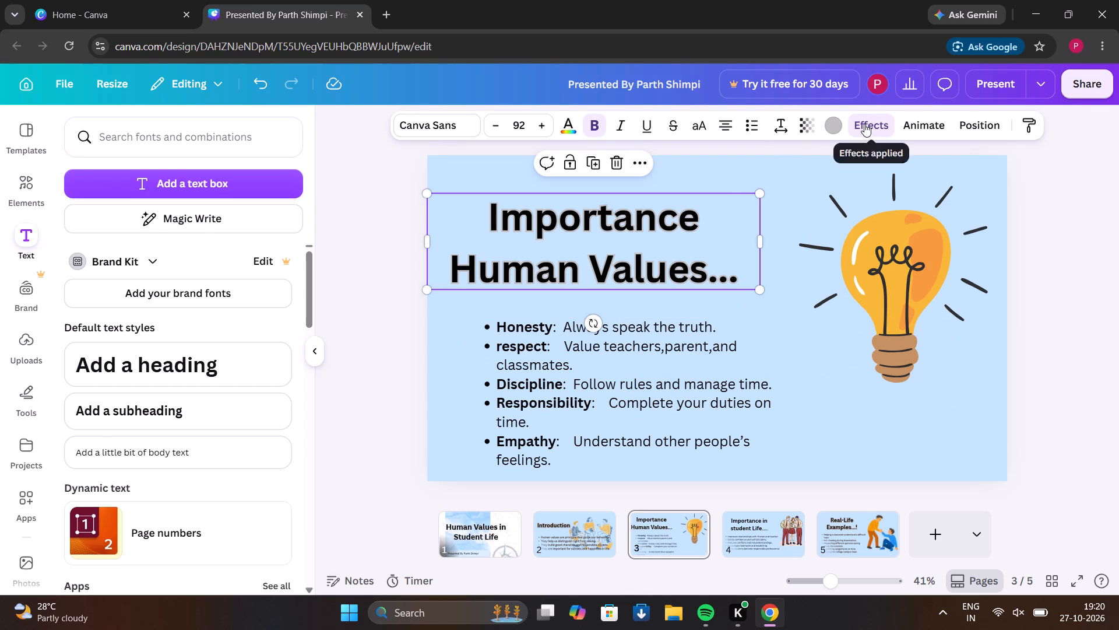
click(864, 124)
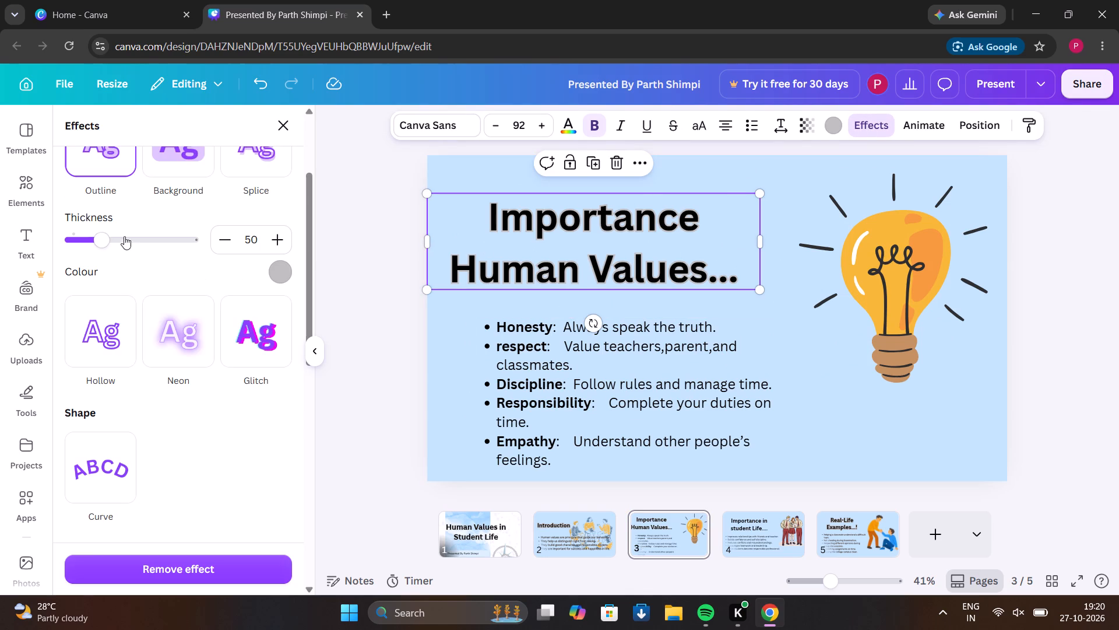
drag(109, 242, 240, 242)
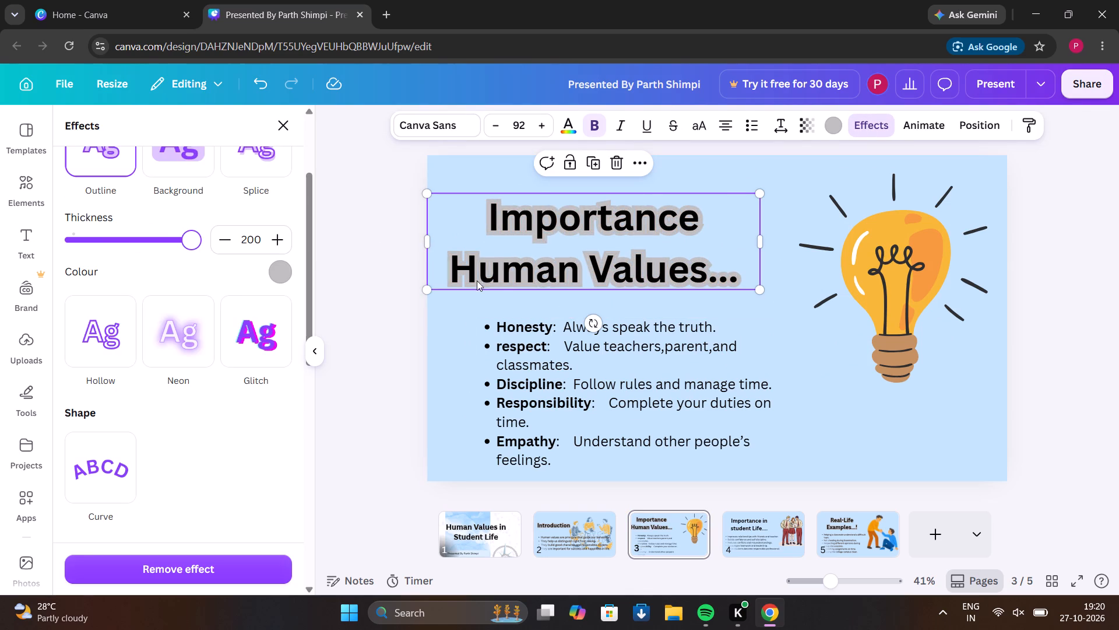
Apply the Outline text effect to the bulleted list on page 3.
click(536, 325)
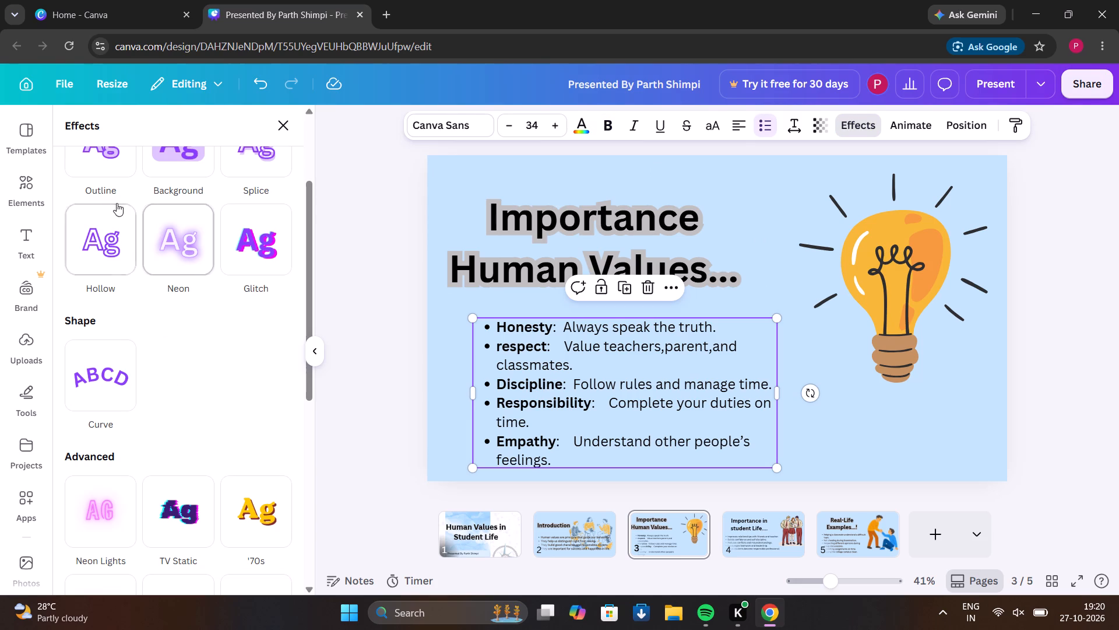
click(115, 178)
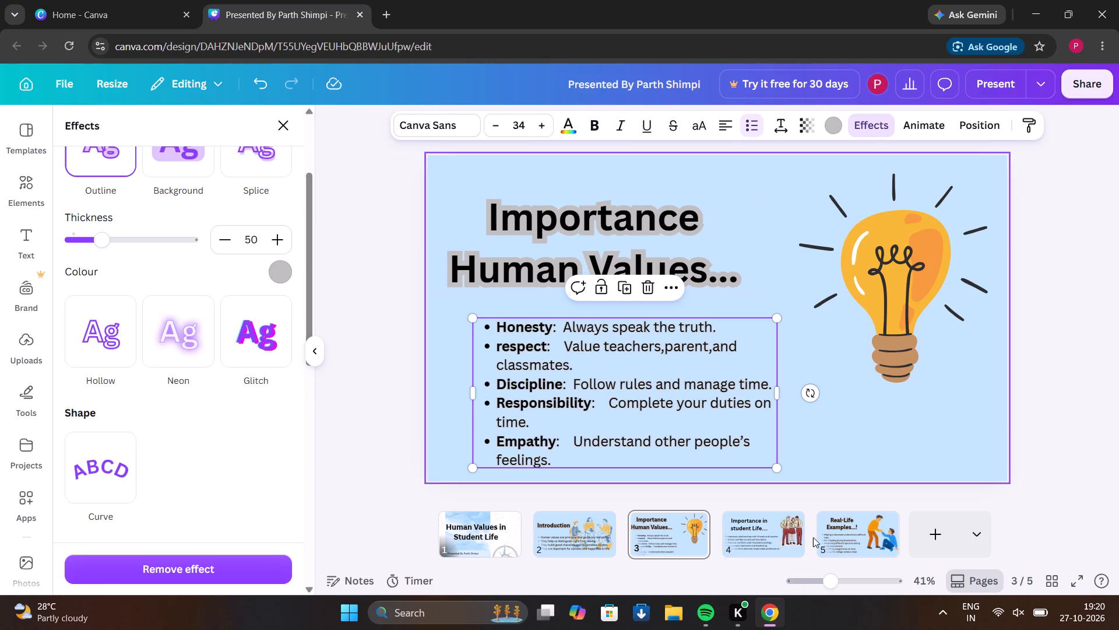
Apply the Outline text effect to the bulleted list on page 4.
click(770, 540)
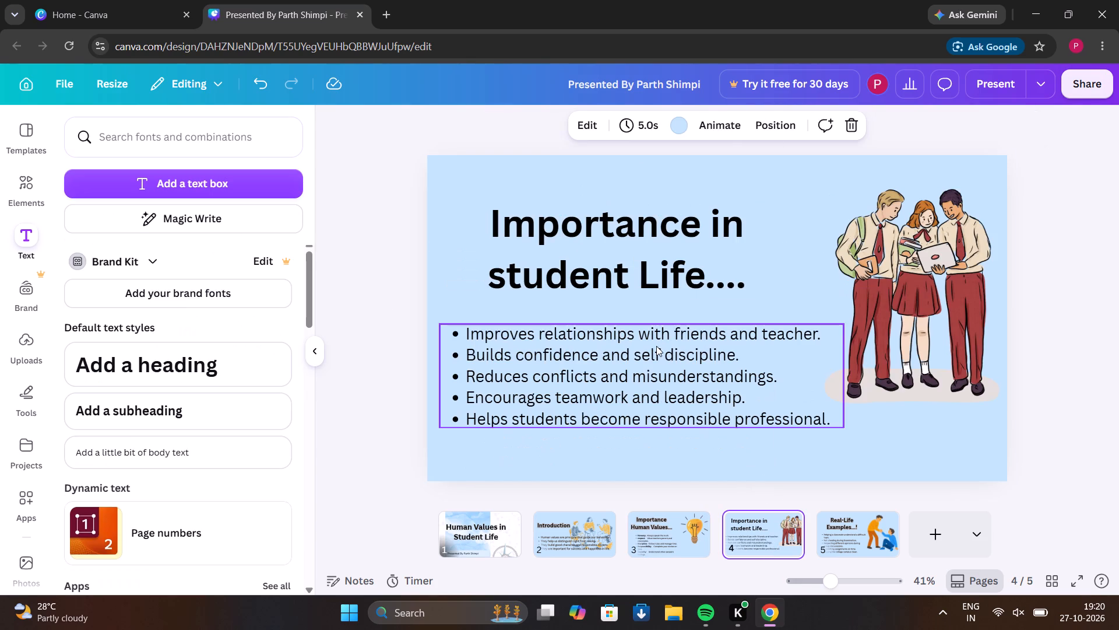
click(656, 346)
click(870, 117)
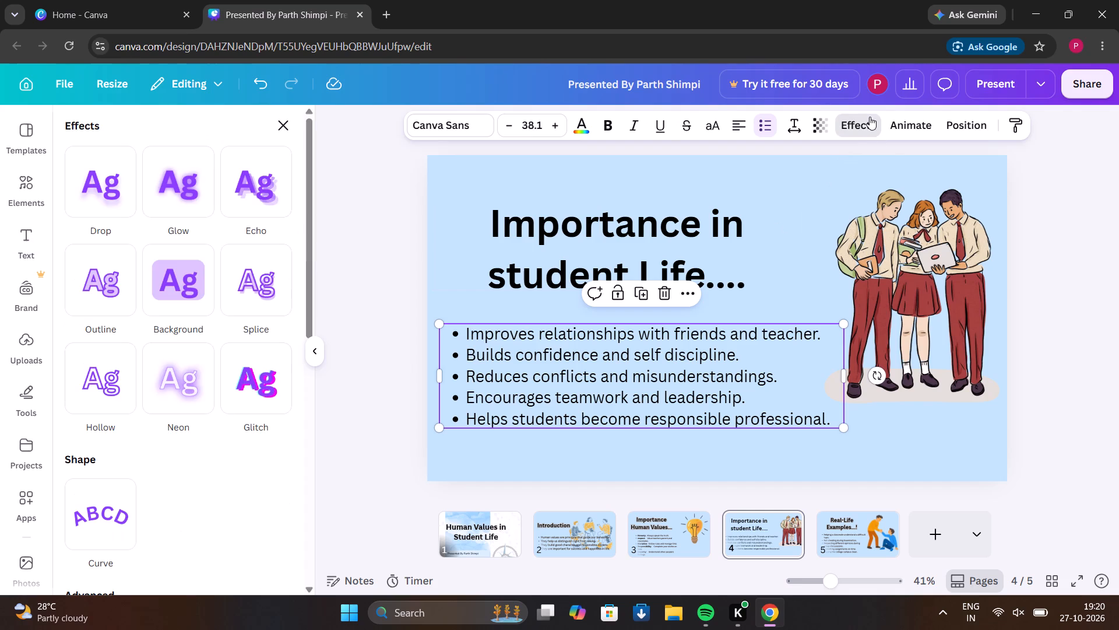
click(126, 282)
Apply the Outline text effect with thickness 200 to the "Importance in student Life...." heading on page 4.
click(547, 263)
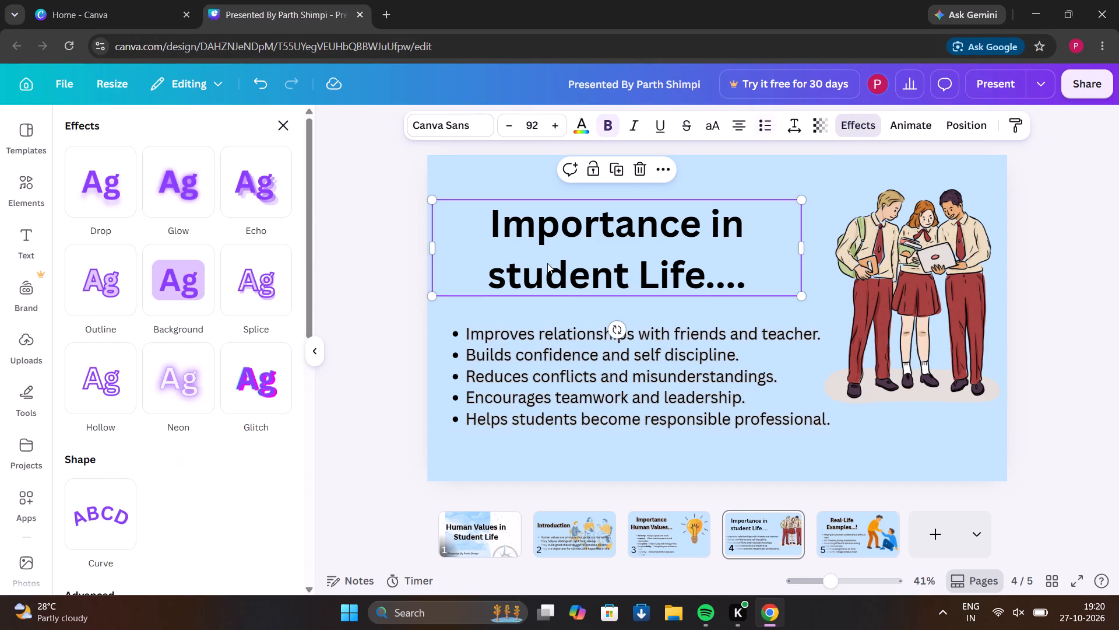
click(97, 274)
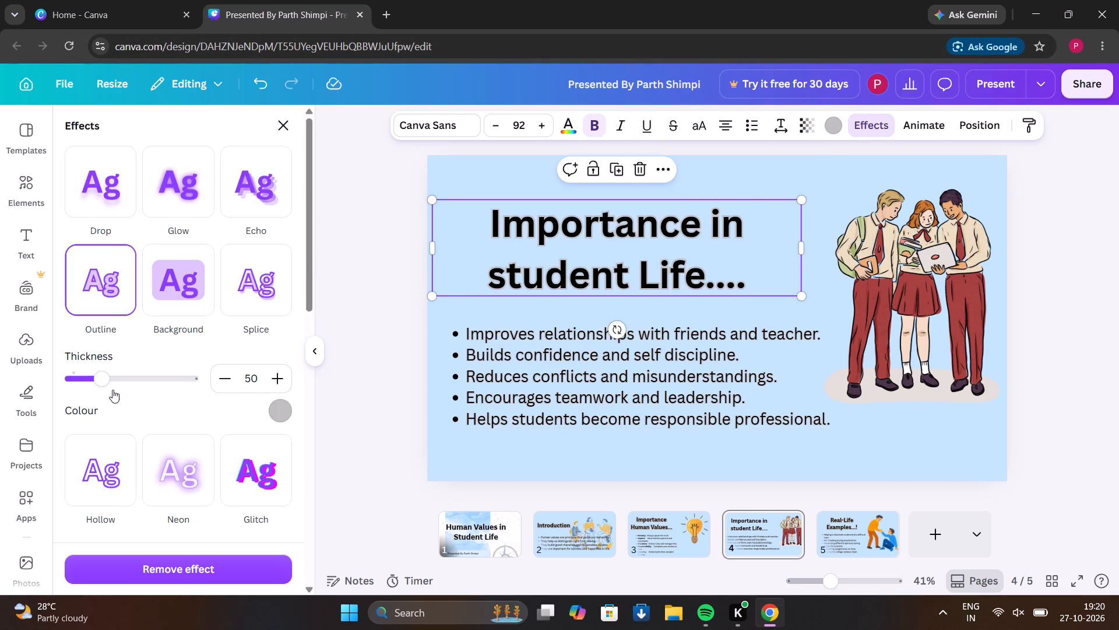
drag(107, 378, 237, 371)
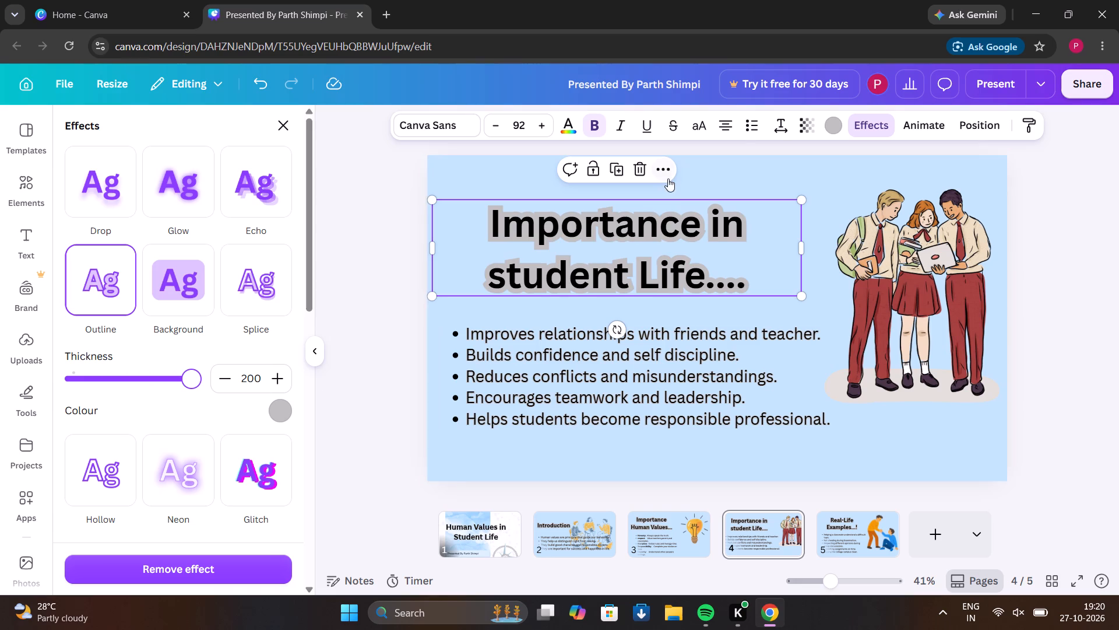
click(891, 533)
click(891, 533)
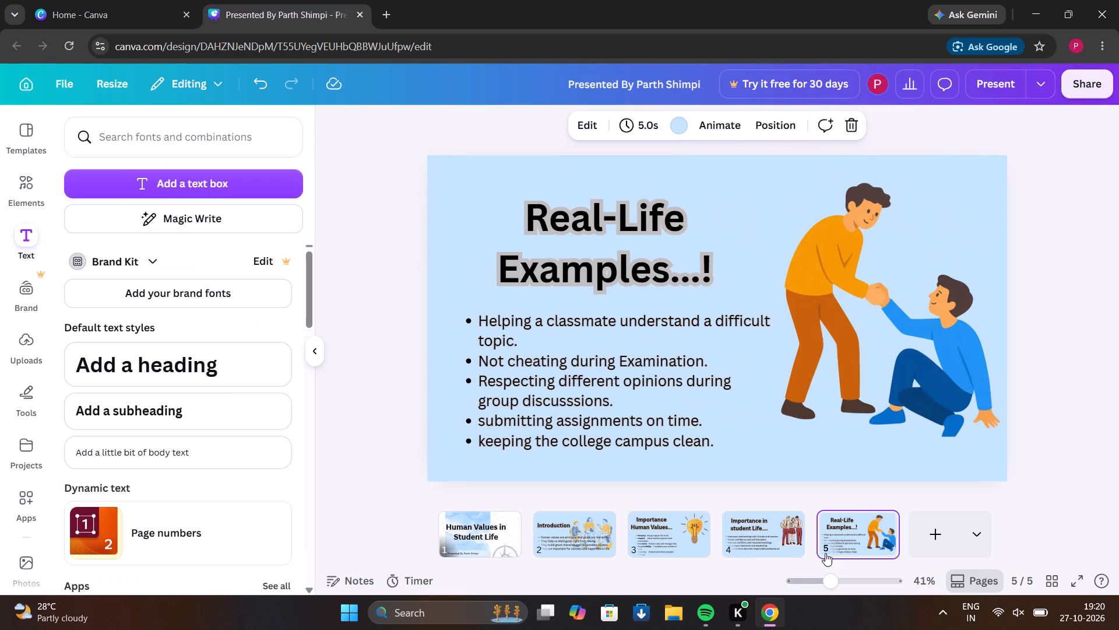
Set the outline thickness of the "Human Values in Student Life" title on page 1 to 0.
click(481, 523)
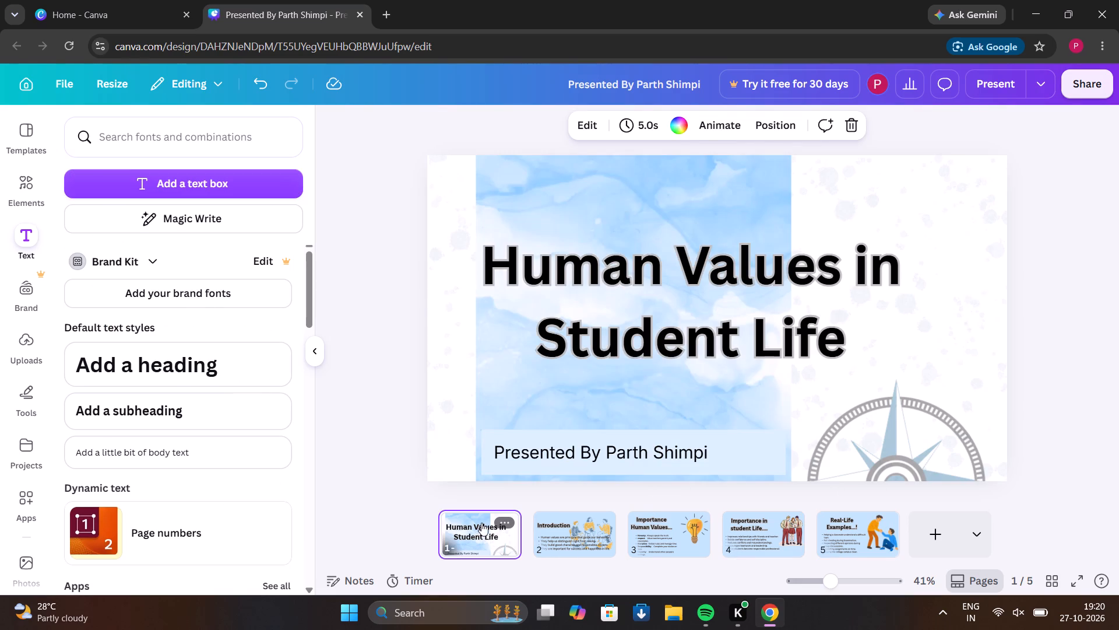
click(653, 356)
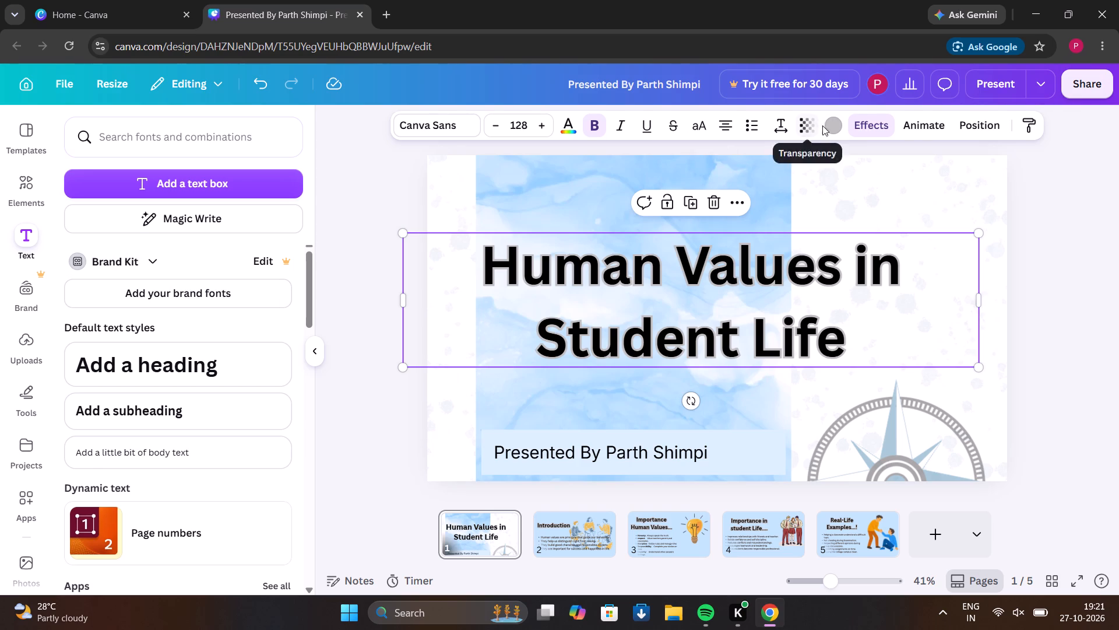
click(882, 118)
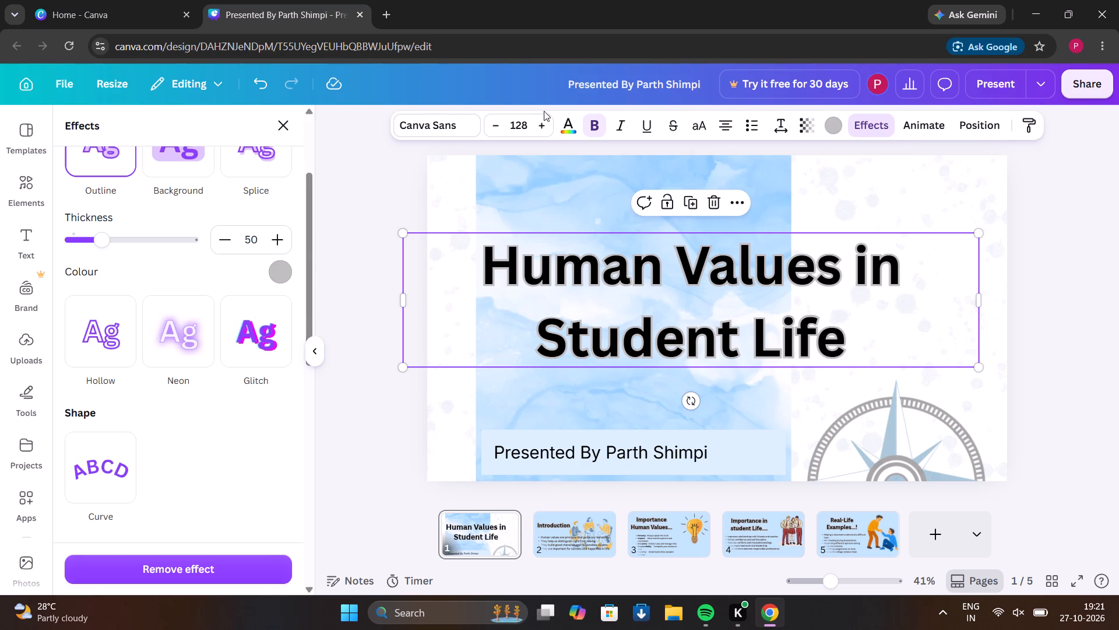
drag(105, 240, 199, 241)
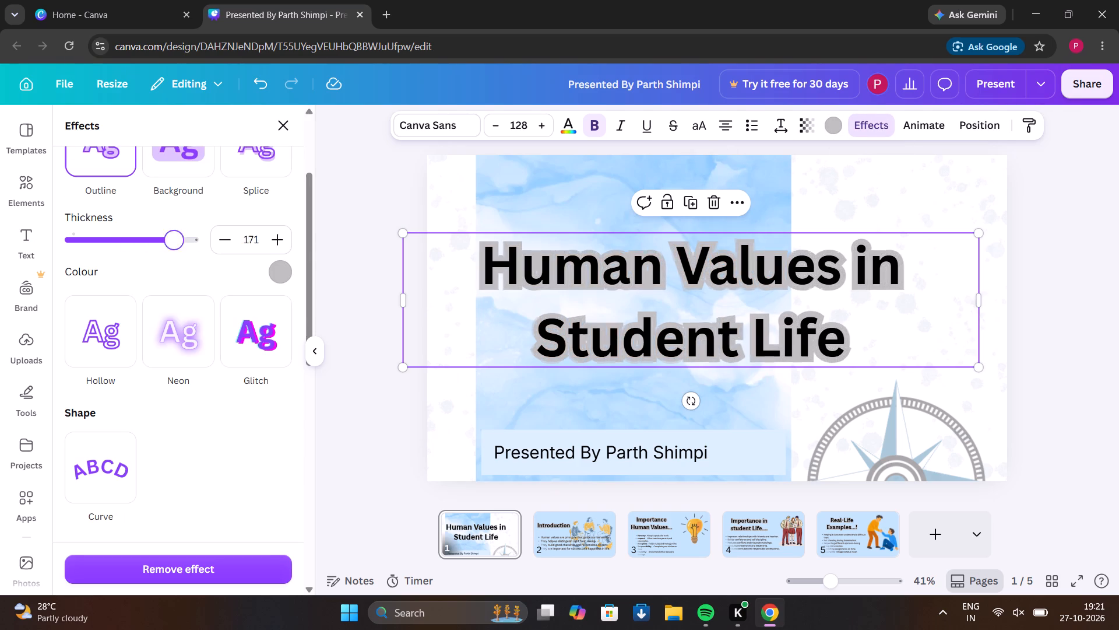
drag(199, 241, 239, 239)
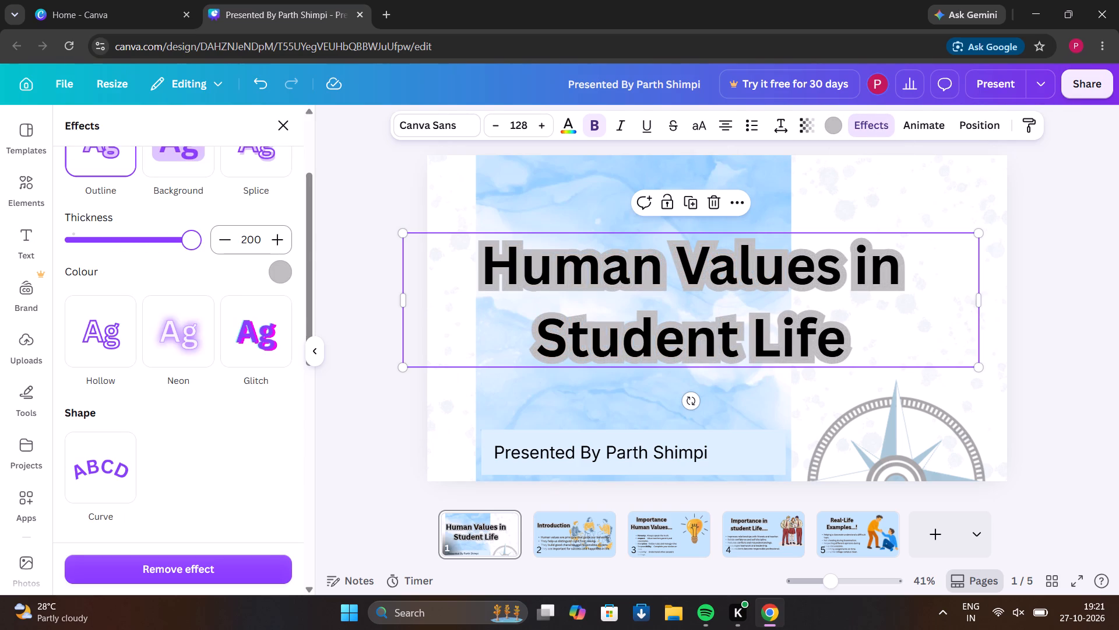
drag(188, 240, 92, 246)
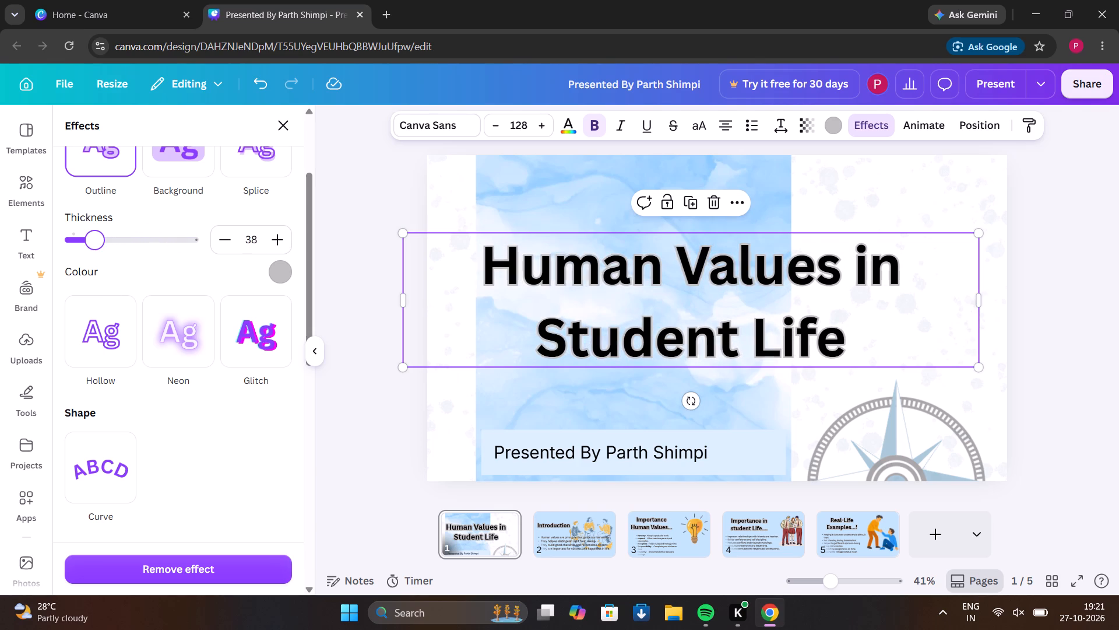
drag(92, 246, 35, 240)
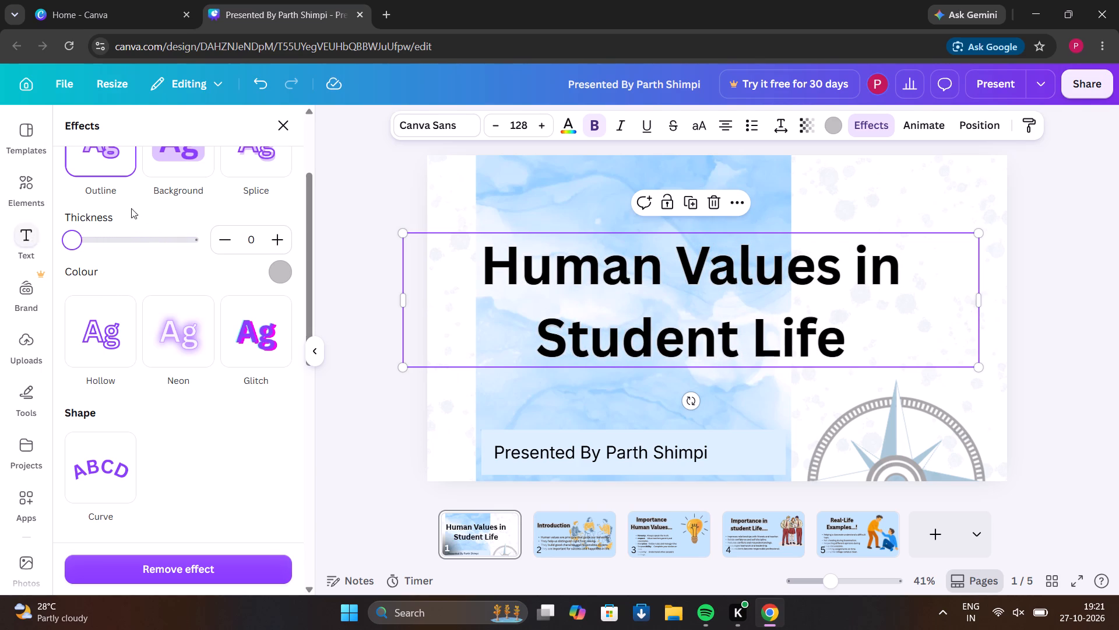
click(386, 350)
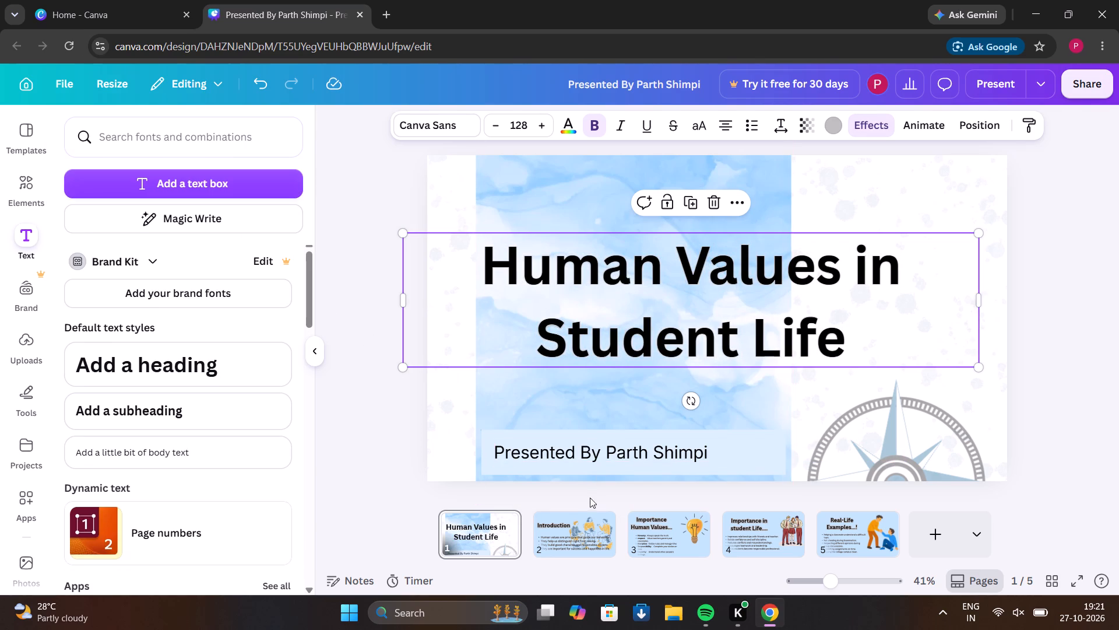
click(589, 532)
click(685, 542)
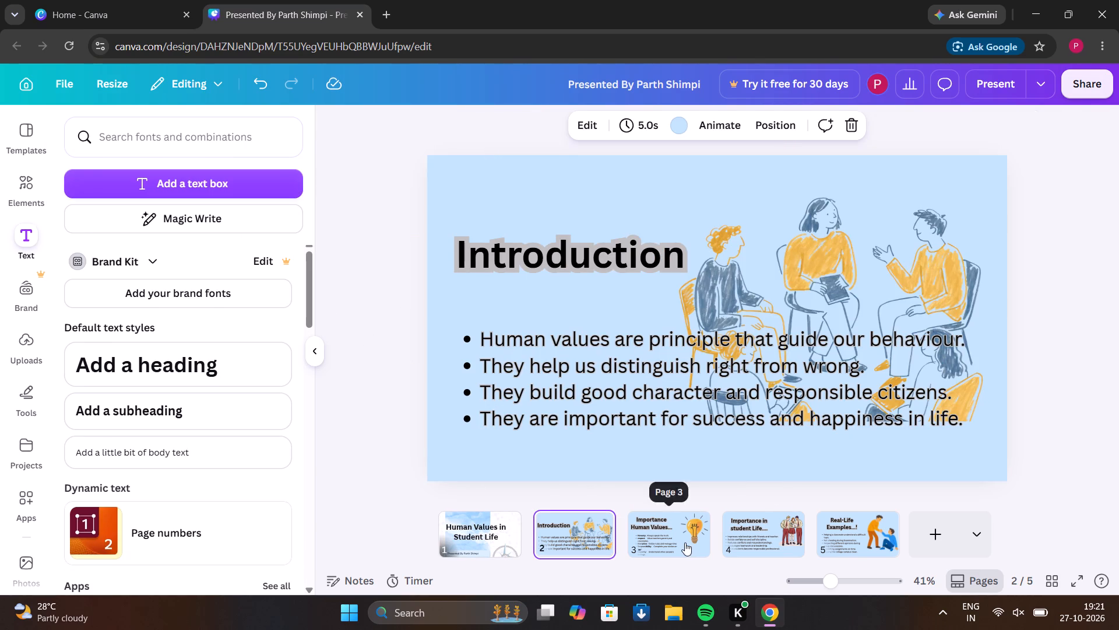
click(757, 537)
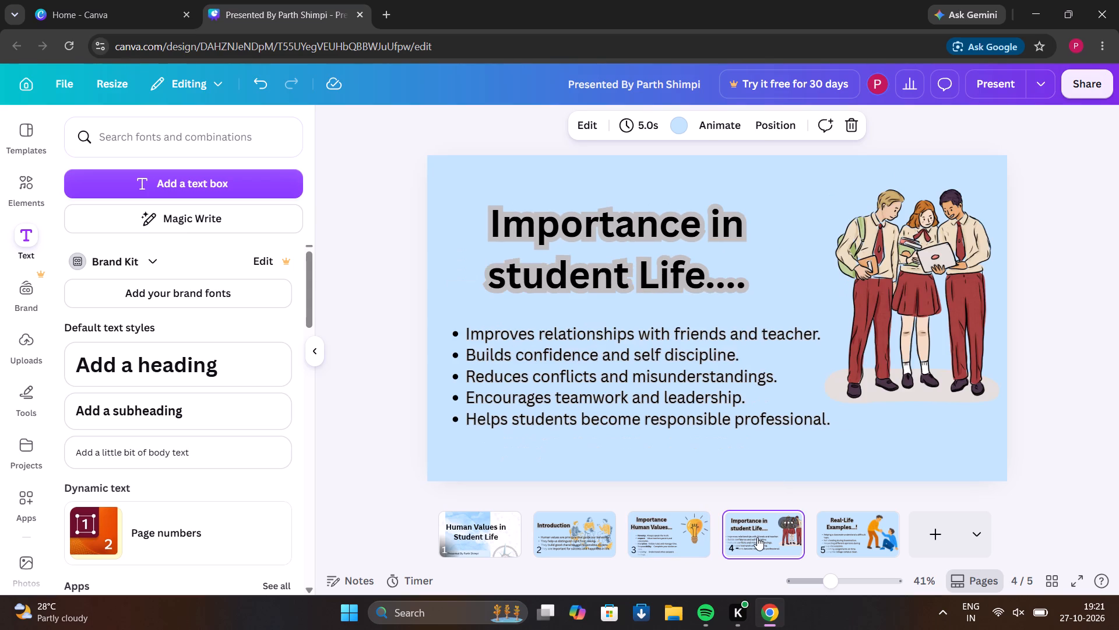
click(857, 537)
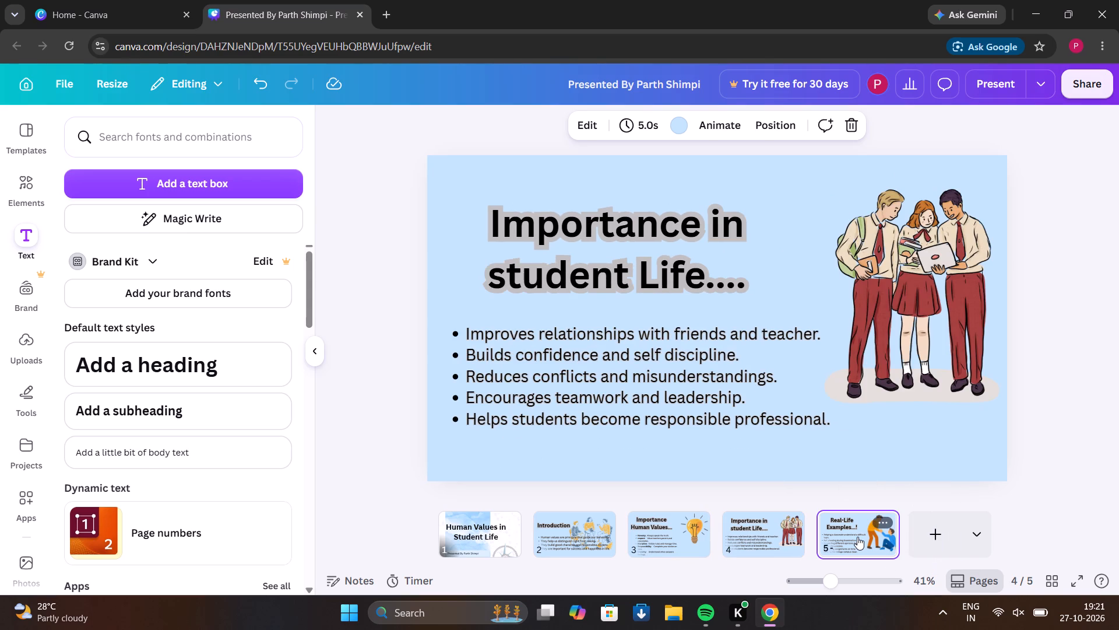
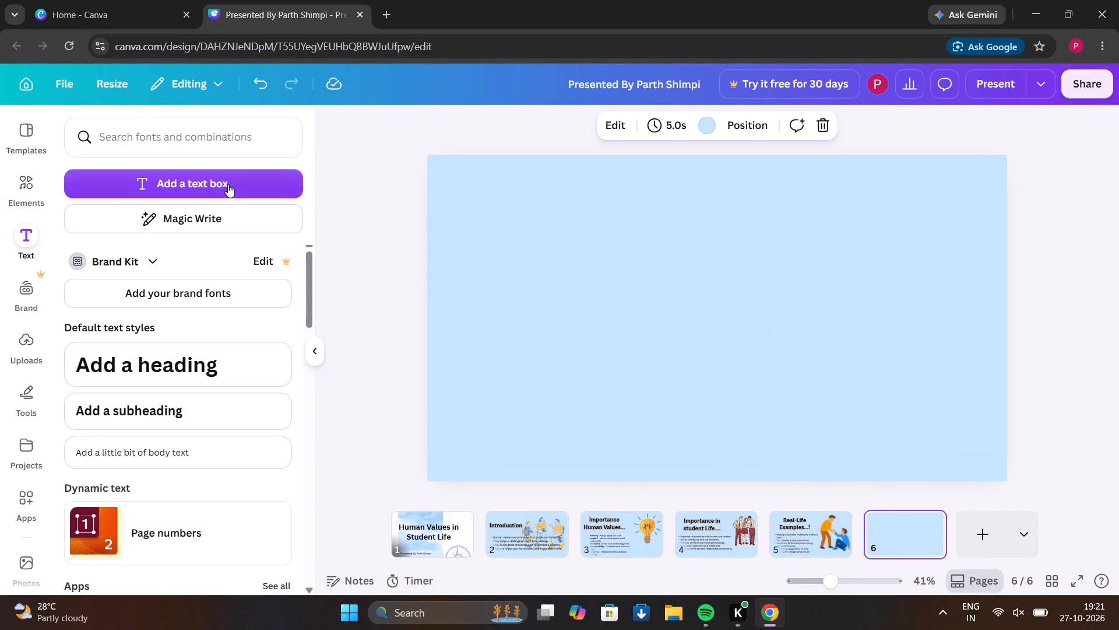
Add a heading text box to slide 6, place it in the slide's upper-left area and widen it slightly.
click(30, 238)
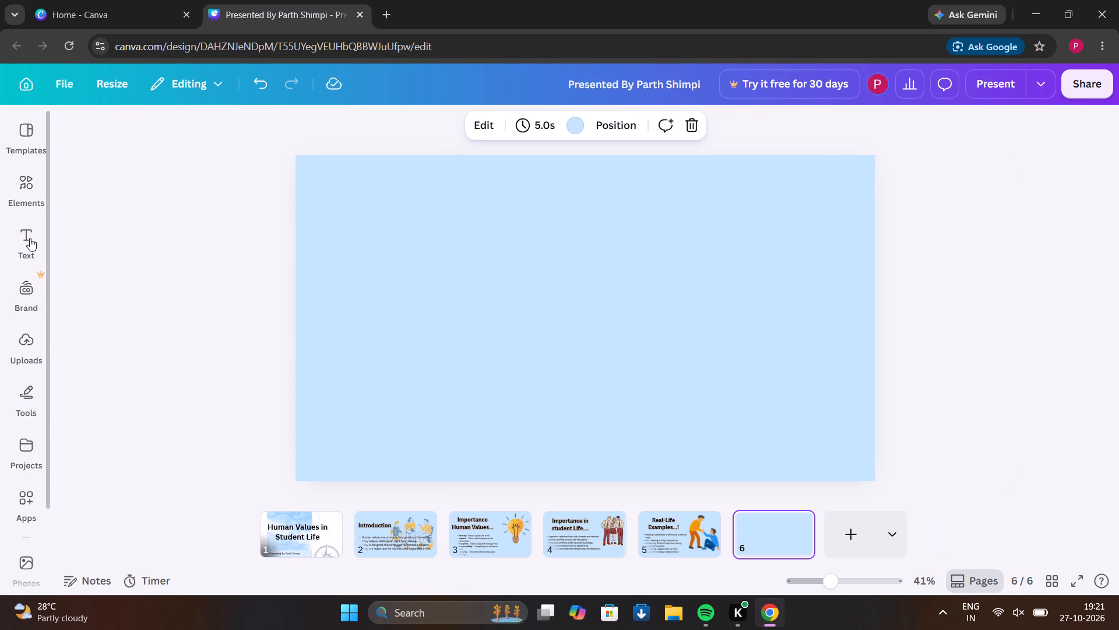
click(30, 238)
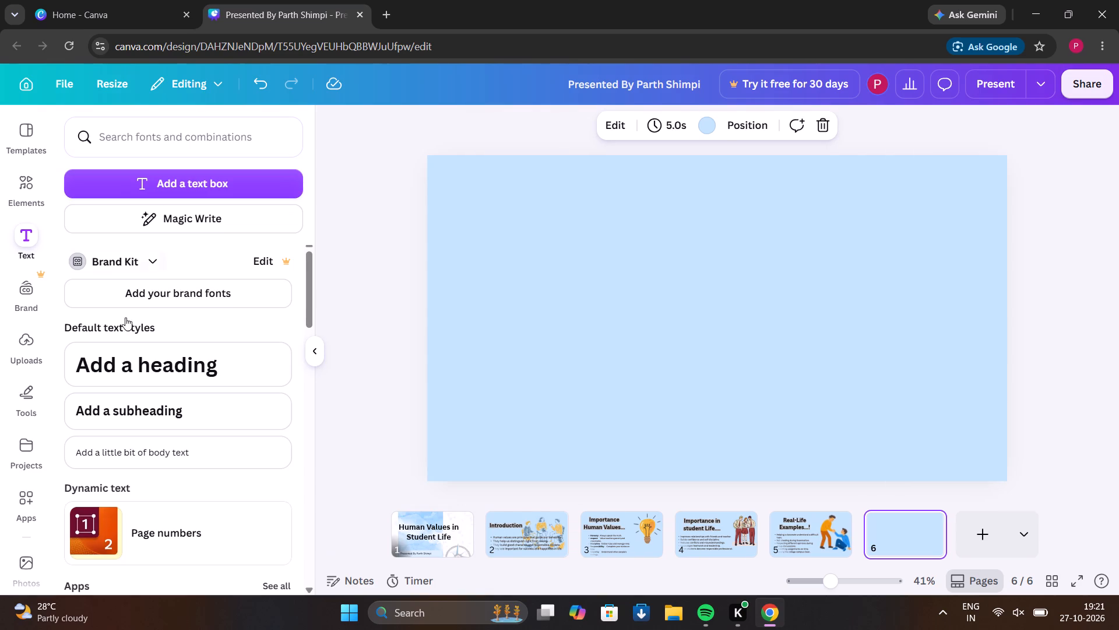
click(152, 359)
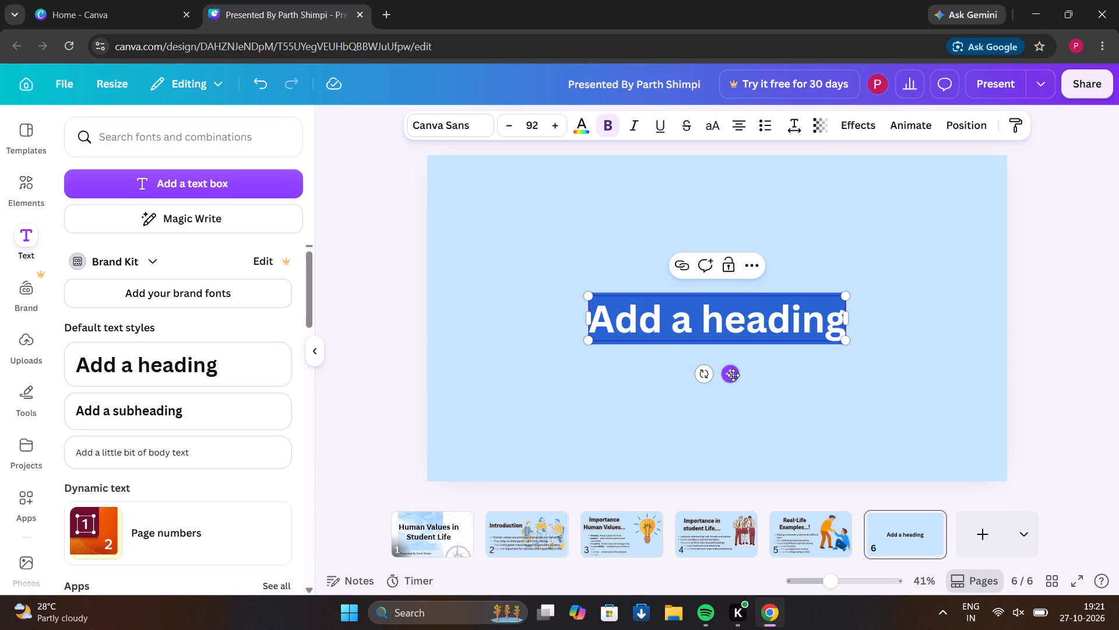
drag(733, 373, 601, 259)
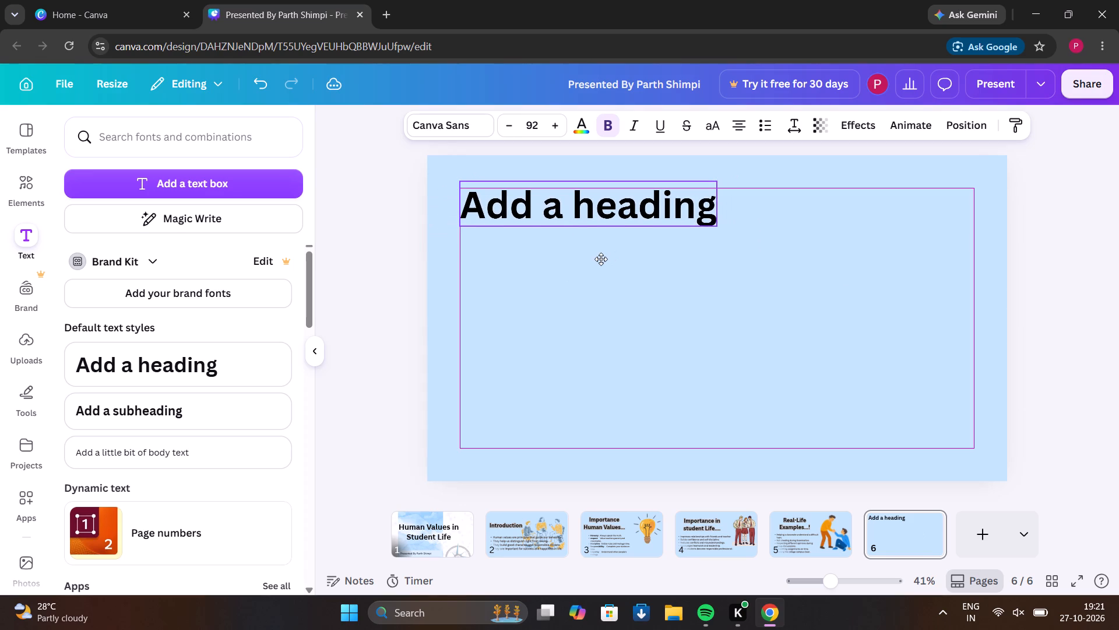
drag(601, 259, 601, 260)
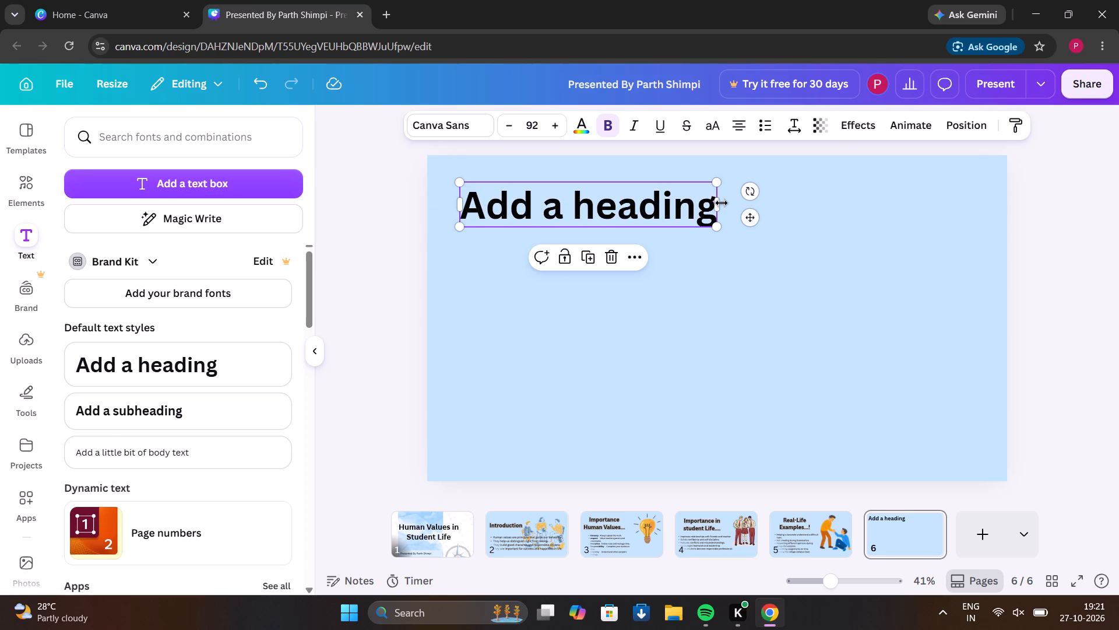
drag(723, 203, 746, 204)
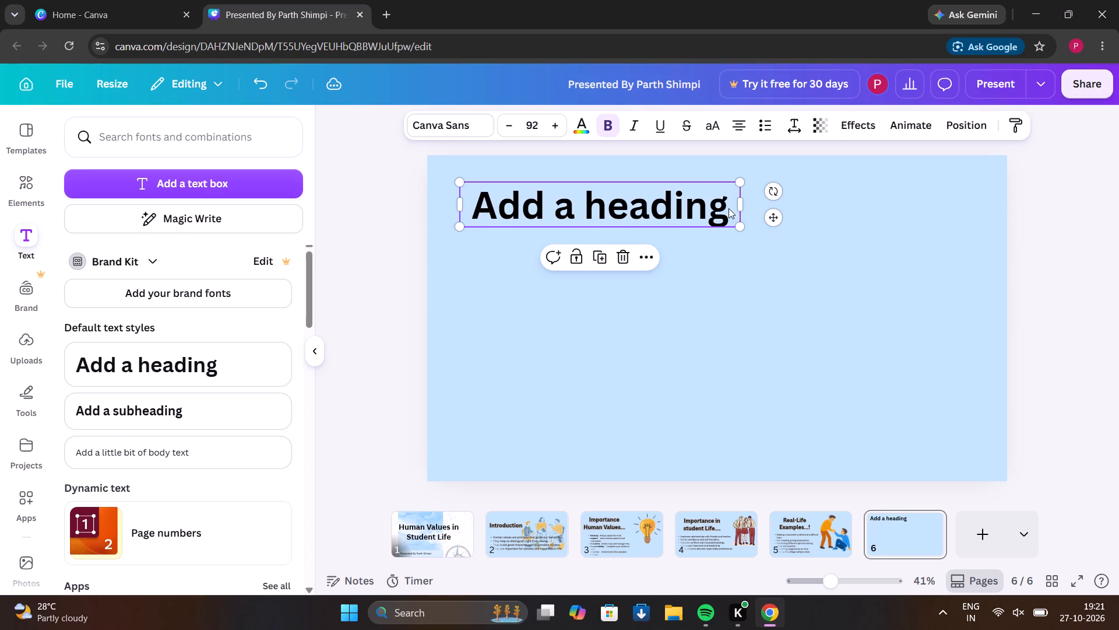
Replace the placeholder heading text with "How to Develop".
click(728, 208)
key(BackSpace)
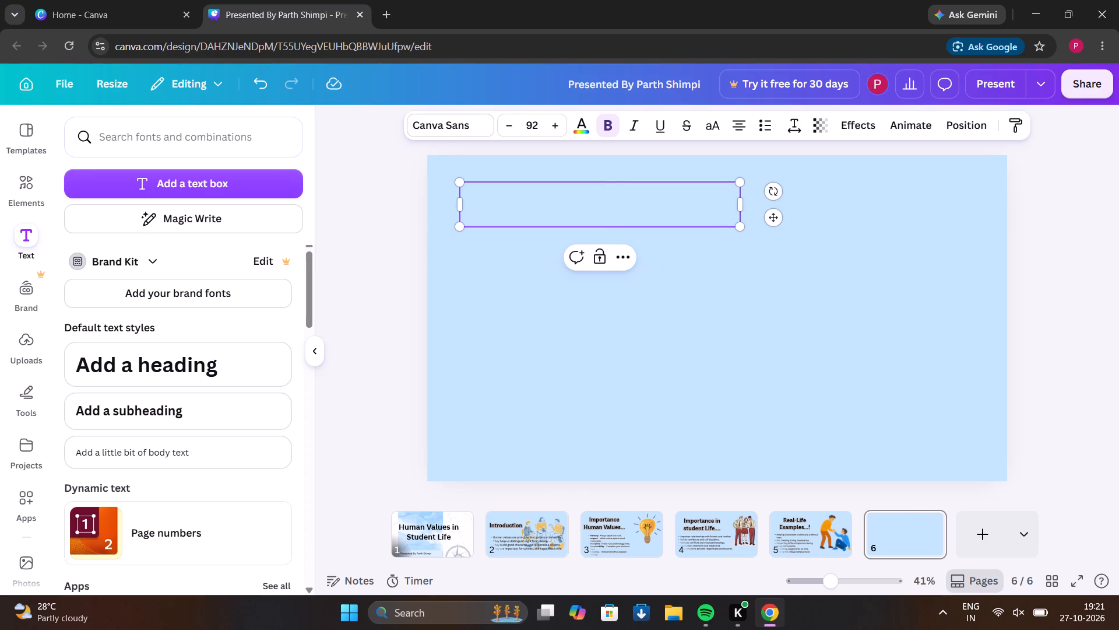
key(shift+h)
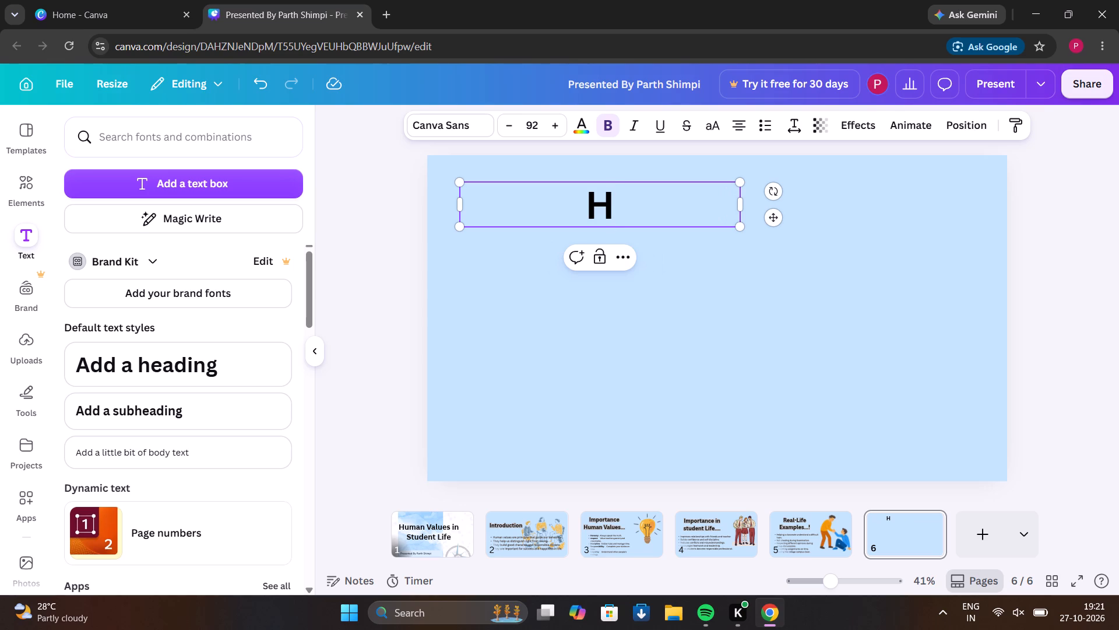
text(ow)
key(space)
text(to)
key(space)
text(Develop)
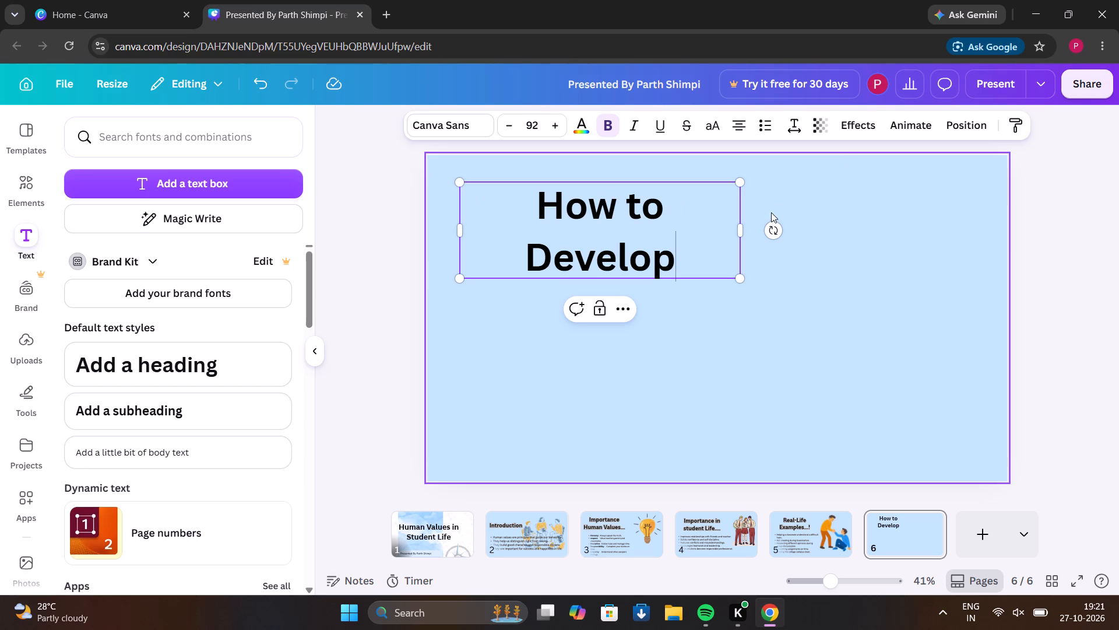
Move the heading closer to the slide's top-left corner and widen its text box so the text fits on one line.
scroll(769, 213, left, 1)
drag(739, 232, 805, 208)
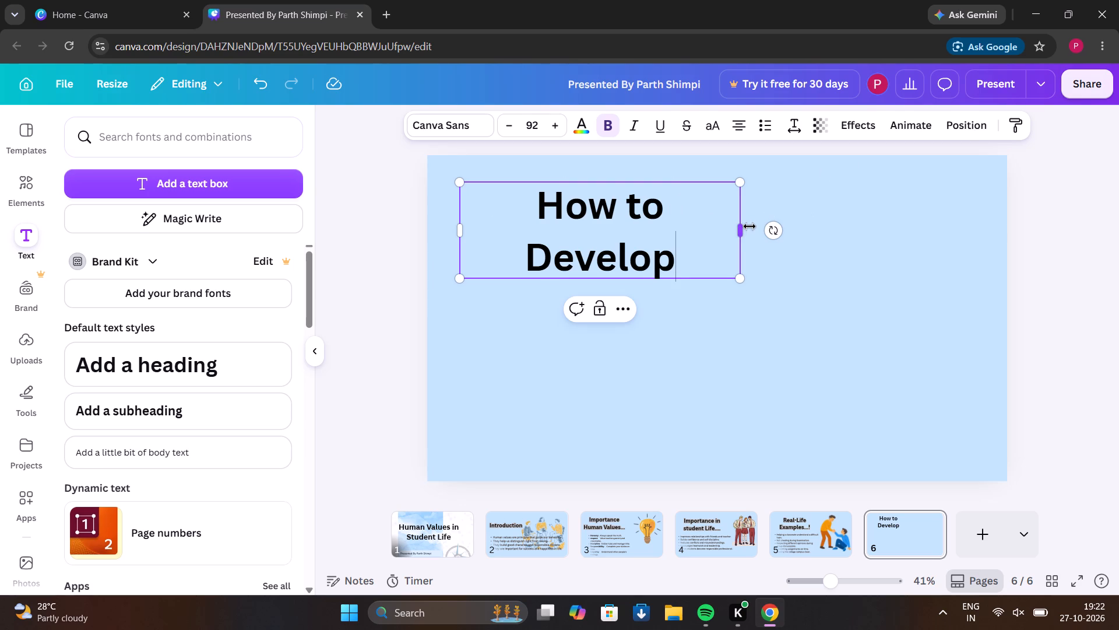
drag(737, 233, 863, 187)
drag(765, 347, 751, 264)
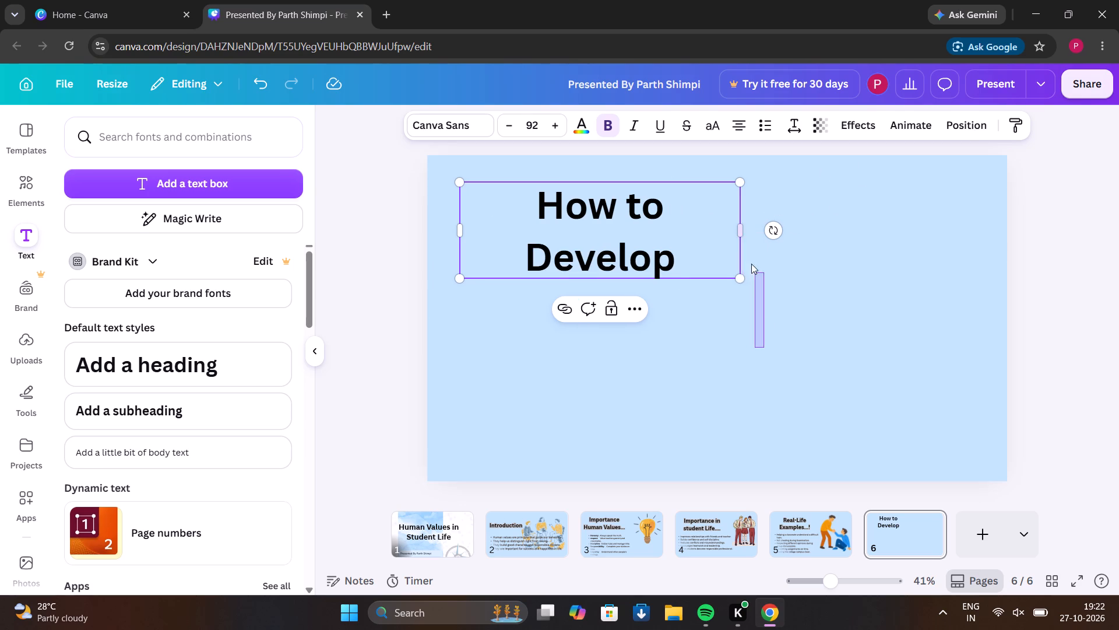
drag(751, 264, 771, 349)
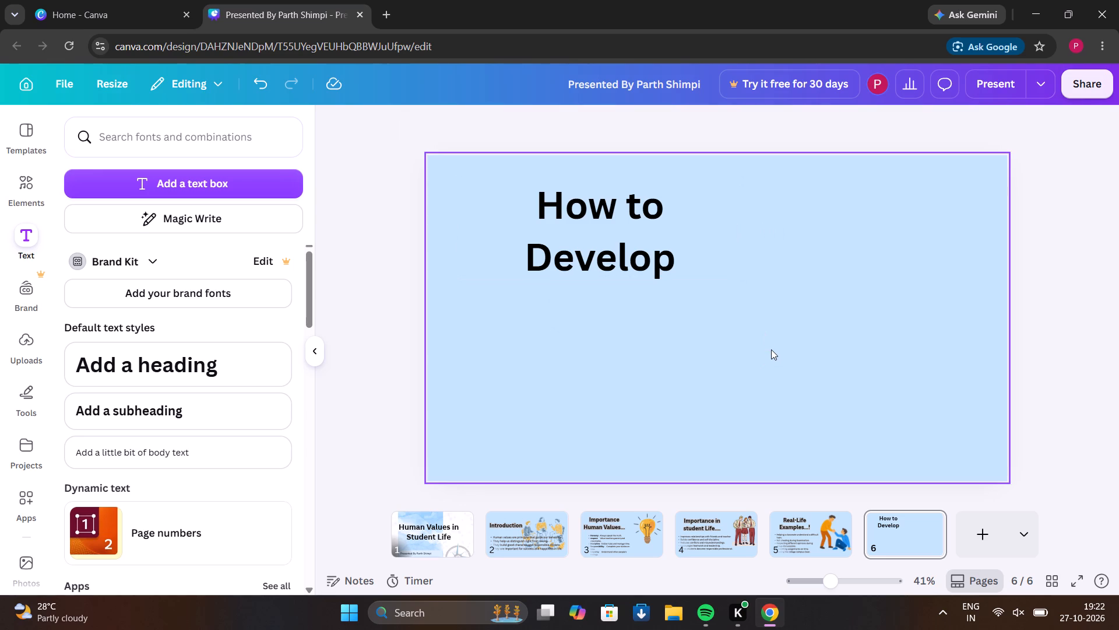
drag(684, 250, 703, 248)
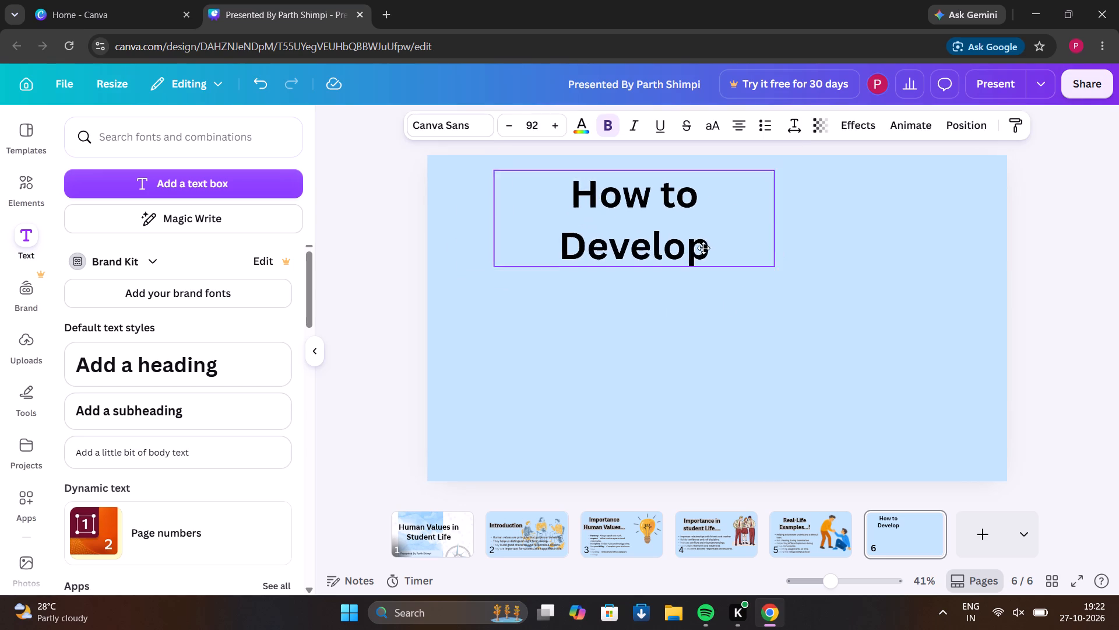
drag(703, 248, 669, 237)
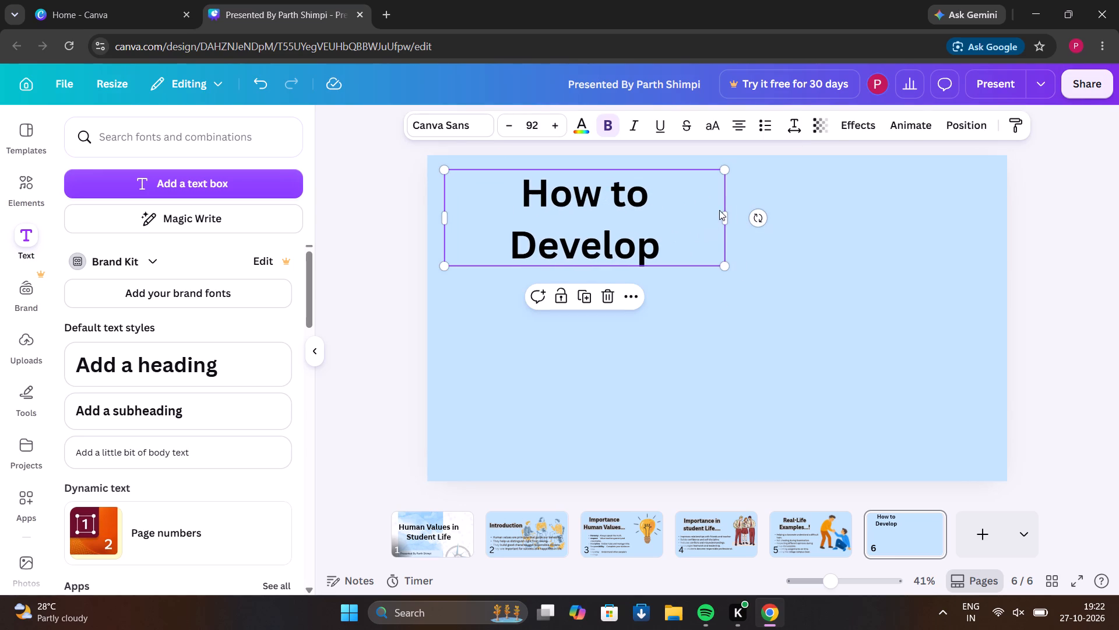
drag(727, 210, 914, 215)
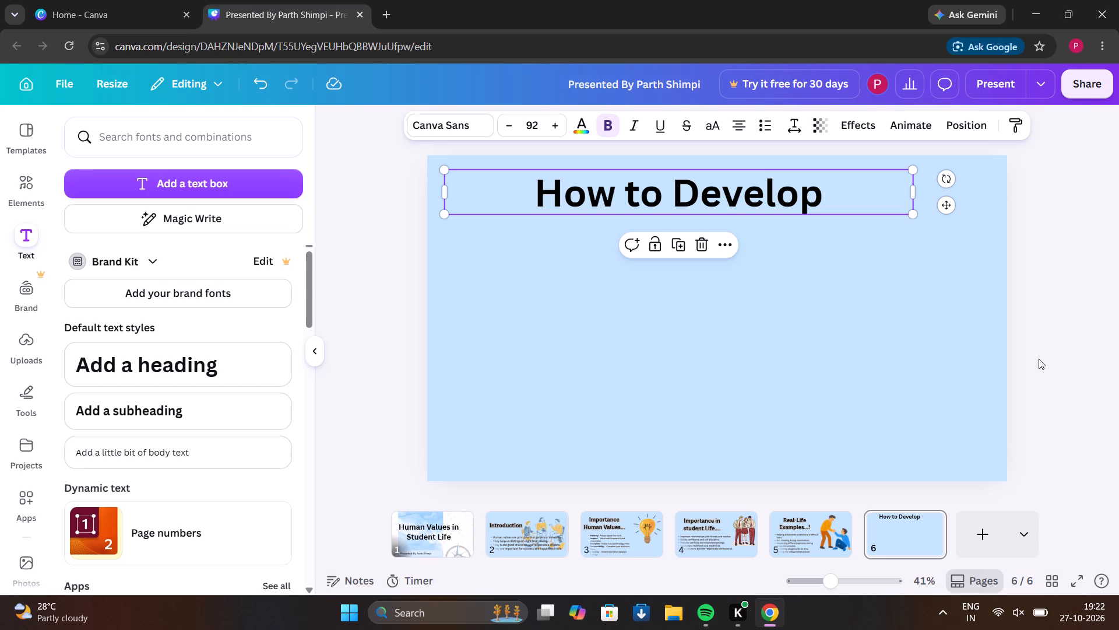
Extend the heading text to read "How to Develop Human Values..?".
click(833, 175)
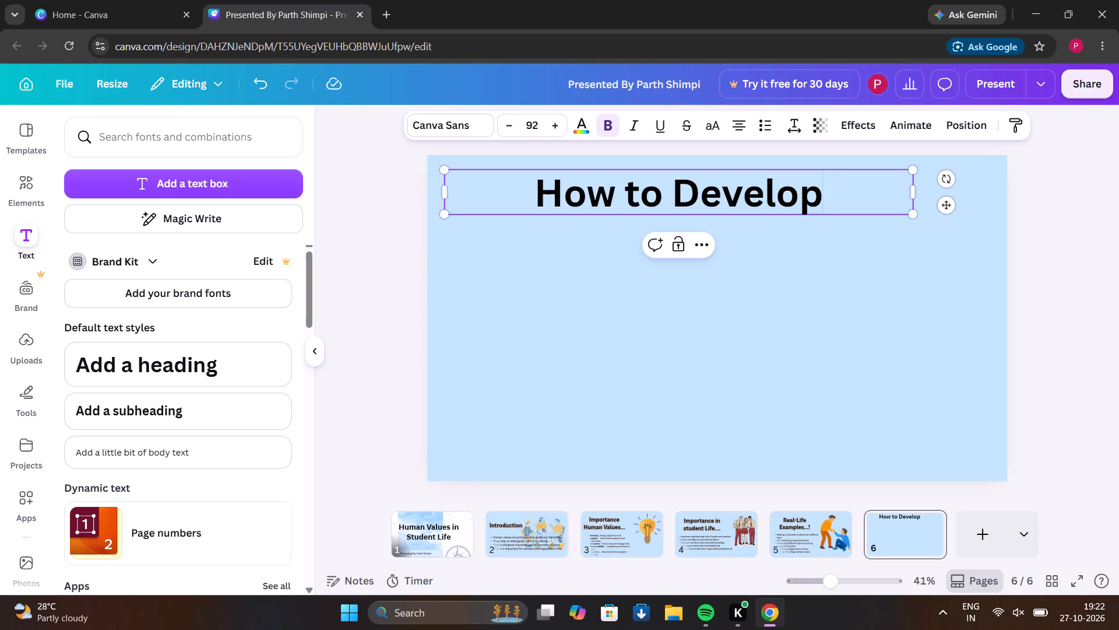
key(space)
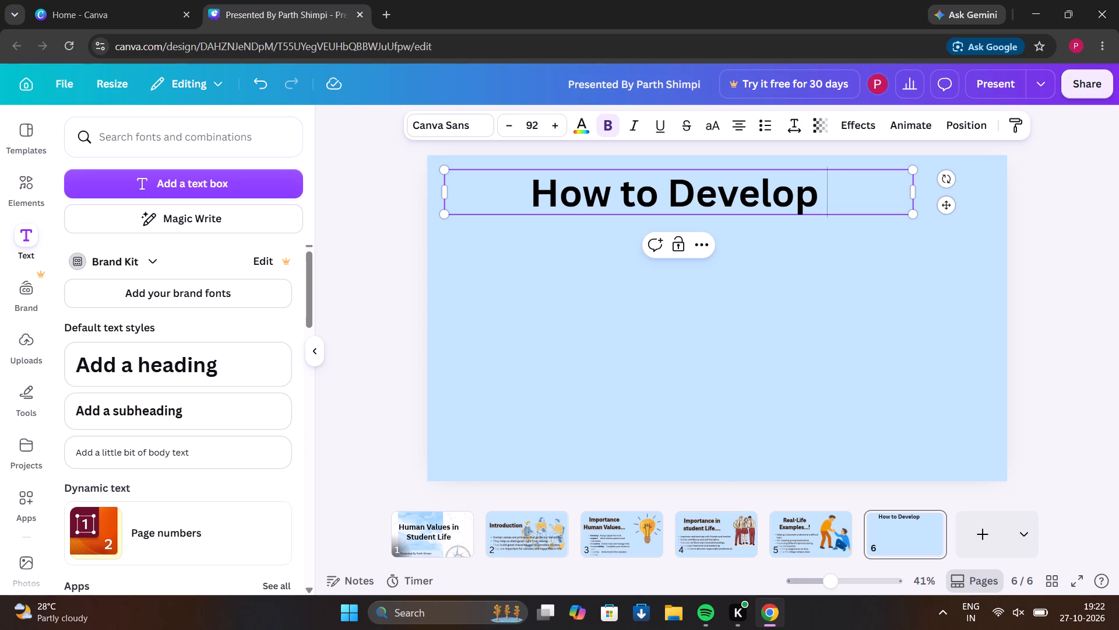
text(Human)
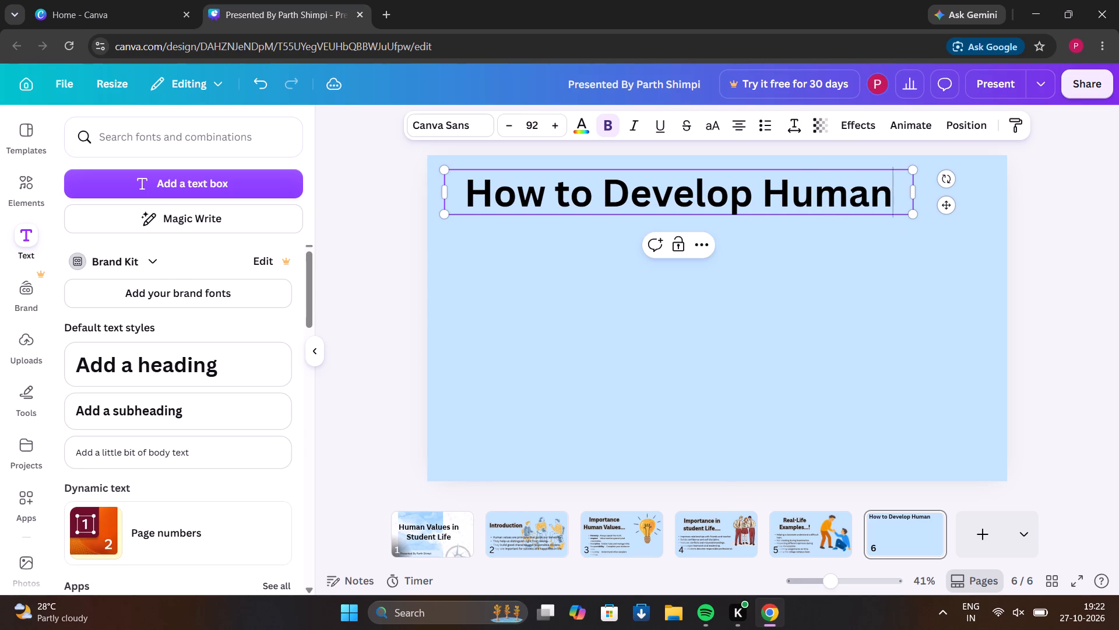
key(space)
text(Values)
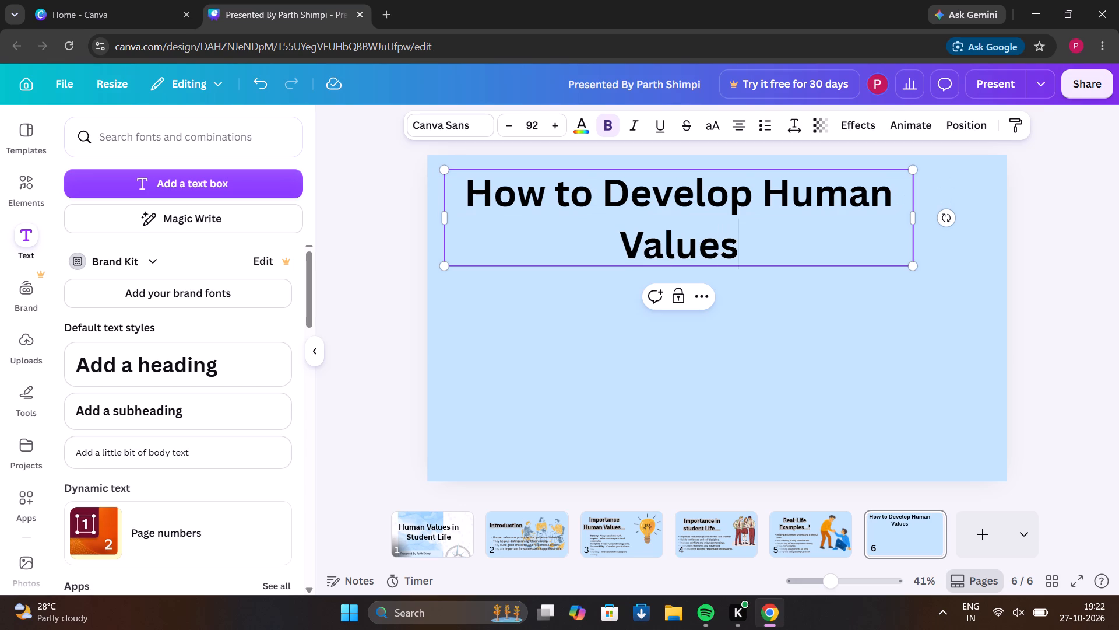
text(..?)
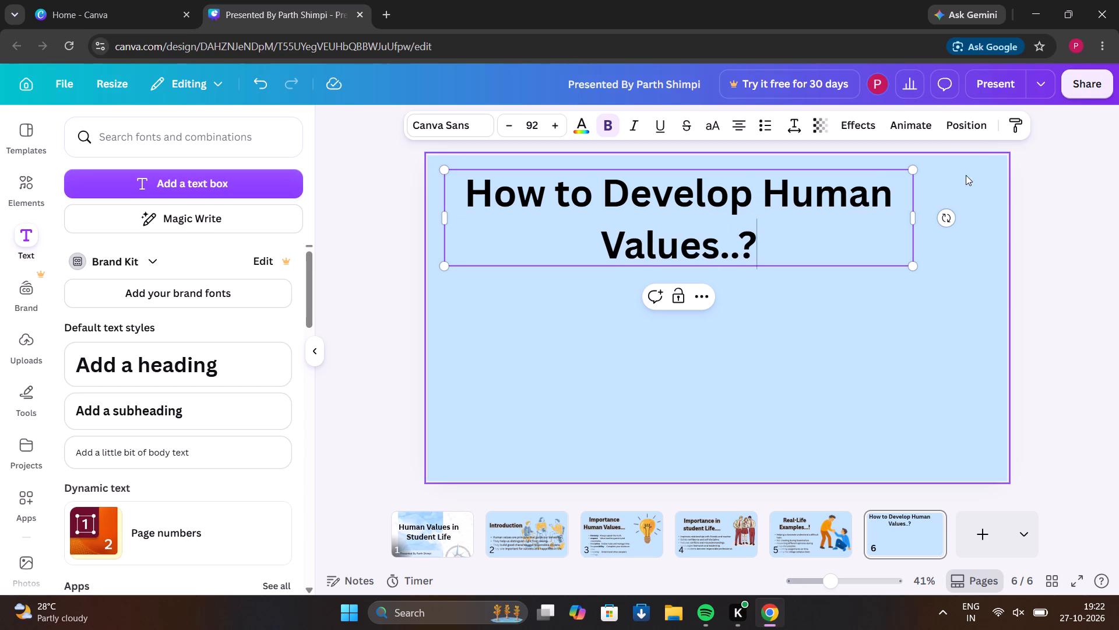
Widen the heading's text box so it spans most of the slide's width.
click(910, 221)
drag(919, 211, 995, 183)
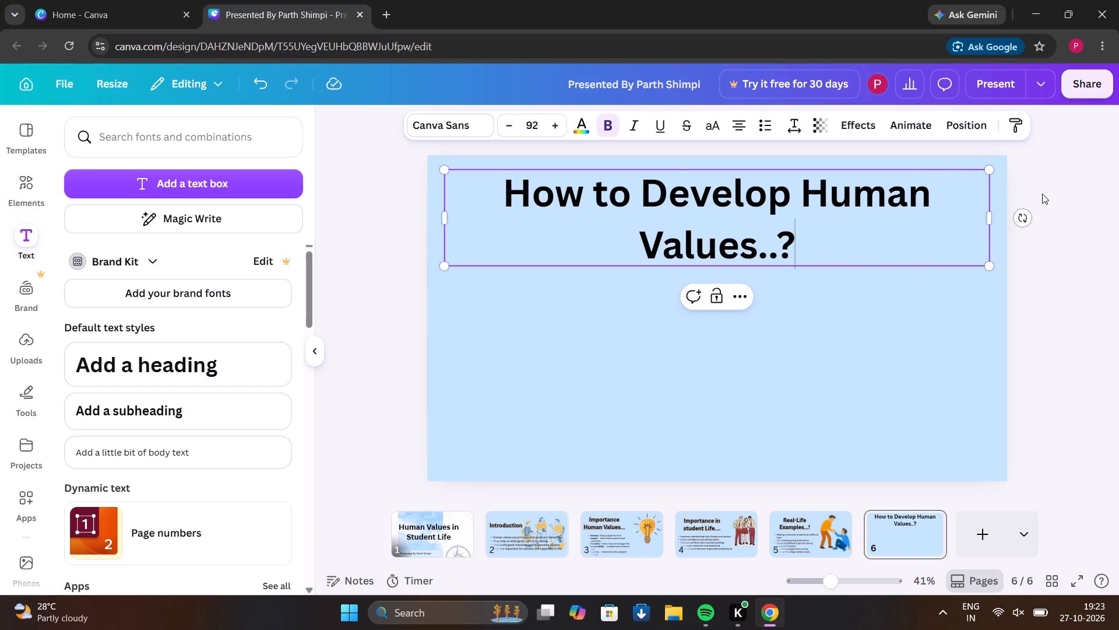
drag(1000, 219, 962, 232)
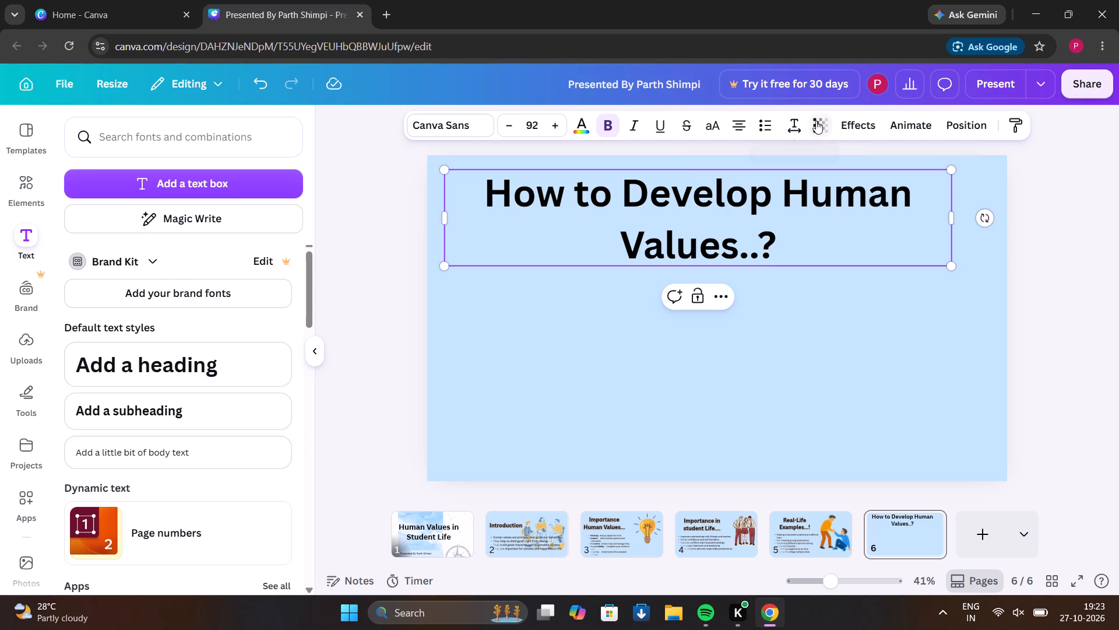
Apply the Outline text effect to the heading with a thickness of 200.
click(847, 134)
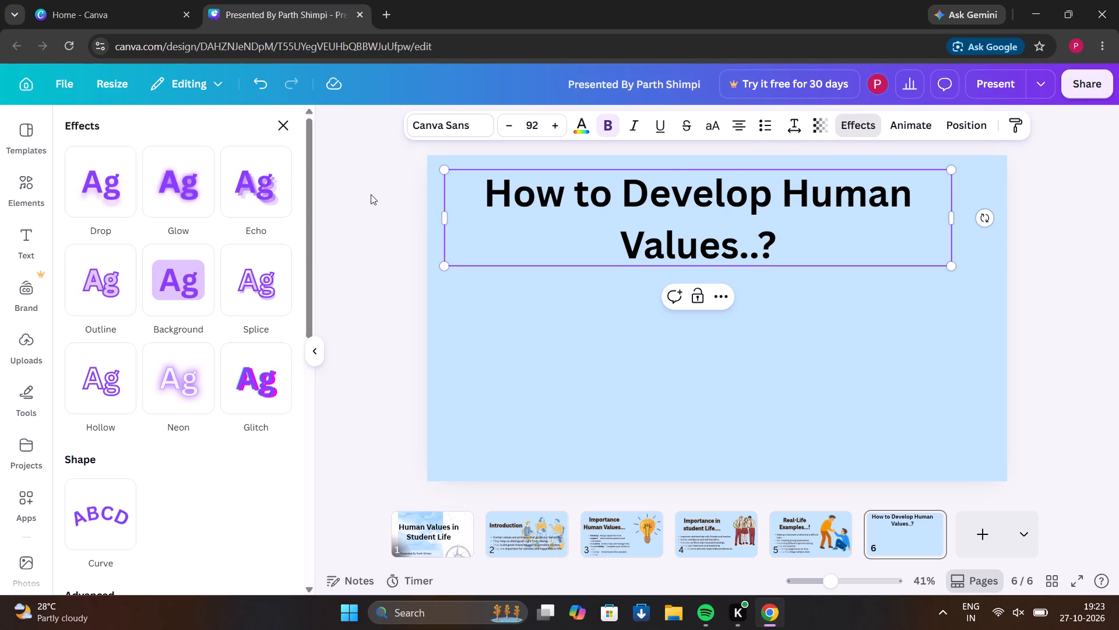
click(79, 273)
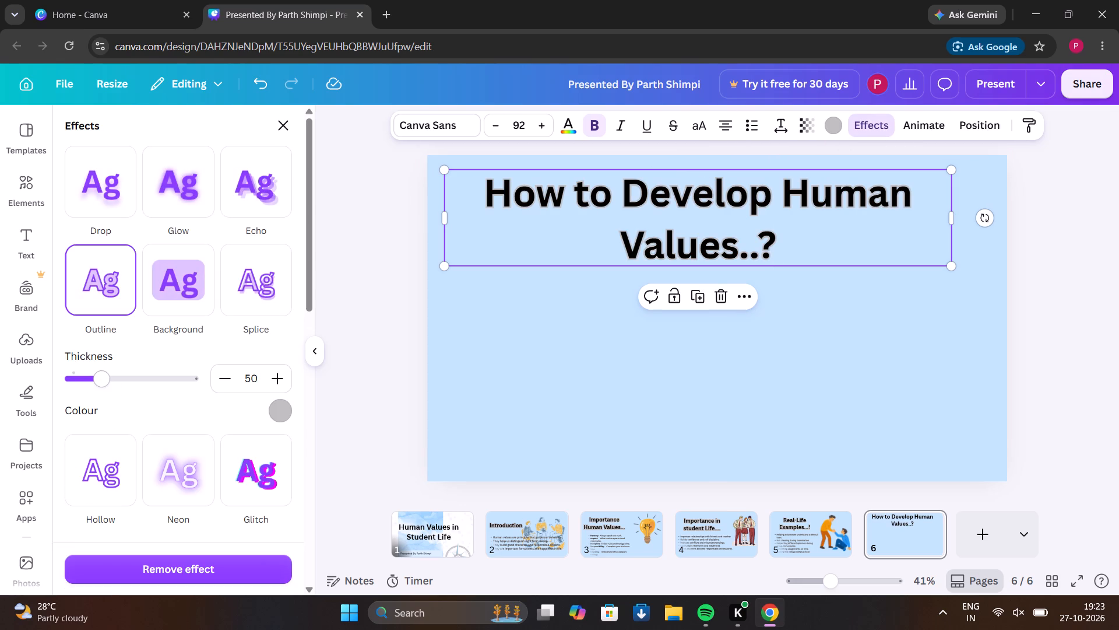
drag(102, 383, 231, 388)
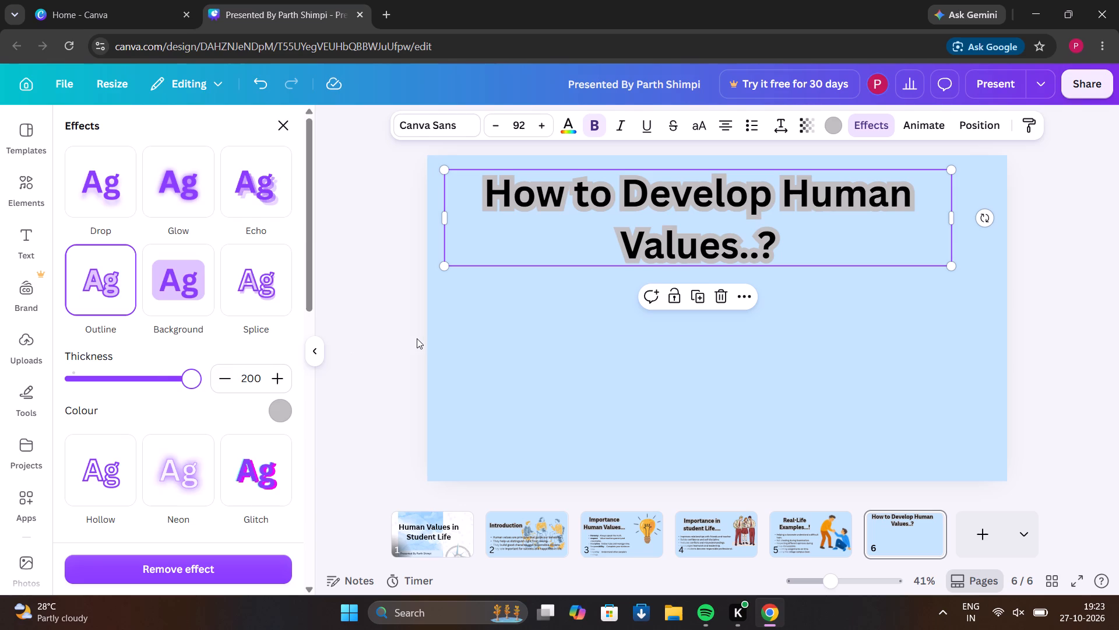
click(417, 338)
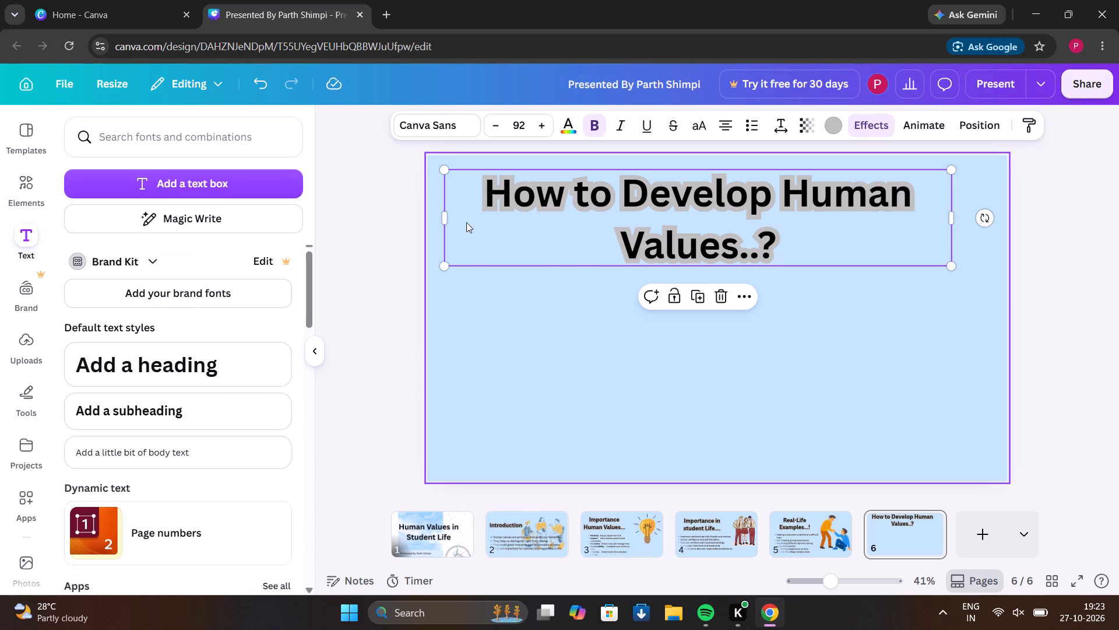
Look through the previously opened magic recommendations in the element library for an illustration that fits slide 6.
click(30, 183)
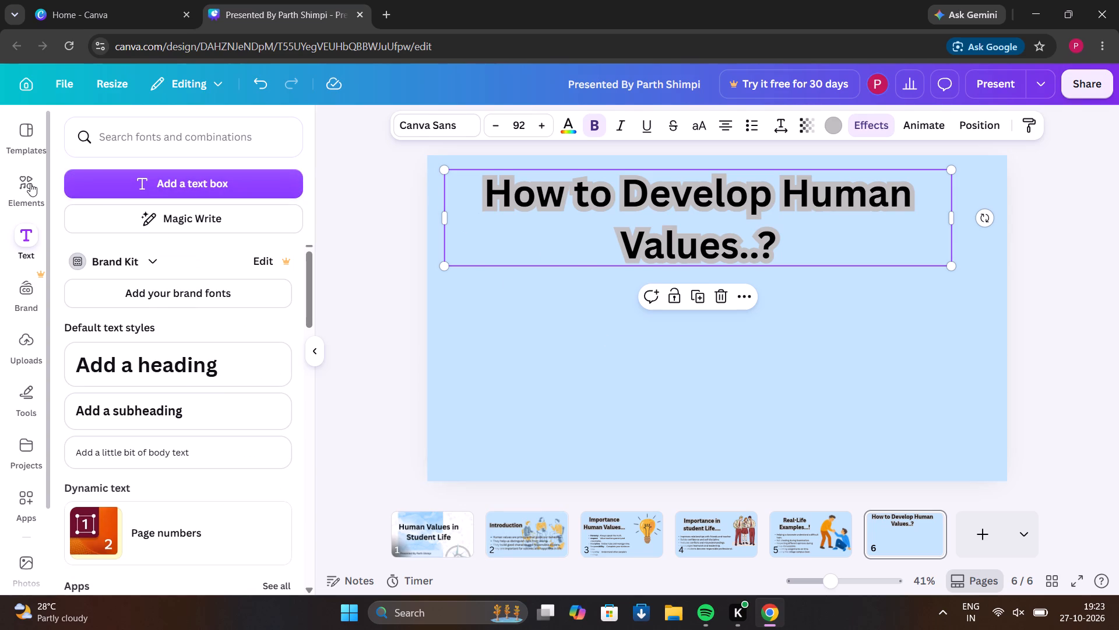
scroll(171, 328, down, 2)
scroll(171, 328, right, 1)
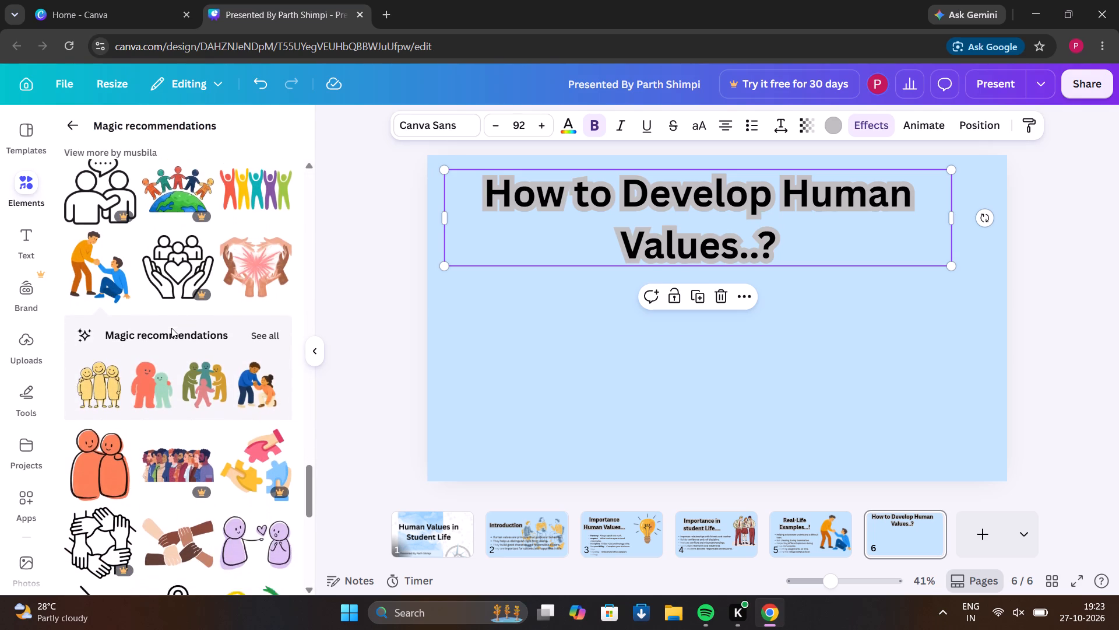
scroll(171, 328, right, 1)
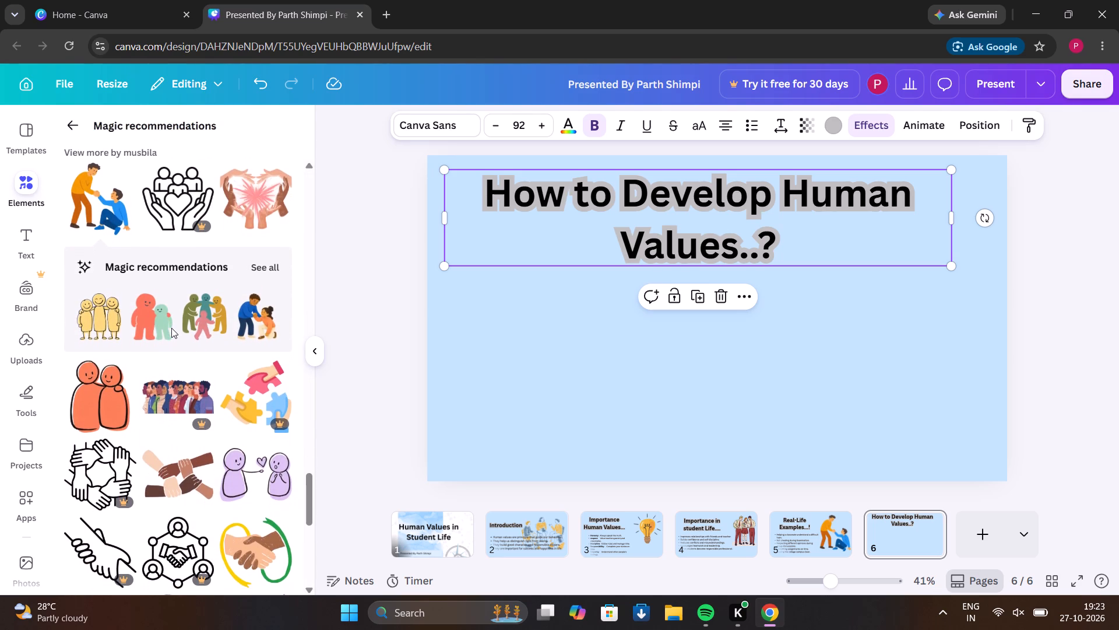
scroll(171, 328, right, 1)
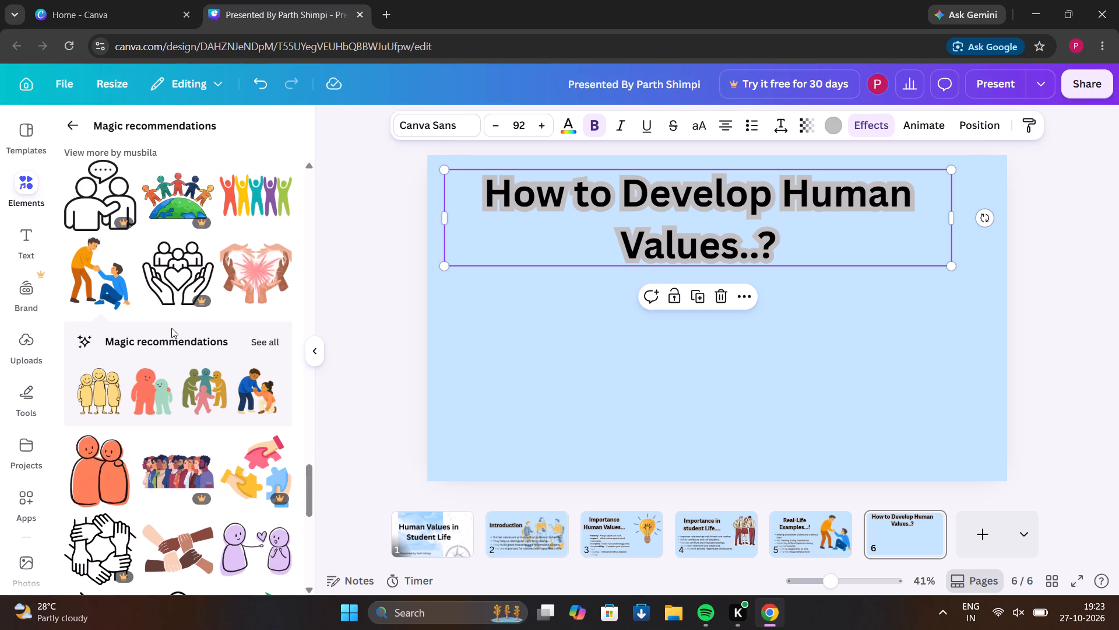
click(516, 335)
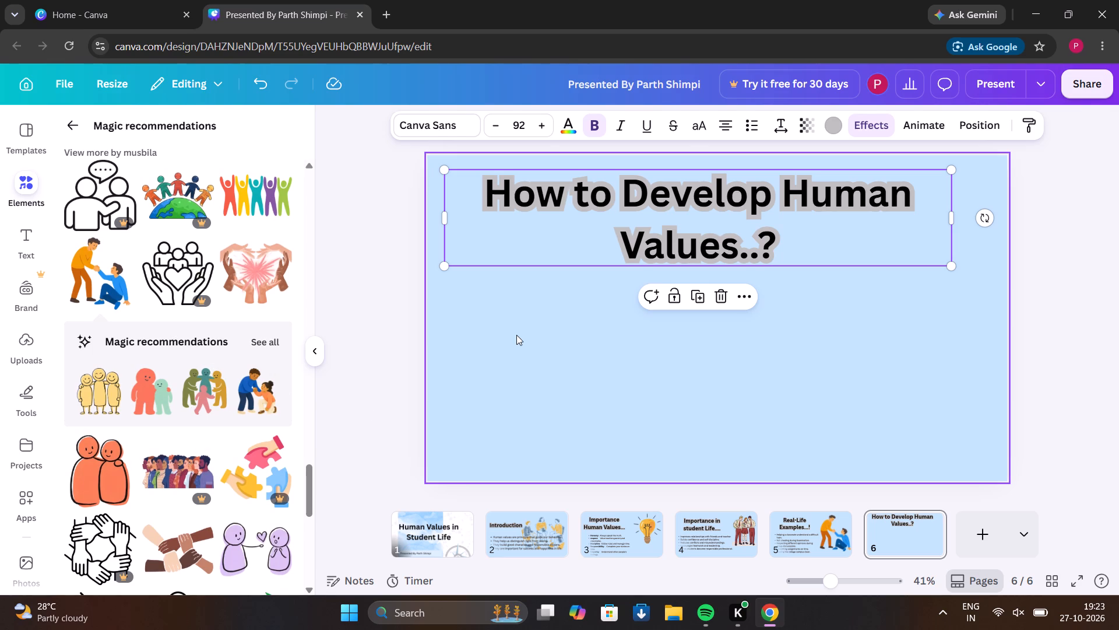
click(86, 124)
Search the elements for "helping hand" and browse the graphics and other results for a fitting illustration.
click(277, 136)
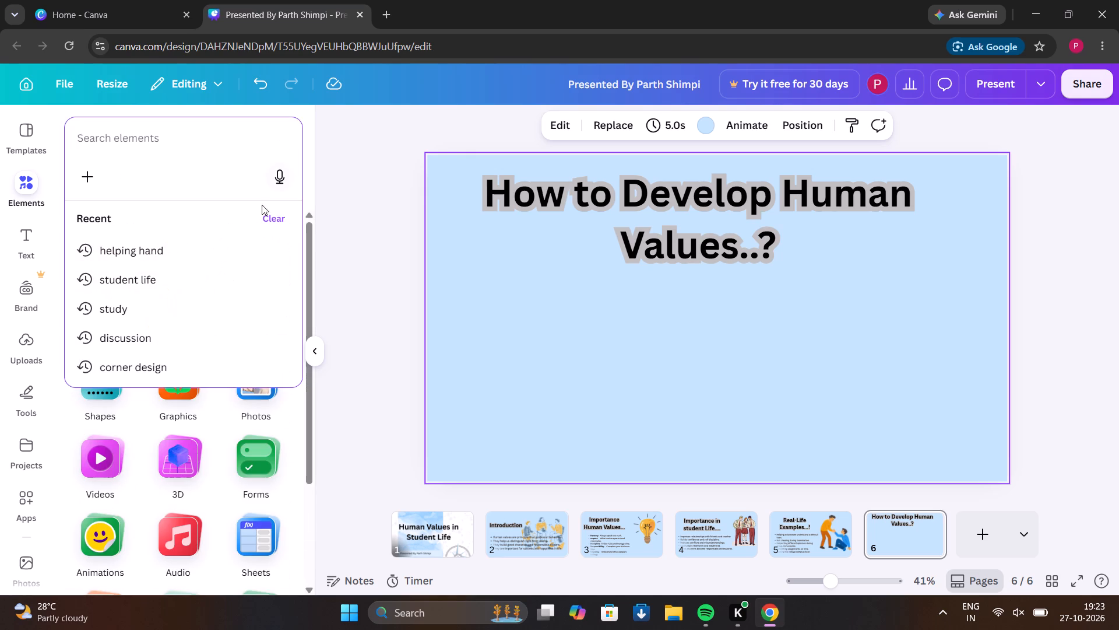
click(218, 253)
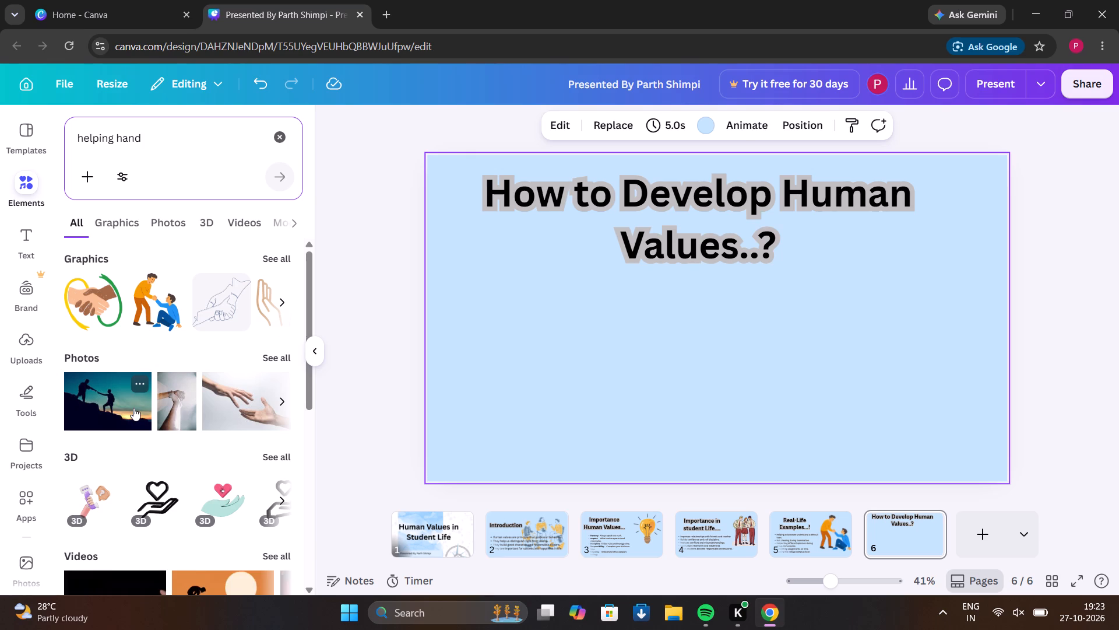
click(280, 300)
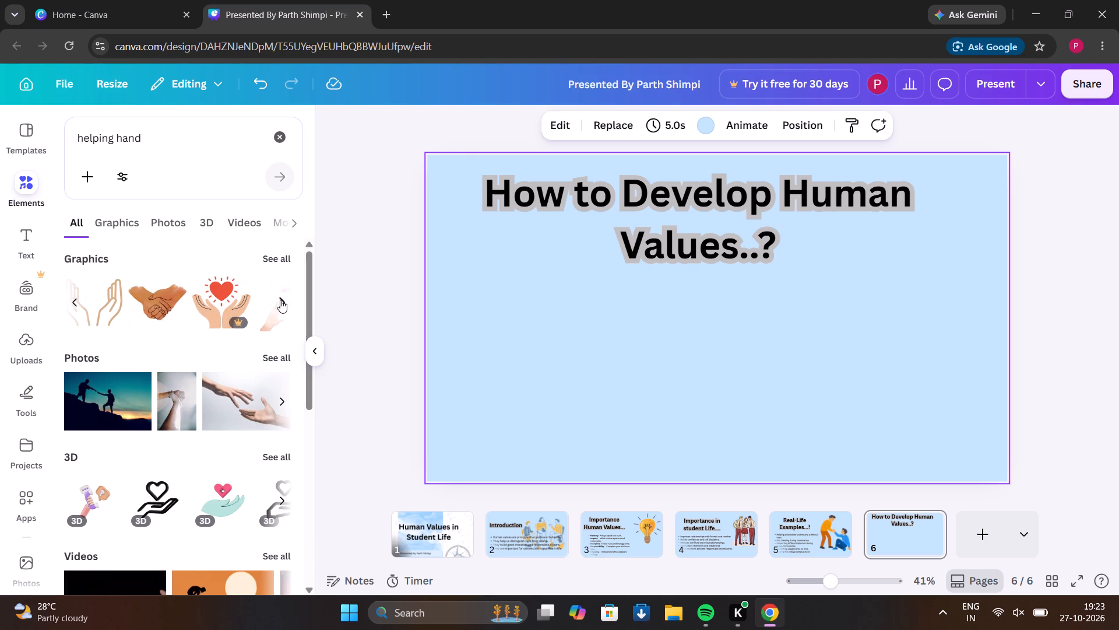
click(280, 300)
scroll(211, 482, down, 1)
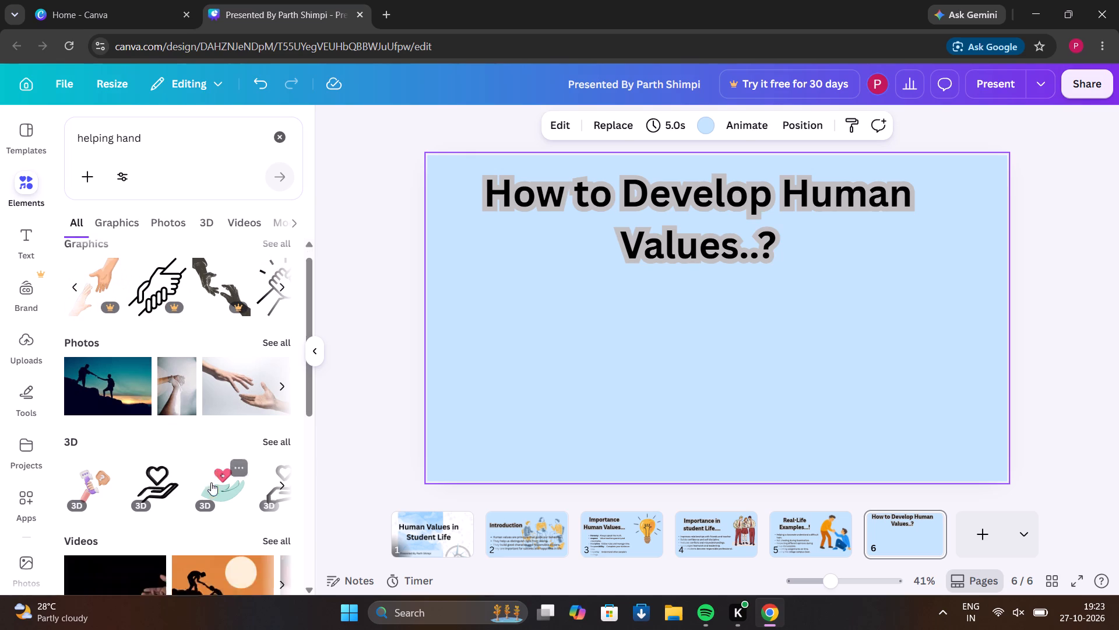
scroll(211, 482, down, 7)
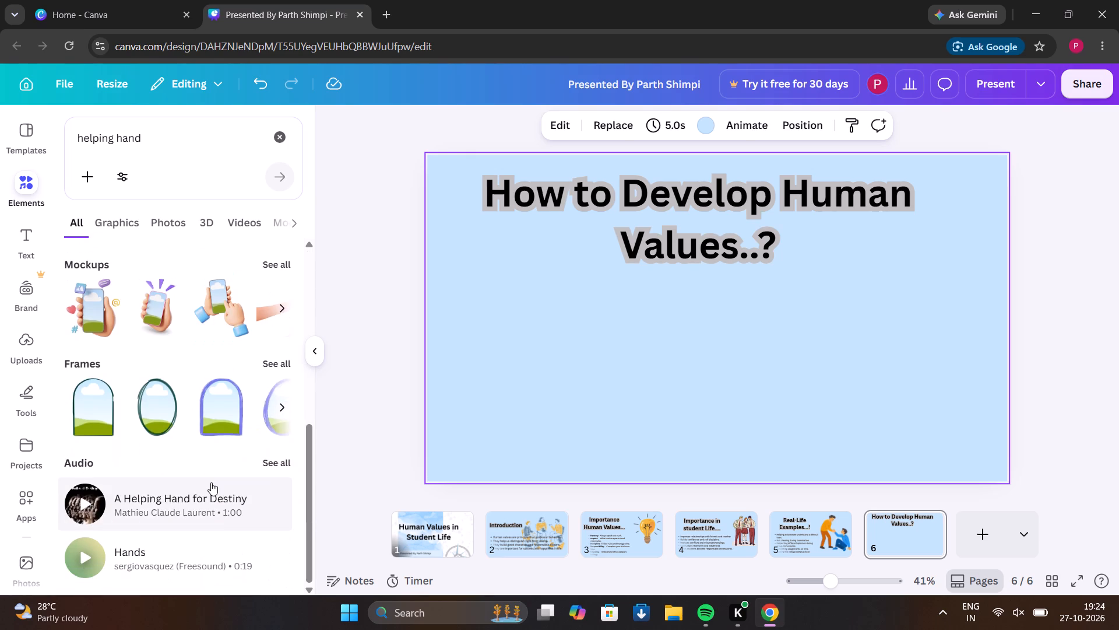
scroll(211, 482, up, 8)
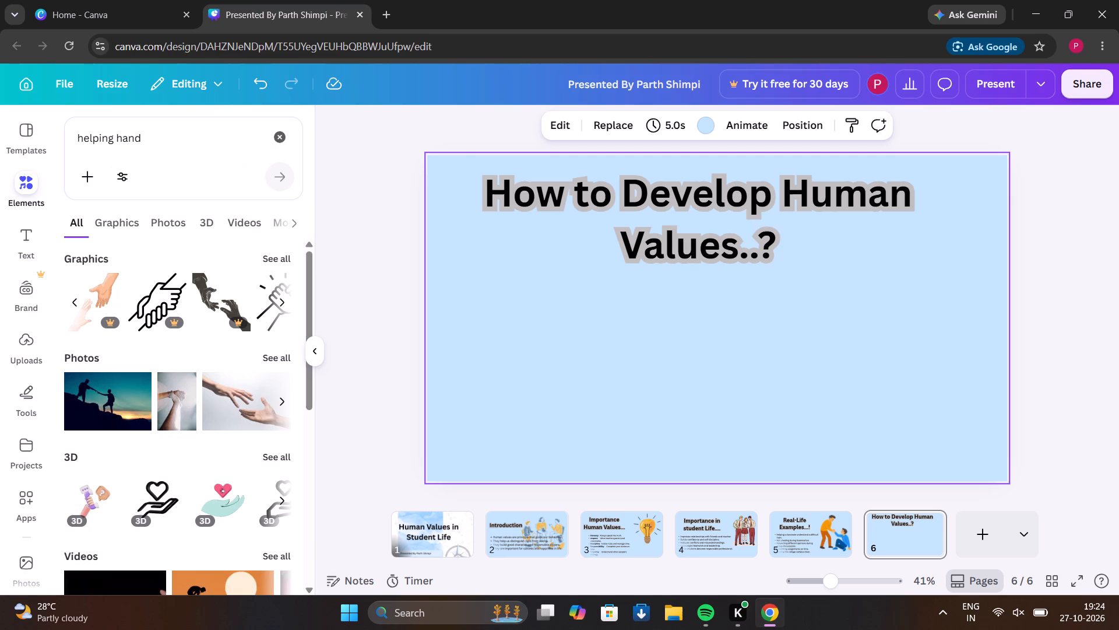
Search the elements for "student life" and browse the photos for a fitting illustration.
click(282, 135)
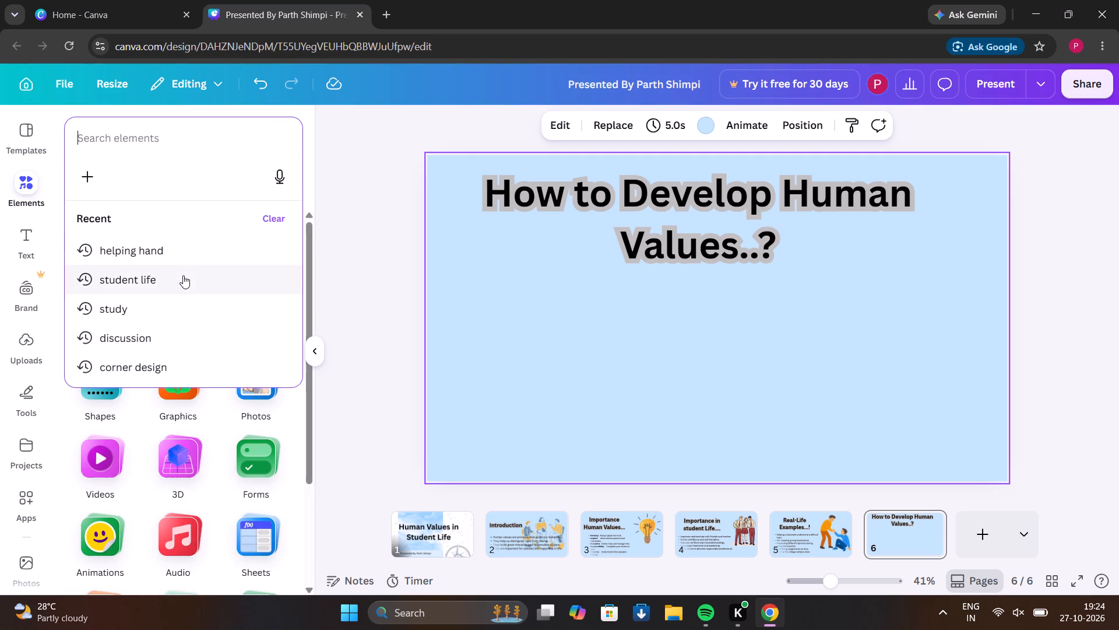
click(177, 285)
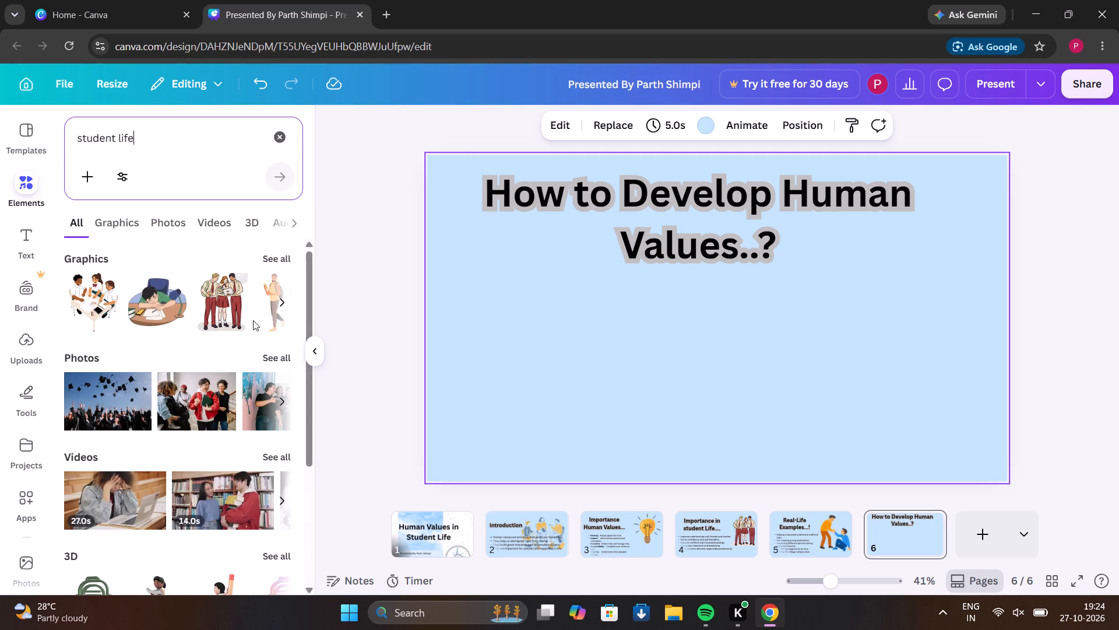
scroll(218, 363, down, 1)
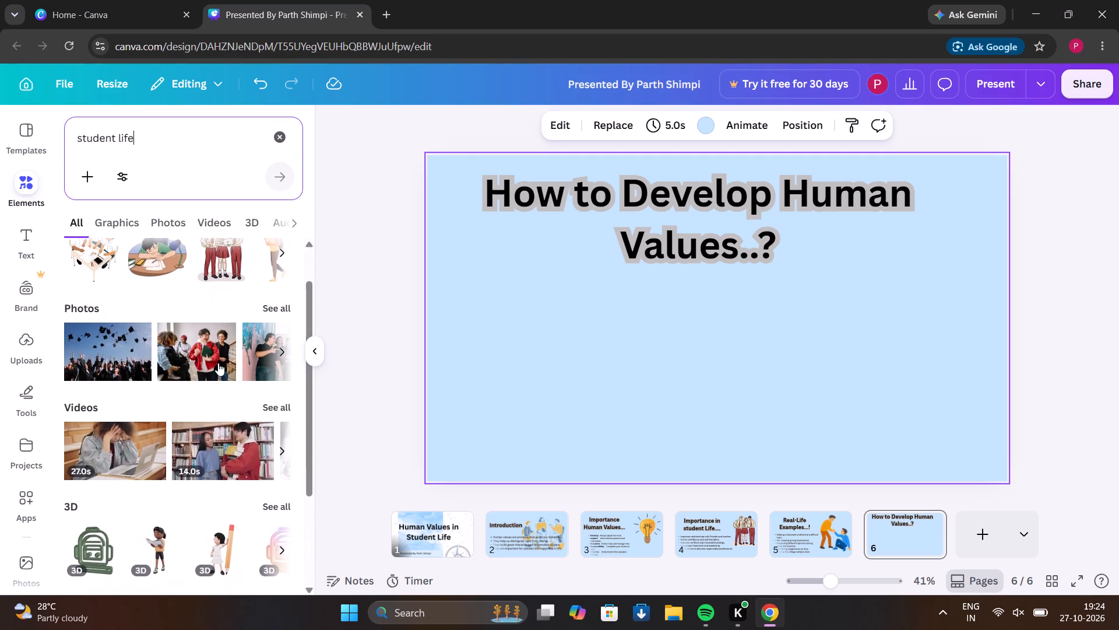
click(285, 350)
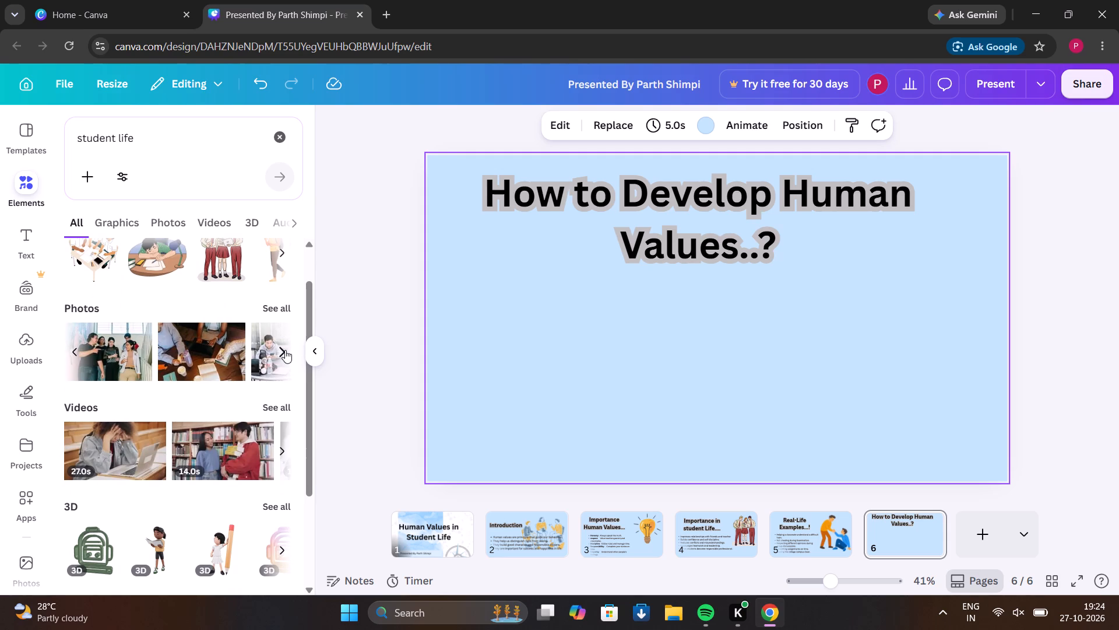
Search the elements for "values" and add the graphic of three people holding a heart made of puzzle pieces to slide 6.
click(285, 143)
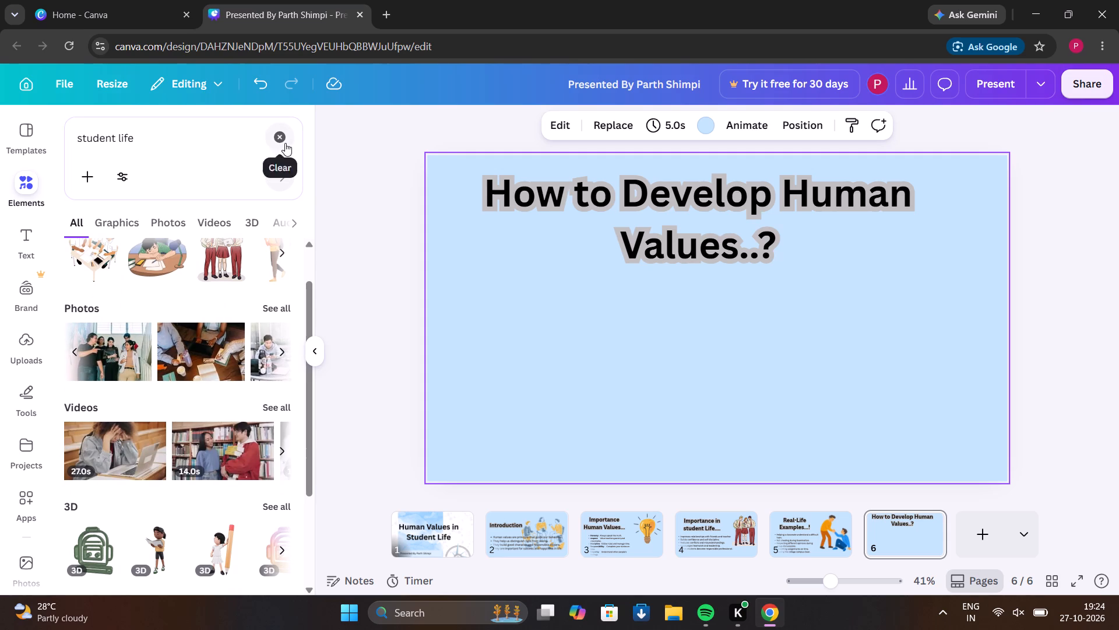
text(values)
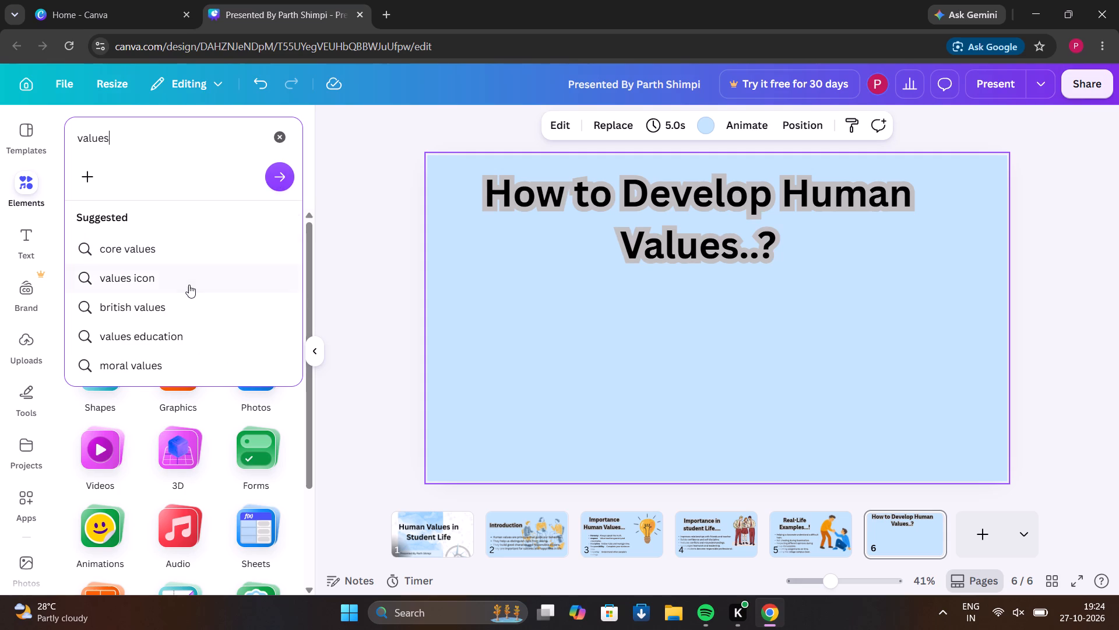
click(281, 181)
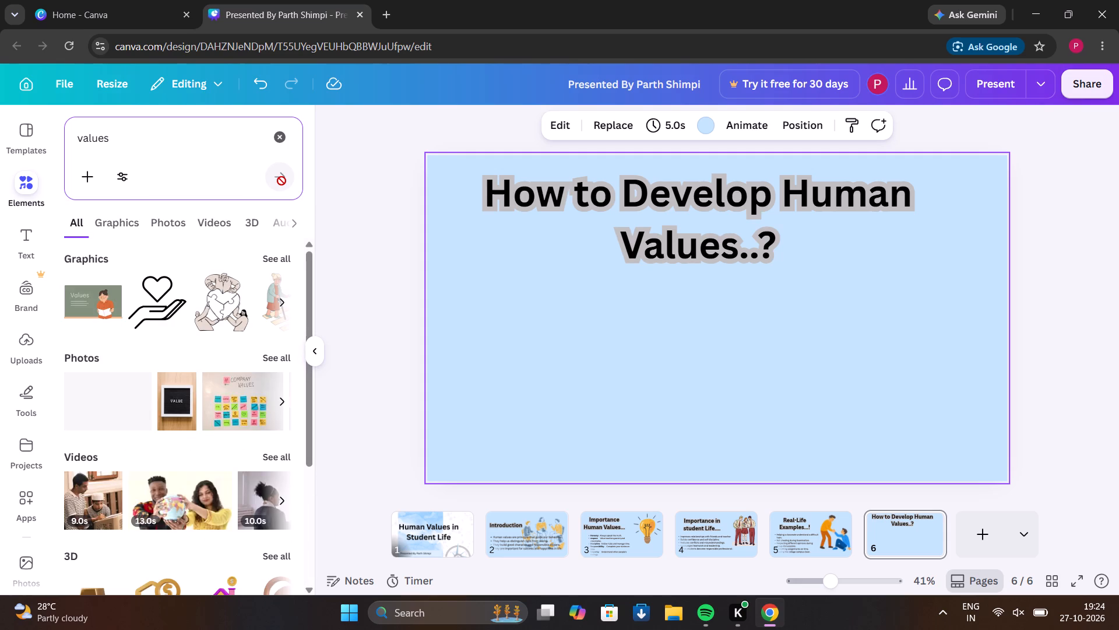
click(287, 294)
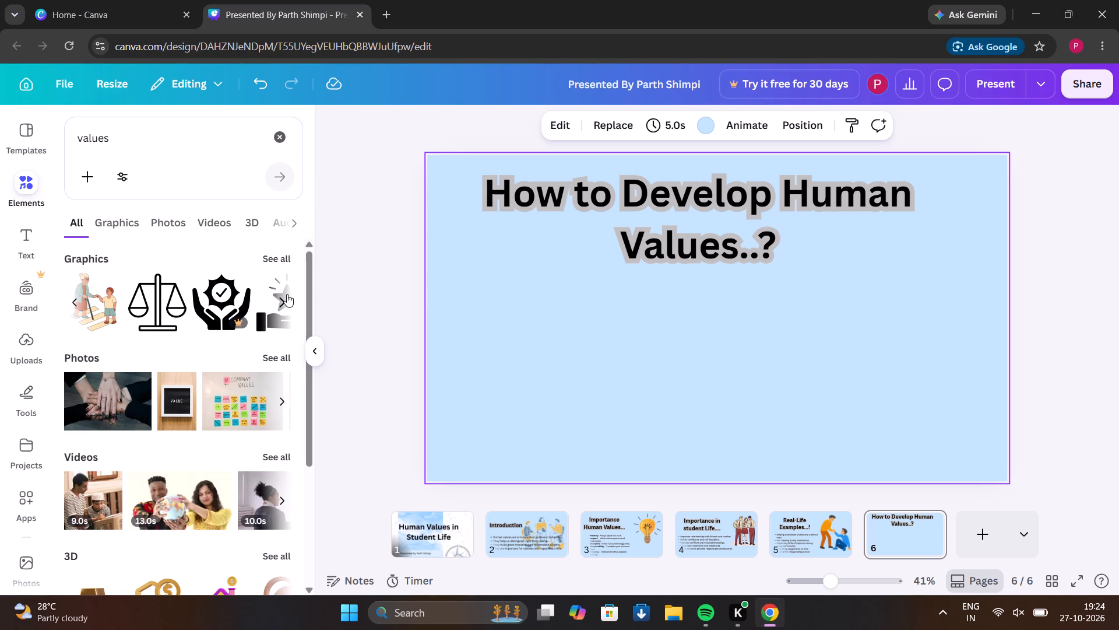
click(287, 294)
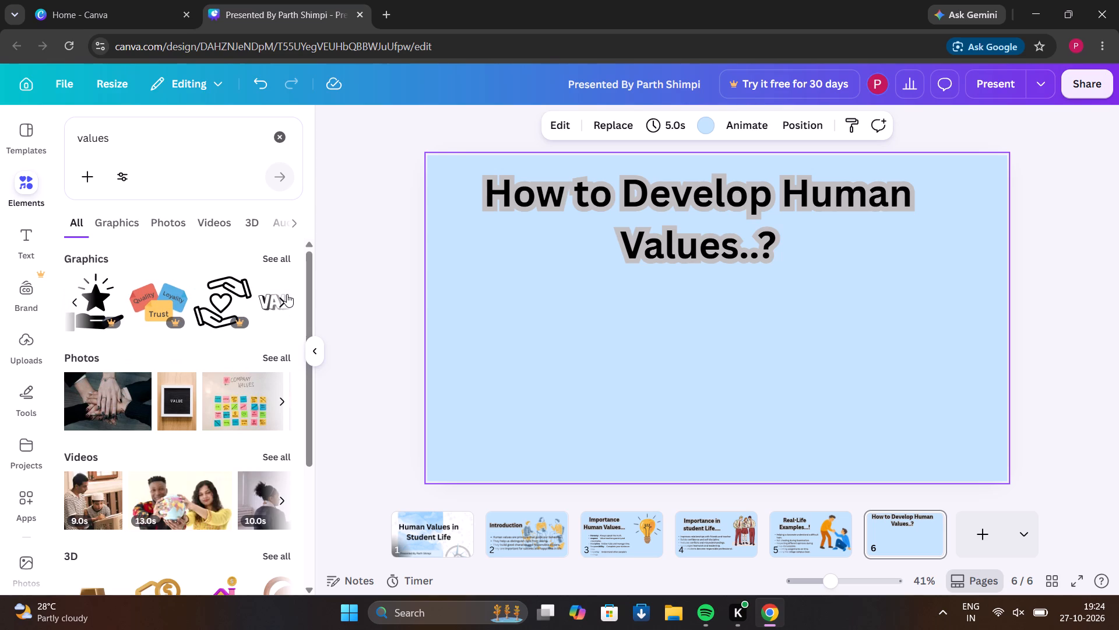
click(287, 294)
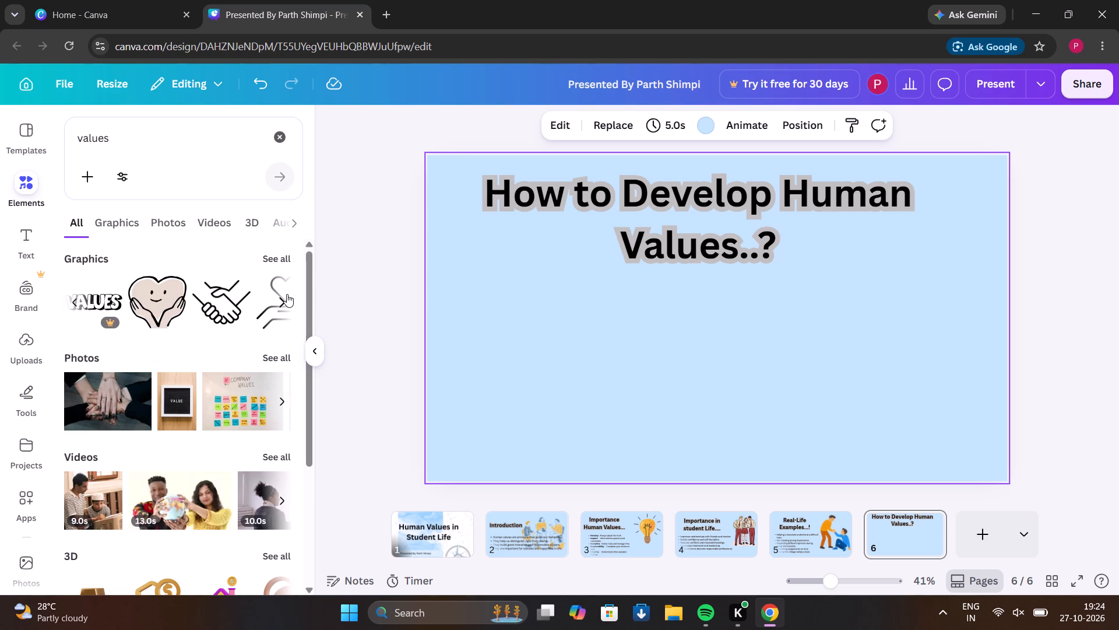
click(287, 294)
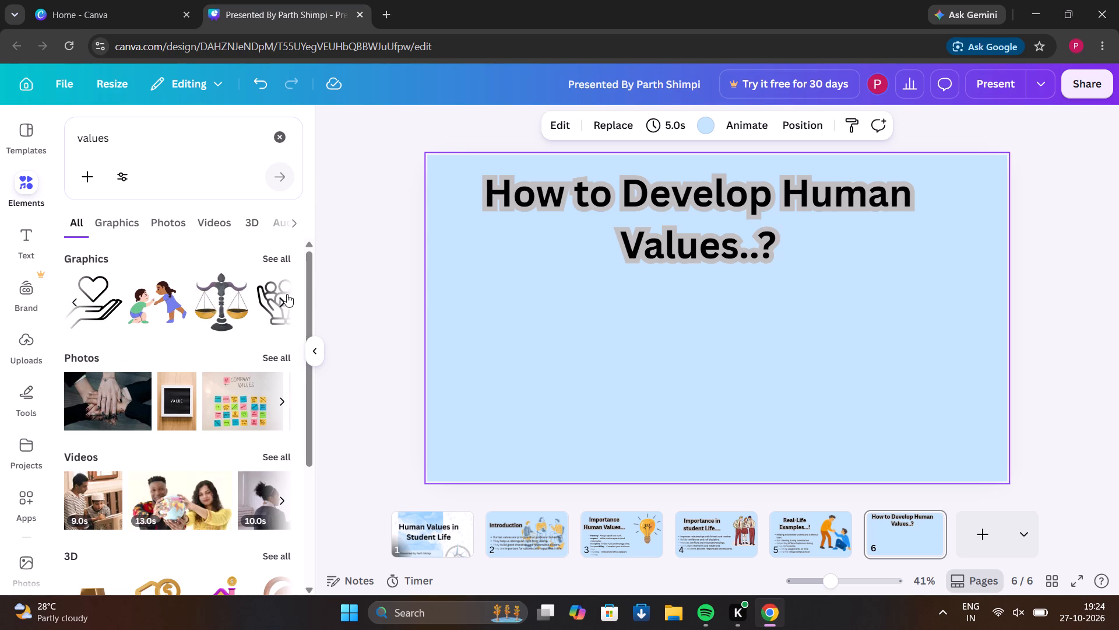
click(287, 294)
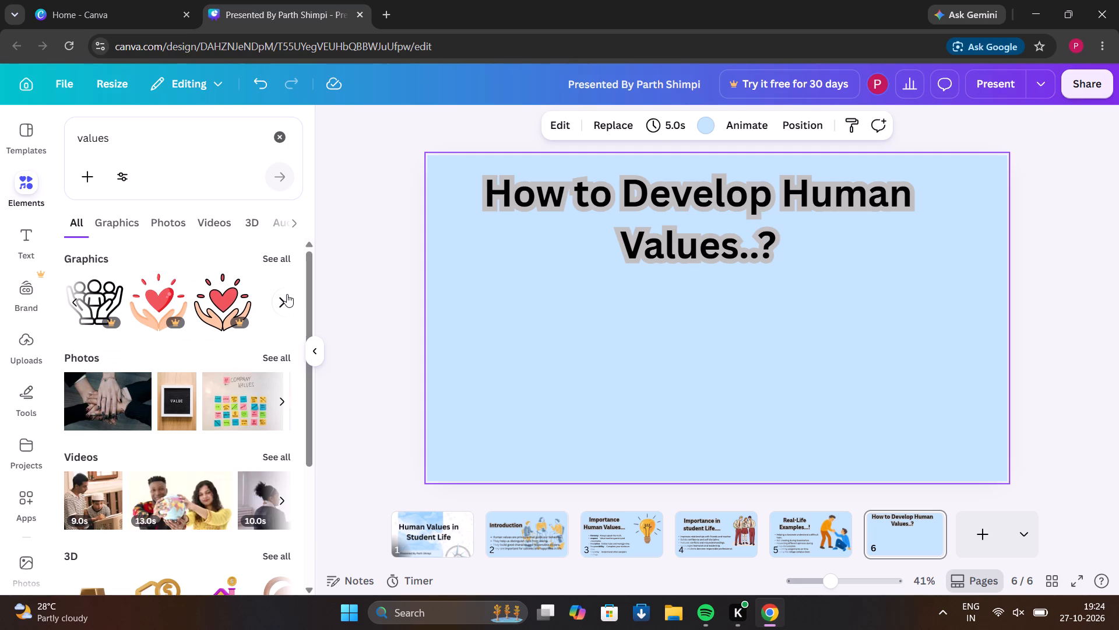
click(287, 294)
scroll(176, 499, down, 2)
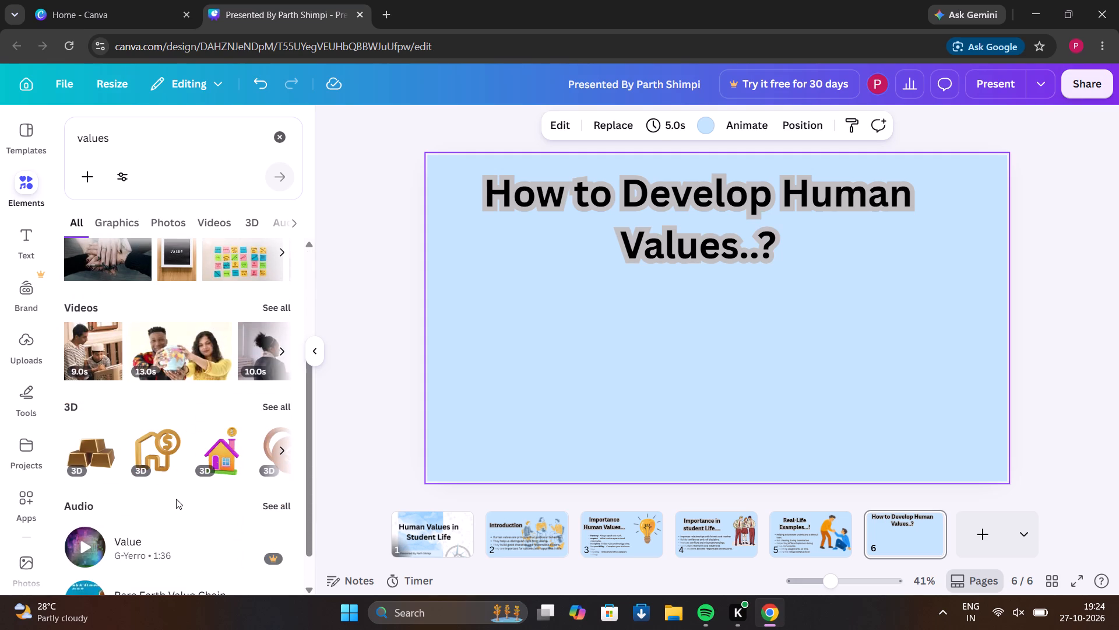
scroll(176, 499, down, 1)
scroll(176, 499, up, 1)
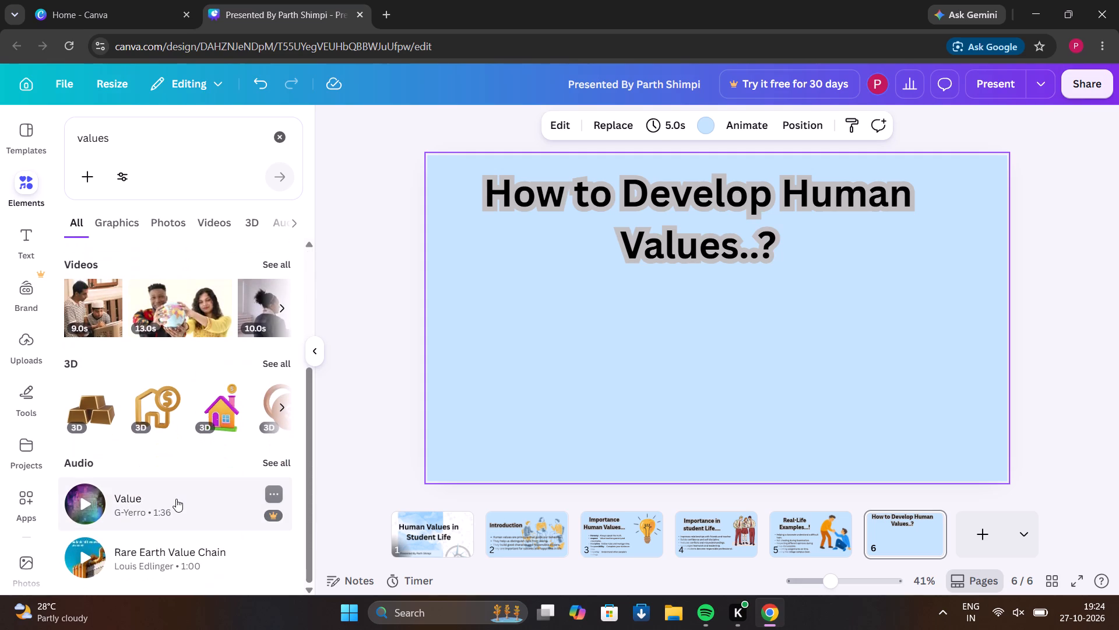
scroll(199, 388, up, 4)
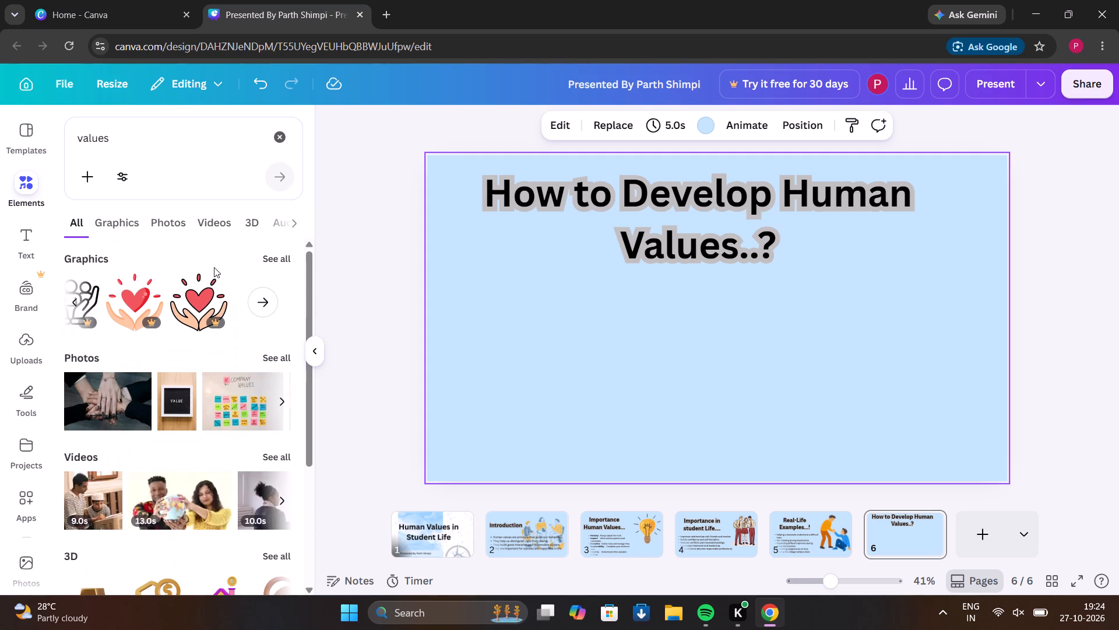
double_click(52, 314)
triple_click(71, 298)
triple_click(71, 298)
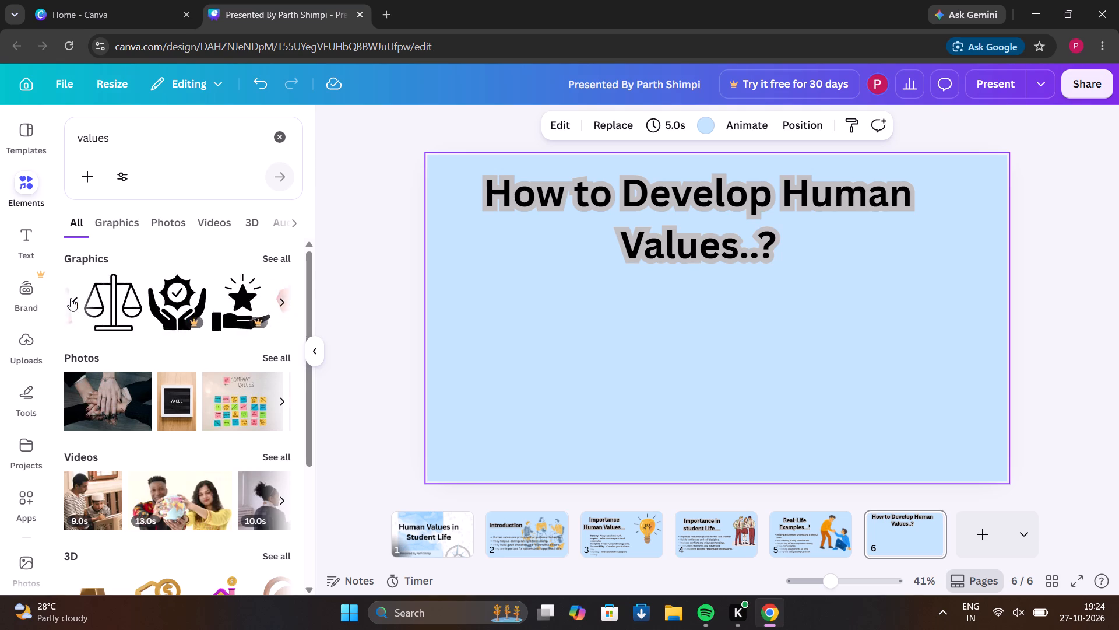
click(178, 299)
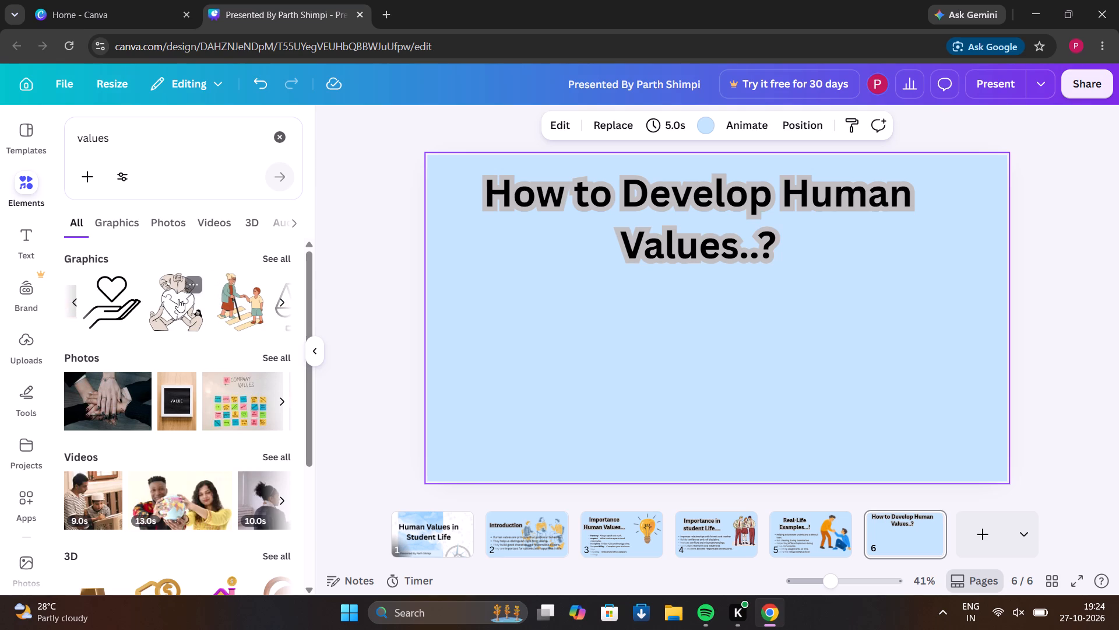
click(178, 299)
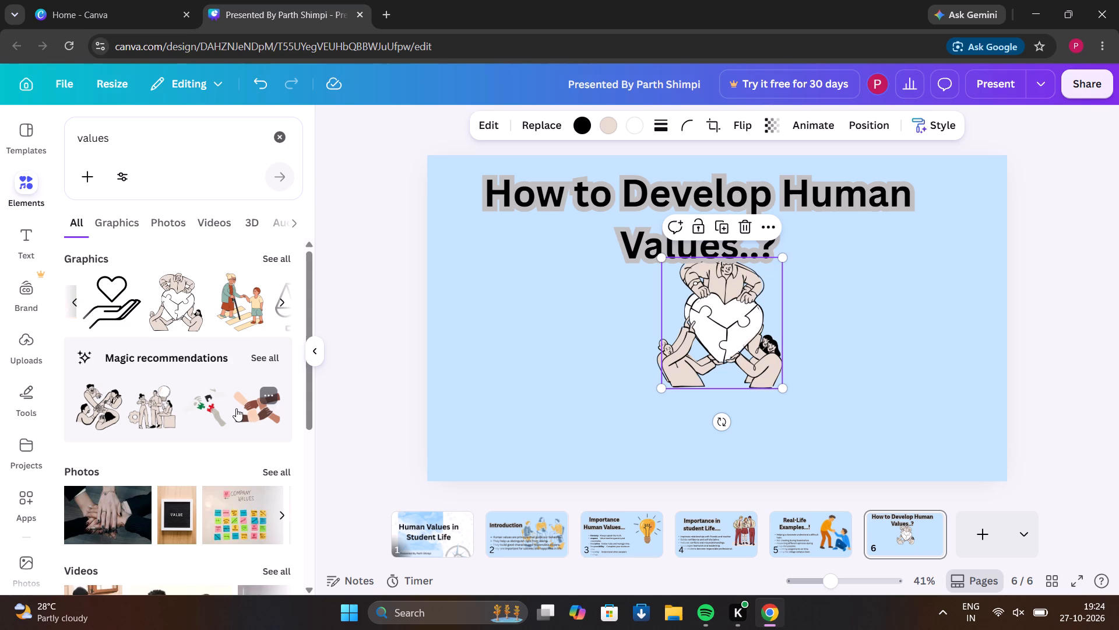
Look through the full magic recommendations for the "values" search for other fitting illustrations.
scroll(236, 408, left, 2)
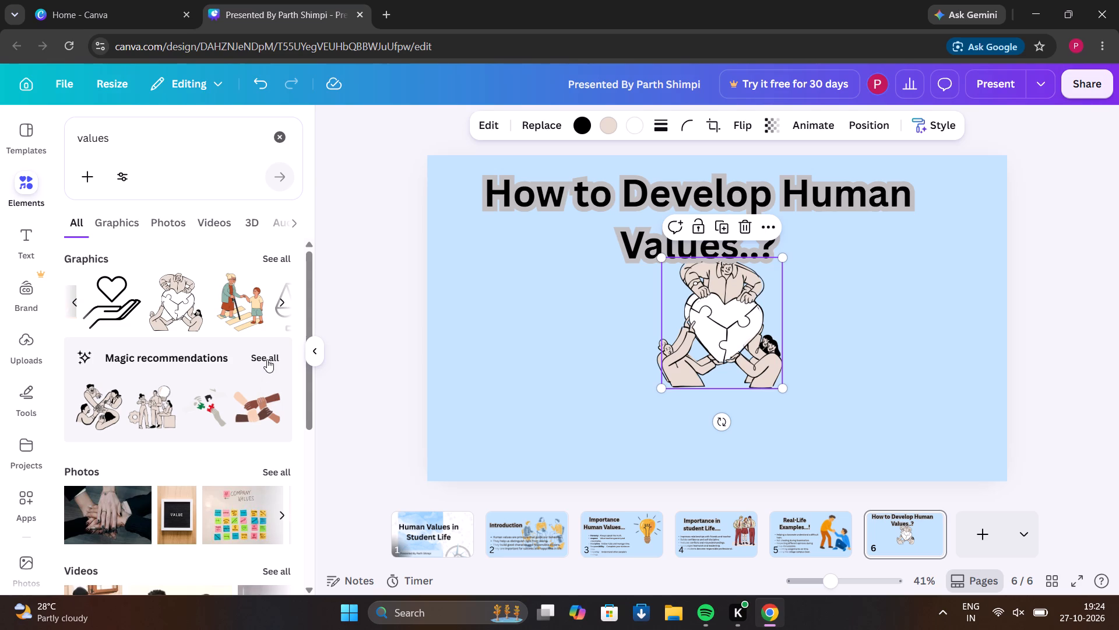
click(268, 359)
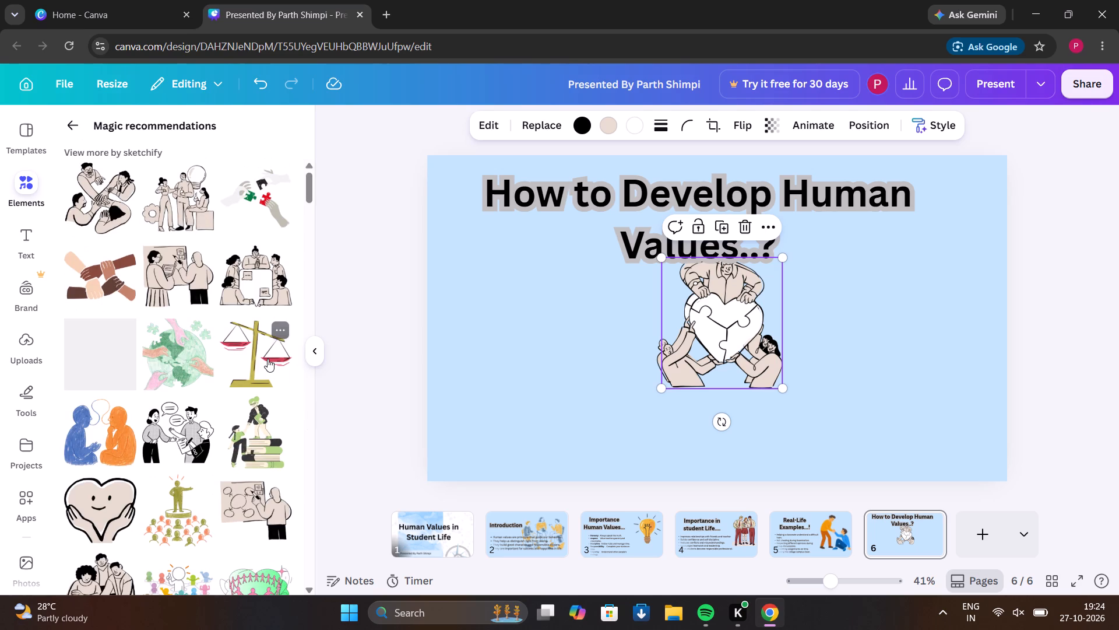
scroll(216, 440, down, 1)
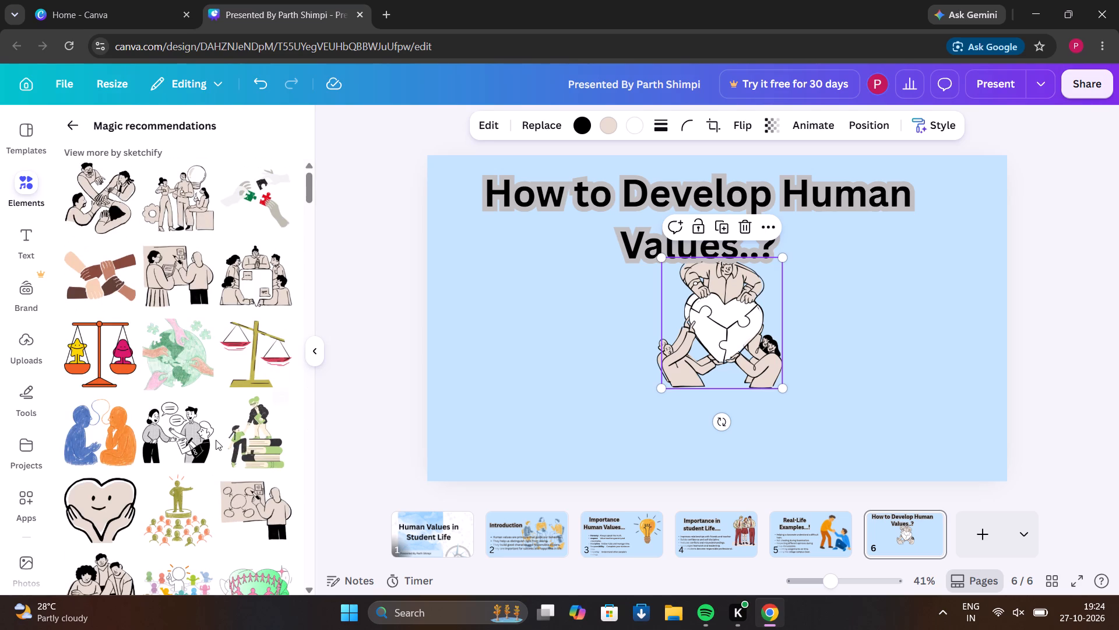
scroll(216, 440, down, 2)
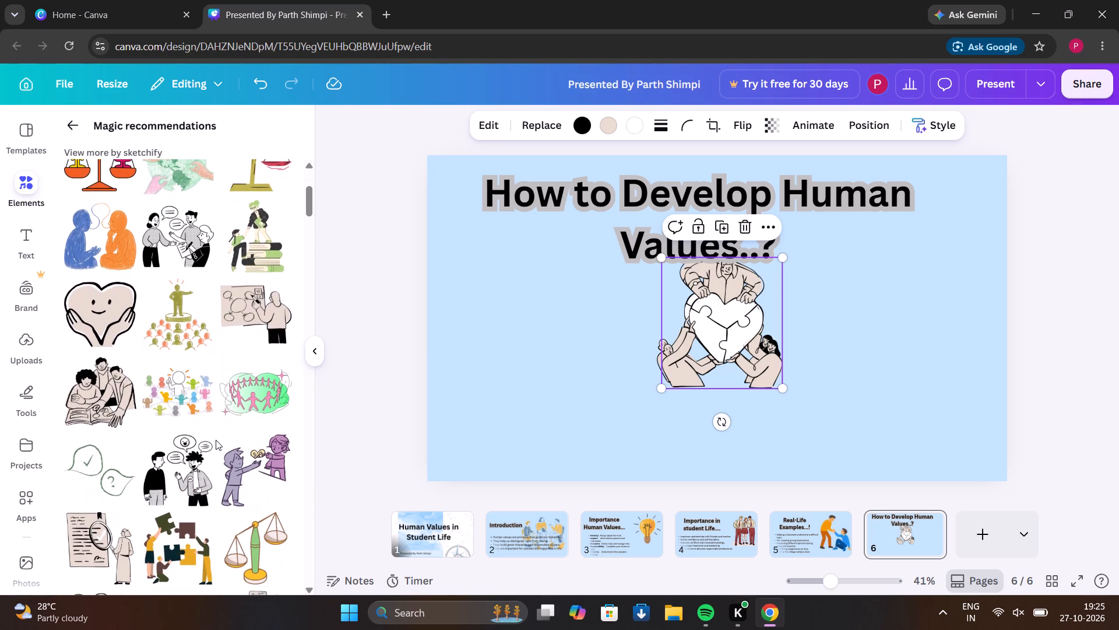
scroll(216, 440, down, 3)
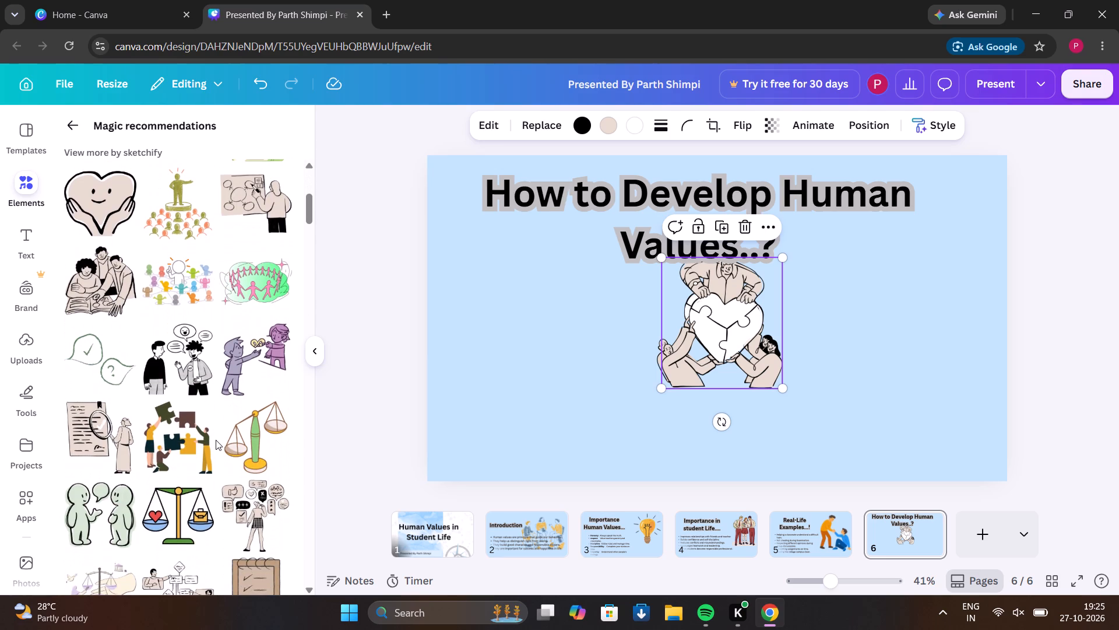
scroll(216, 440, down, 1)
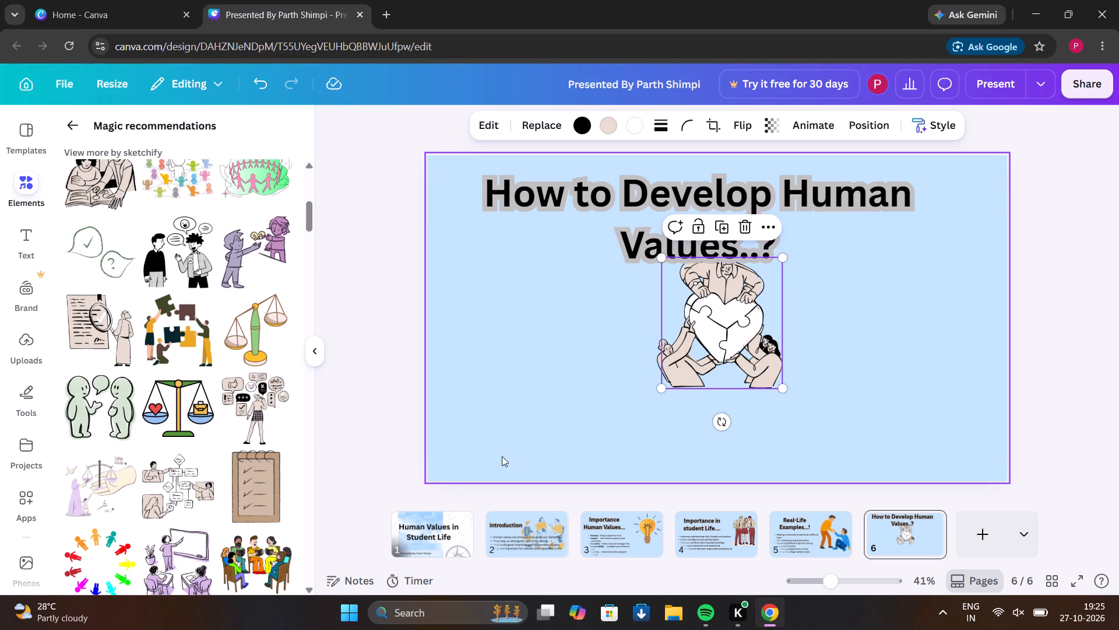
Move the puzzle-heart graphic to the right side of slide 6, below the heading, and enlarge it.
click(749, 233)
drag(704, 338, 724, 335)
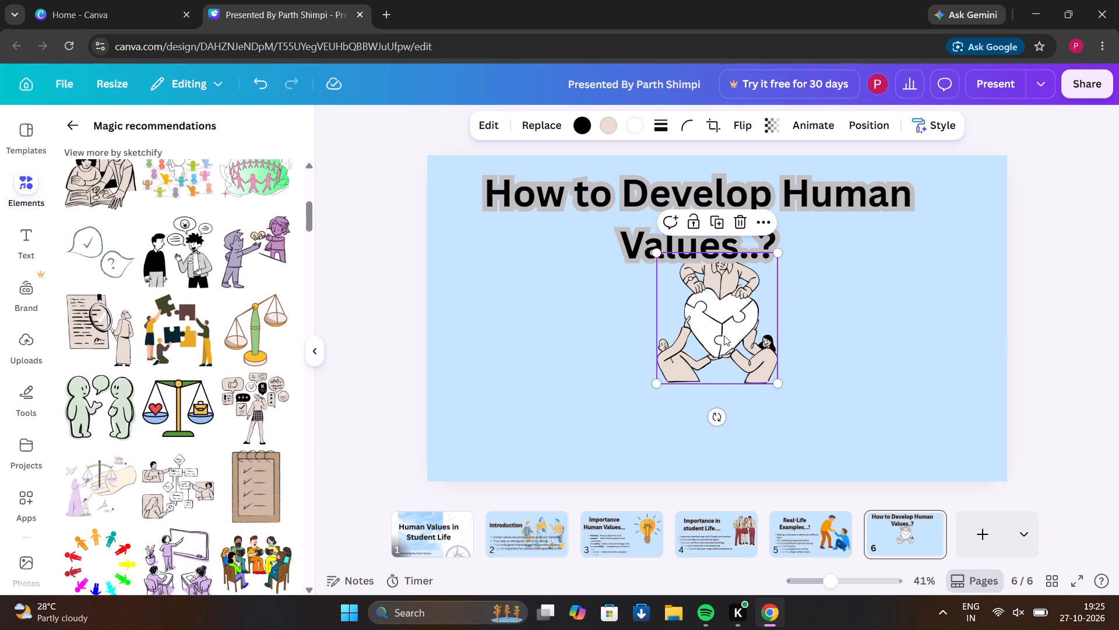
drag(724, 335, 879, 361)
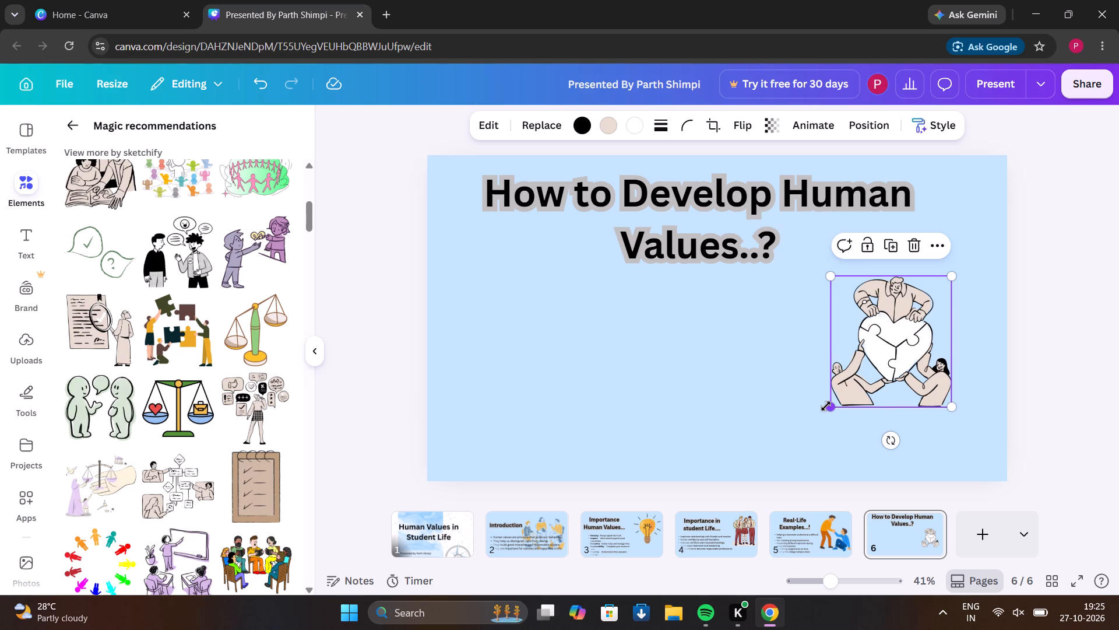
drag(826, 406, 787, 455)
drag(927, 332, 927, 332)
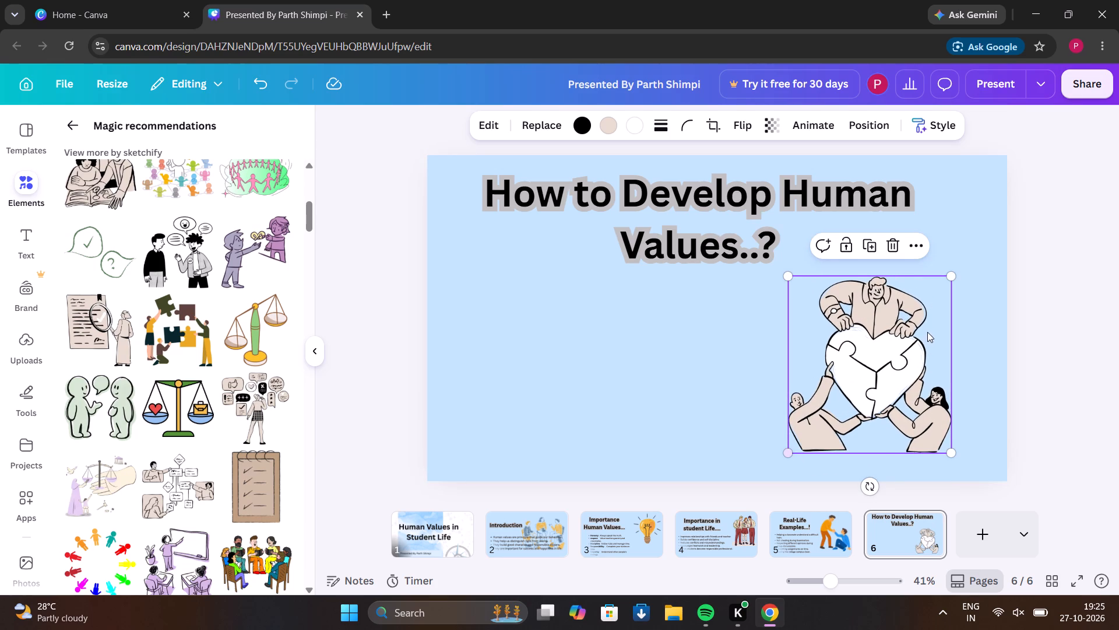
drag(927, 332, 971, 312)
Shift the "How to Develop Human Values..?" heading left and slightly down, and raise the puzzle-heart graphic a little beside it.
drag(729, 235, 680, 241)
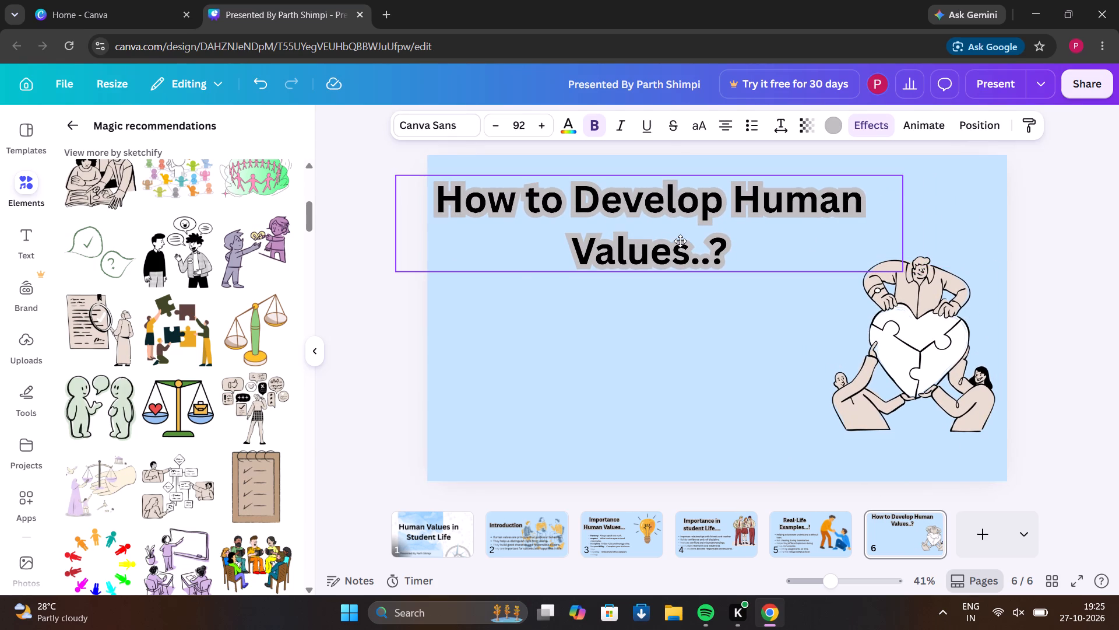
drag(680, 241, 679, 241)
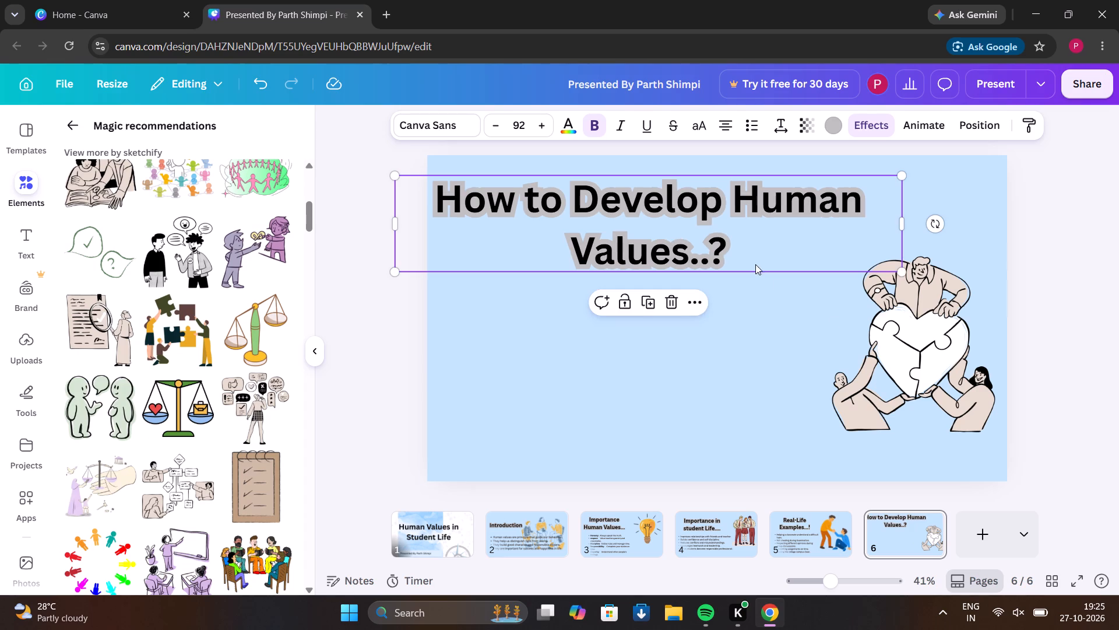
drag(892, 358, 891, 338)
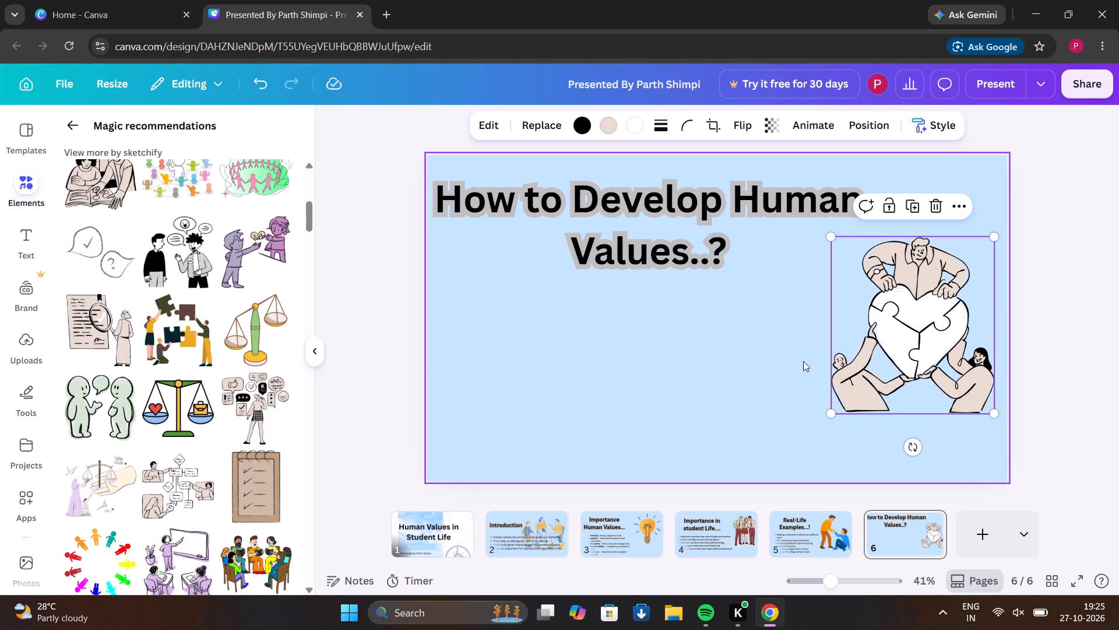
click(796, 366)
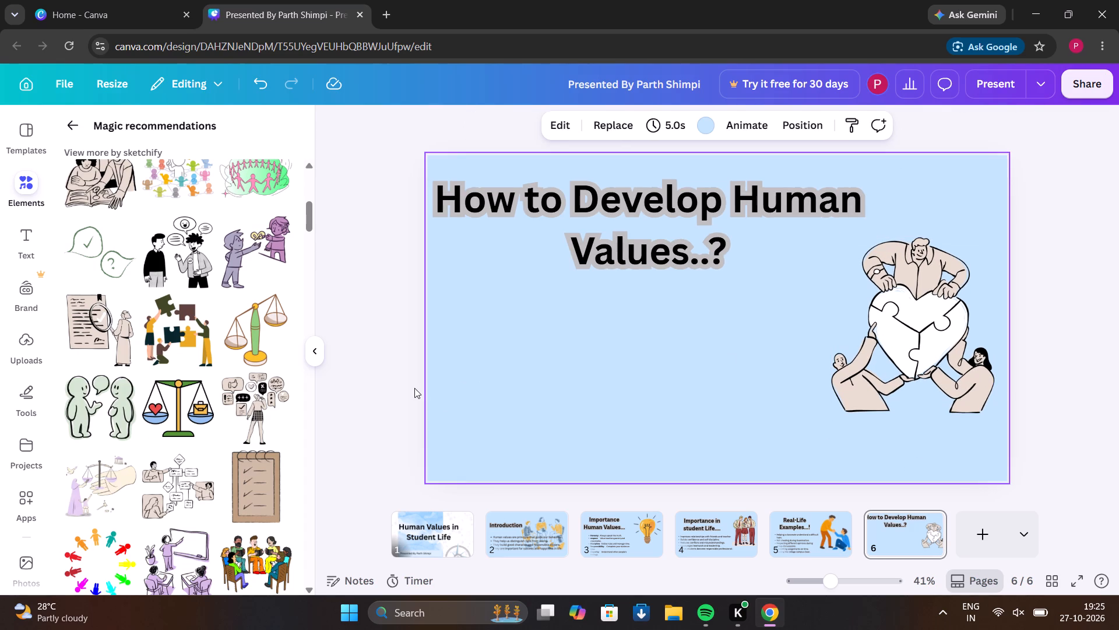
click(414, 388)
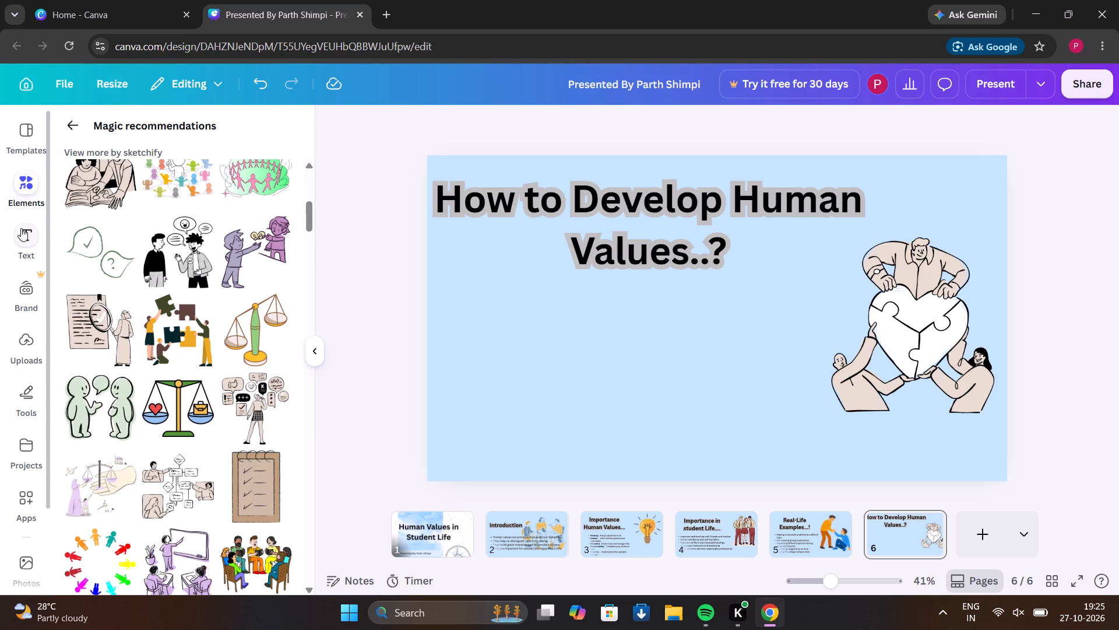
Add a body text box to slide 6 and place it below the heading, in the left part of the slide.
drag(21, 228, 338, 487)
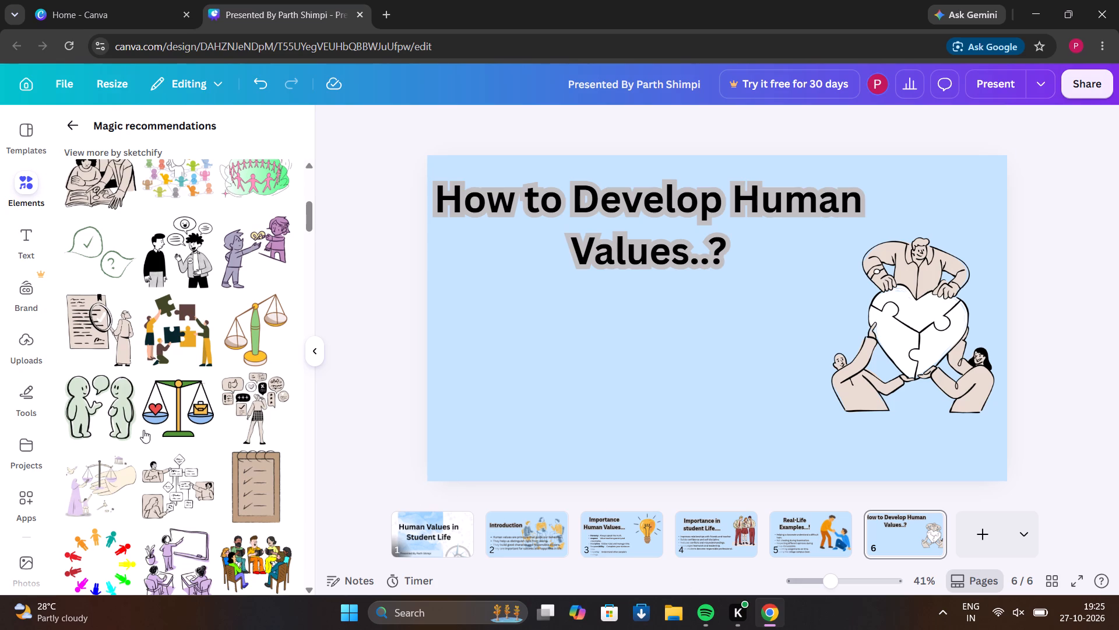
click(19, 243)
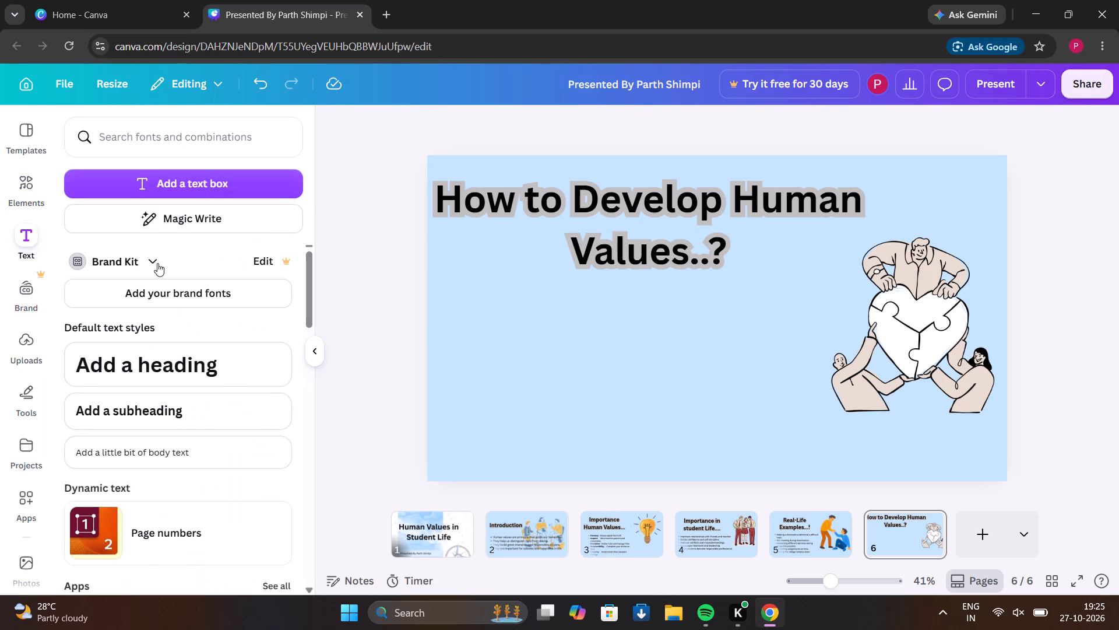
click(156, 451)
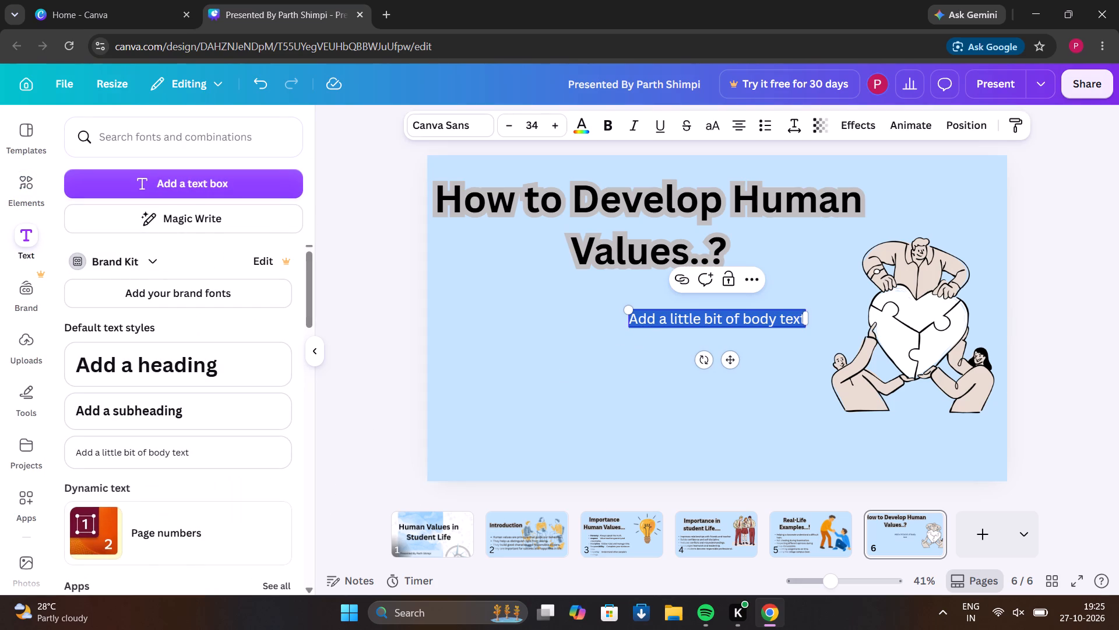
drag(731, 362, 588, 349)
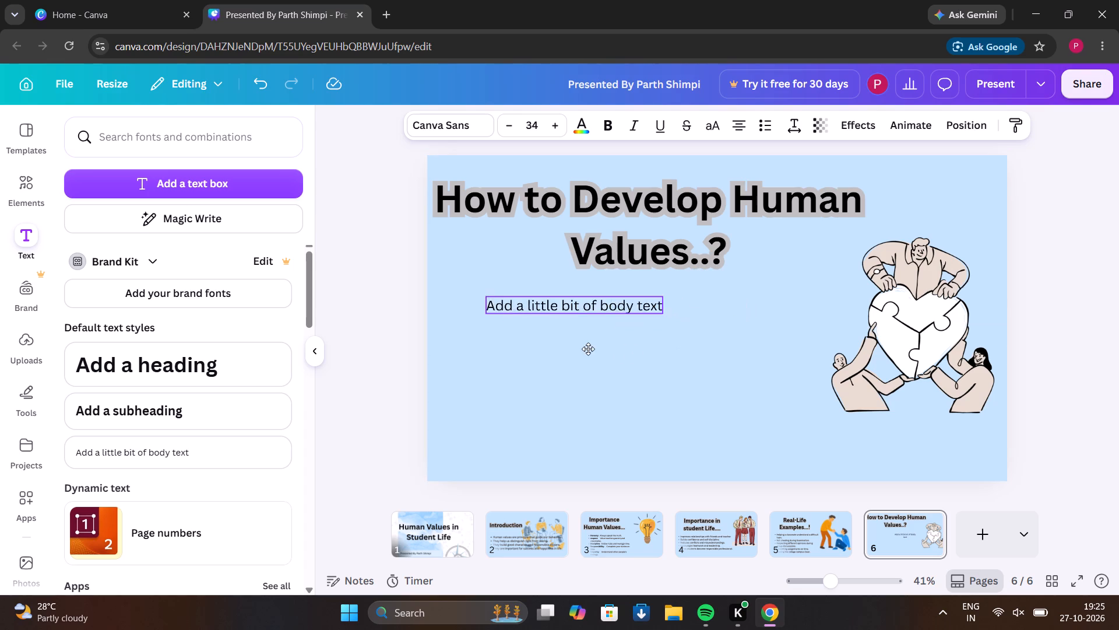
drag(588, 349, 569, 362)
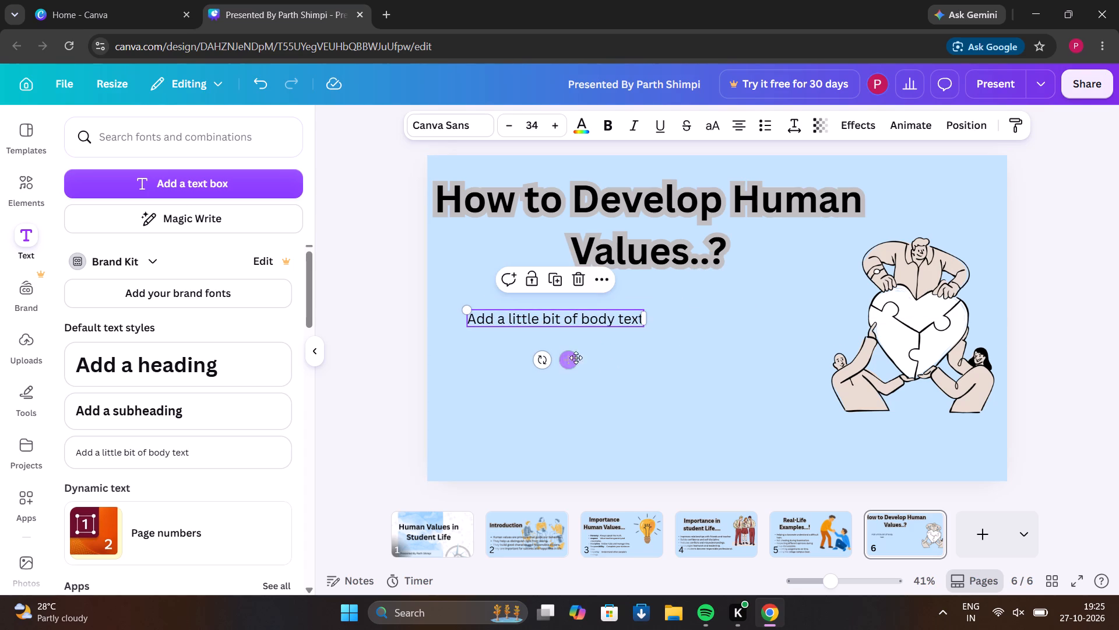
Clear the placeholder from the body text box and format it as a bulleted list.
double_click(634, 321)
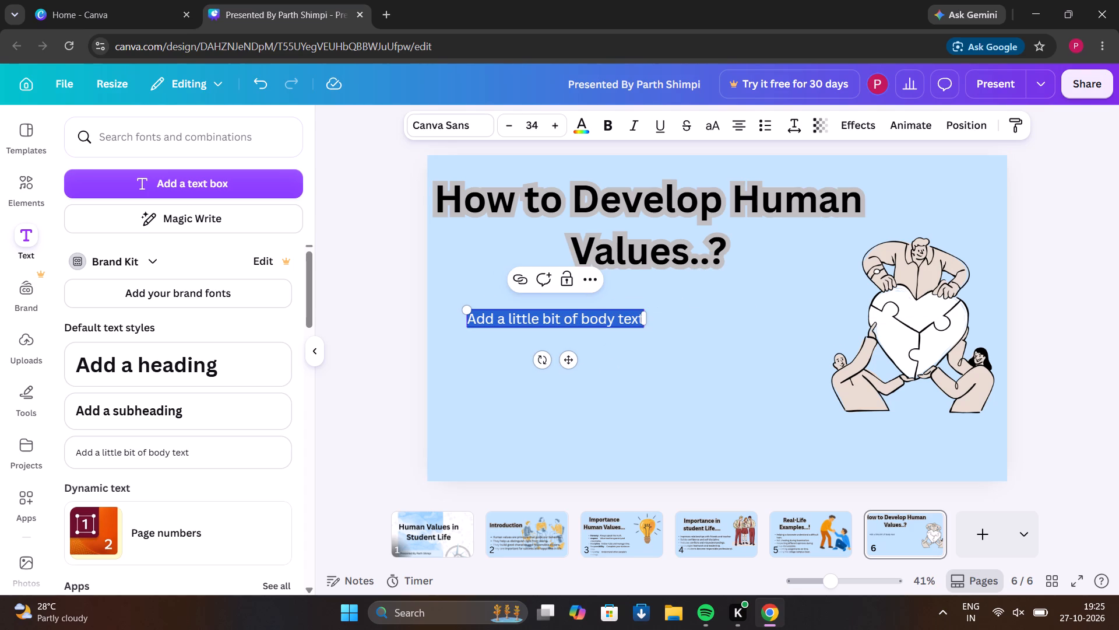
key(BackSpace)
key(shift+p)
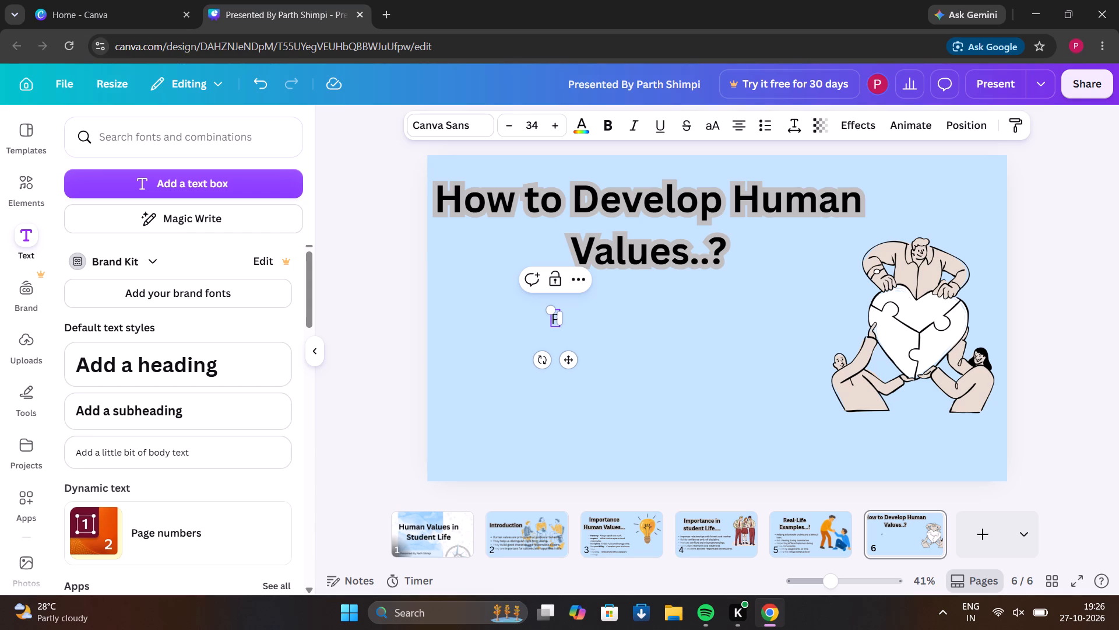
key(BackSpace)
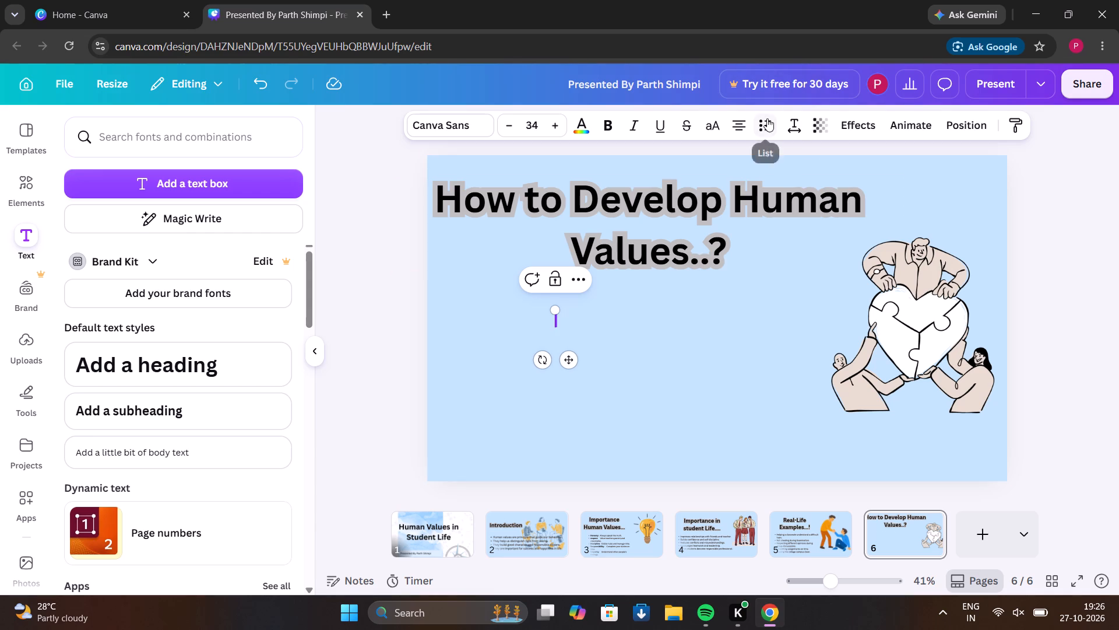
click(767, 118)
Enter the first bullet as "Practice honesty in daily activities.".
key(shift+p)
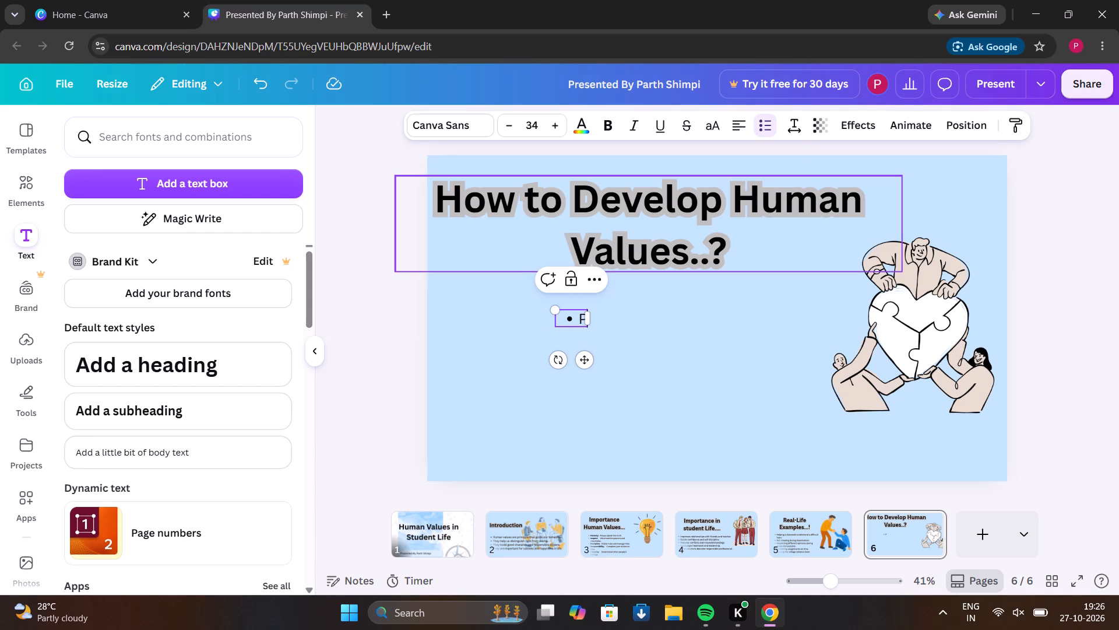
text(ractice)
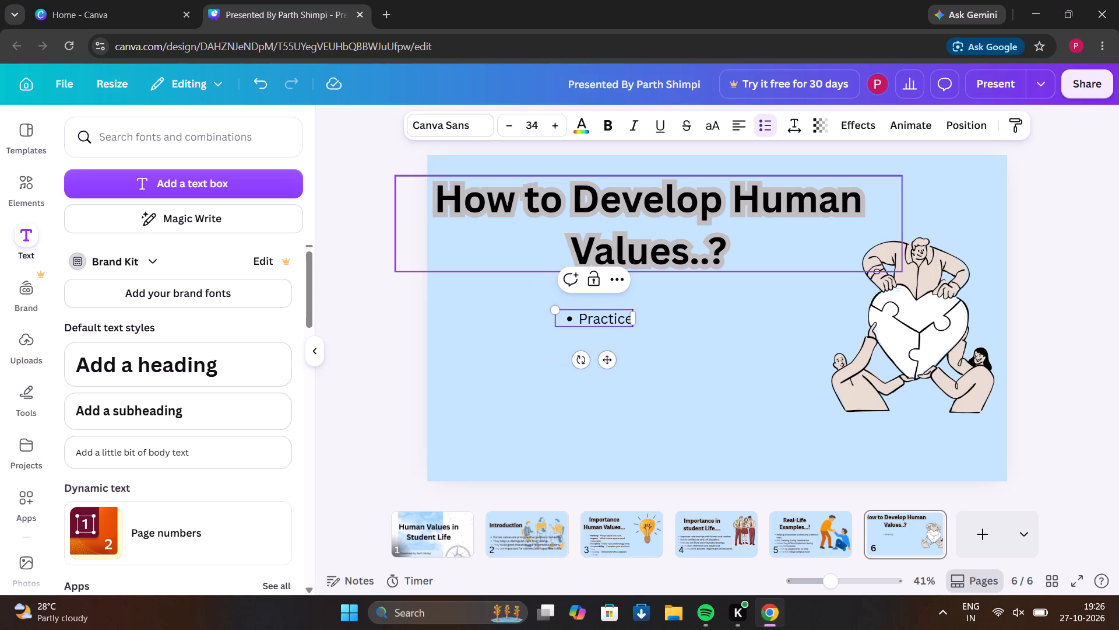
key(space)
text(honesty)
key(space)
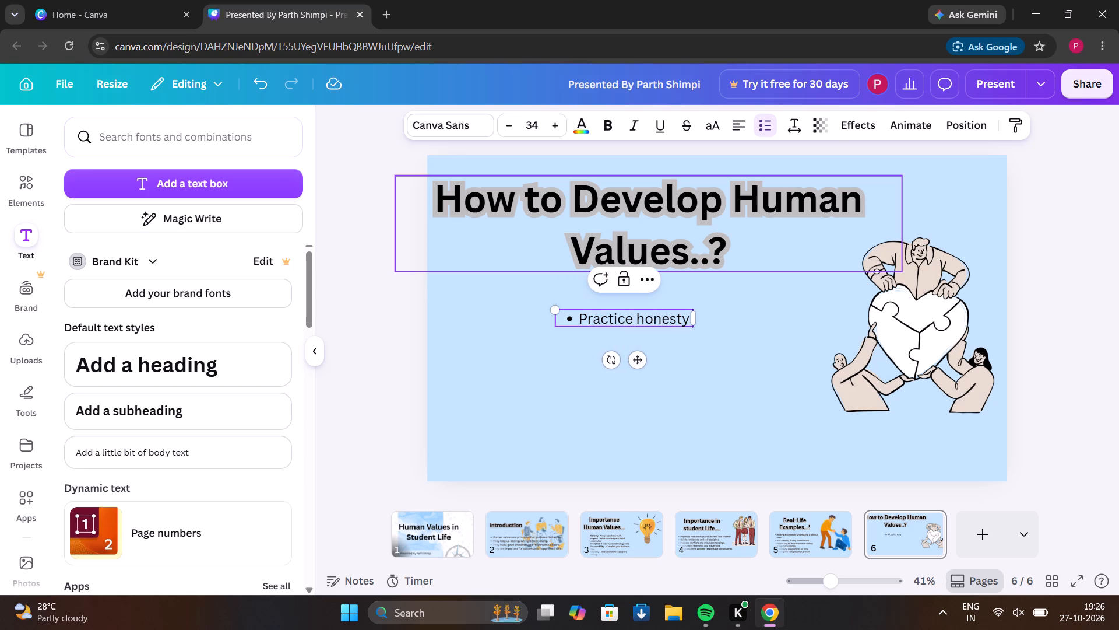
text(in daily)
key(space)
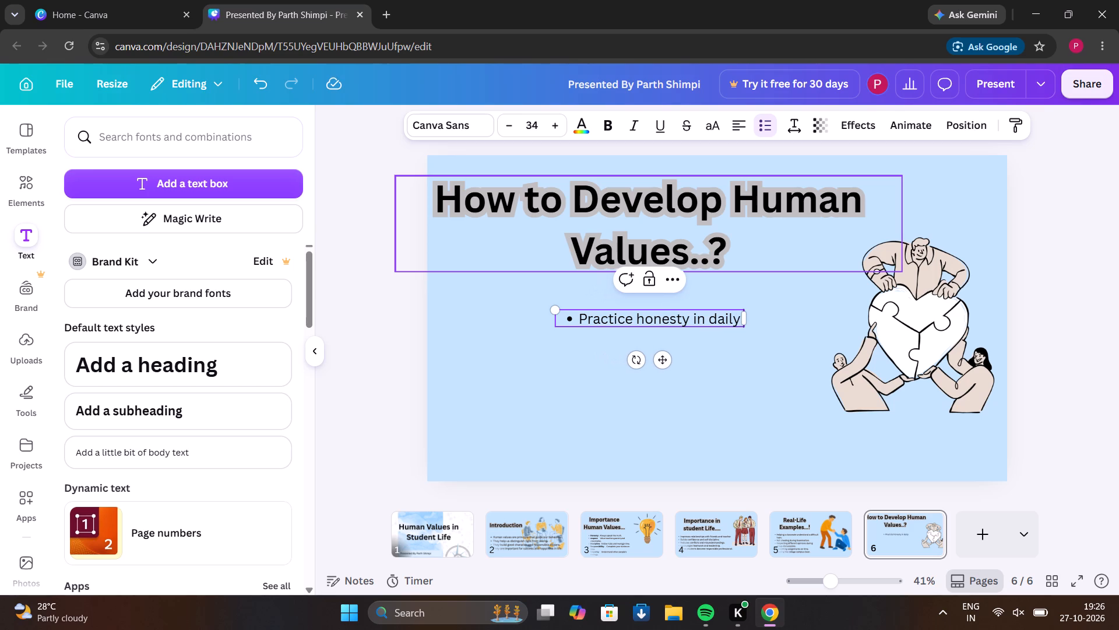
text(activite)
key(BackSpace)
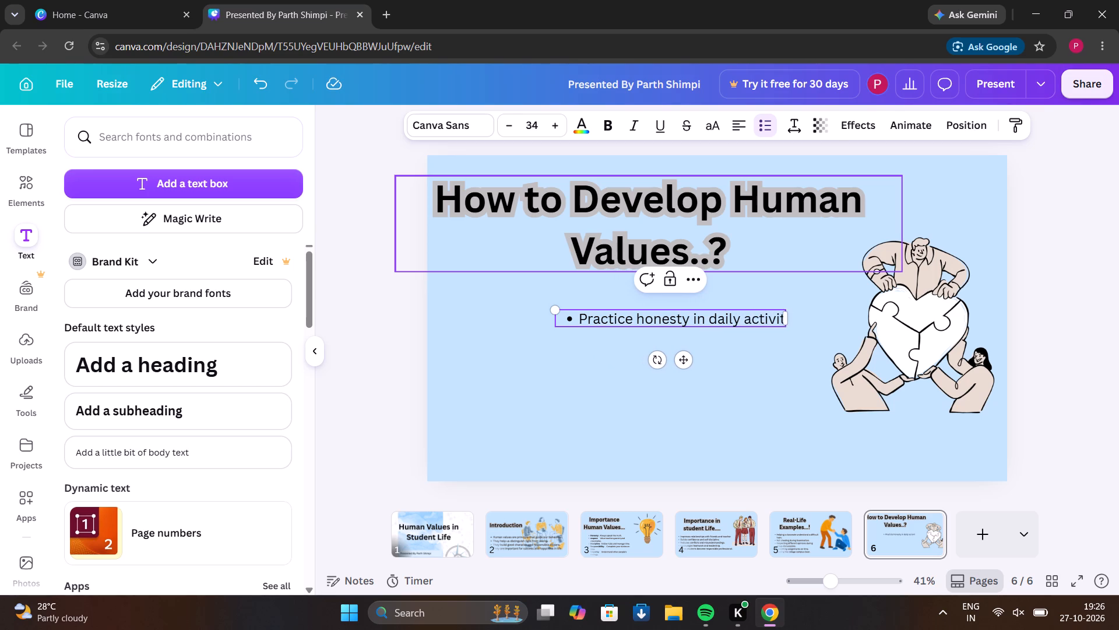
text(ies)
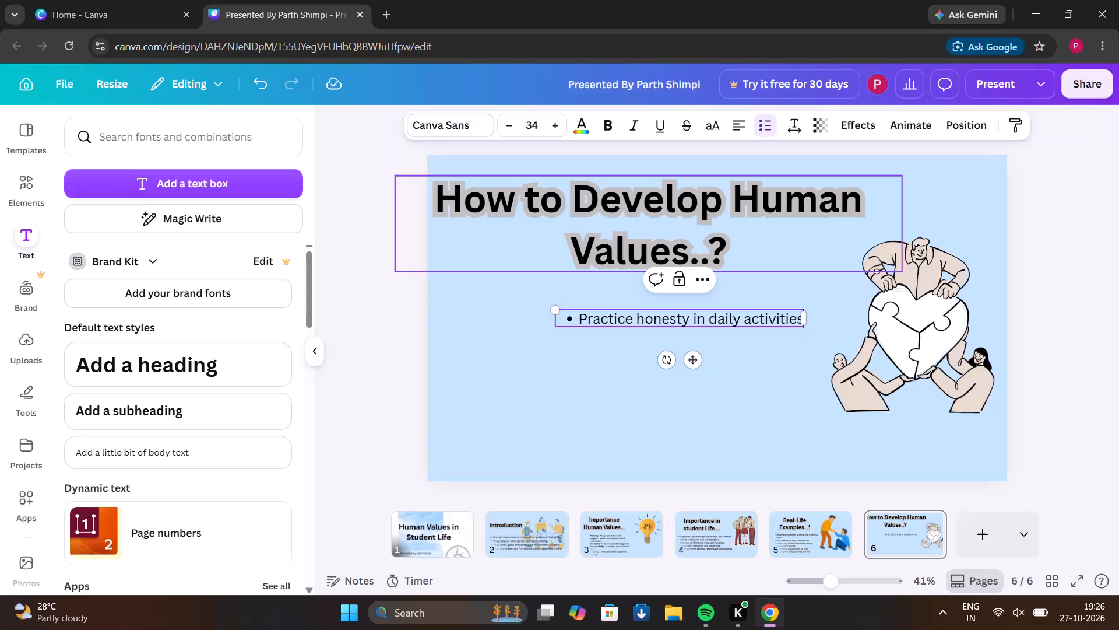
key(period)
Add a second bullet reading "Respect everyone equally.".
key(Return)
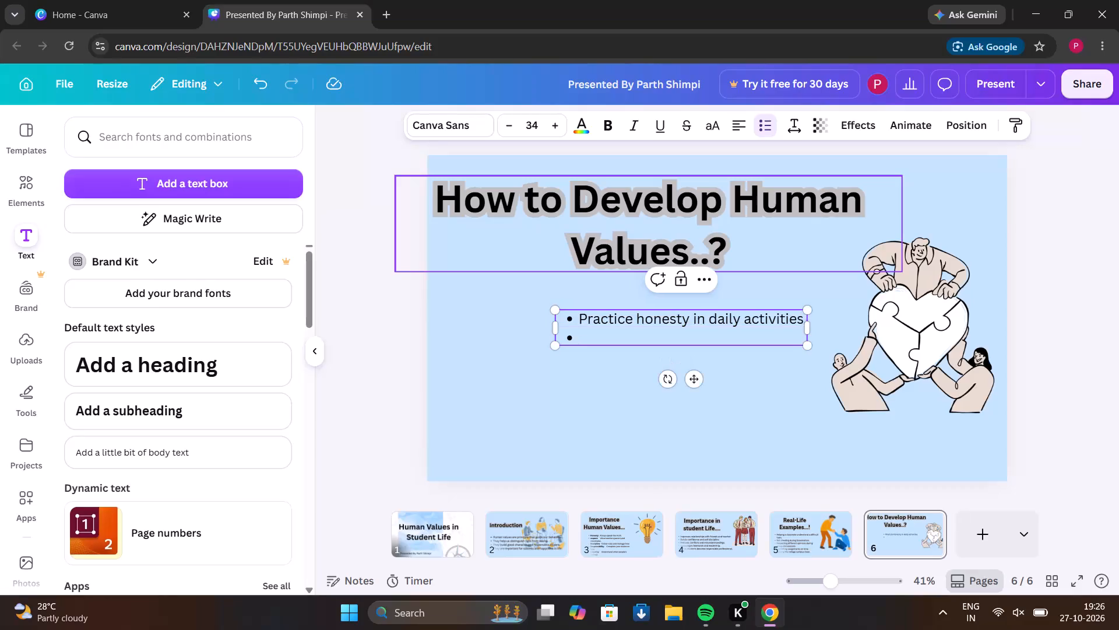
text(Respect)
key(space)
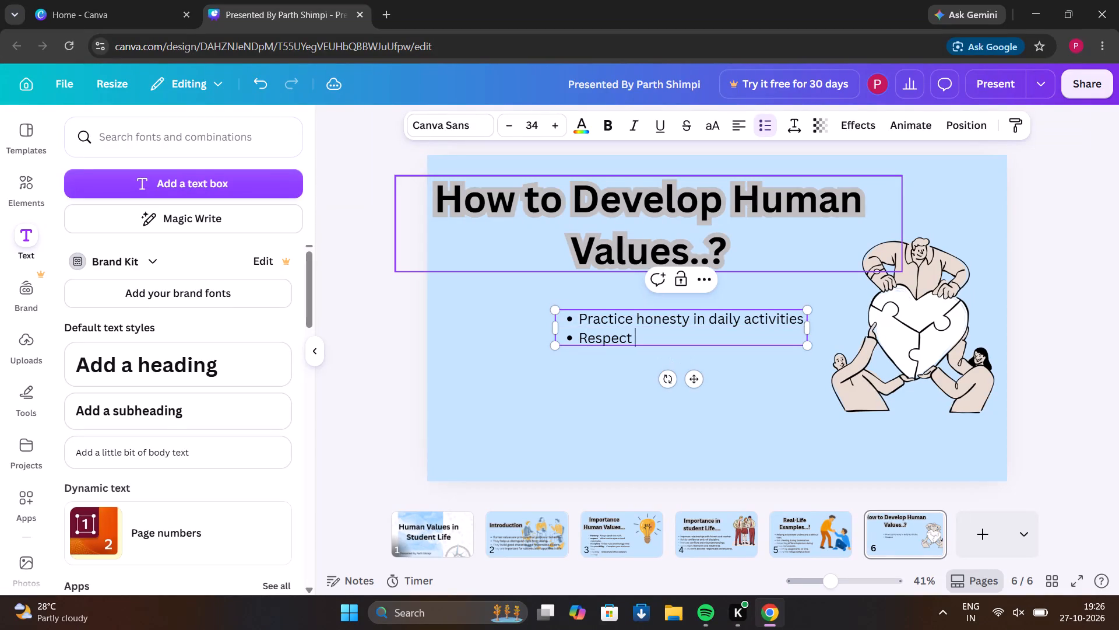
text(everyp)
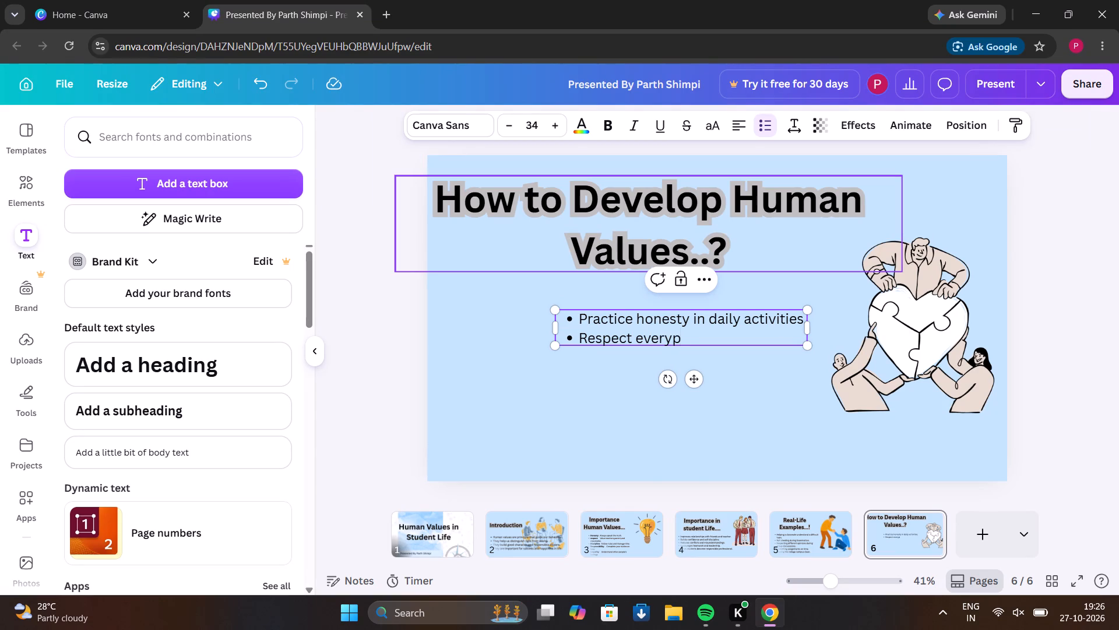
key(BackSpace)
key(o)
text(ne)
key(space)
text(equ)
text(all)
key(y)
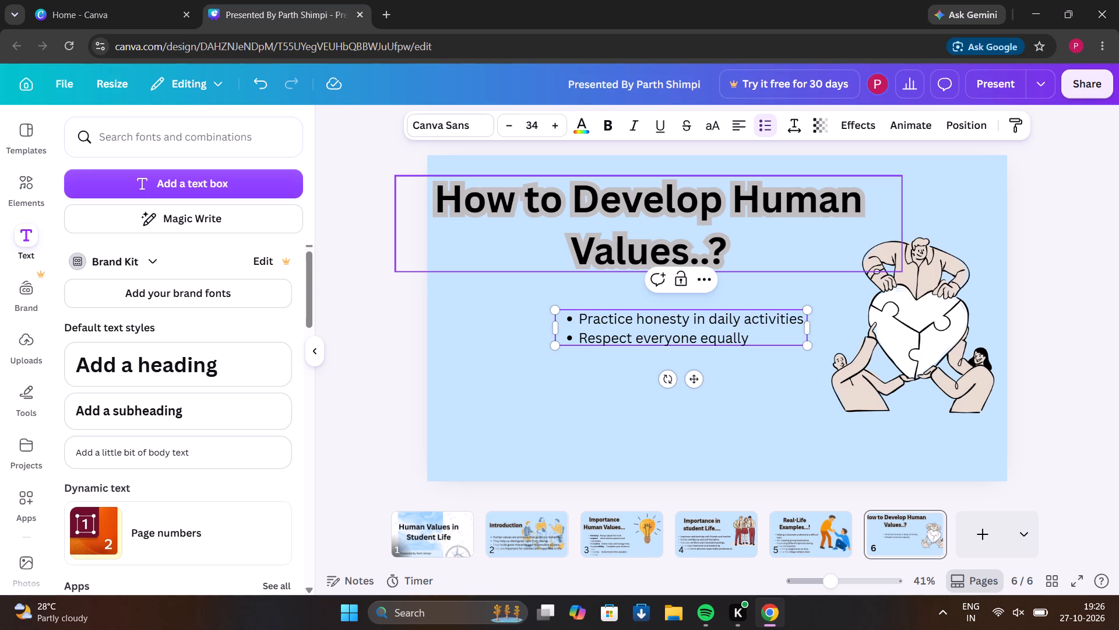
key(period)
Add a third bullet reading "Listen carefully before judging others.".
key(Return)
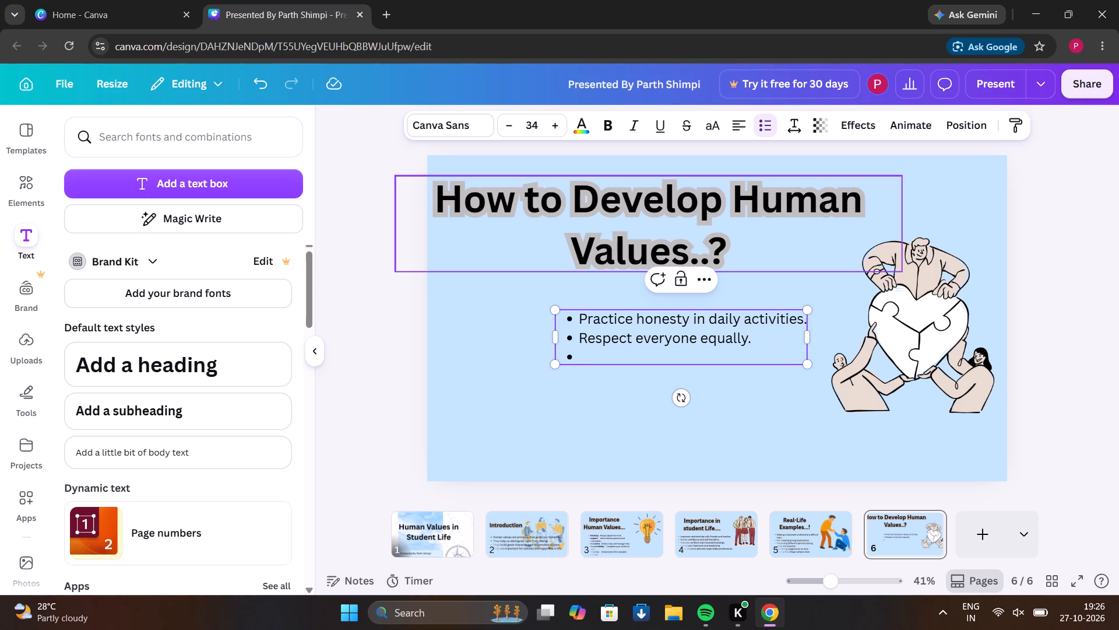
text(Listen)
key(space)
text(carefully)
key(space)
text(before)
key(space)
text(jud)
text(gin)
key(g)
key(space)
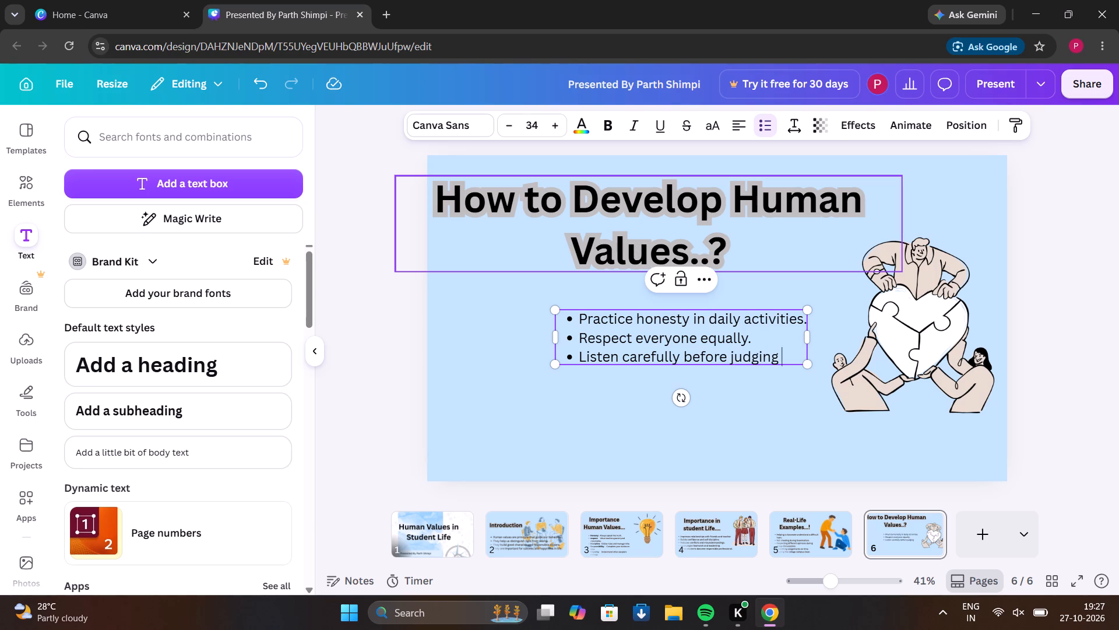
text(others)
key(period)
Add a fourth bullet reading "Accept mistakes and learn from them.".
key(Return)
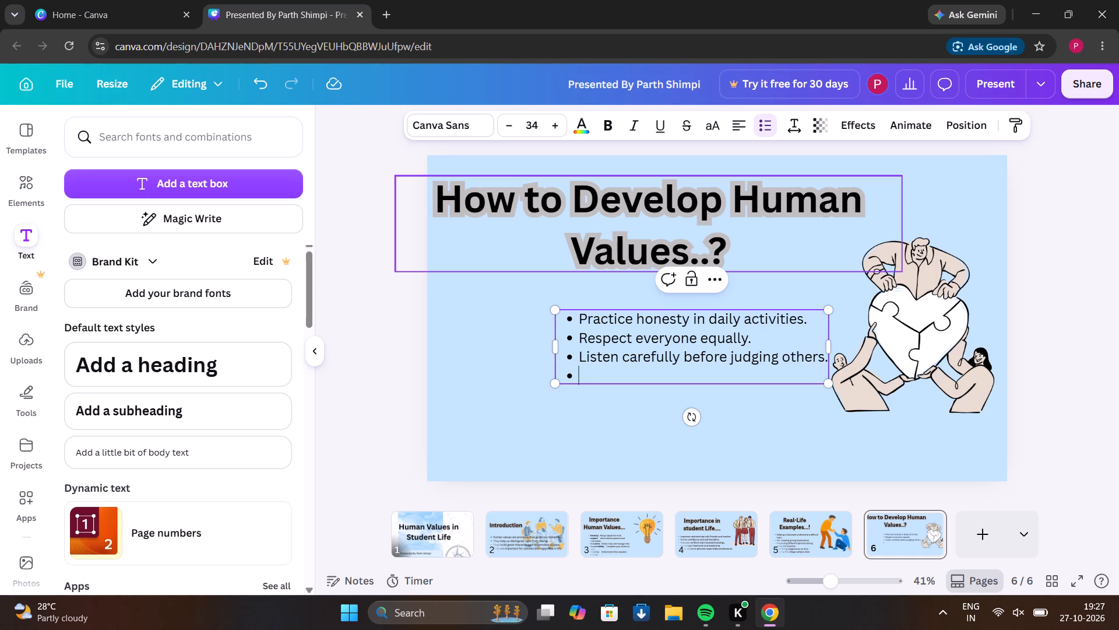
text(Accc)
key(BackSpace)
text(ept)
key(space)
text(mistakes)
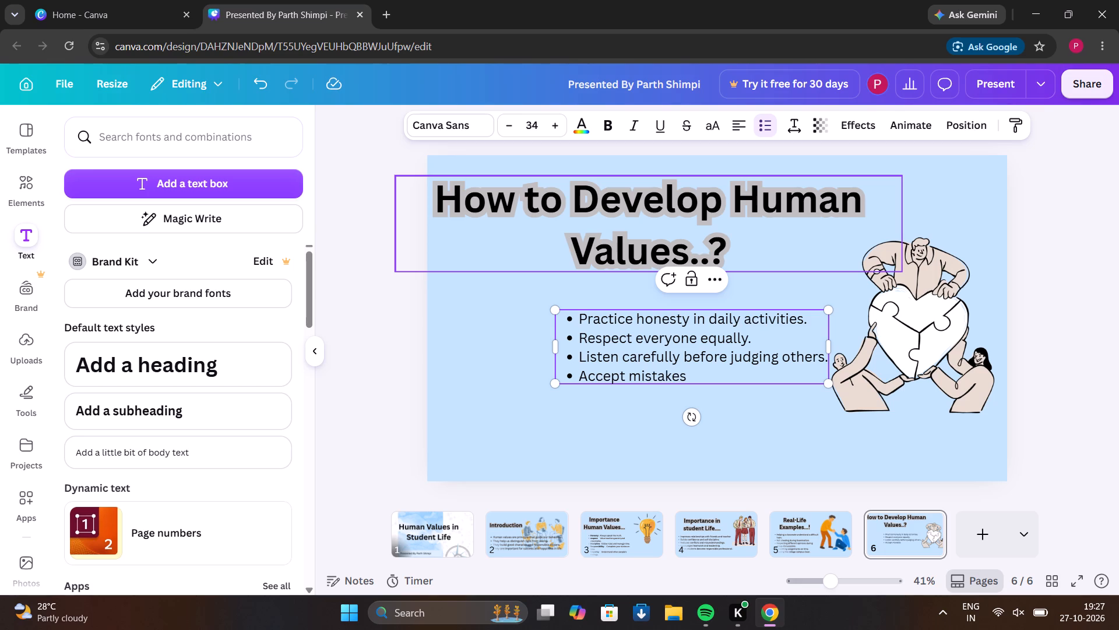
key(space)
text(and l)
text(ear)
text(n)
key(space)
text(from)
key(space)
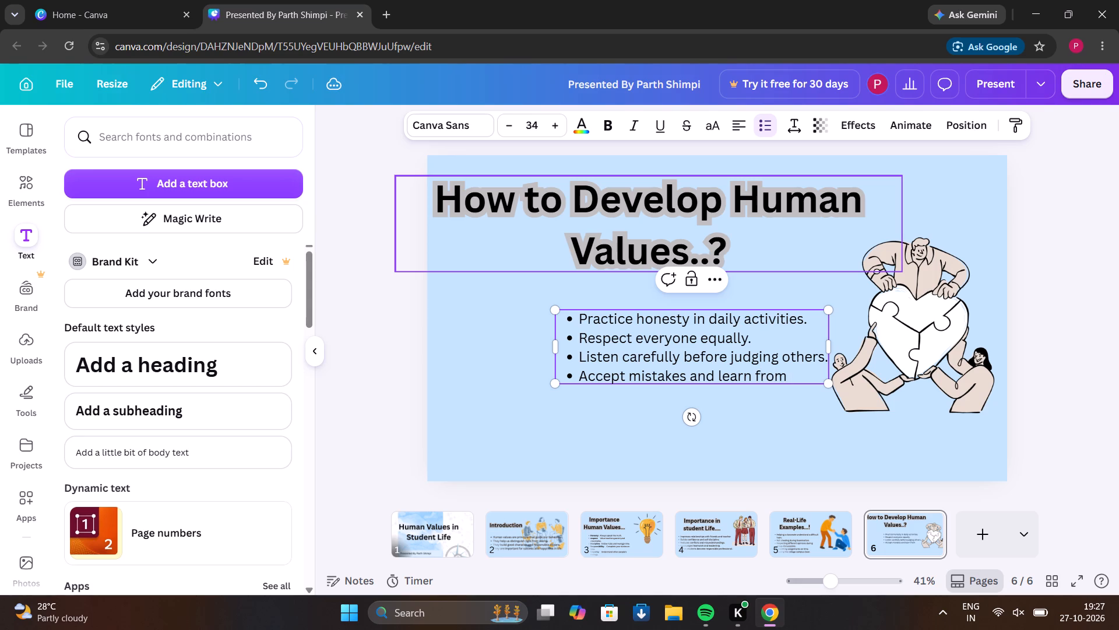
text(them)
key(period)
Add a fifth bullet reading "Participate in teamwork and social activities.".
key(Return)
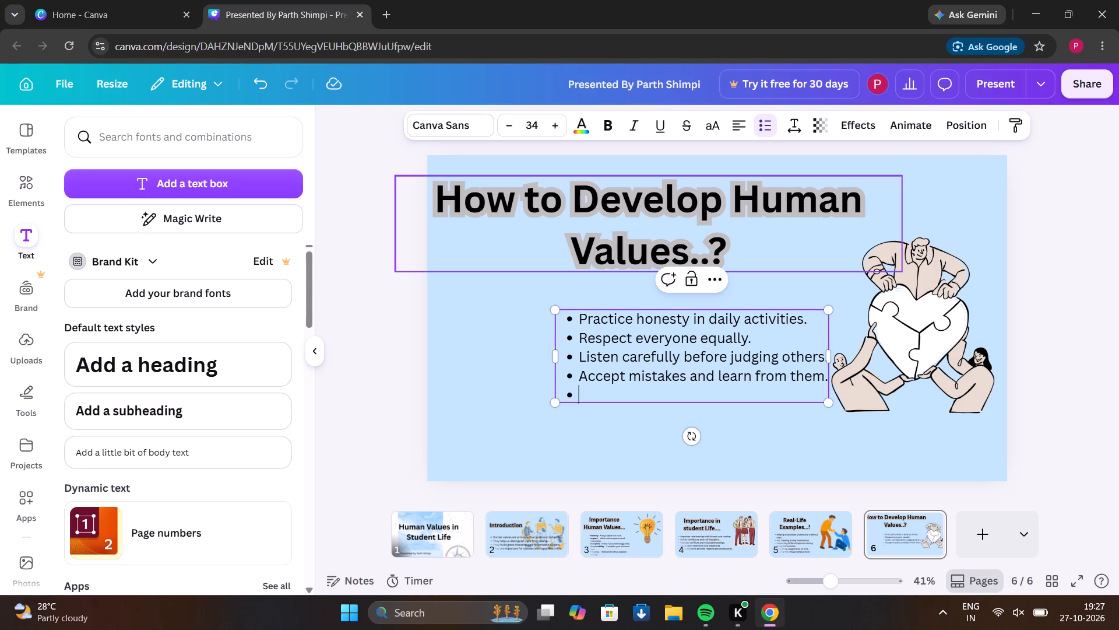
text(Participate)
key(space)
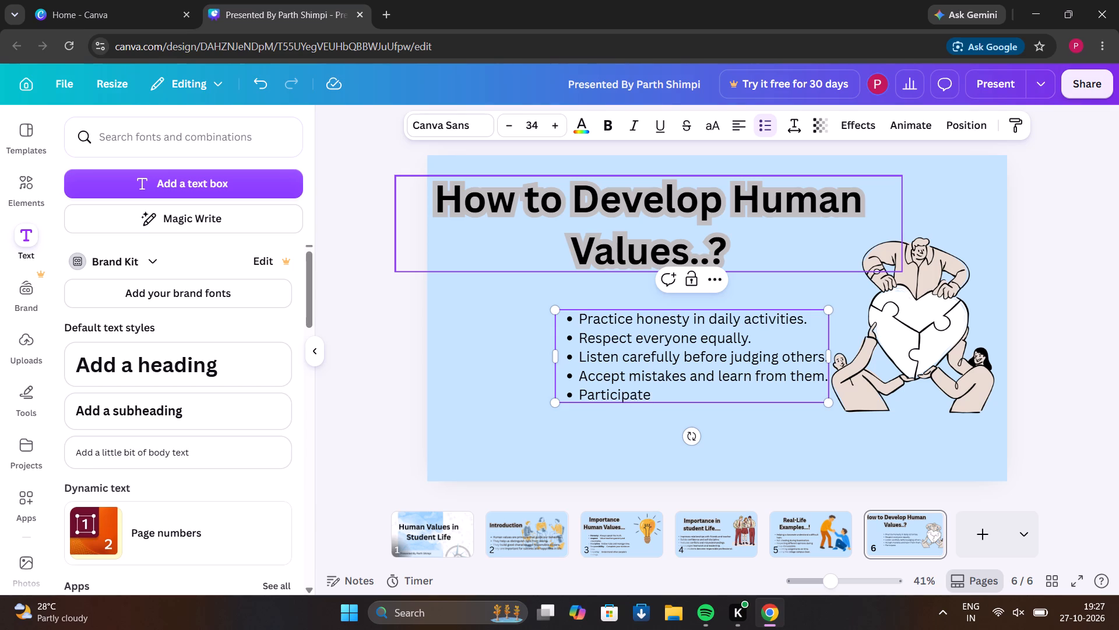
text(in team)
text(work)
key(space)
text(and)
key(space)
text(social)
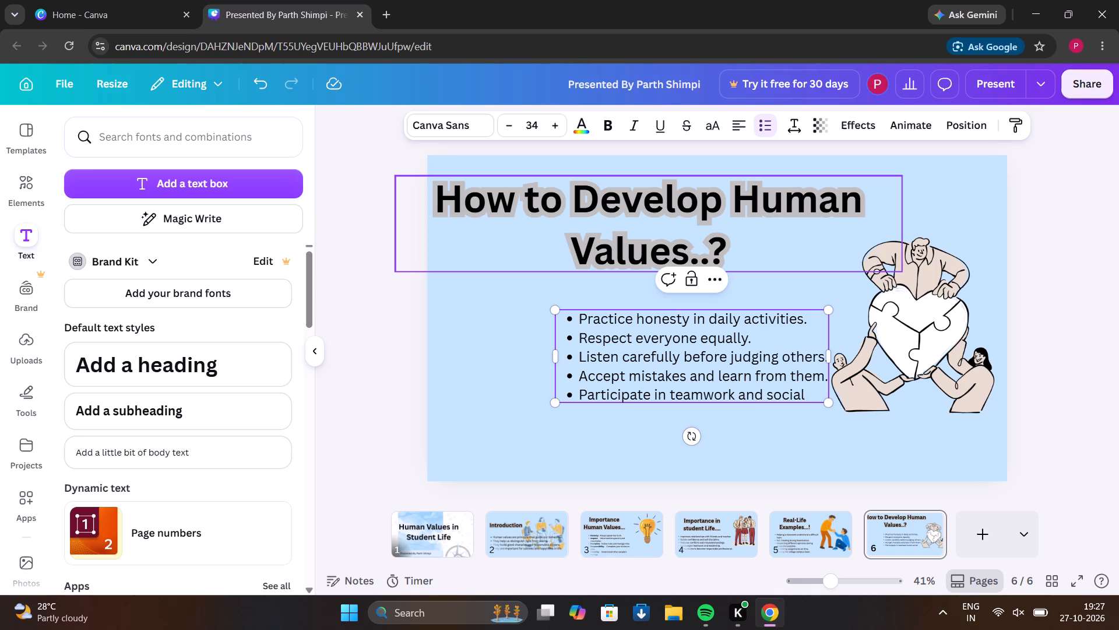
key(space)
text(act)
text(ivities)
key(period)
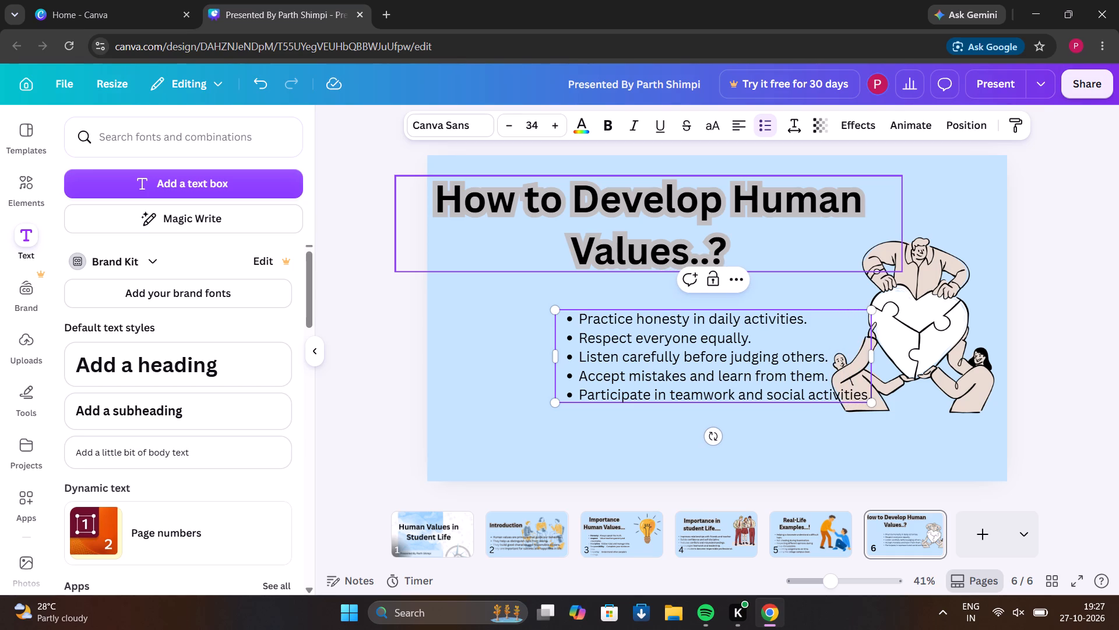
Add a sixth bullet reading "Think before making important decisions.", with a capital T at the start.
key(Return)
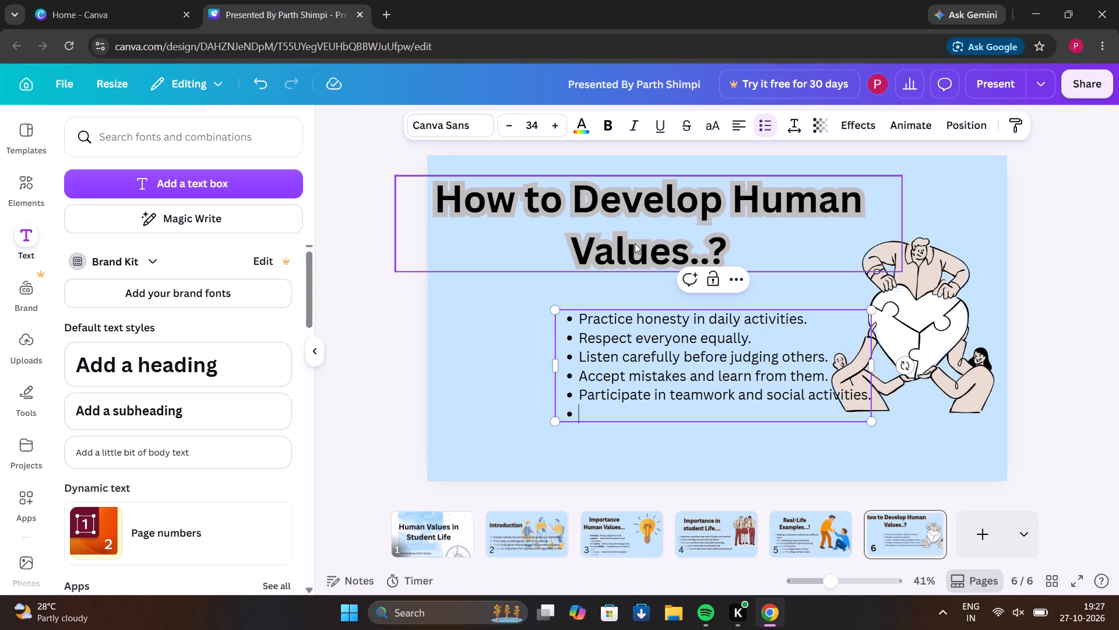
text(think)
key(Left)
key(Left)
key(Left)
key(Left)
key(BackSpace)
key(shift+t)
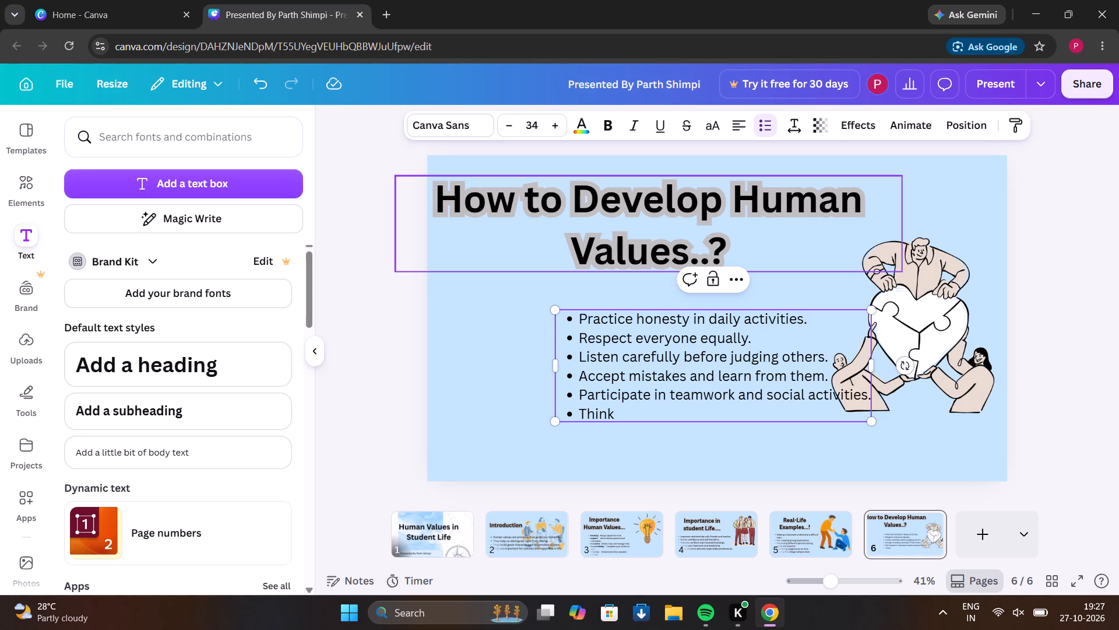
key(Right)
key(Right)
key(Right)
key(Right)
key(space)
text(before)
key(space)
text(makin)
key(g)
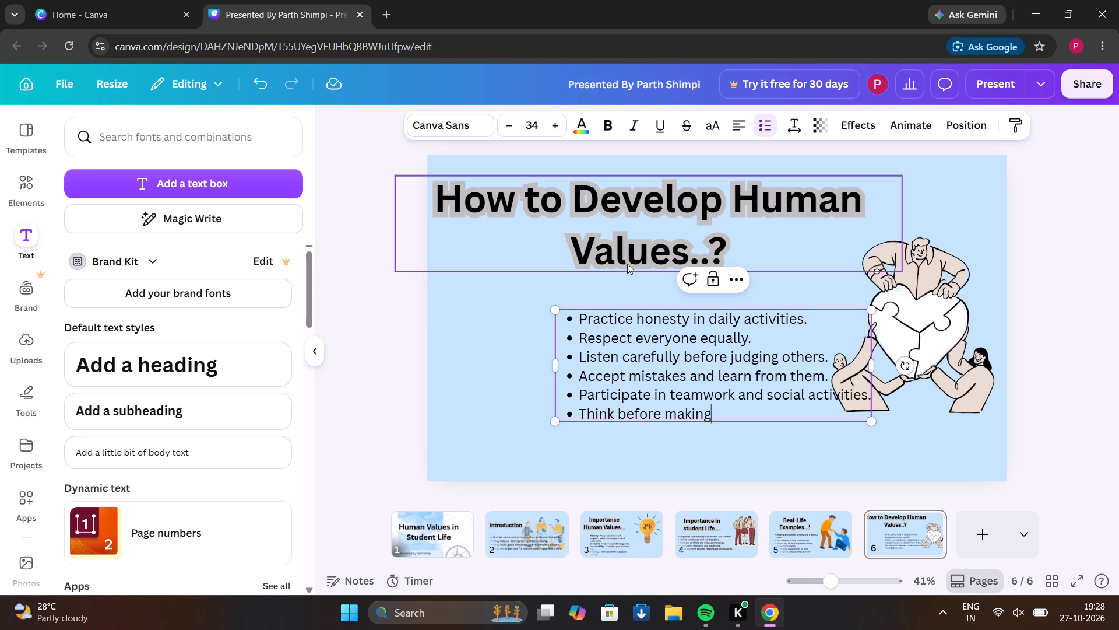
key(space)
text(important)
key(space)
text(decisions)
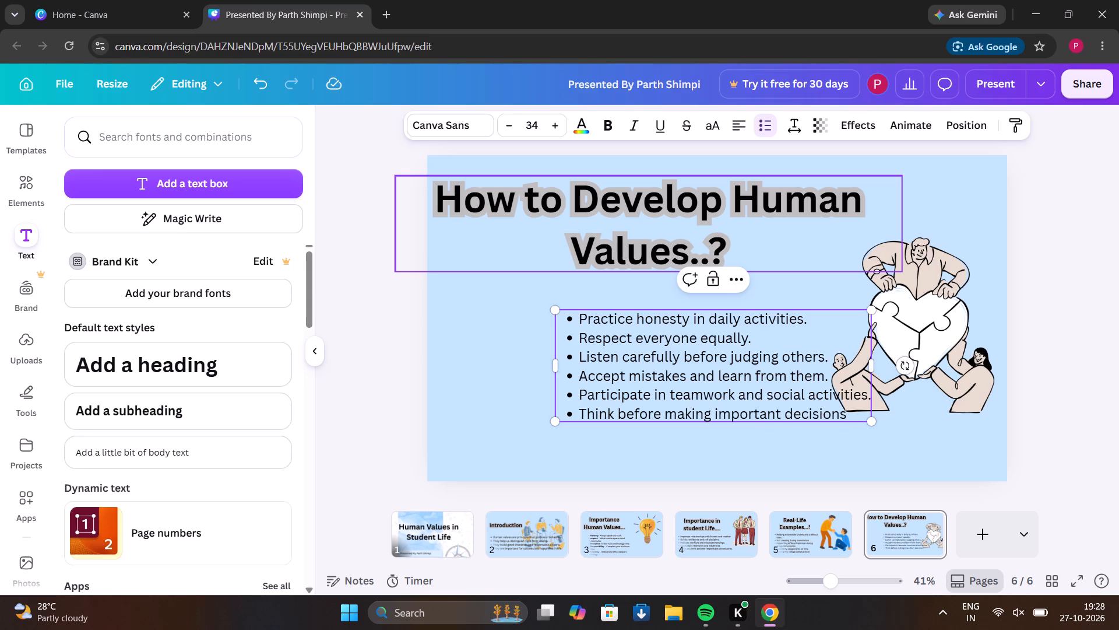
key(period)
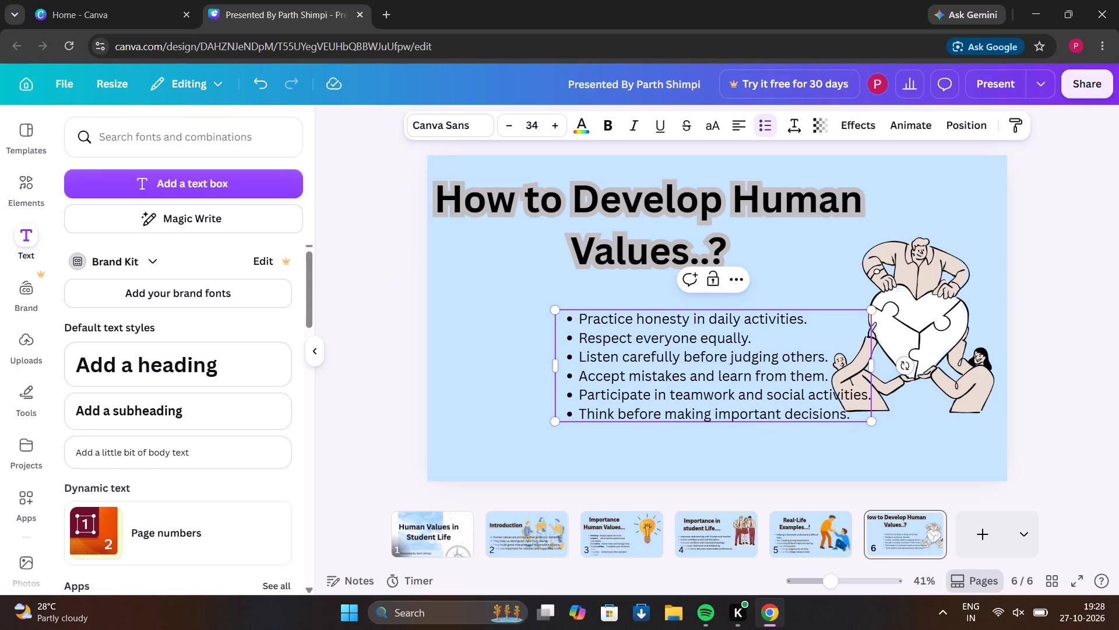
Extend the bullet text box's left edge toward the slide's left margin, making the box about 1,362 wide.
drag(557, 364, 512, 358)
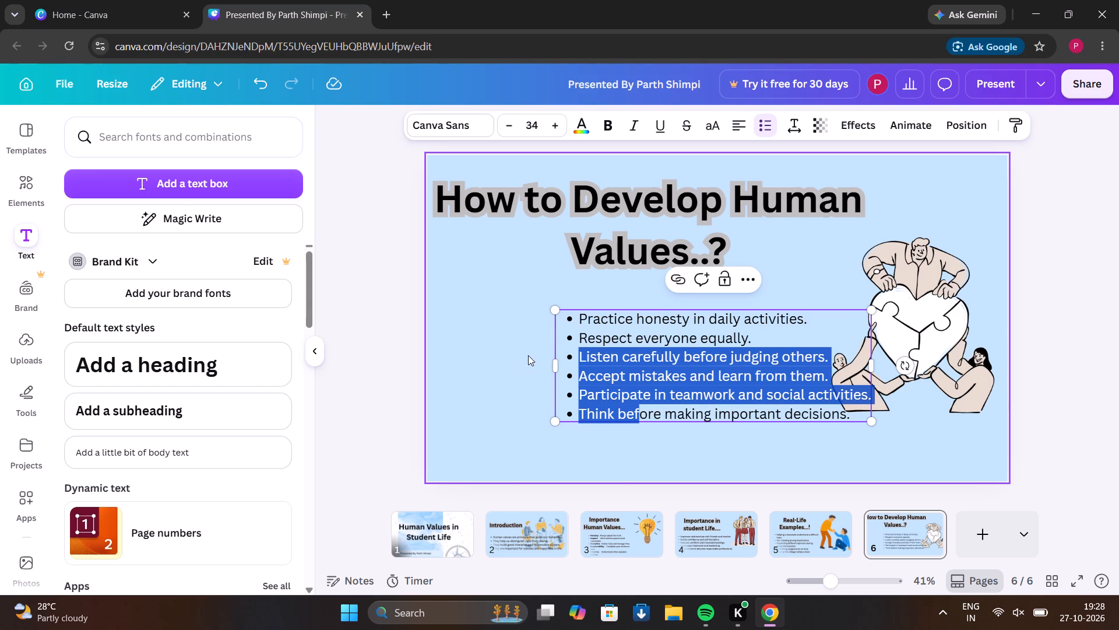
drag(553, 371, 502, 359)
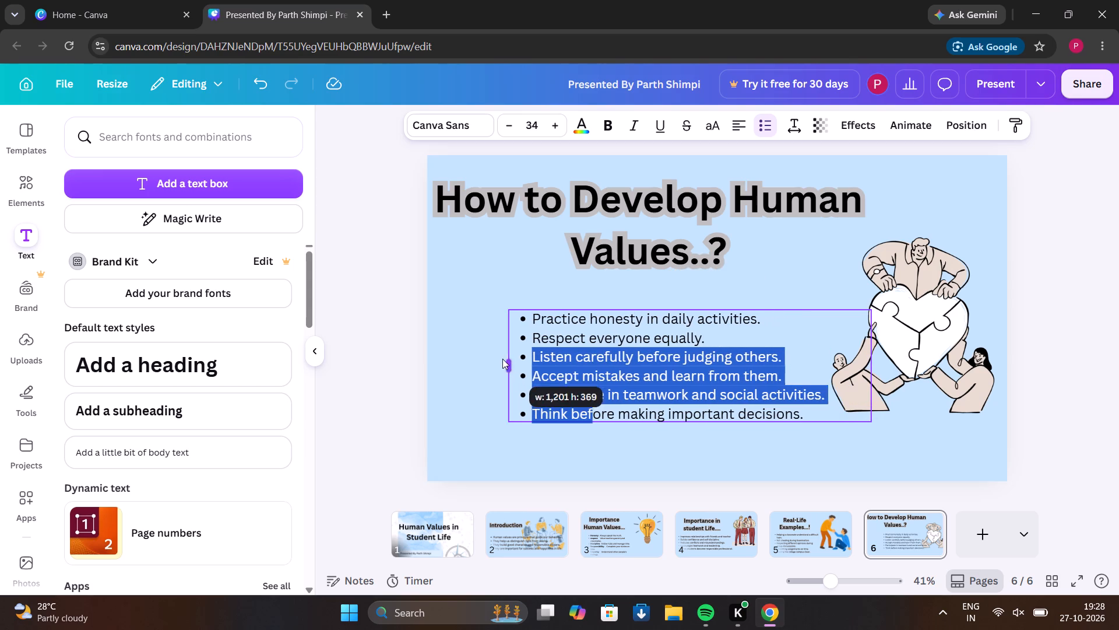
drag(502, 359, 454, 342)
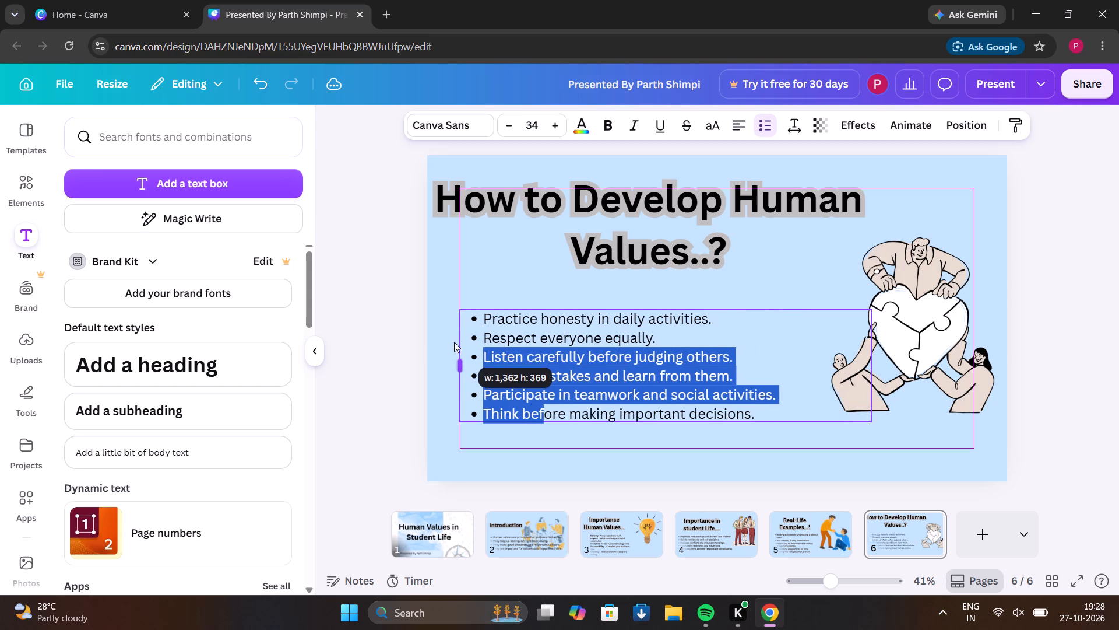
drag(454, 342, 456, 340)
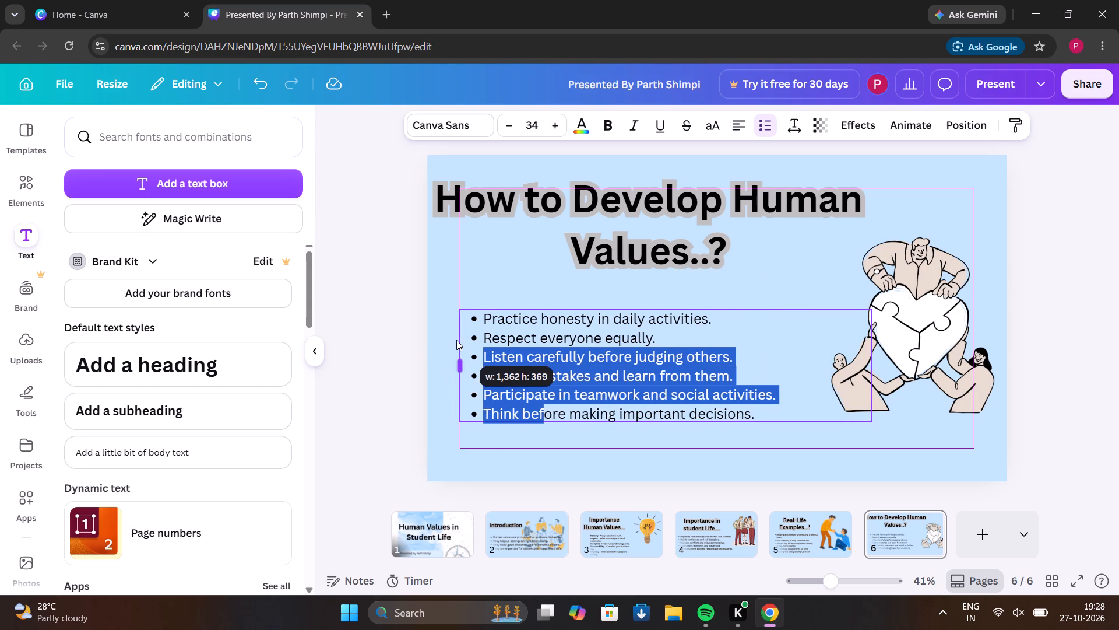
drag(456, 340, 456, 339)
click(800, 334)
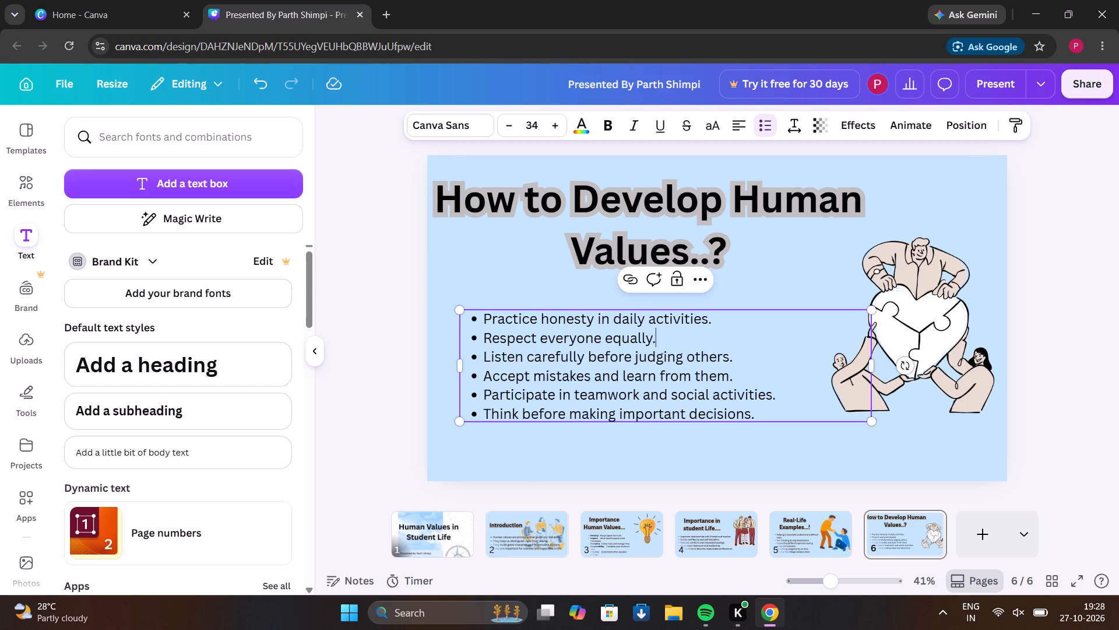
drag(800, 334, 794, 357)
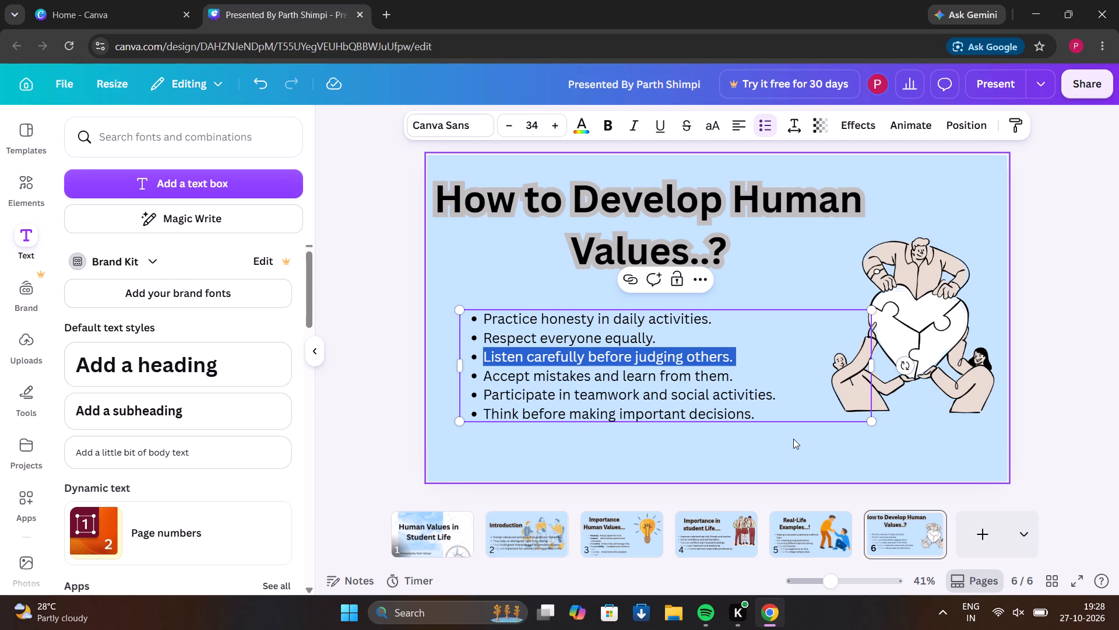
click(793, 439)
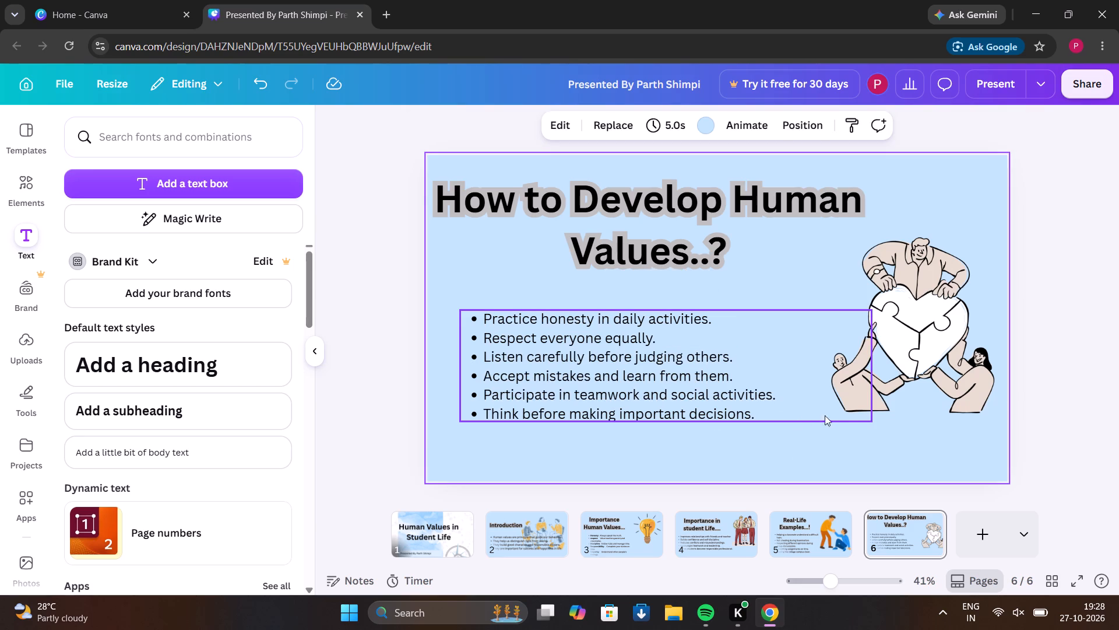
Enlarge the six-bullet text box on slide 6 proportionally until its font size is about 42.5.
click(832, 419)
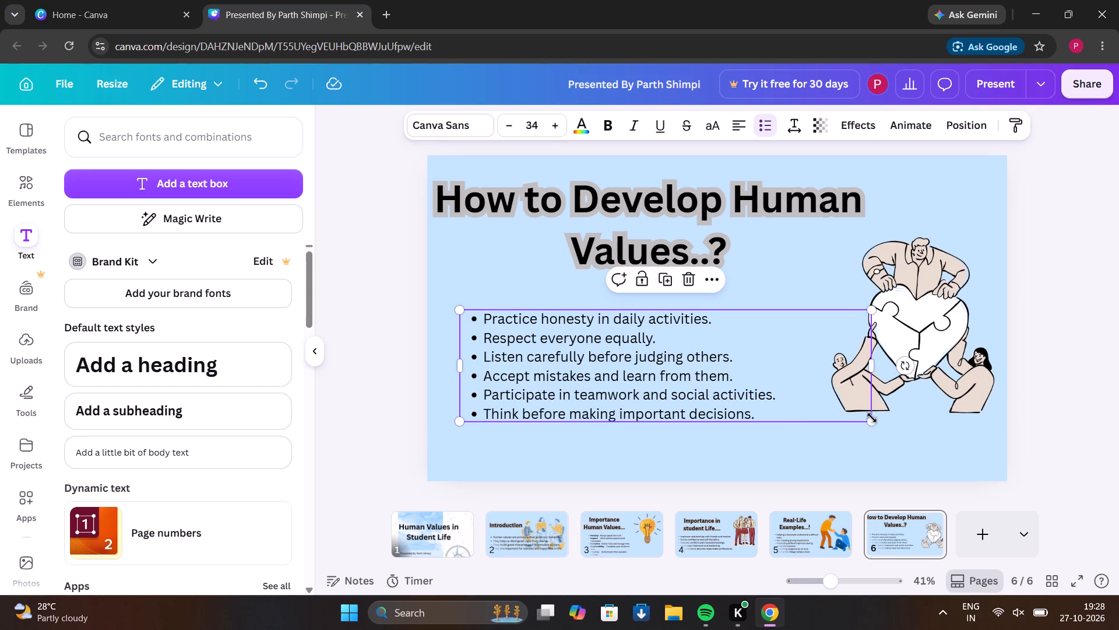
drag(871, 421, 836, 440)
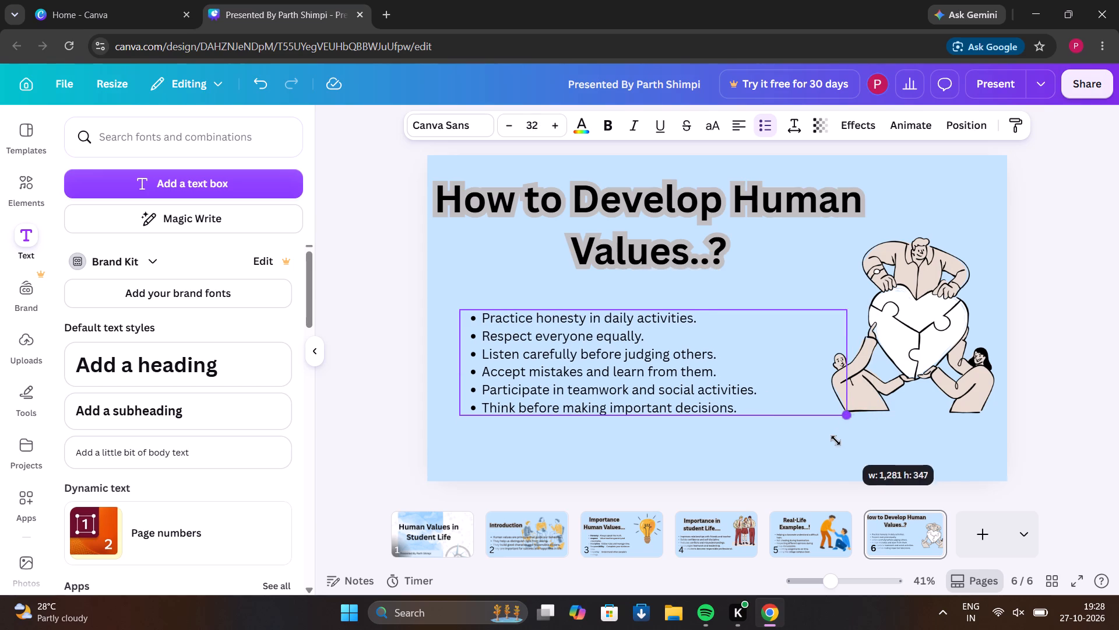
drag(836, 440, 927, 453)
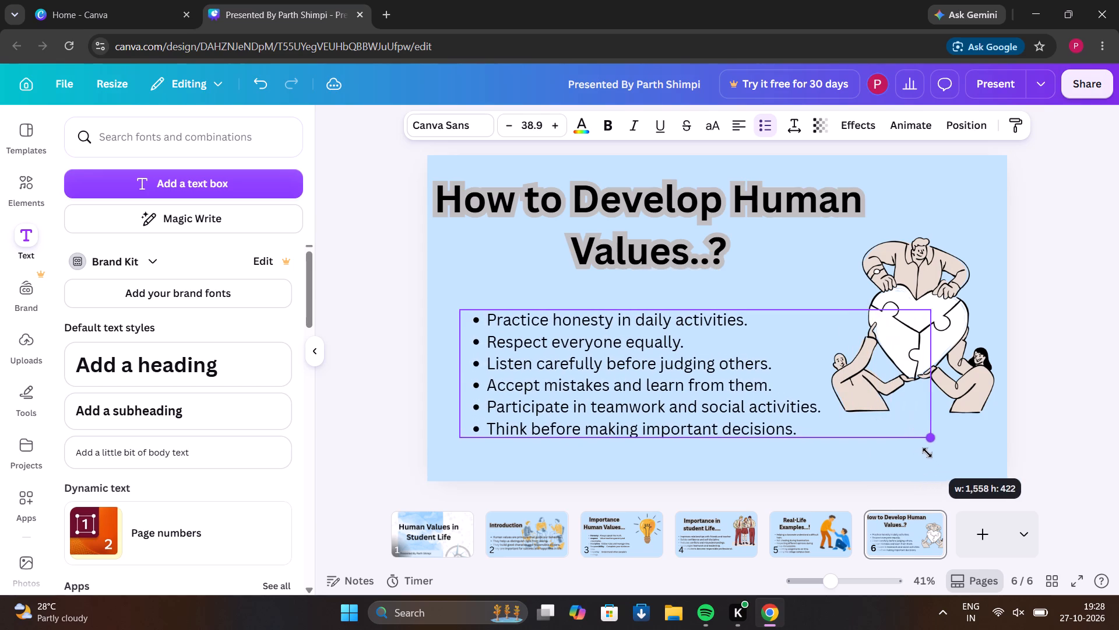
drag(927, 453, 971, 457)
click(801, 163)
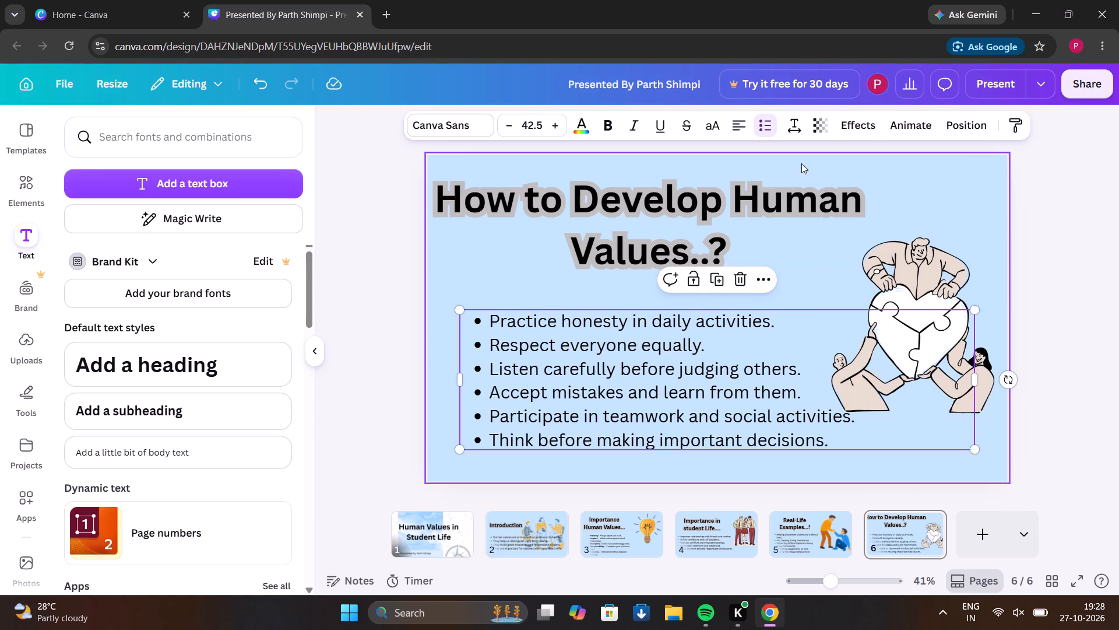
scroll(779, 269, up, 1)
Apply the Outline text effect to the six-bullet list.
click(763, 345)
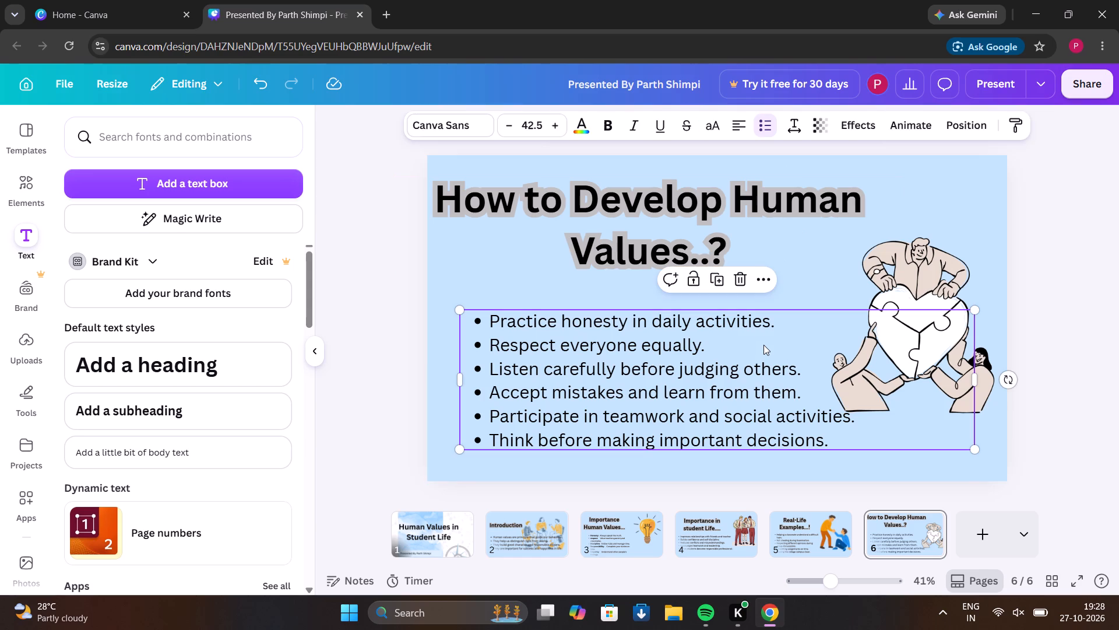
scroll(763, 345, down, 1)
click(852, 124)
scroll(598, 298, left, 2)
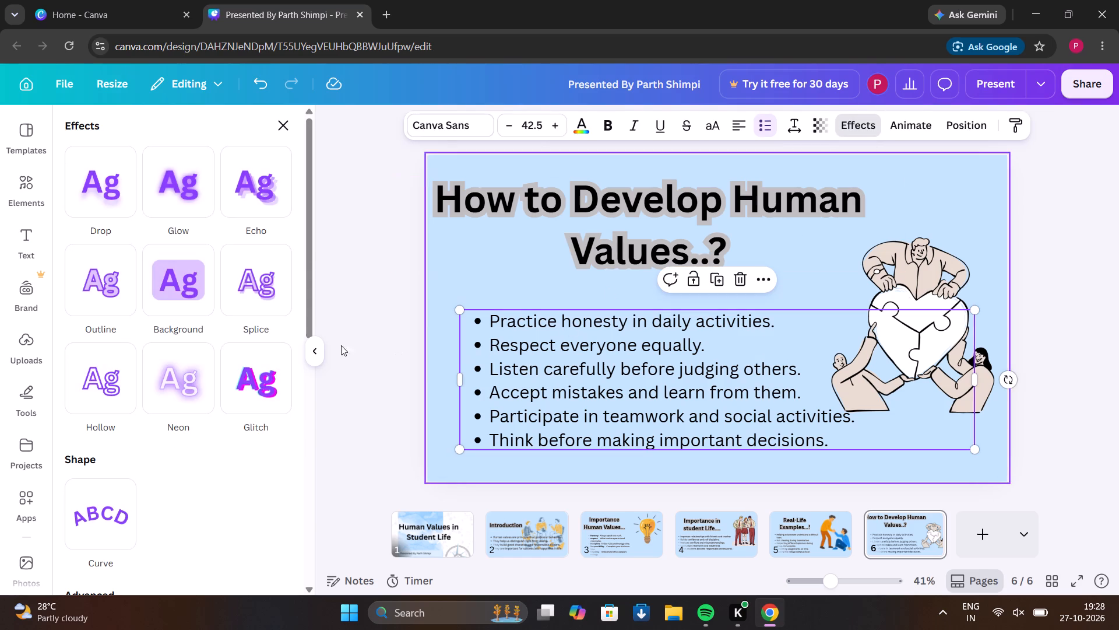
click(127, 282)
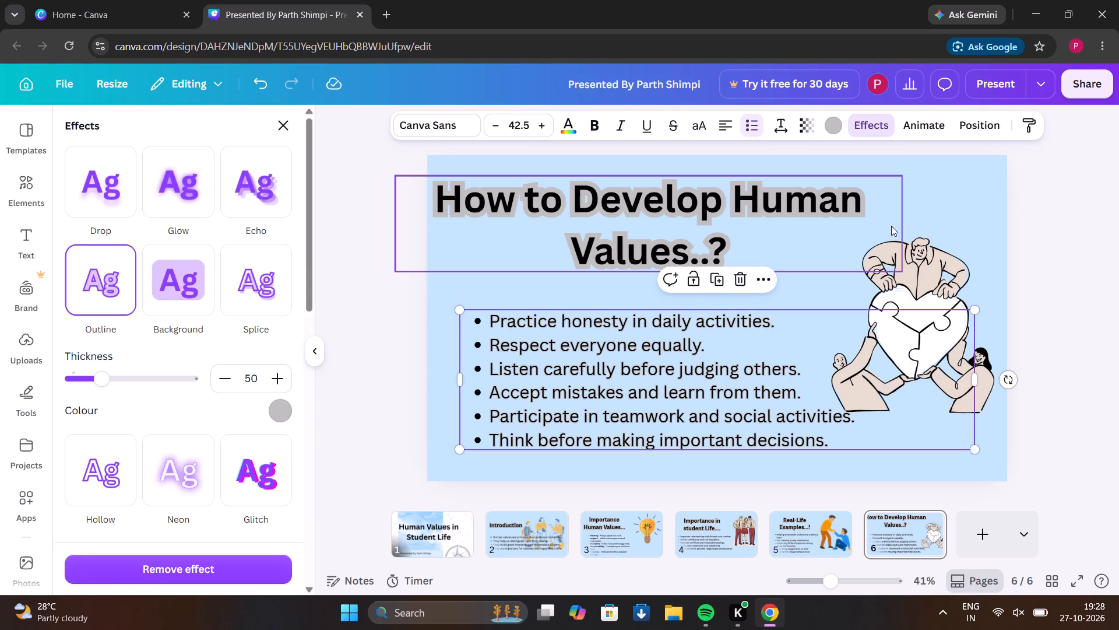
click(1118, 228)
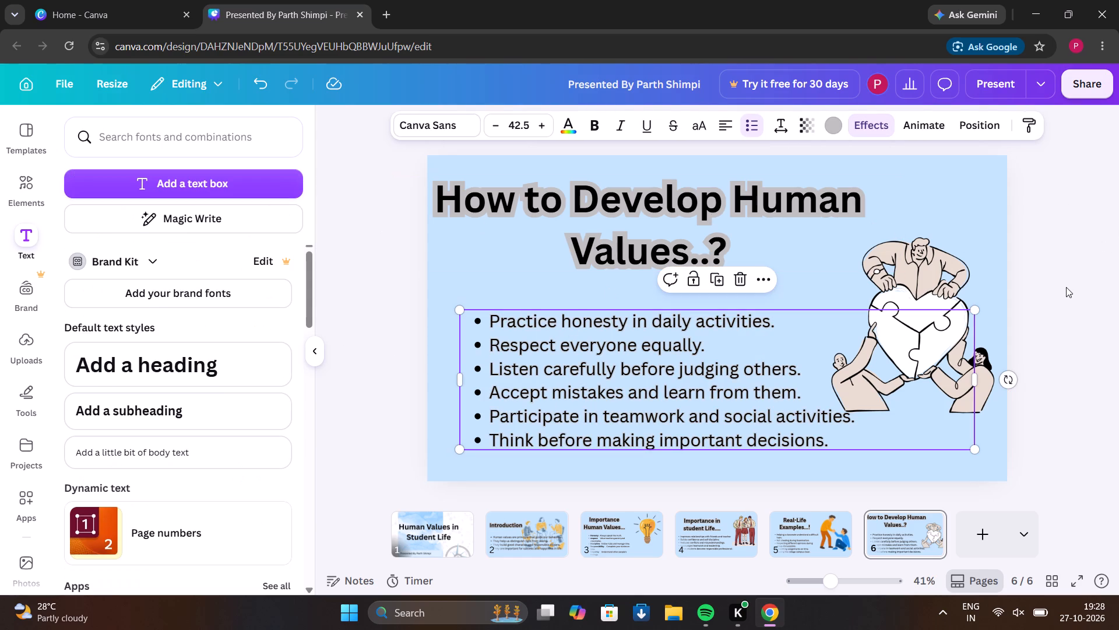
click(1066, 287)
scroll(1009, 491, left, 1)
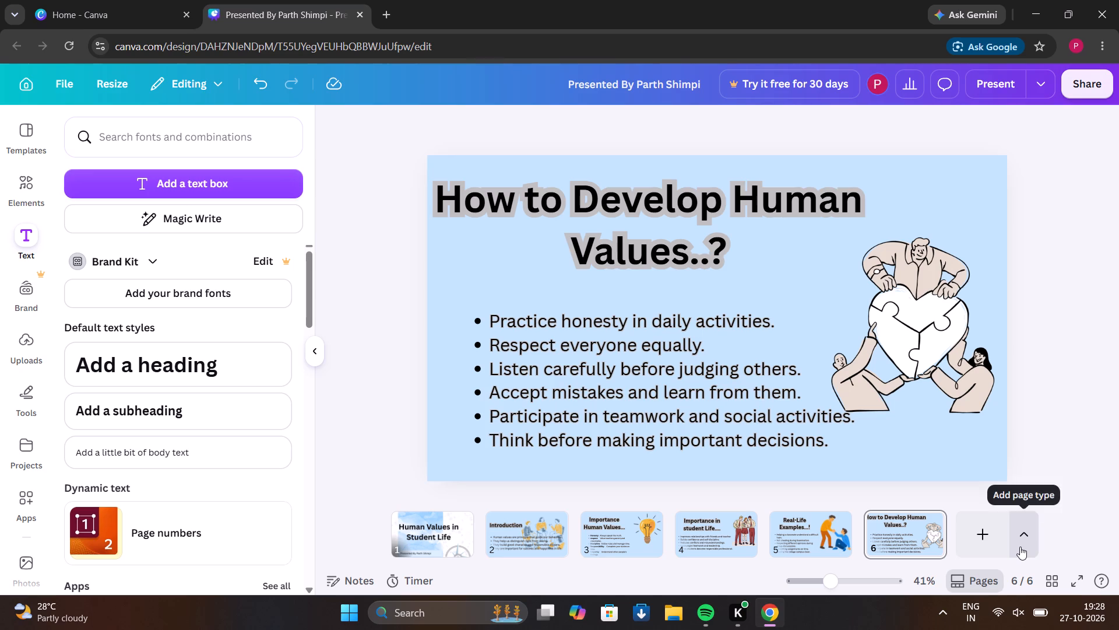
Shift the bullet list slightly toward the slide's left edge and slightly upward.
scroll(1020, 547, left, 1)
drag(670, 439, 662, 445)
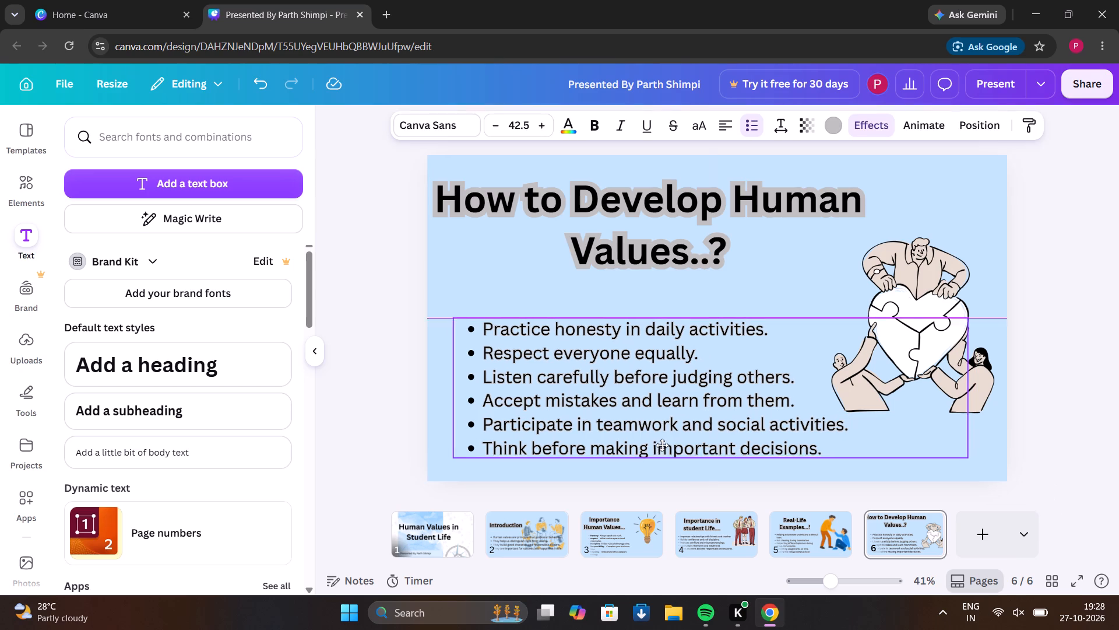
drag(662, 445, 663, 436)
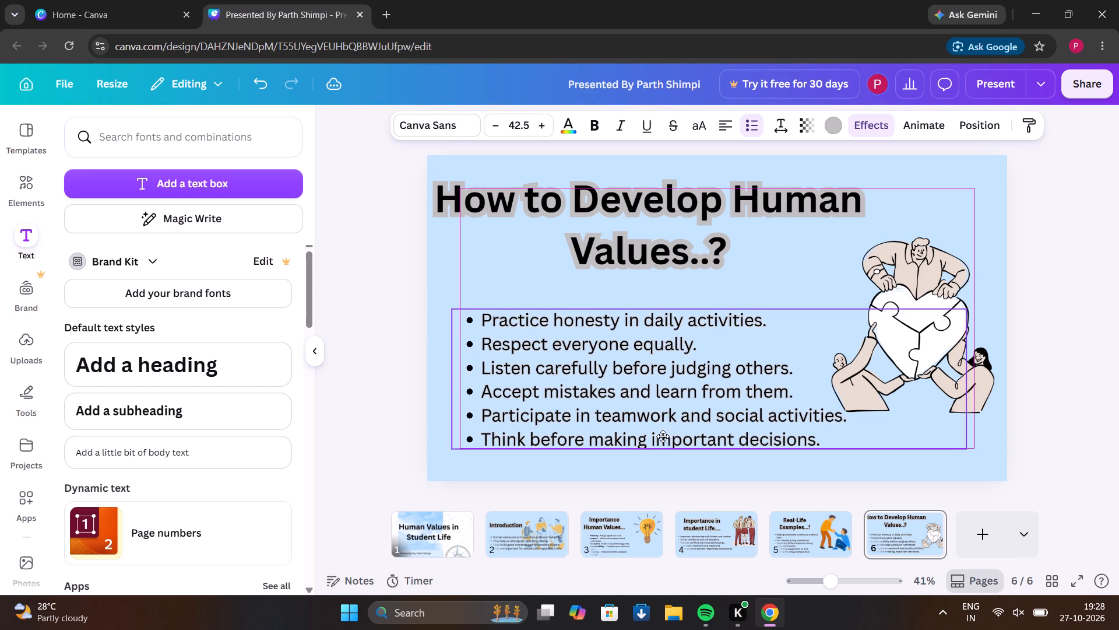
drag(663, 436, 663, 433)
Add a new blank slide 7 after the How to Develop Human Values slide.
scroll(663, 433, right, 1)
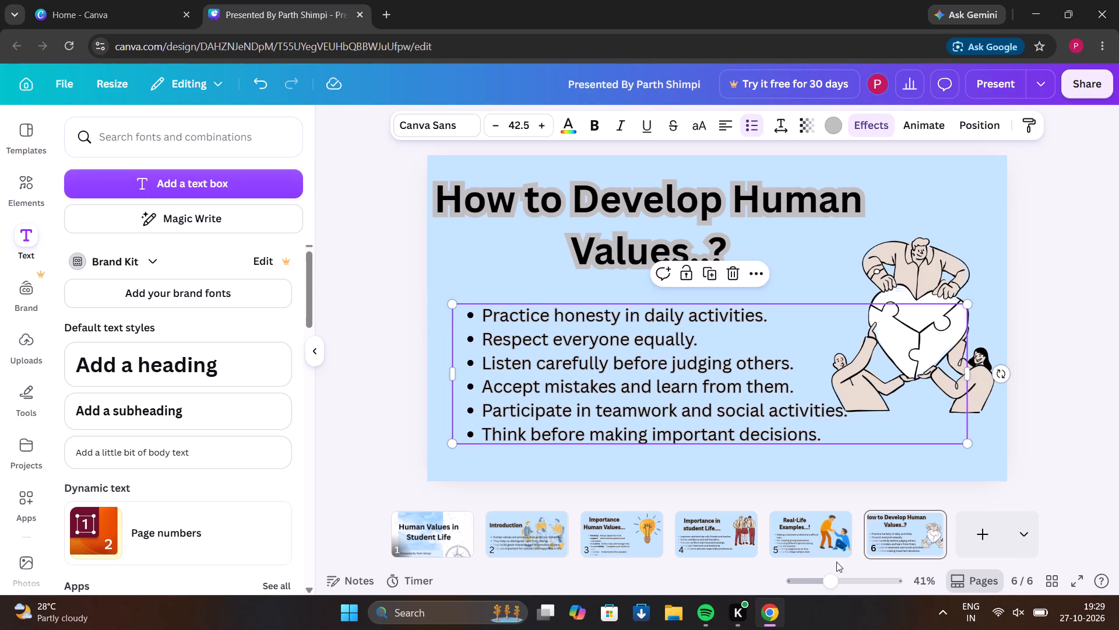
scroll(902, 419, right, 1)
scroll(949, 486, up, 1)
click(961, 537)
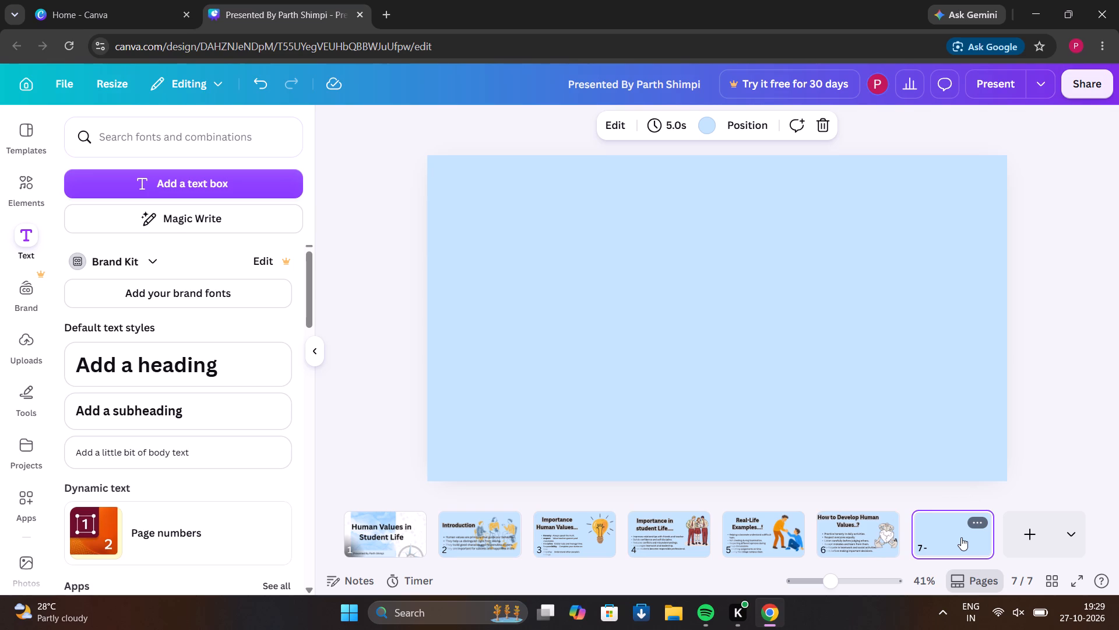
Add a heading to slide 7 reading "Conclusion...." in place of the placeholder text.
click(247, 370)
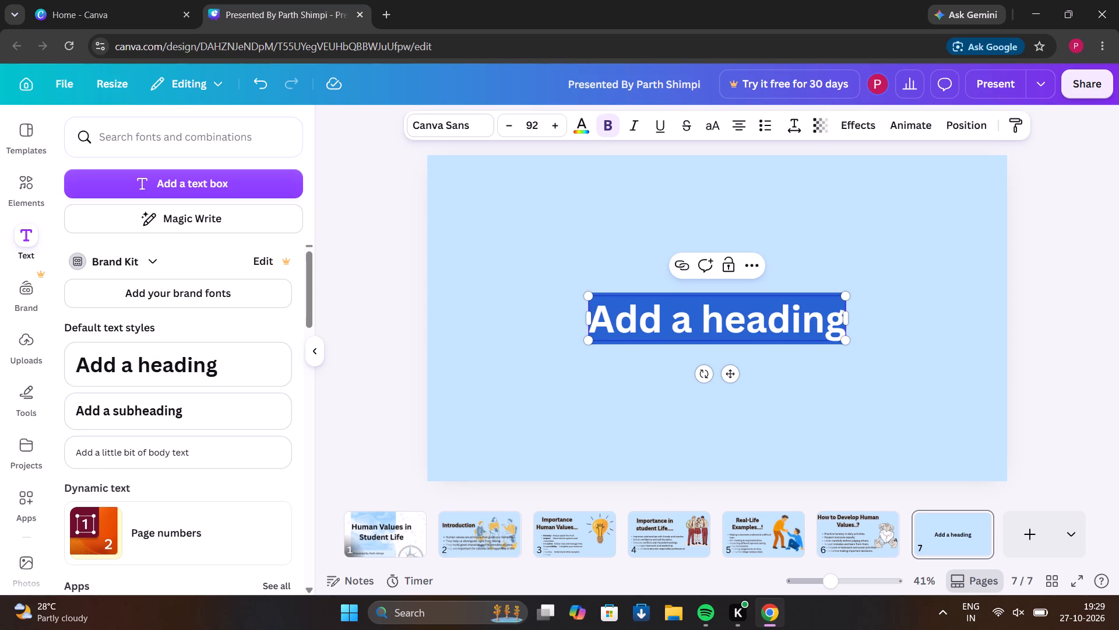
drag(727, 313, 648, 290)
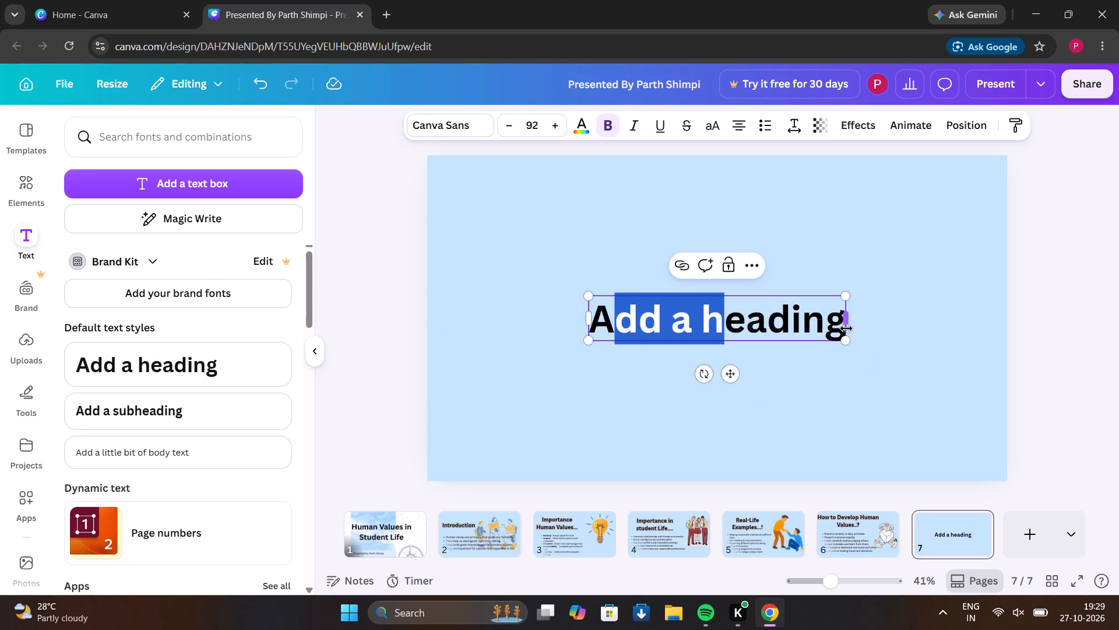
click(846, 328)
click(839, 327)
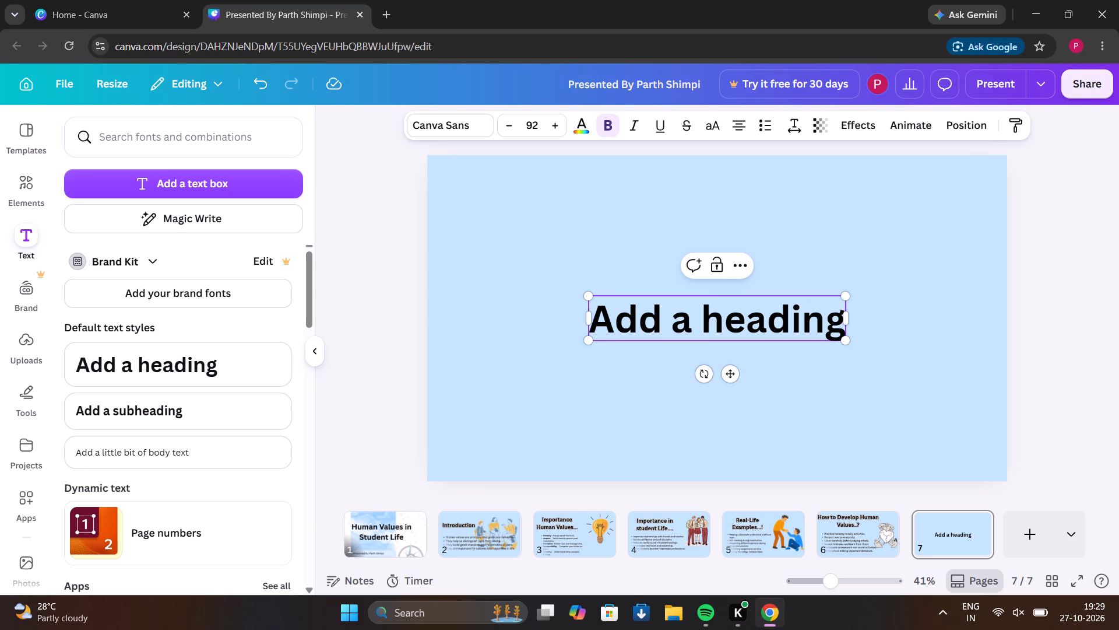
key(BackSpace)
key(BackSpace)
key(BackSpace)
key(BackSpace)
key(BackSpace)
key(BackSpace)
key(BackSpace)
key(BackSpace)
key(BackSpace)
key(BackSpace)
key(BackSpace)
key(BackSpace)
key(BackSpace)
key(BackSpace)
key(BackSpace)
key(BackSpace)
key(BackSpace)
key(BackSpace)
key(BackSpace)
key(BackSpace)
key(BackSpace)
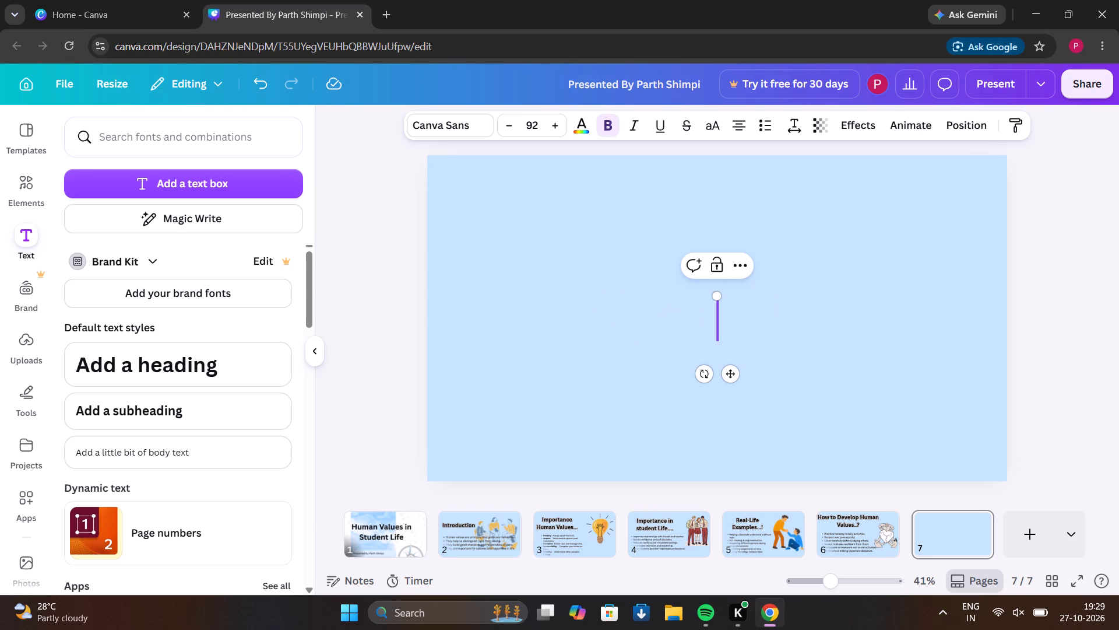
text(Conclusion)
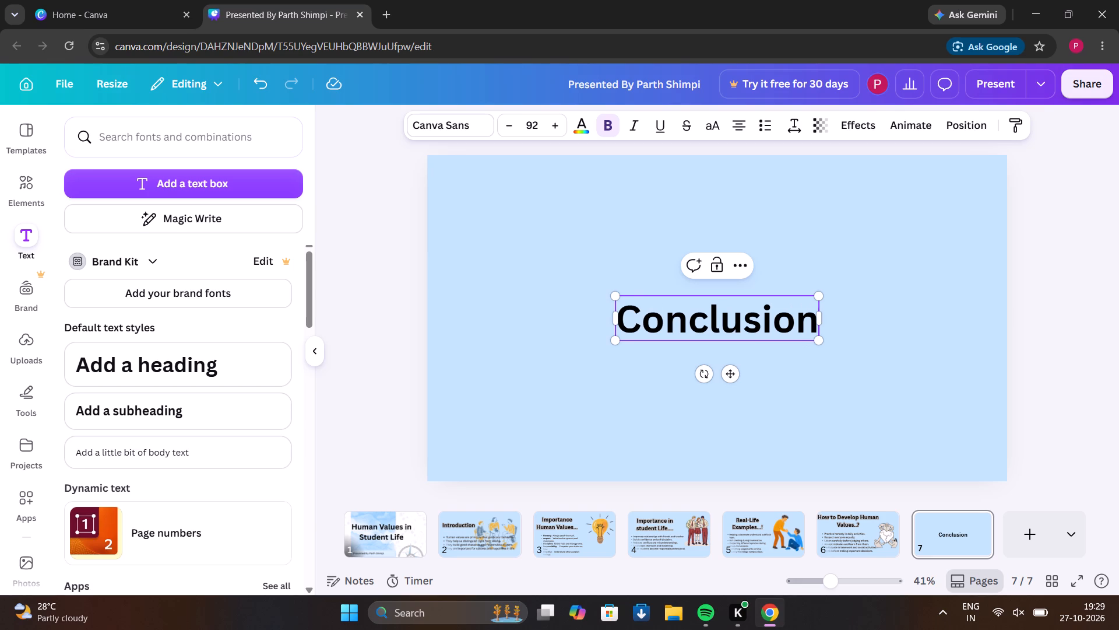
text(.....)
key(BackSpace)
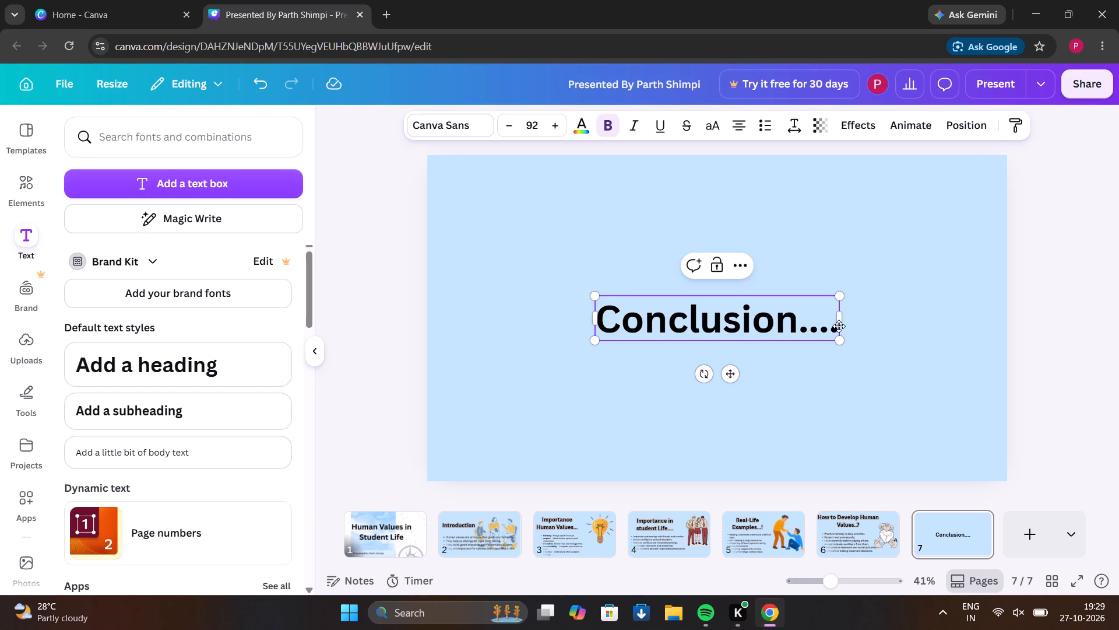
Move the "Conclusion...." heading to the upper-left area of the slide.
drag(737, 378, 607, 262)
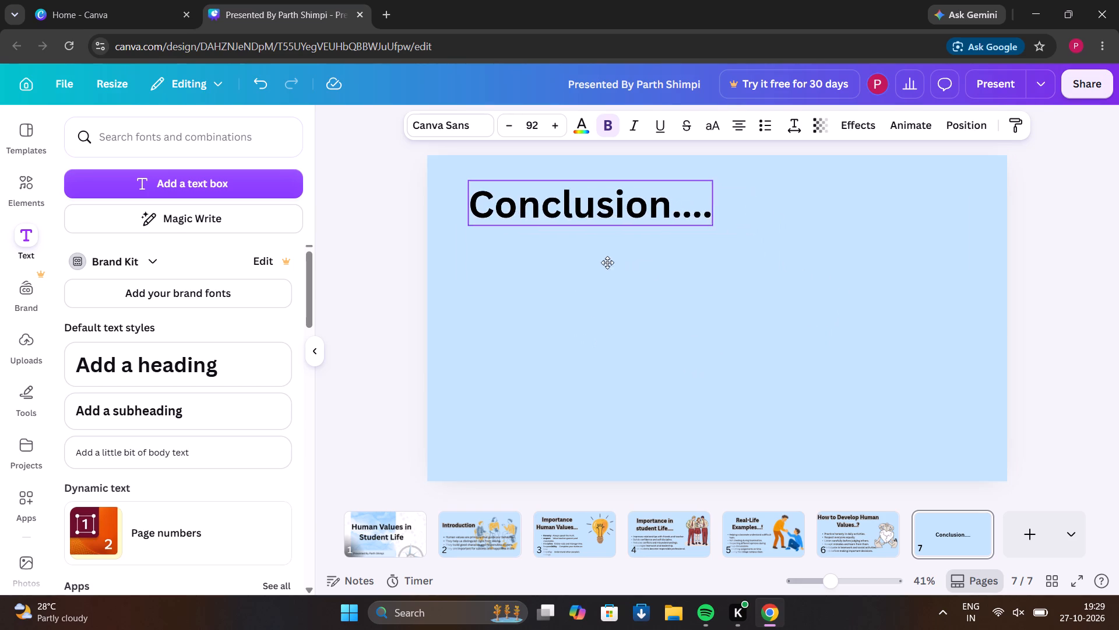
drag(607, 262, 605, 272)
Enlarge the "Conclusion...." heading proportionally to a font size of about 112.
click(619, 213)
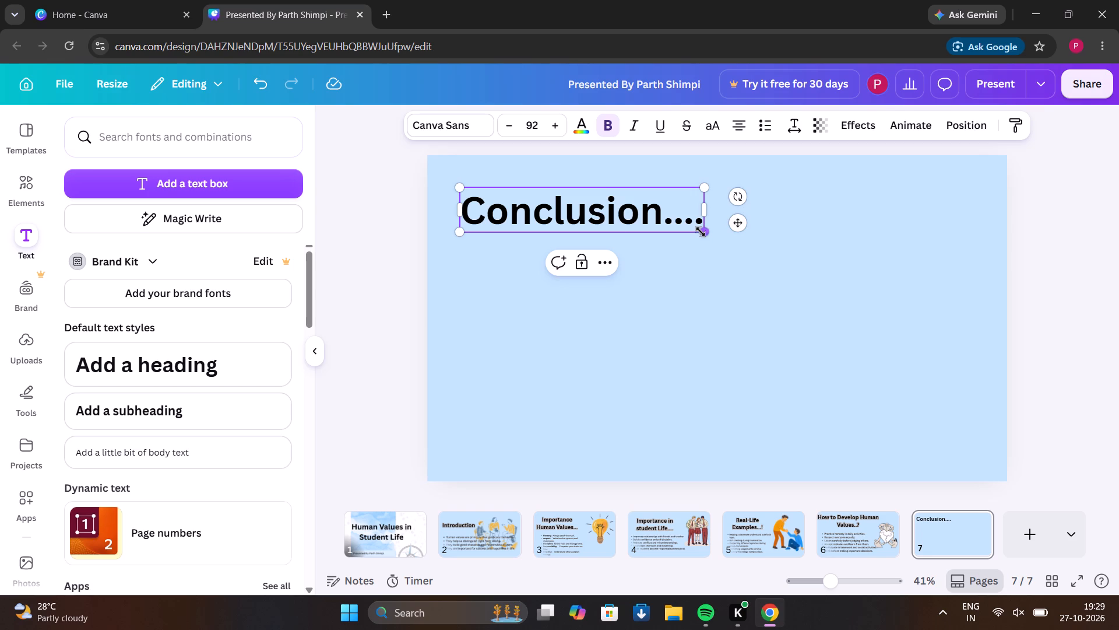
drag(701, 232, 766, 297)
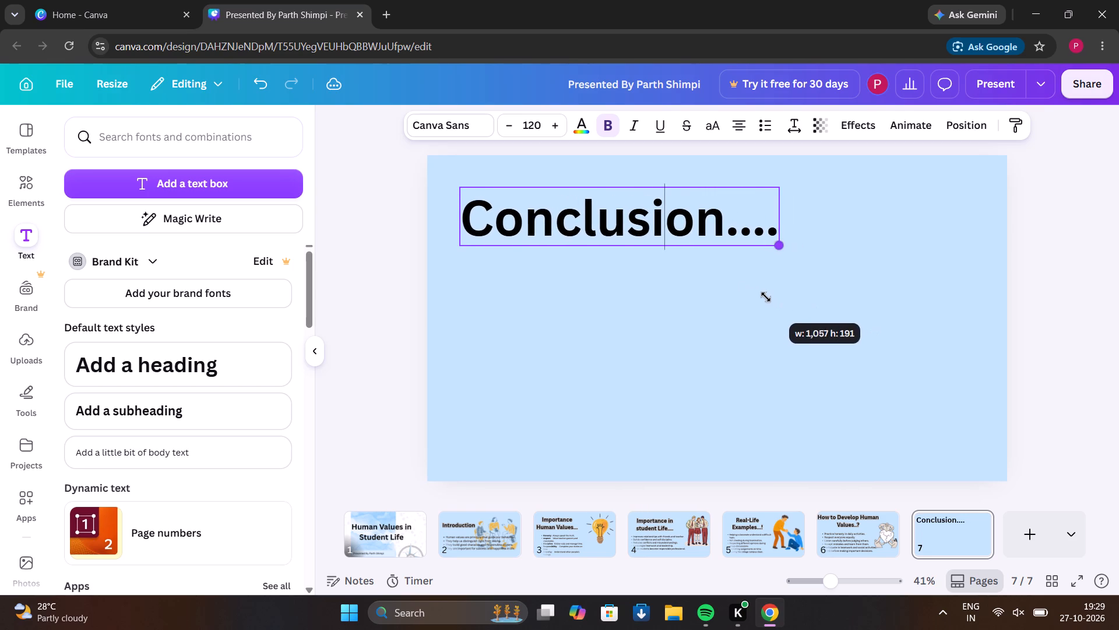
drag(766, 297, 747, 283)
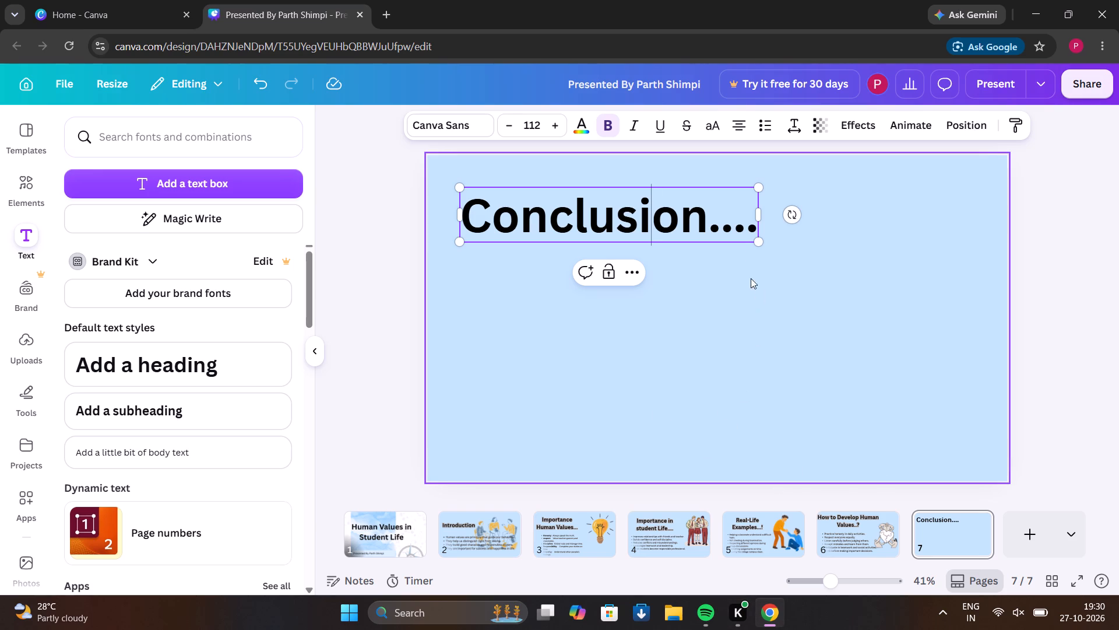
Add a body text box and place it a little below the heading, aligned with the heading's left edge.
click(263, 460)
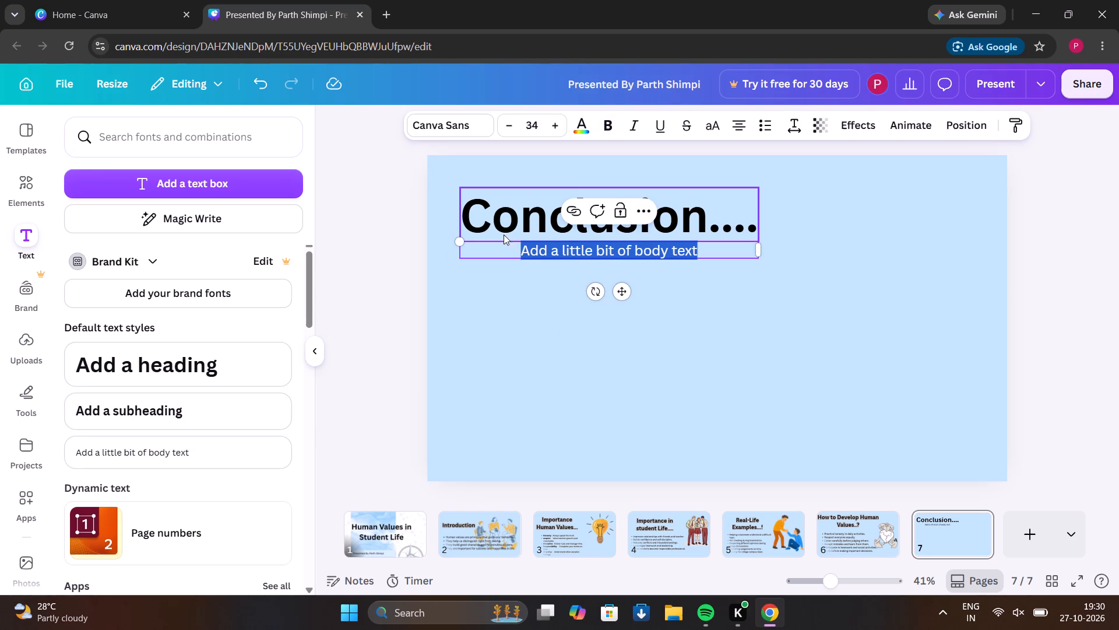
drag(502, 239, 497, 279)
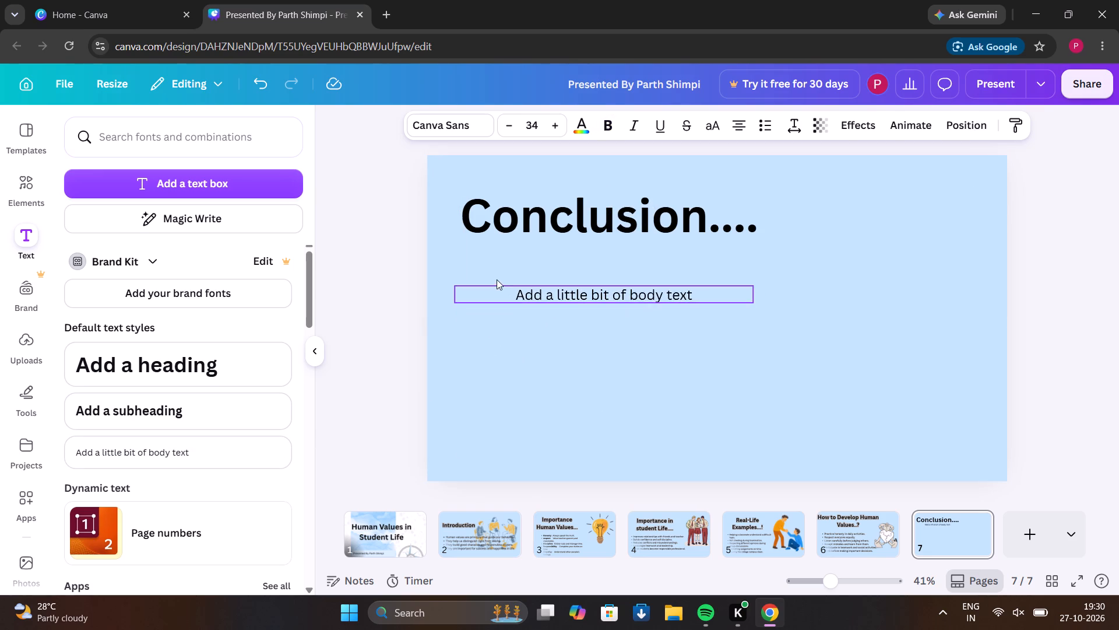
drag(497, 279, 504, 273)
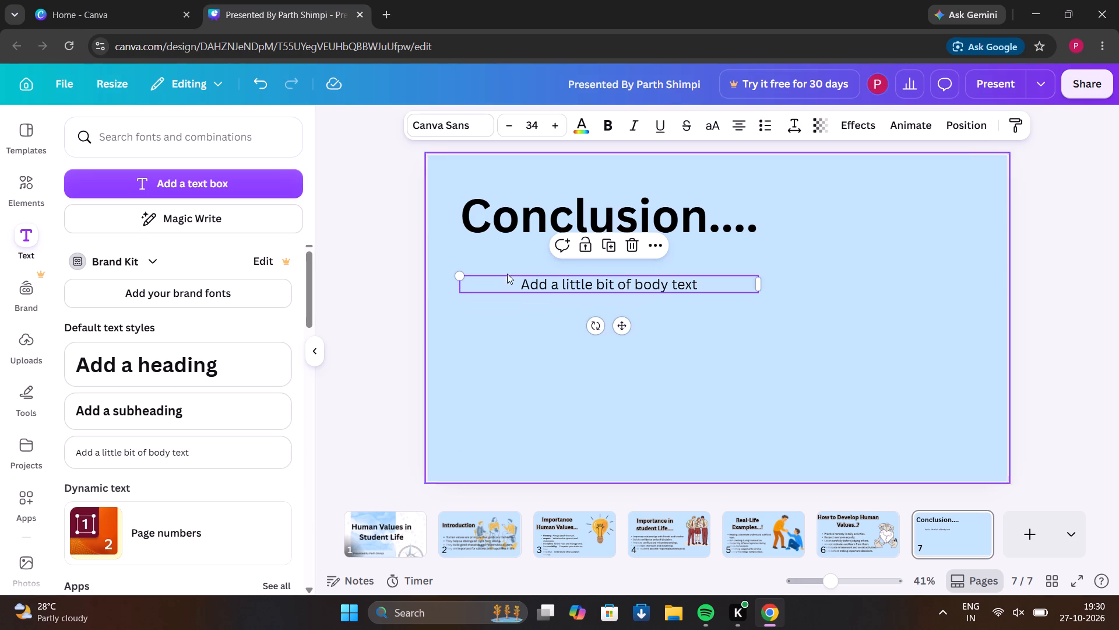
Replace the body text placeholder with the word "Human".
click(730, 283)
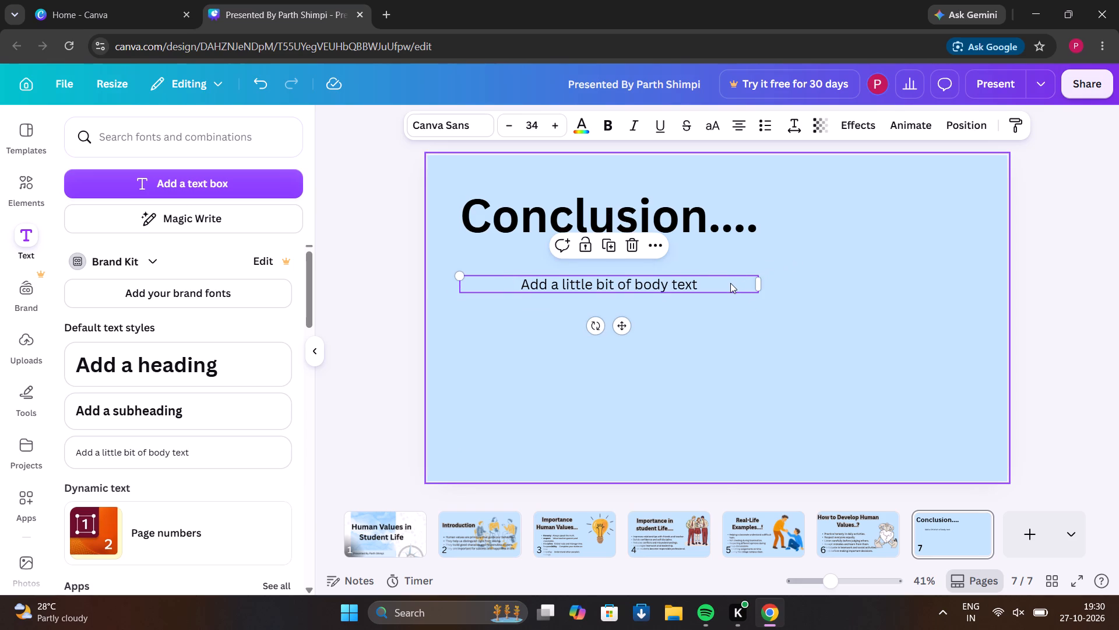
click(730, 283)
key(BackSpace)
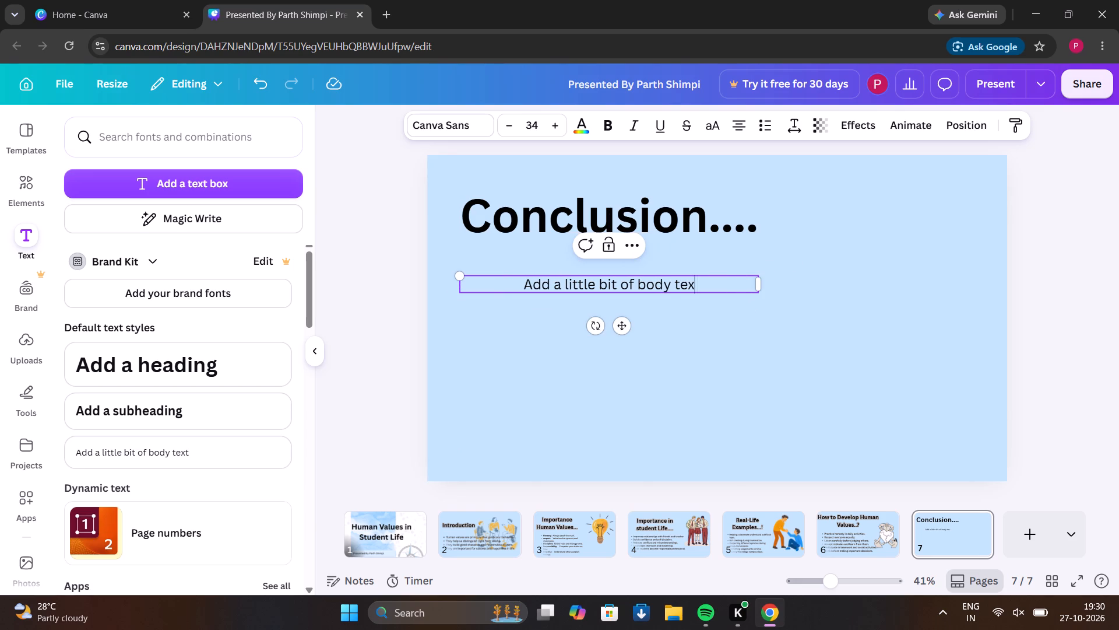
key(BackSpace)
key(BackSpace)
key(BackSpace)
key(BackSpace)
key(BackSpace)
key(BackSpace)
key(BackSpace)
key(BackSpace)
key(BackSpace)
key(BackSpace)
key(BackSpace)
key(BackSpace)
key(BackSpace)
key(BackSpace)
key(BackSpace)
key(BackSpace)
key(BackSpace)
key(BackSpace)
key(BackSpace)
key(BackSpace)
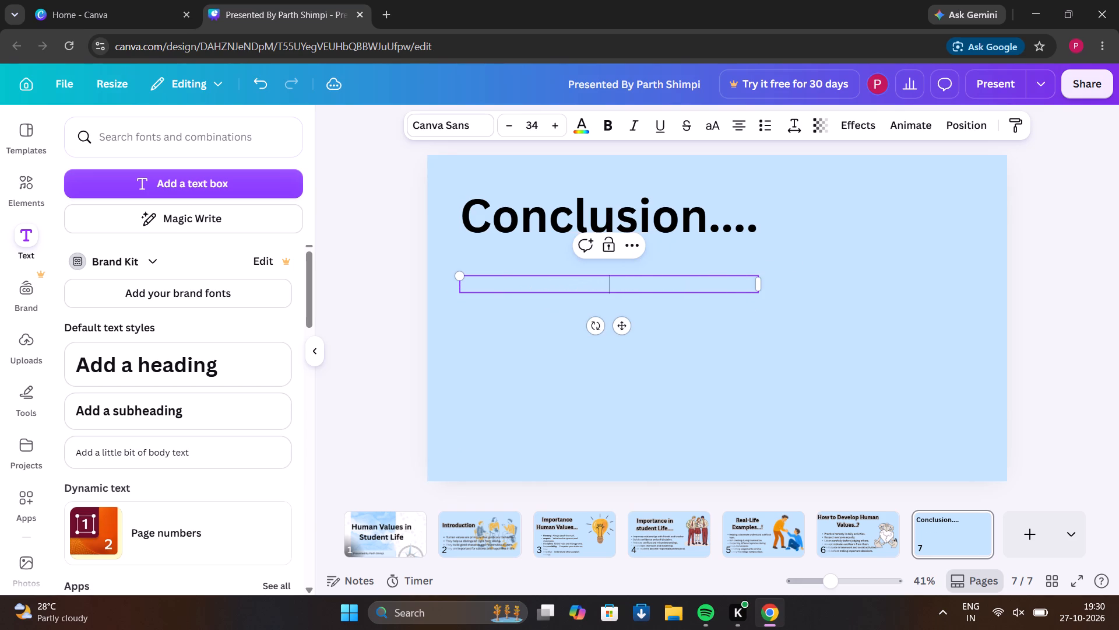
text(Human)
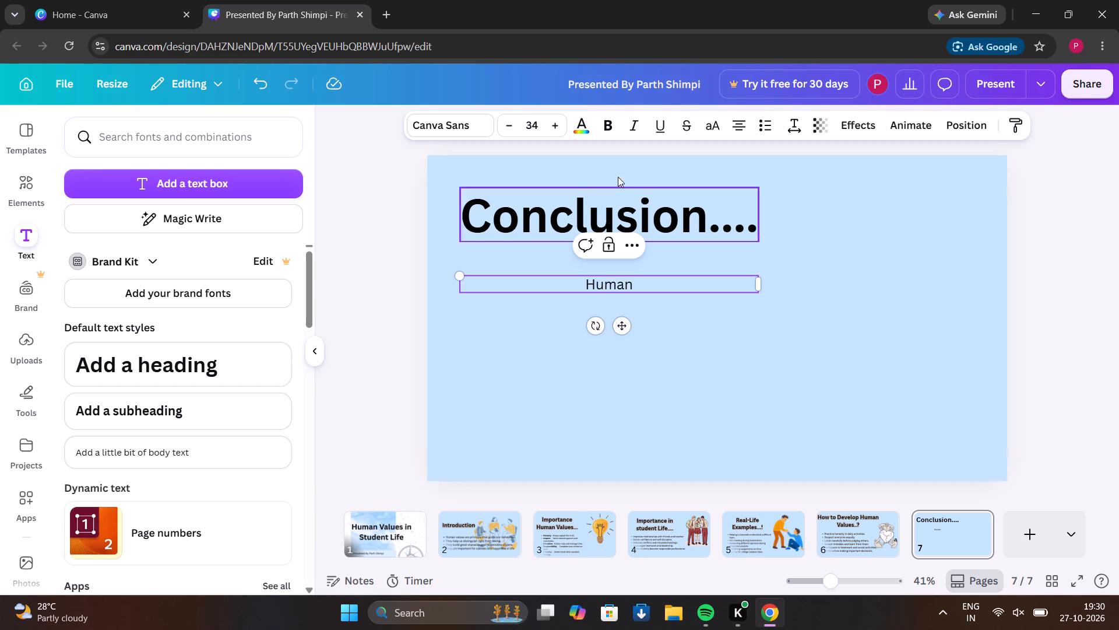
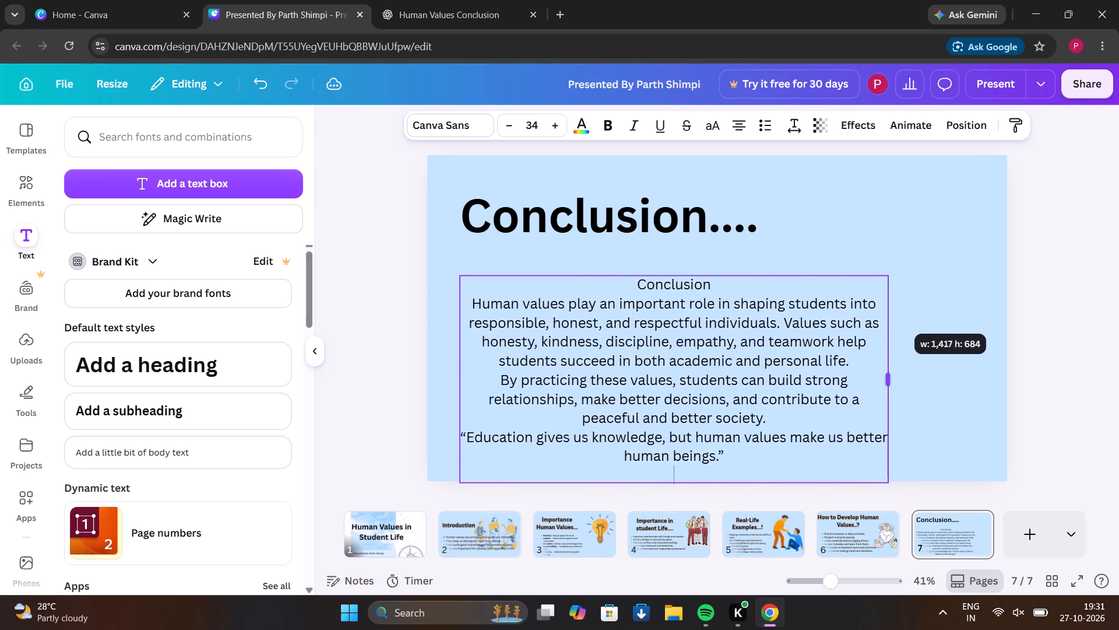
drag(892, 306, 944, 289)
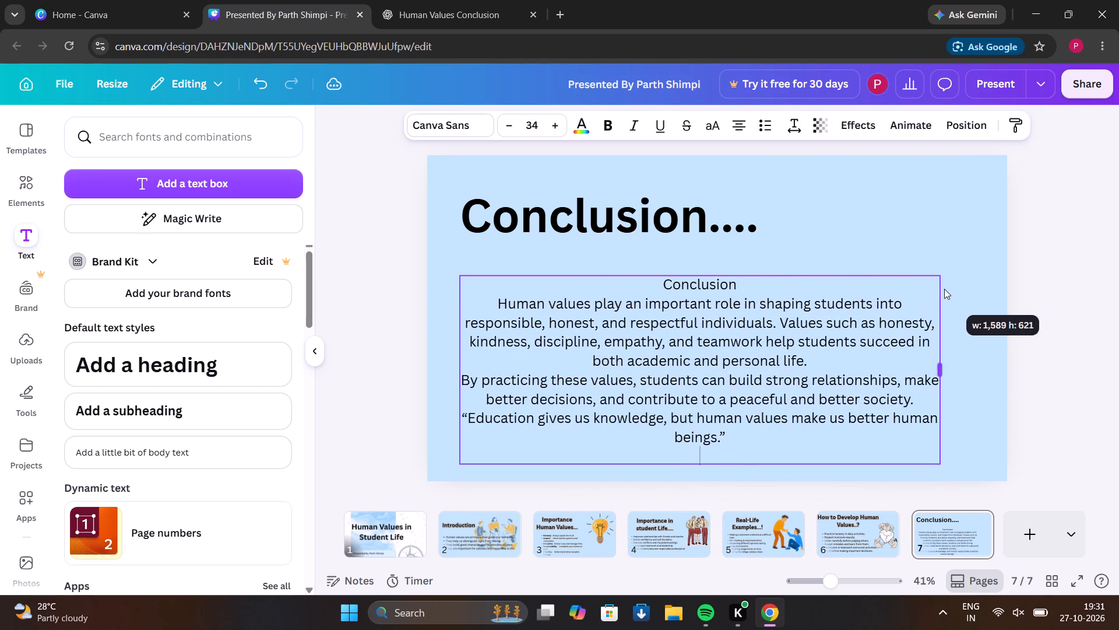
drag(944, 289, 945, 287)
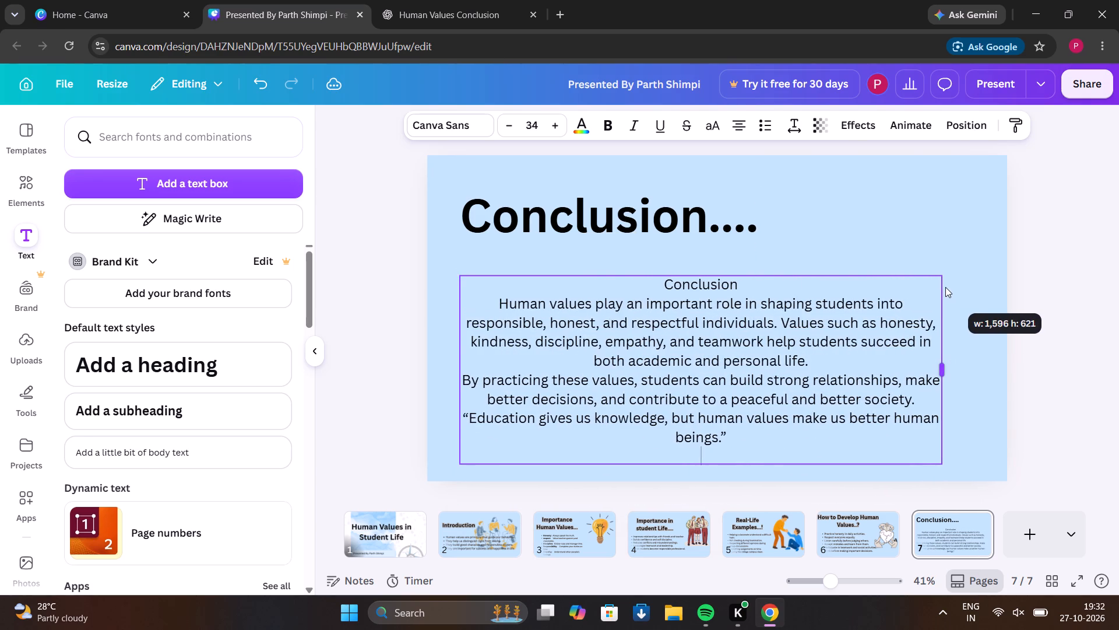
drag(945, 287, 973, 281)
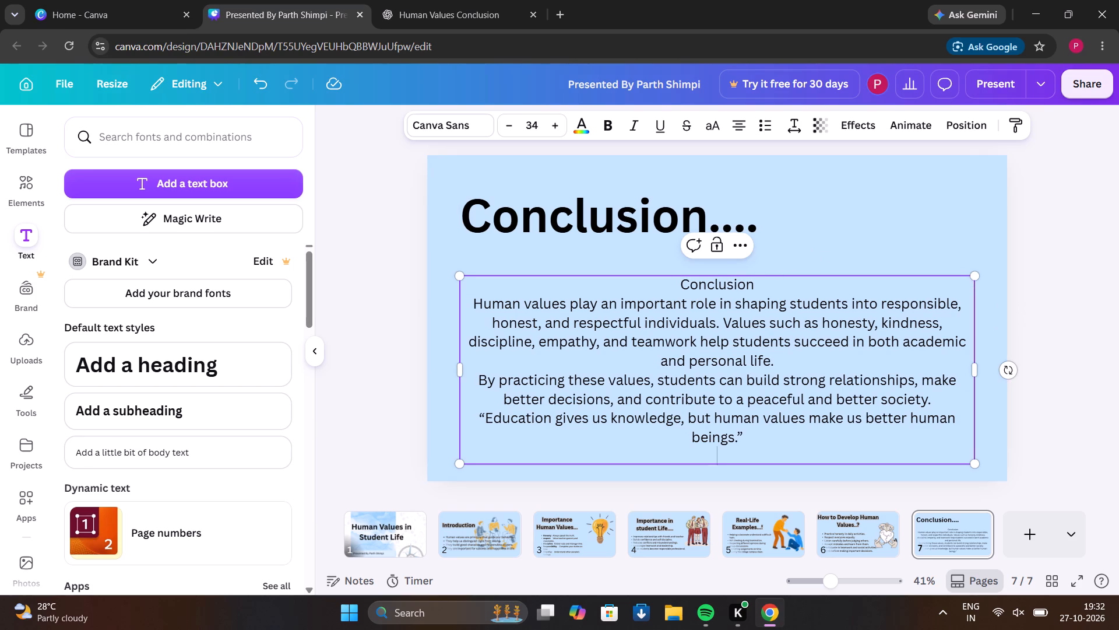
Delete the pasted word "Conclusion" from the first line of the body text.
click(762, 289)
key(BackSpace)
key(BackSpace)
key(BackSpace)
key(BackSpace)
key(BackSpace)
key(BackSpace)
key(BackSpace)
key(BackSpace)
key(BackSpace)
key(BackSpace)
key(BackSpace)
key(BackSpace)
key(BackSpace)
Move the conclusion body text box slightly up, closer beneath the "Conclusion...." heading.
drag(474, 272, 462, 261)
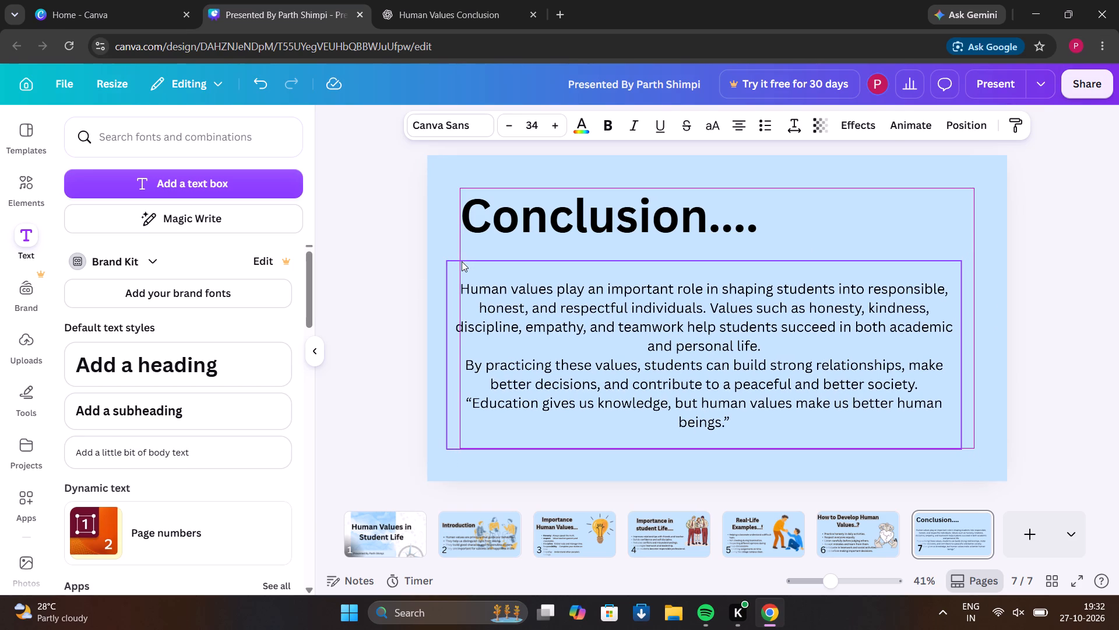
drag(462, 261, 468, 260)
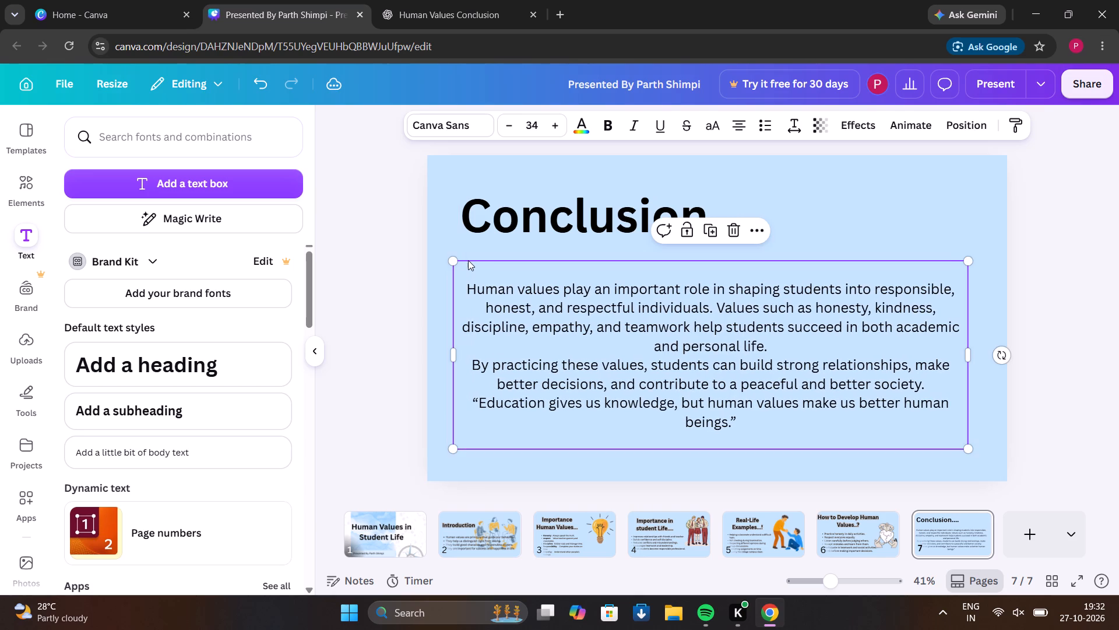
click(468, 285)
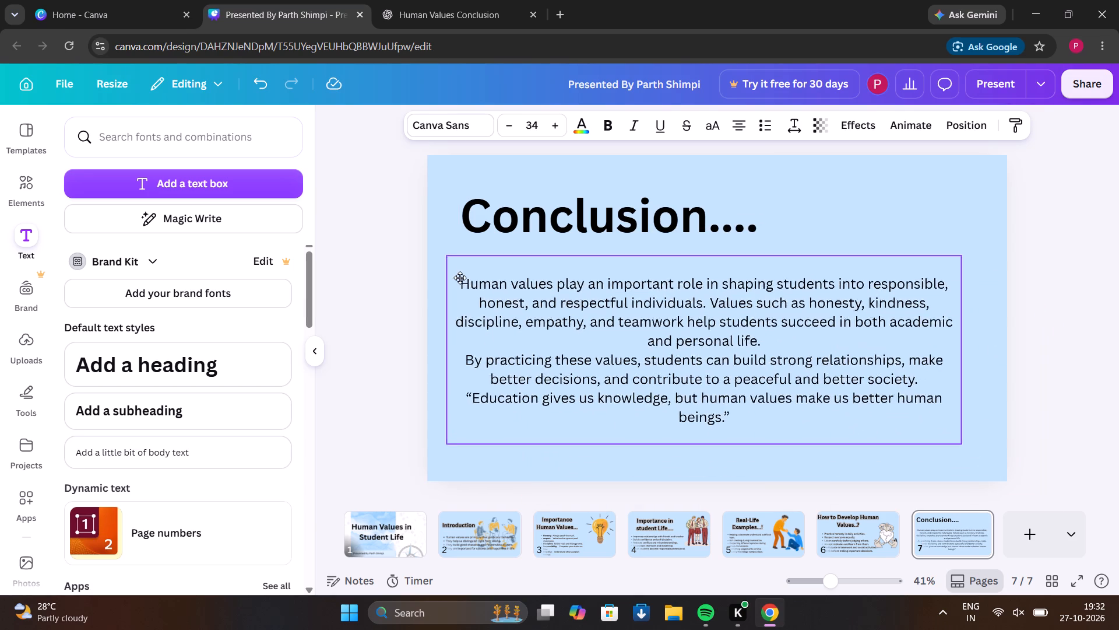
double_click(467, 289)
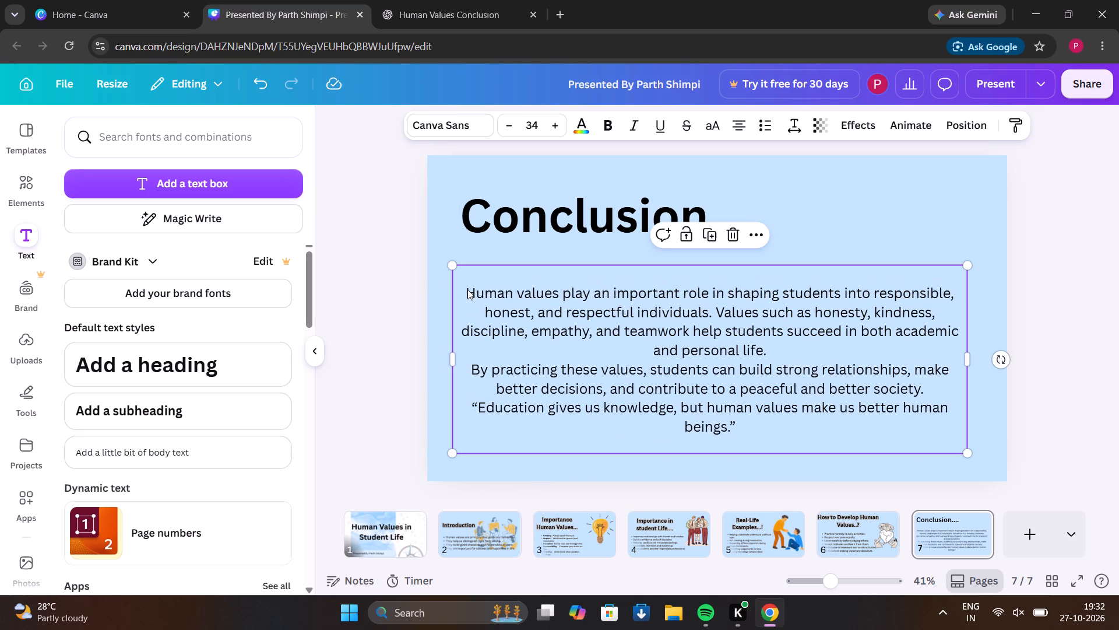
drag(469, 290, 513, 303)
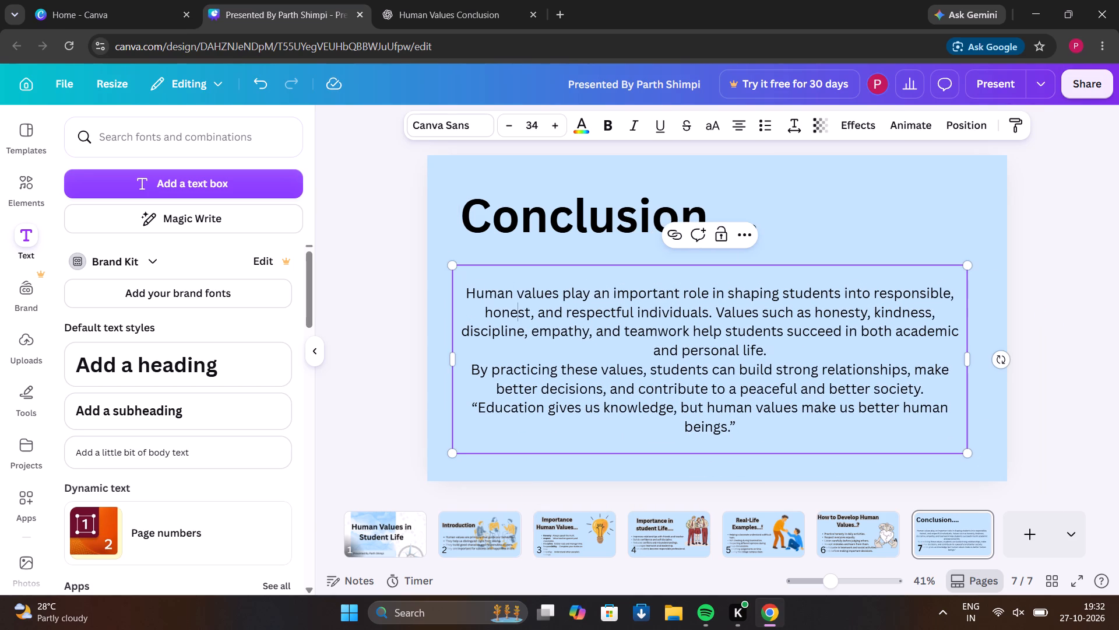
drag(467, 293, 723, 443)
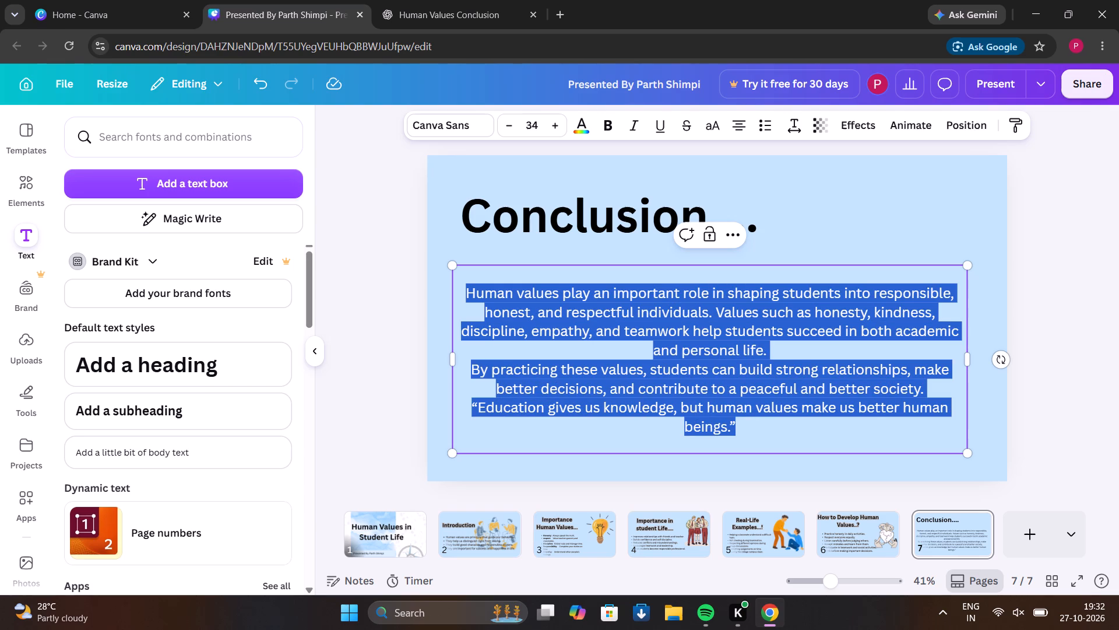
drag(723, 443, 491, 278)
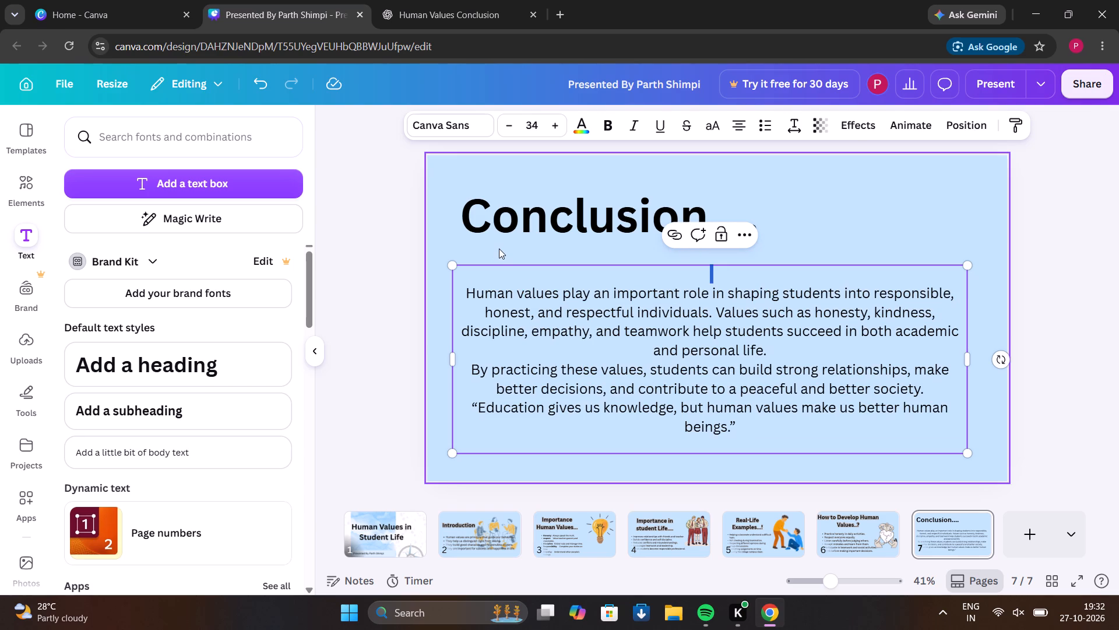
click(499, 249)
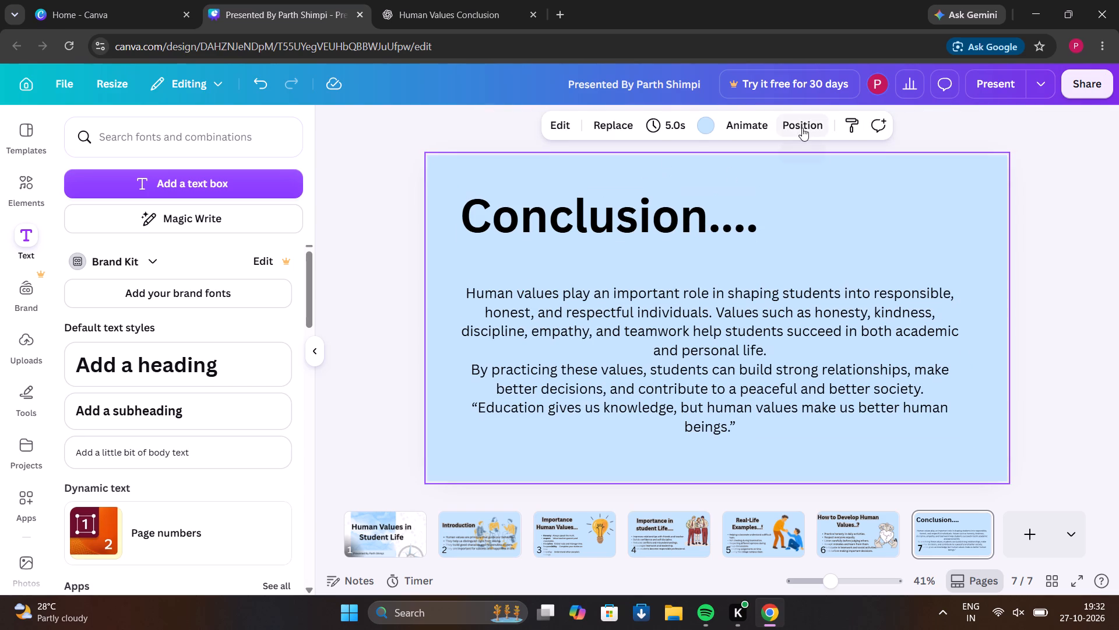
Apply the Outline text effect to the conclusion body text.
click(774, 283)
scroll(775, 275, down, 1)
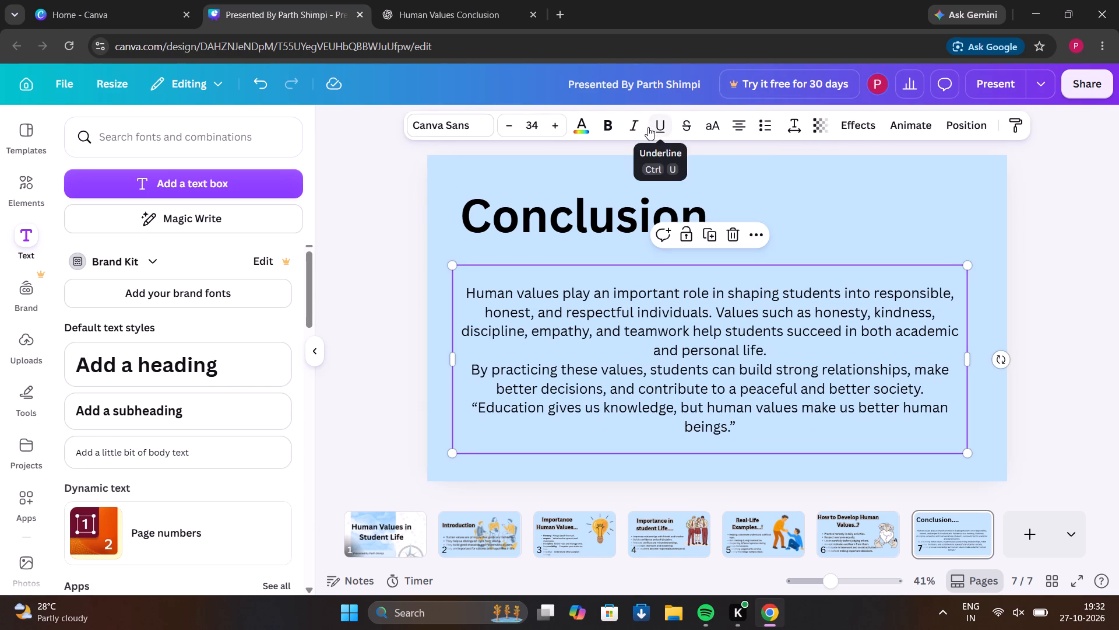
scroll(648, 127, down, 1)
drag(648, 127, 856, 118)
click(856, 118)
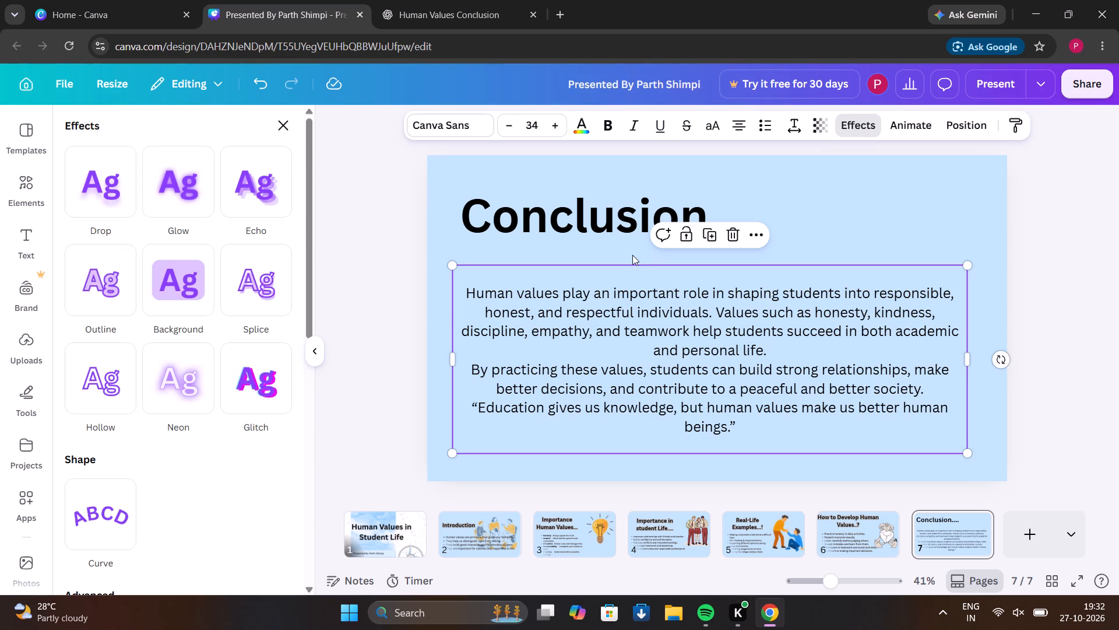
click(125, 259)
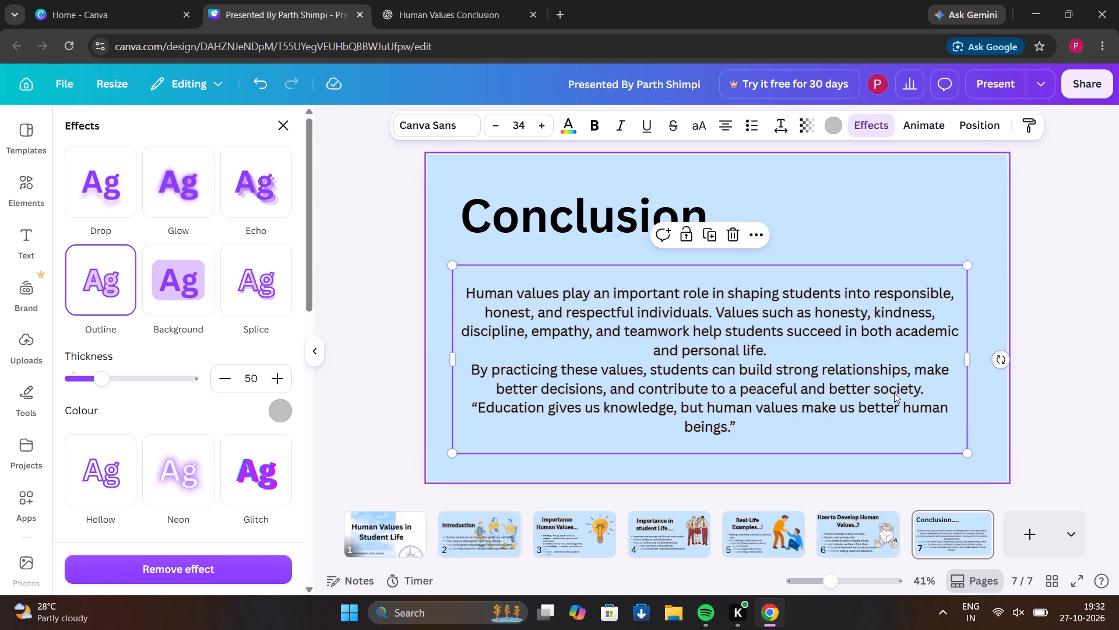
Nudge the conclusion body text box slightly up so it sits roughly centred beneath the slide's heading.
drag(882, 429, 894, 418)
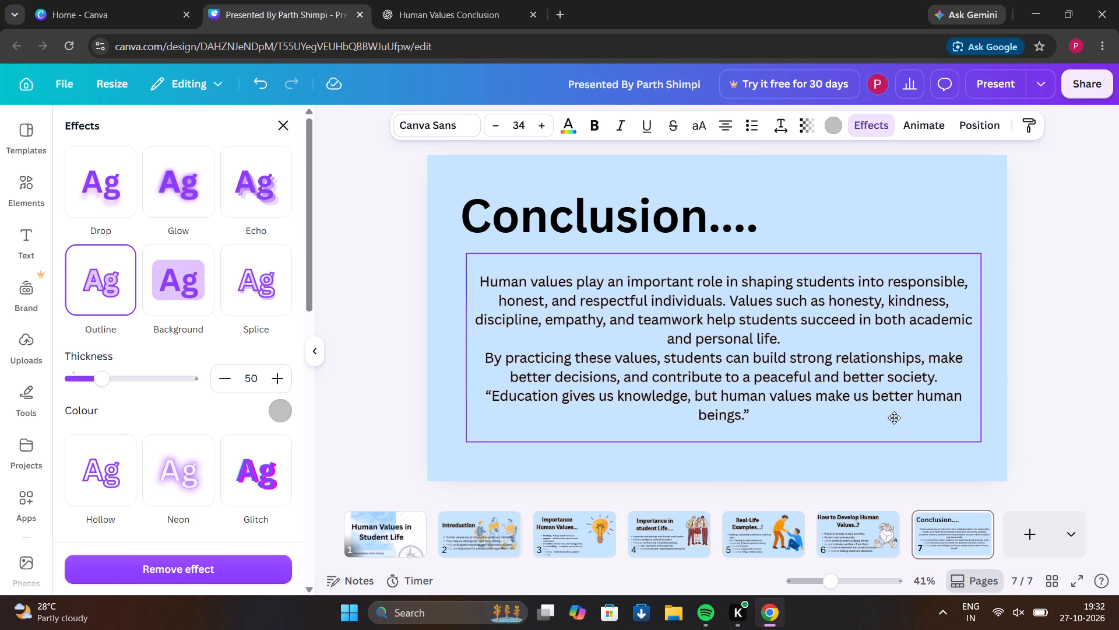
drag(894, 418, 886, 420)
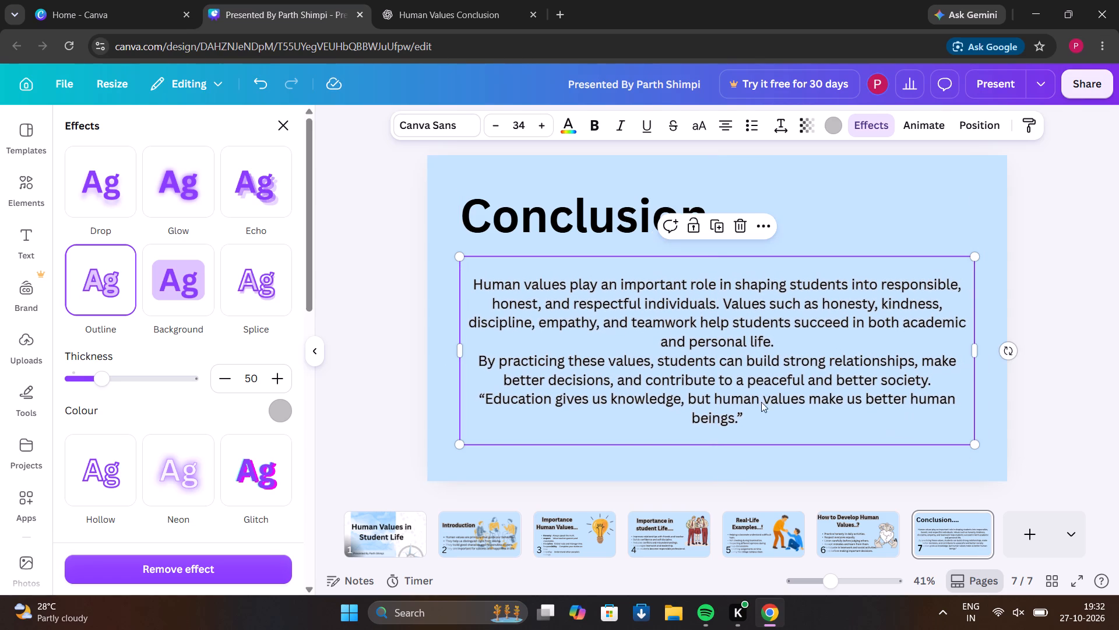
click(477, 358)
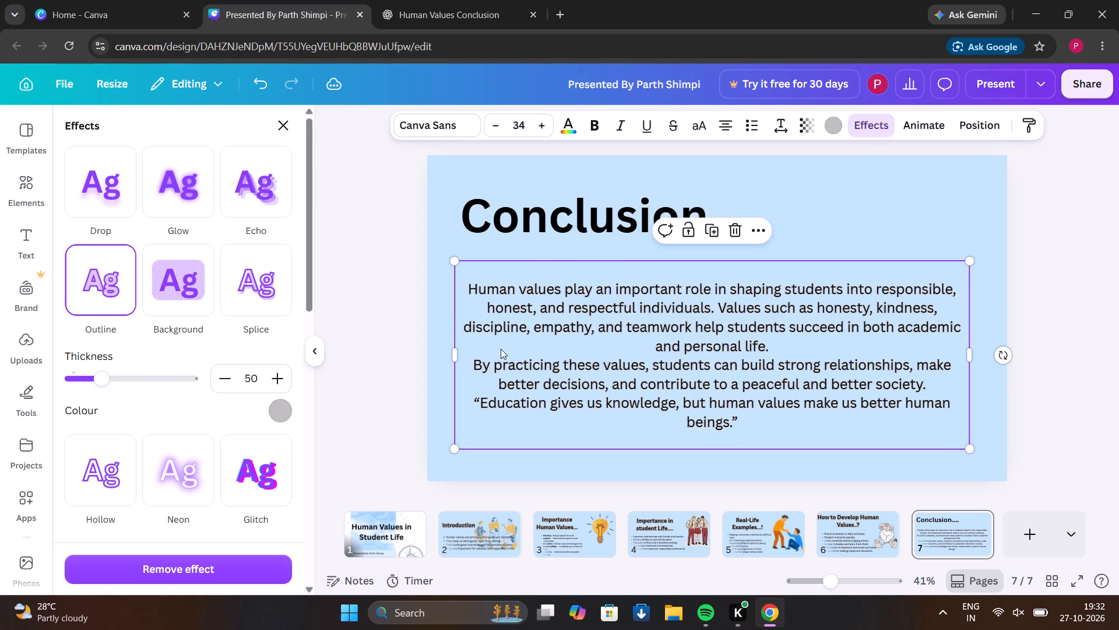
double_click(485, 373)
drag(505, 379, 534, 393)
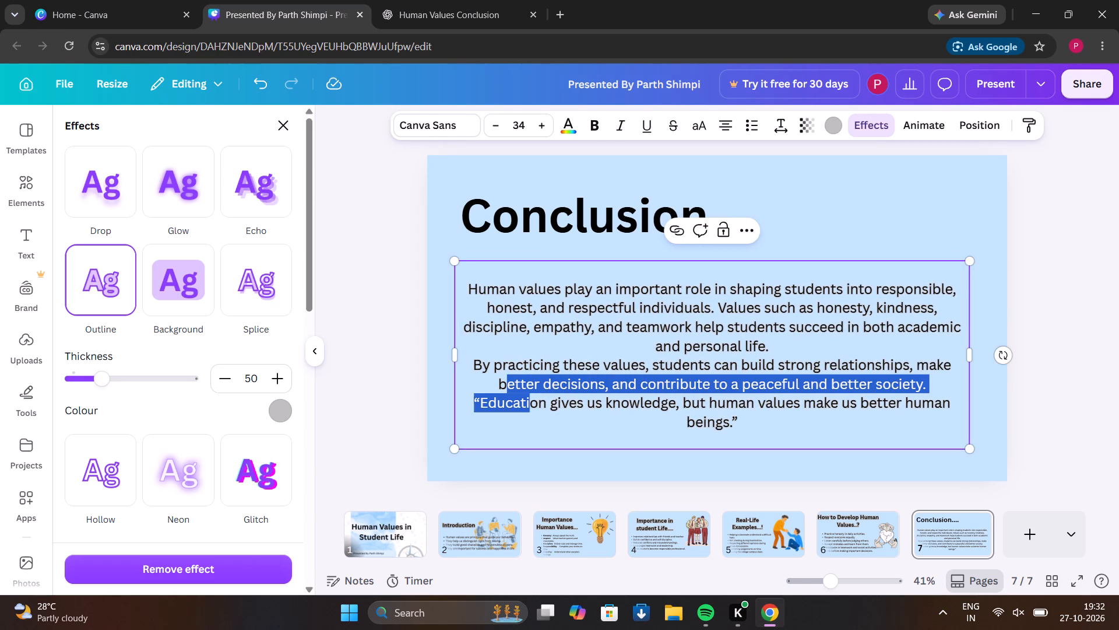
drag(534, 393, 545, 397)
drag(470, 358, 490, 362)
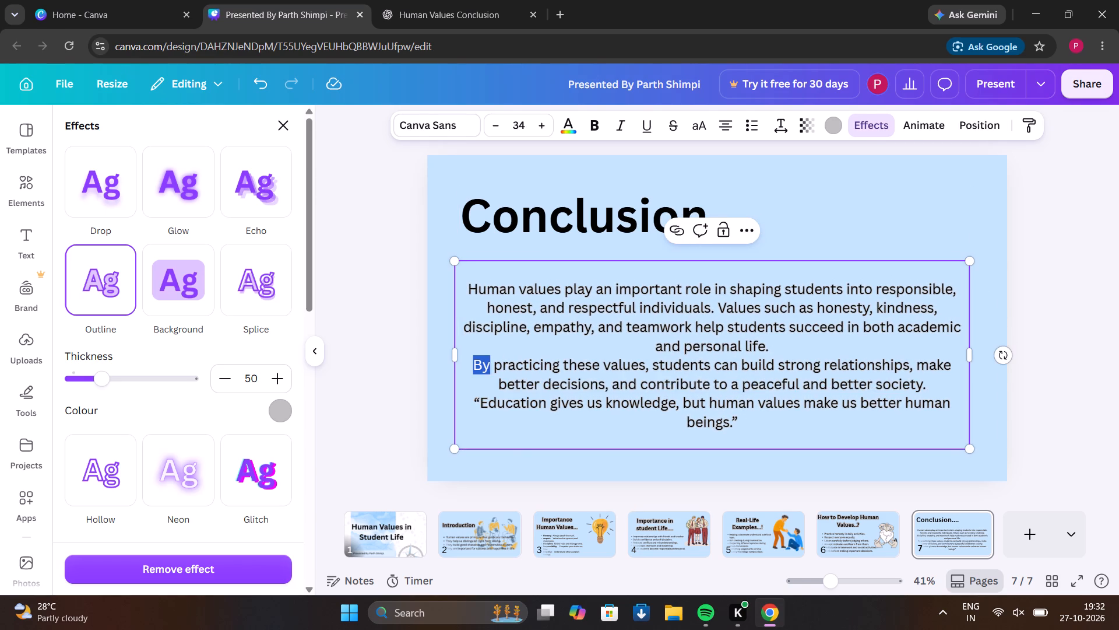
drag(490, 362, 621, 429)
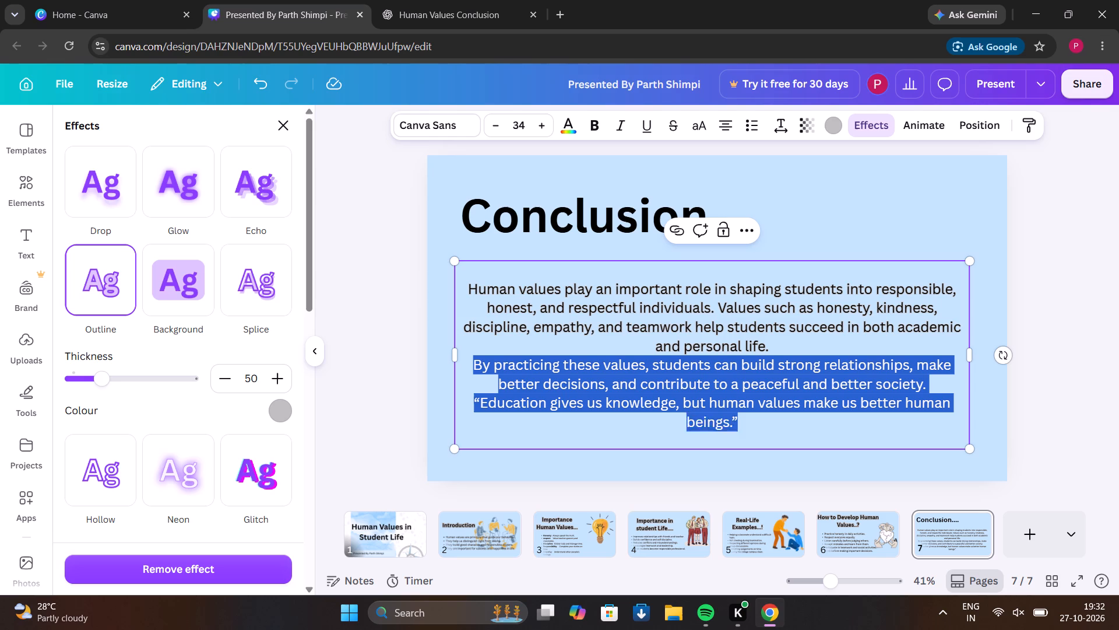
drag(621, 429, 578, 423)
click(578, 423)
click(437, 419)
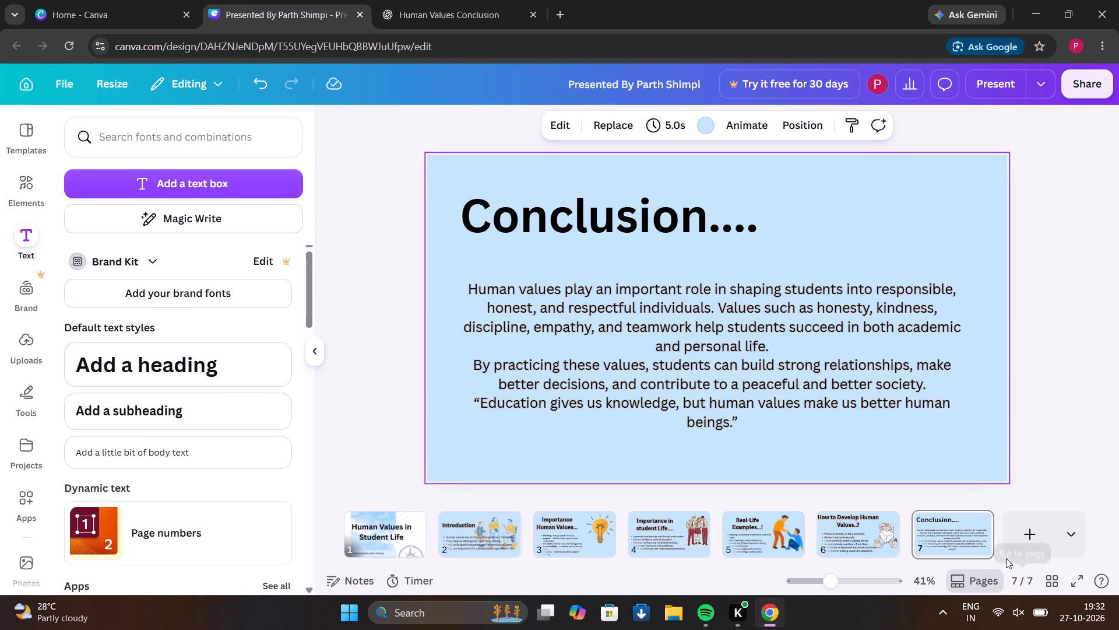
Add a new blank page after the Conclusion slide as slide 8.
click(1035, 526)
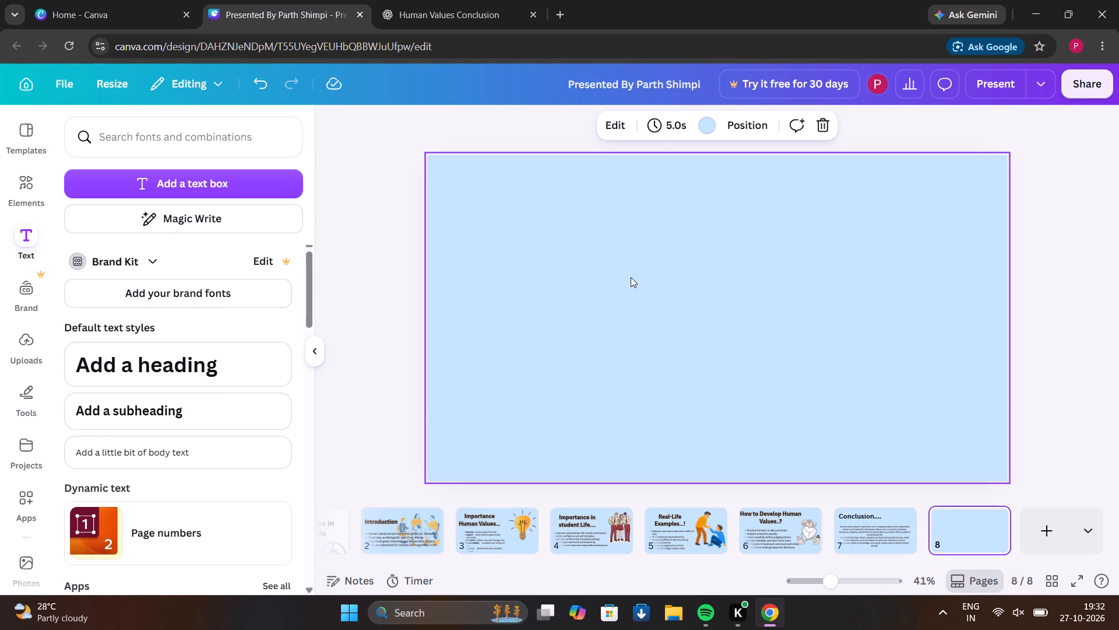
Add a heading text box to slide 8, widen it across much of the slide and place it just above the middle.
click(226, 363)
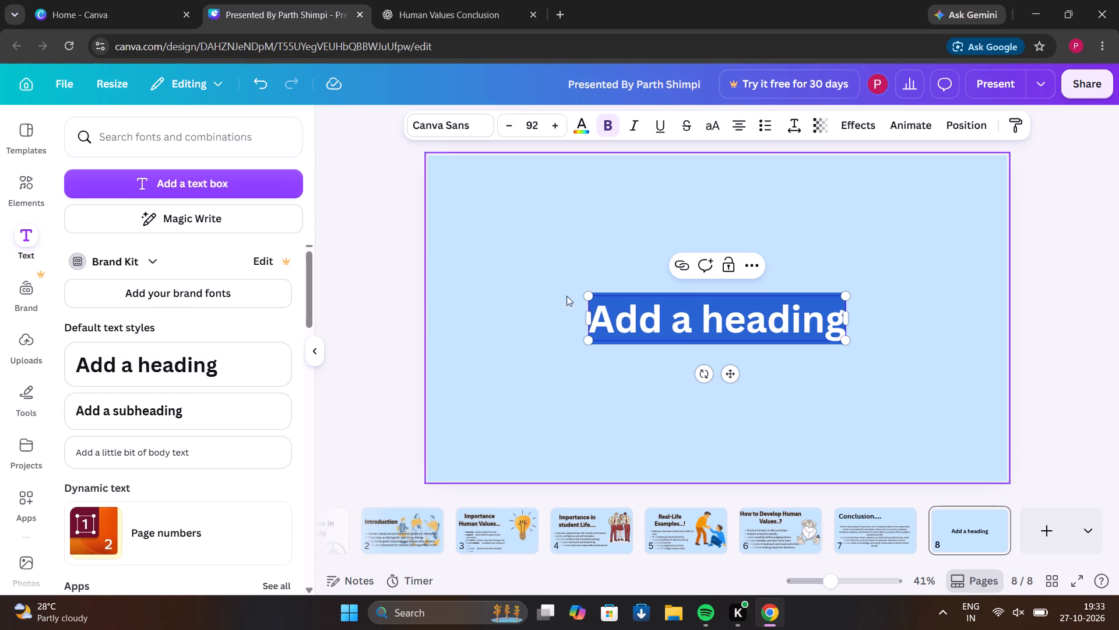
drag(586, 314, 439, 334)
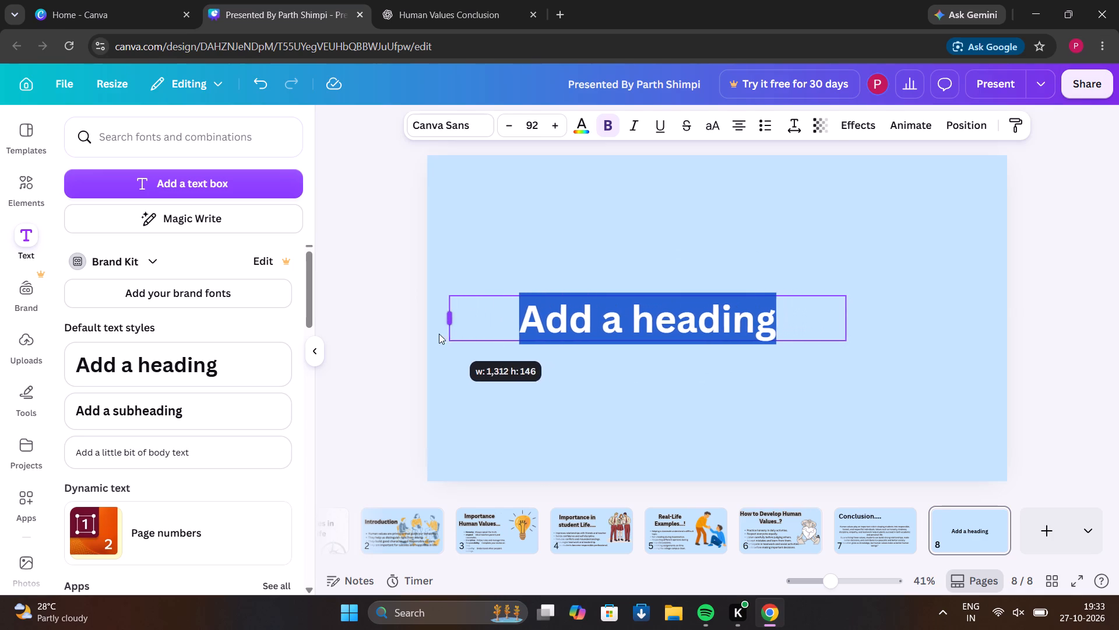
drag(439, 334, 437, 334)
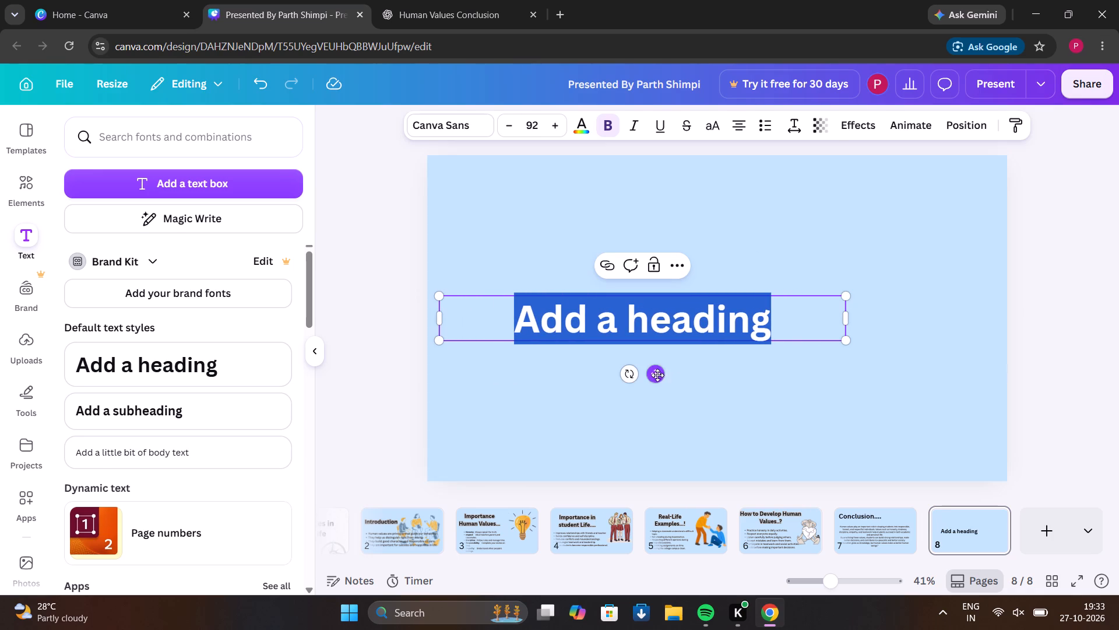
drag(656, 375, 722, 352)
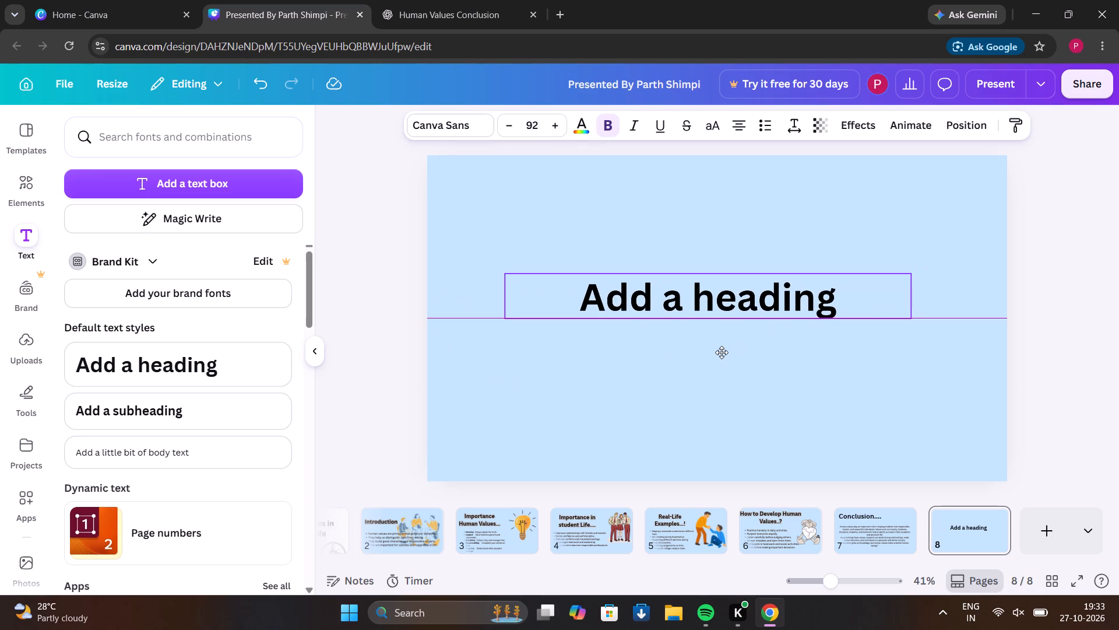
Clear the "Add a heading" placeholder text from slide 8's heading box.
click(843, 288)
key(BackSpace)
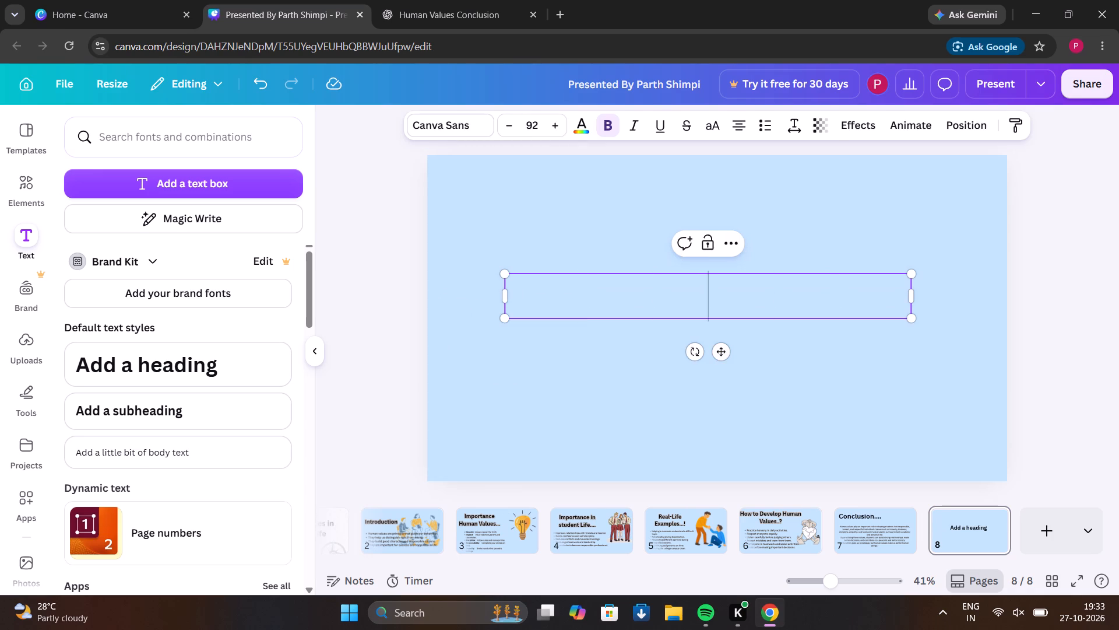
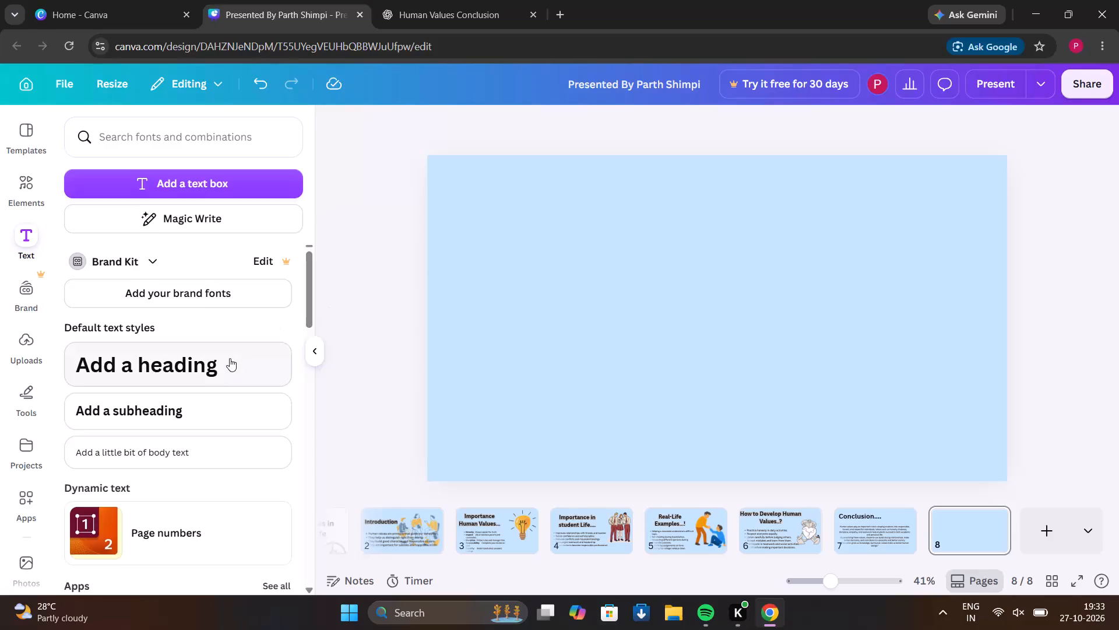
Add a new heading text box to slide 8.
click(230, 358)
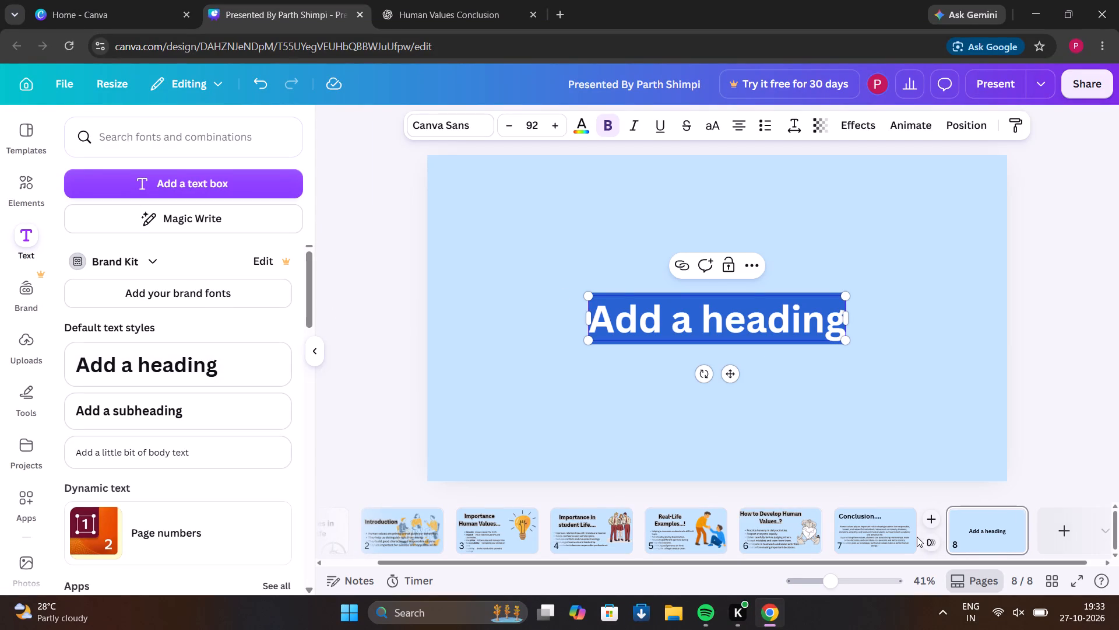
On the Conclusion slide, search the elements for "conclusiom" and insert the graphic of a person lying down with bent knees.
click(875, 533)
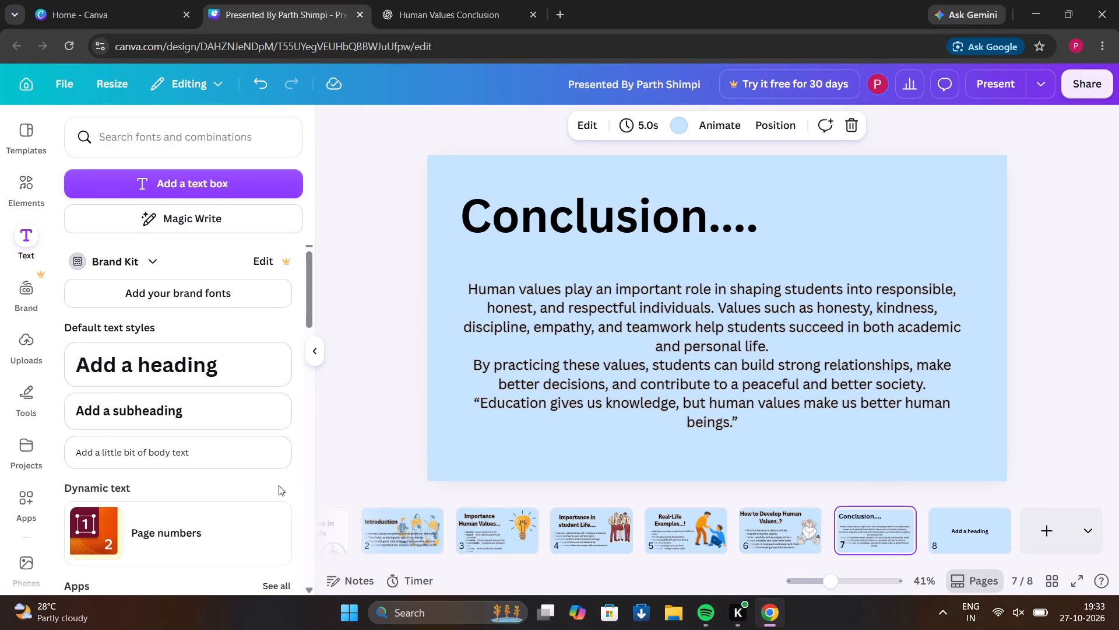
click(13, 187)
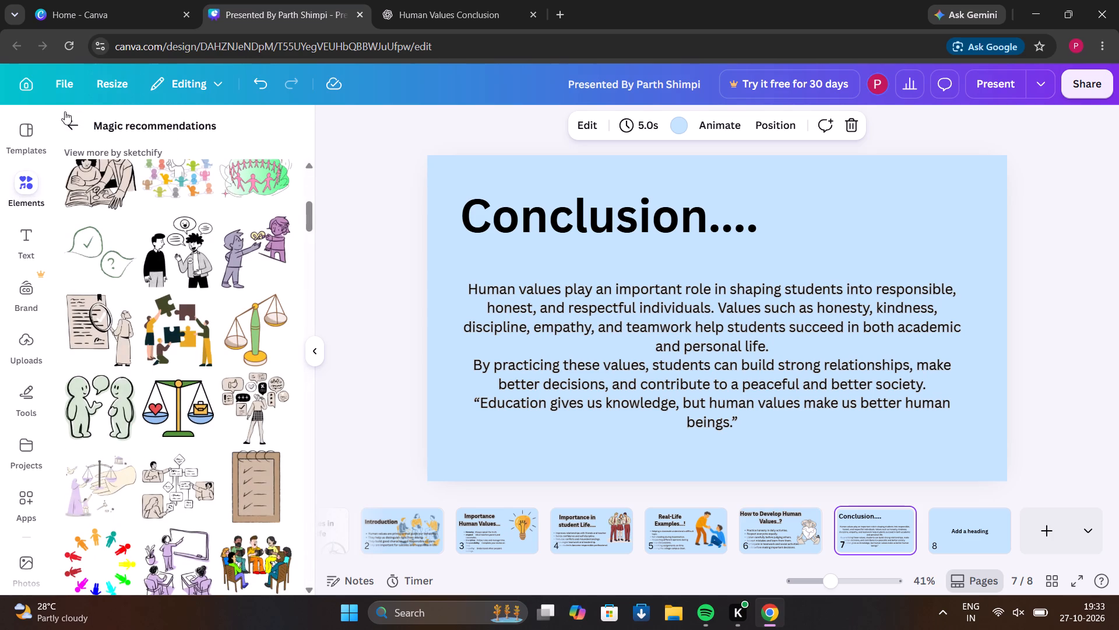
click(79, 128)
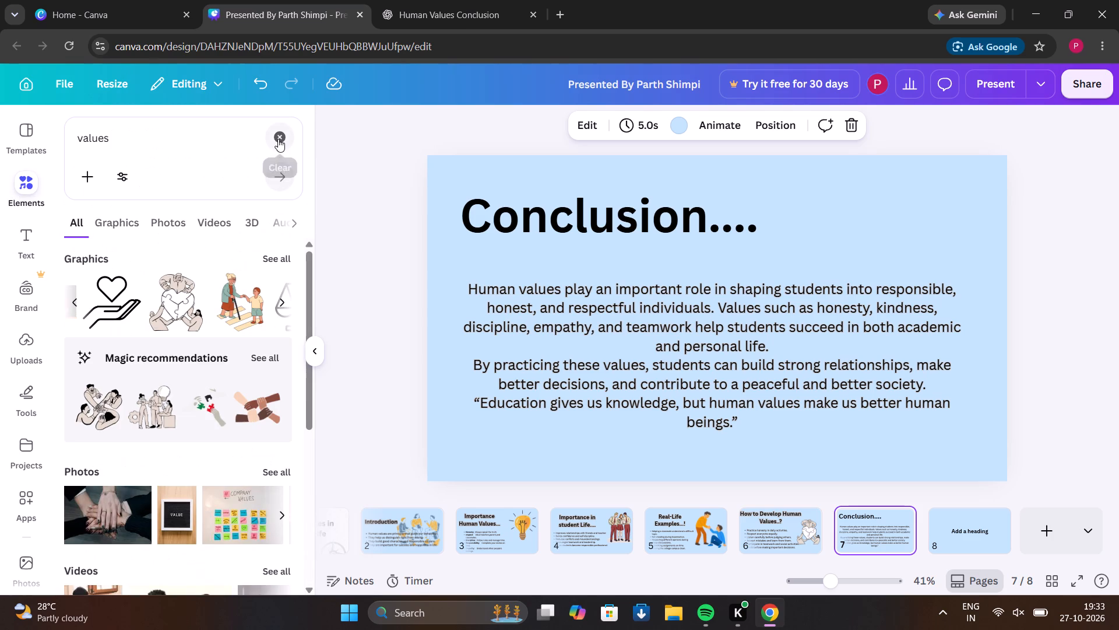
click(278, 139)
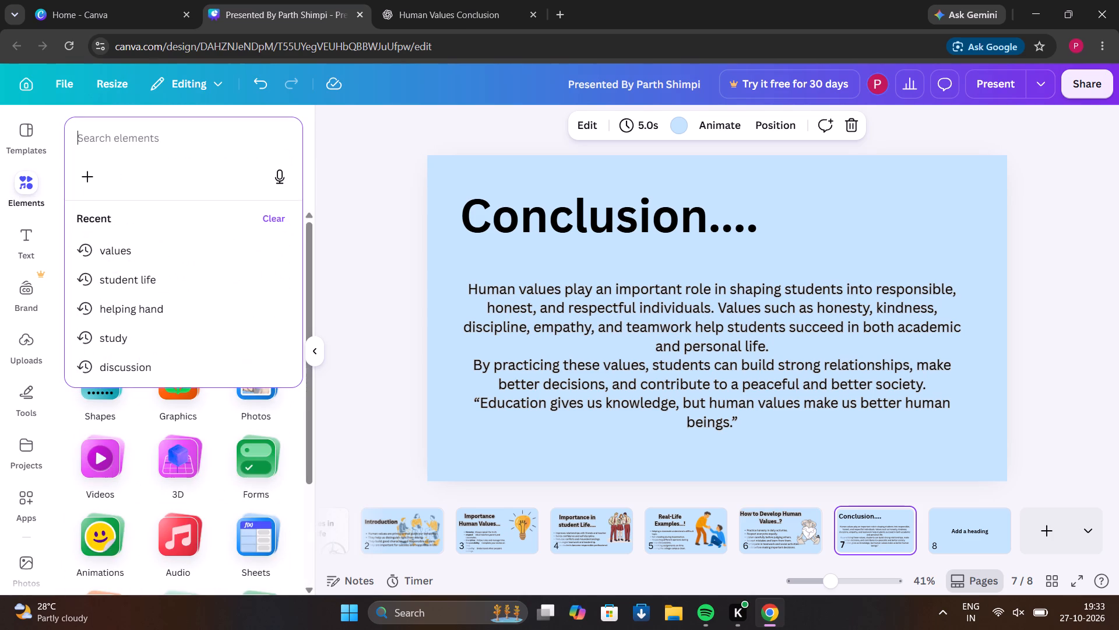
click(230, 135)
text(con)
text(clusiom)
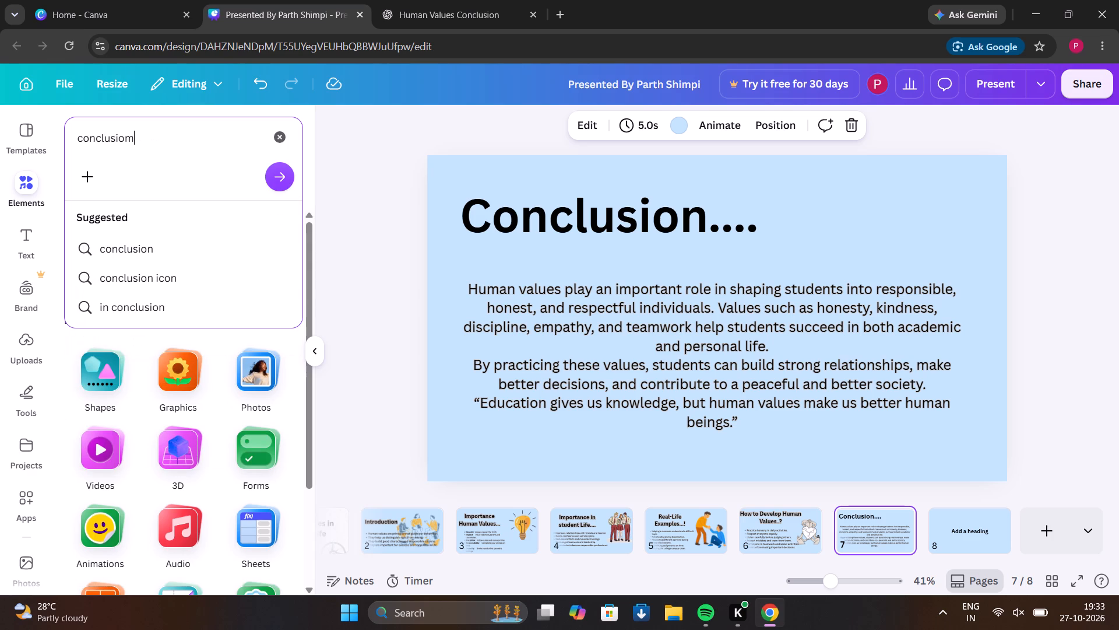
key(Return)
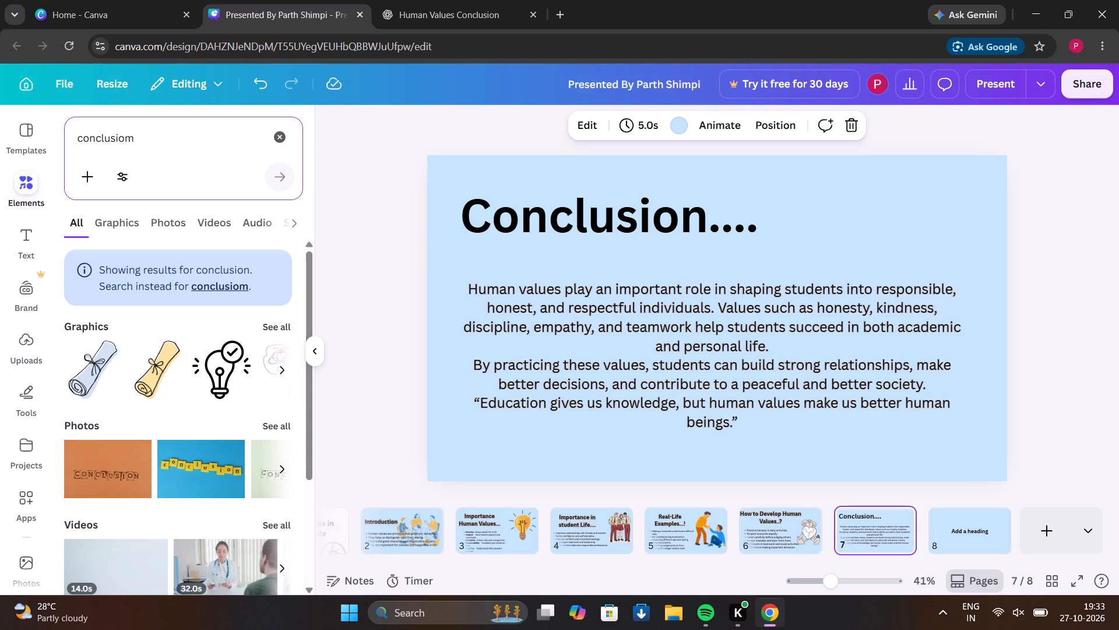
click(277, 370)
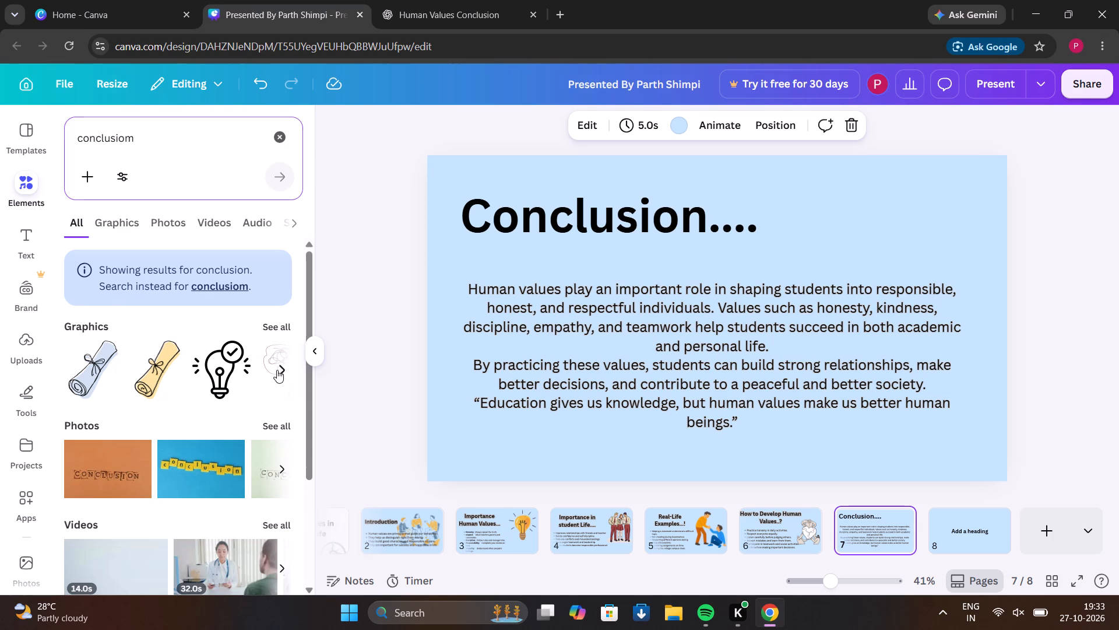
click(277, 370)
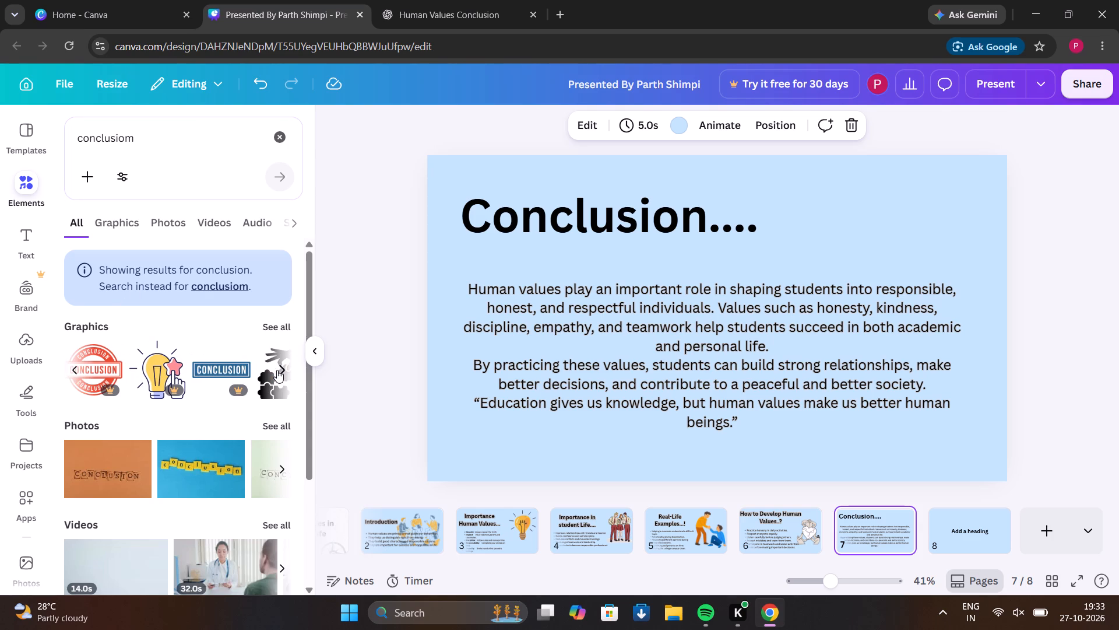
click(277, 370)
click(277, 370)
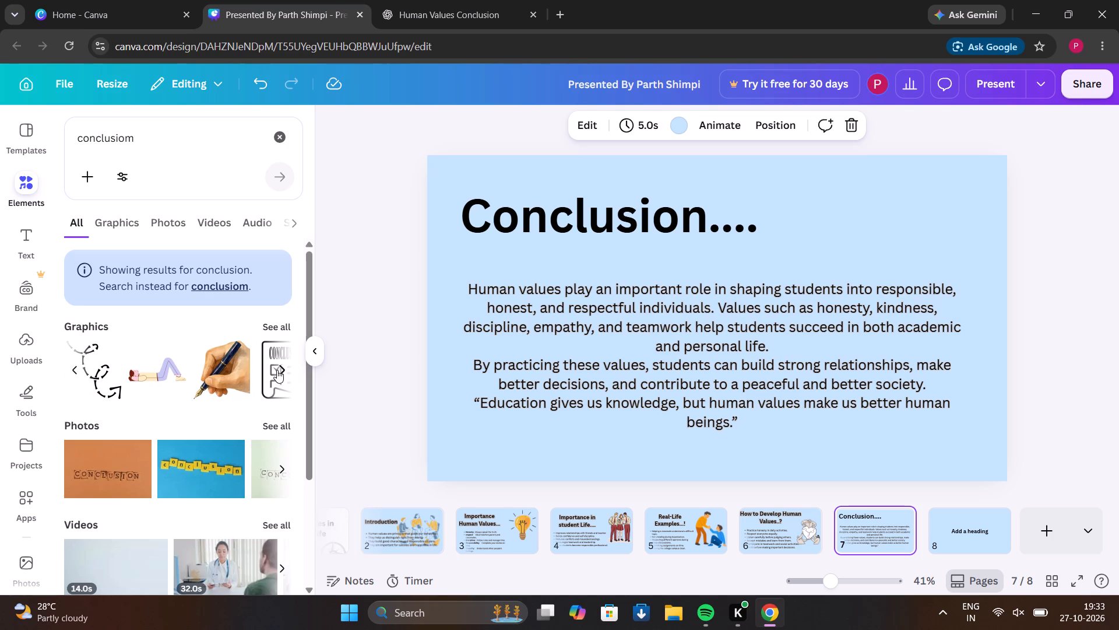
click(168, 371)
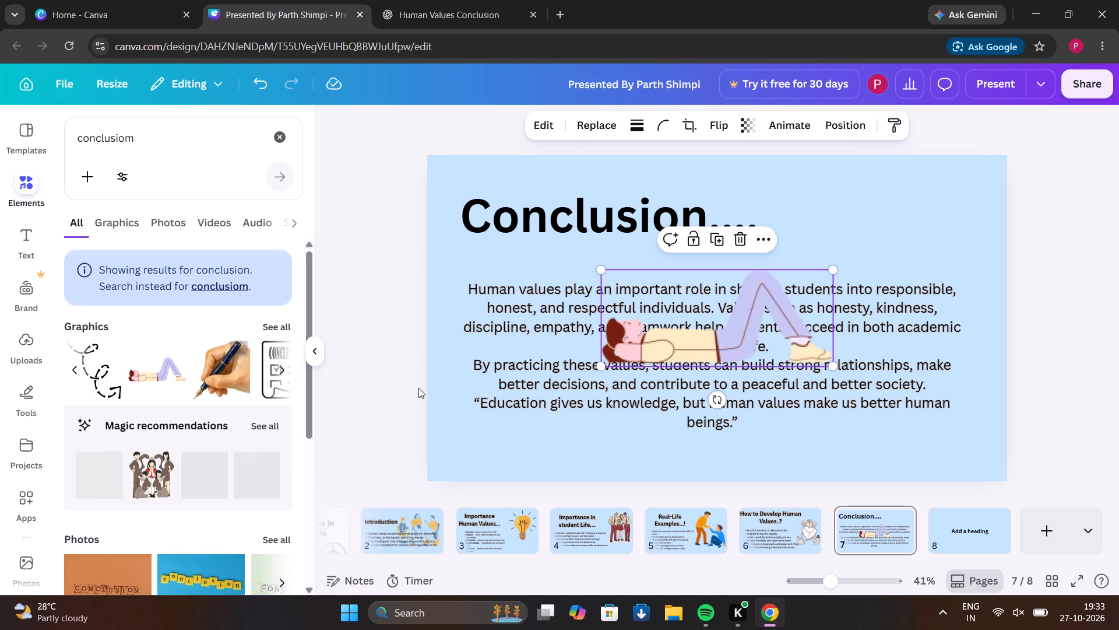
Send the lying-person graphic to the back, behind the conclusion body text.
click(682, 350)
right_click(682, 350)
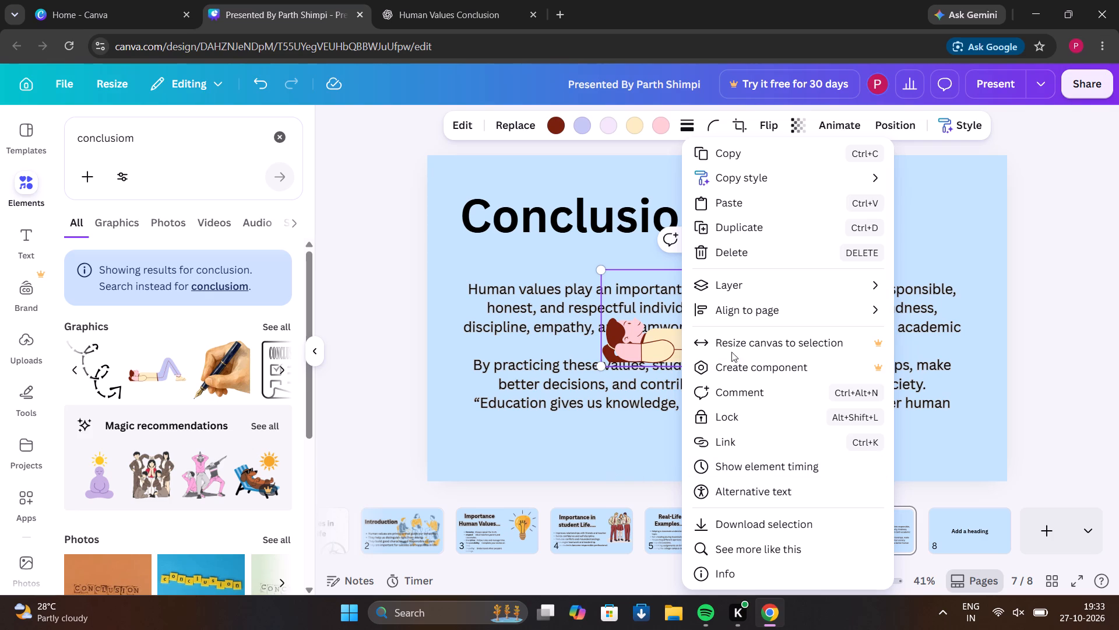
click(667, 316)
click(760, 239)
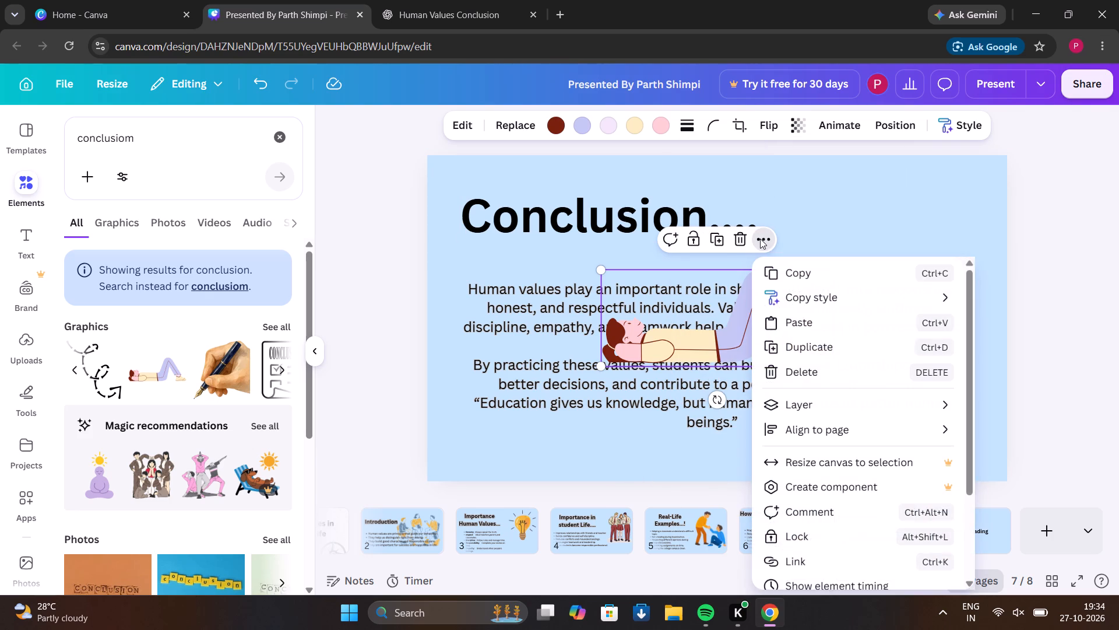
scroll(839, 388, down, 1)
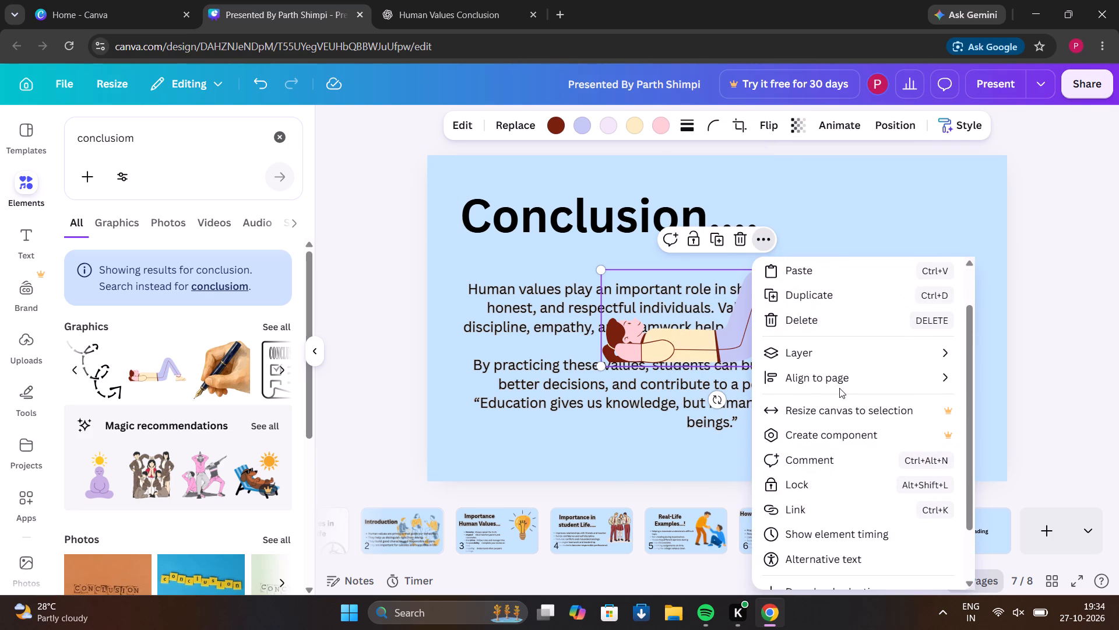
scroll(839, 388, down, 1)
click(846, 330)
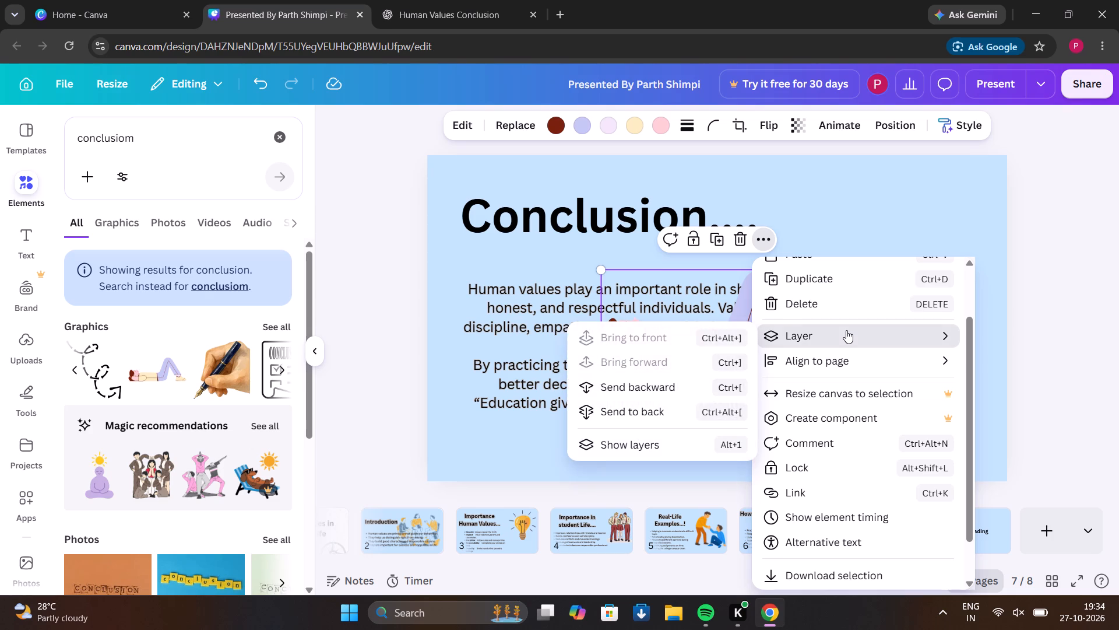
click(675, 410)
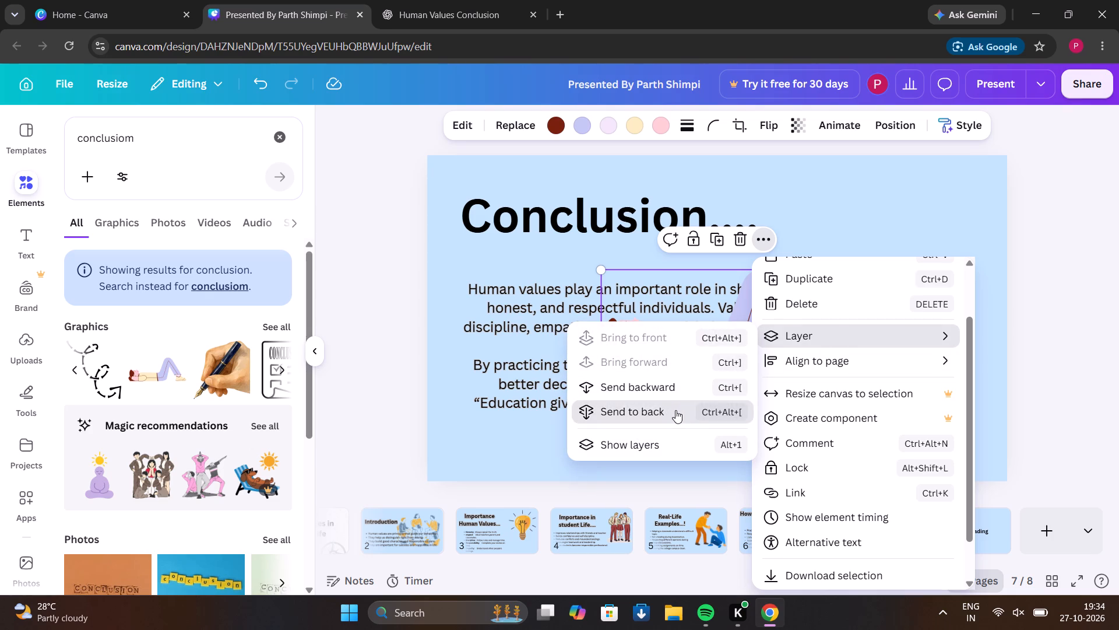
click(515, 488)
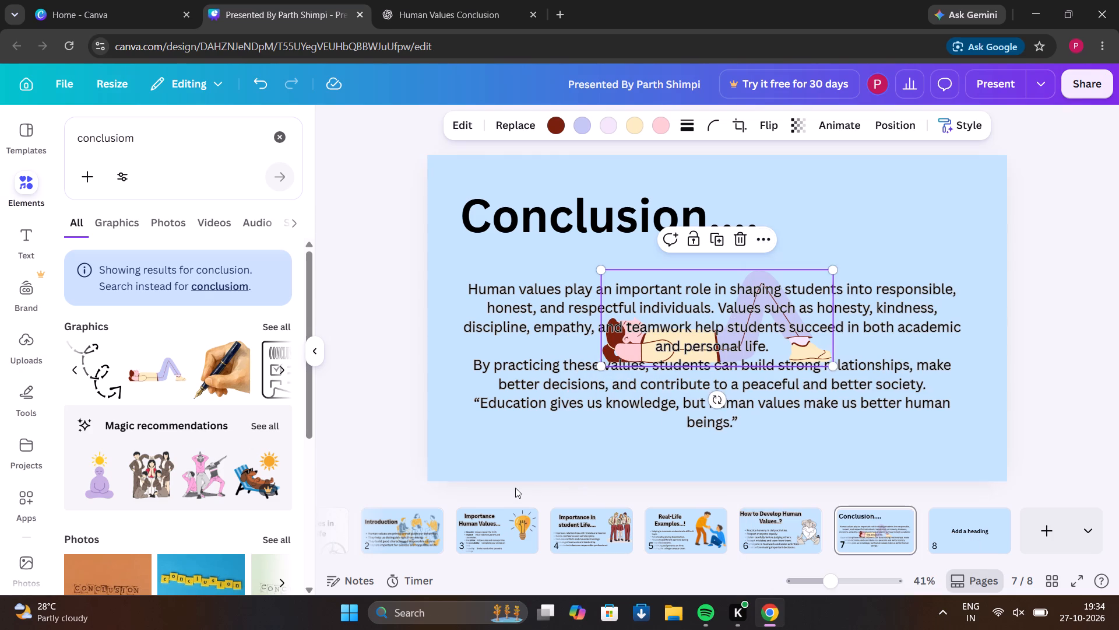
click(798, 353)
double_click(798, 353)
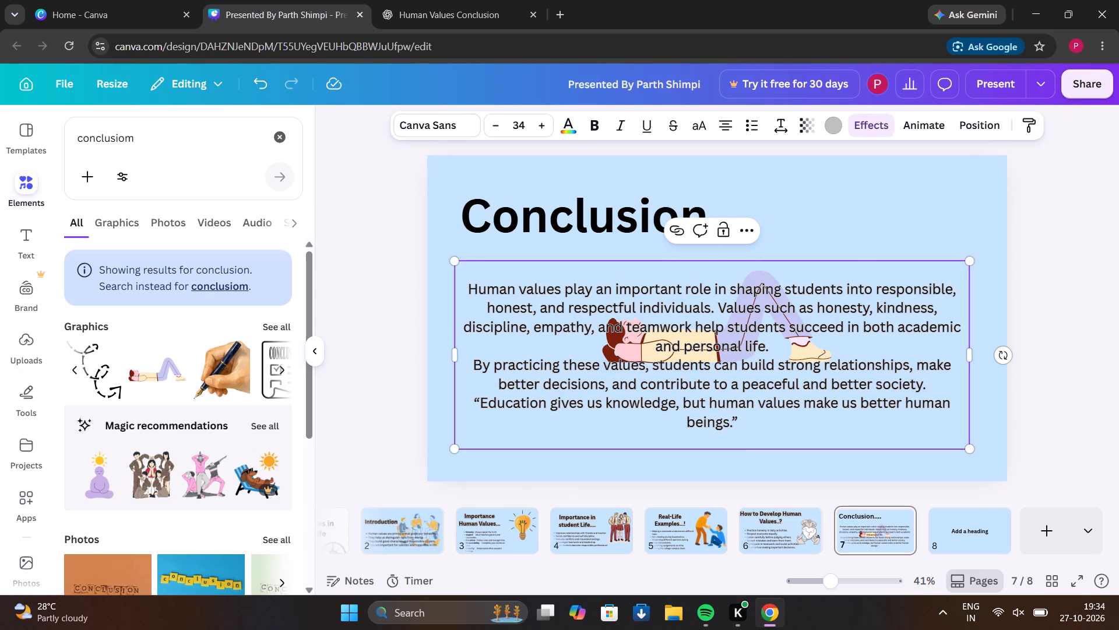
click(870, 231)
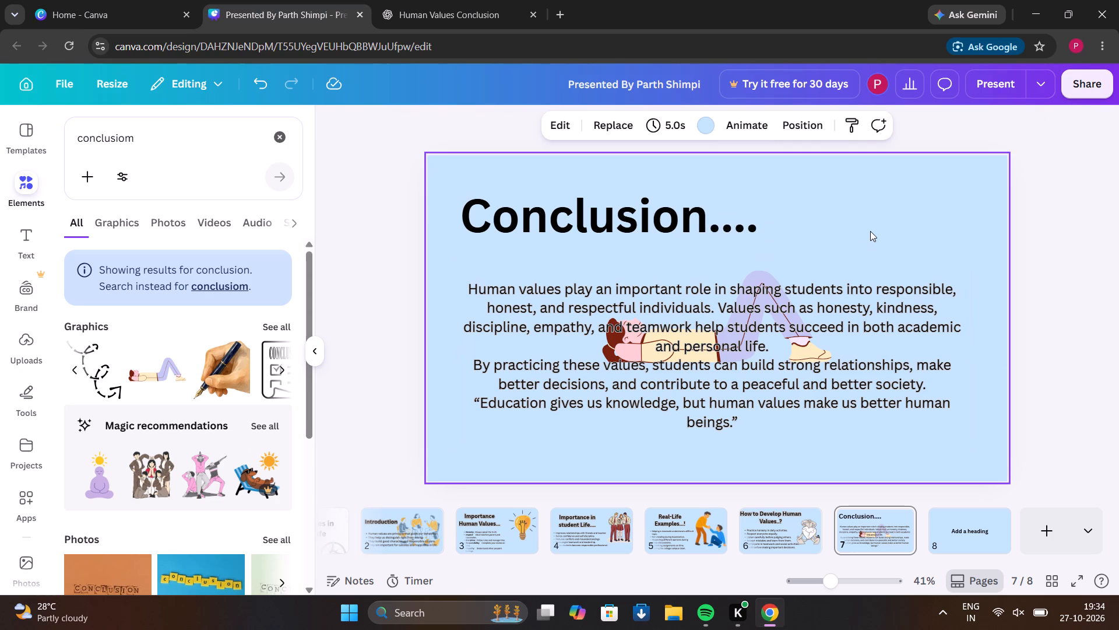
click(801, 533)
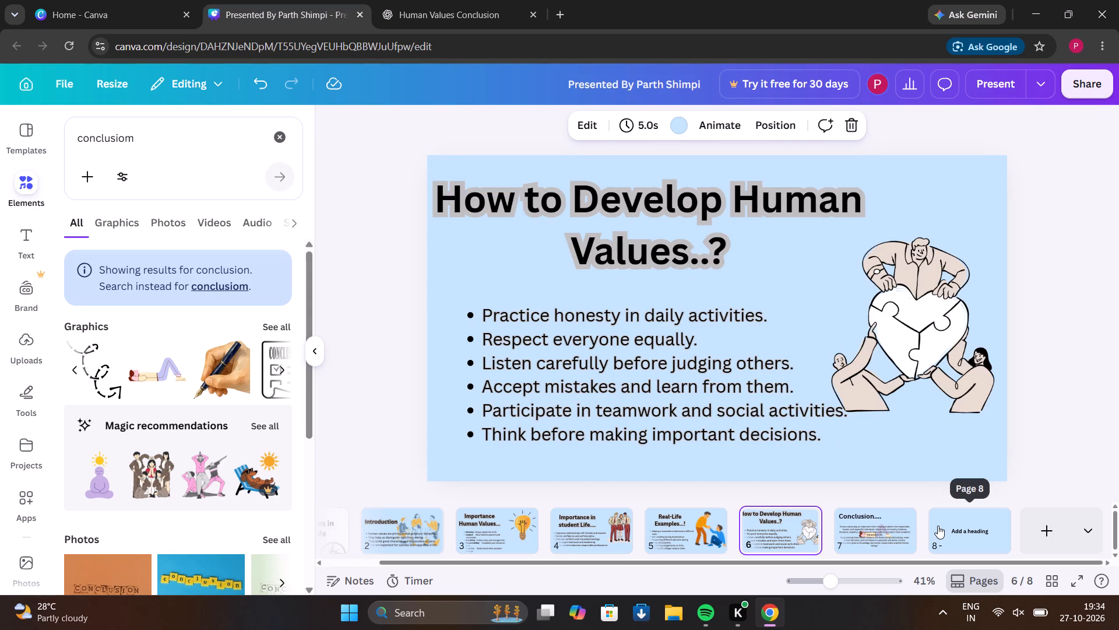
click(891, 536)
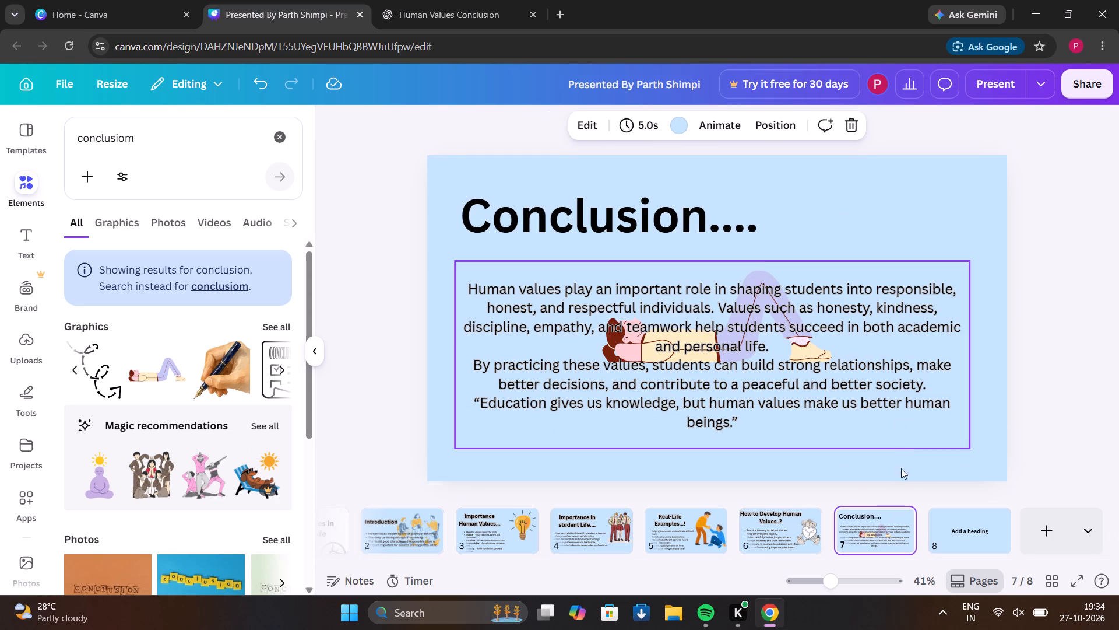
Delete the "Add a heading" text box from slide 8.
click(1009, 533)
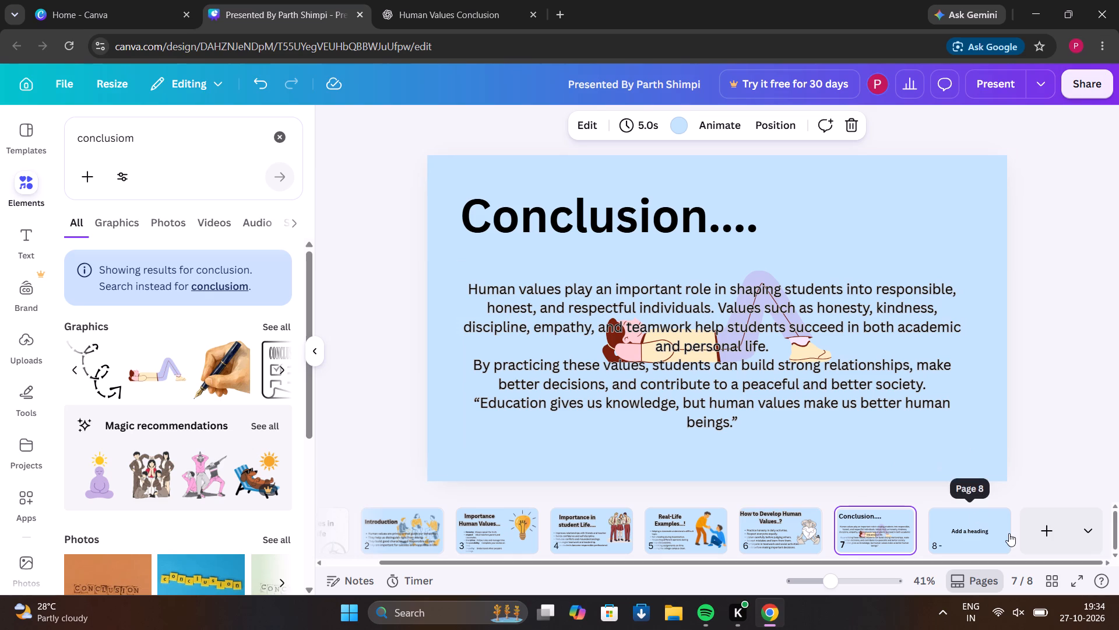
click(854, 339)
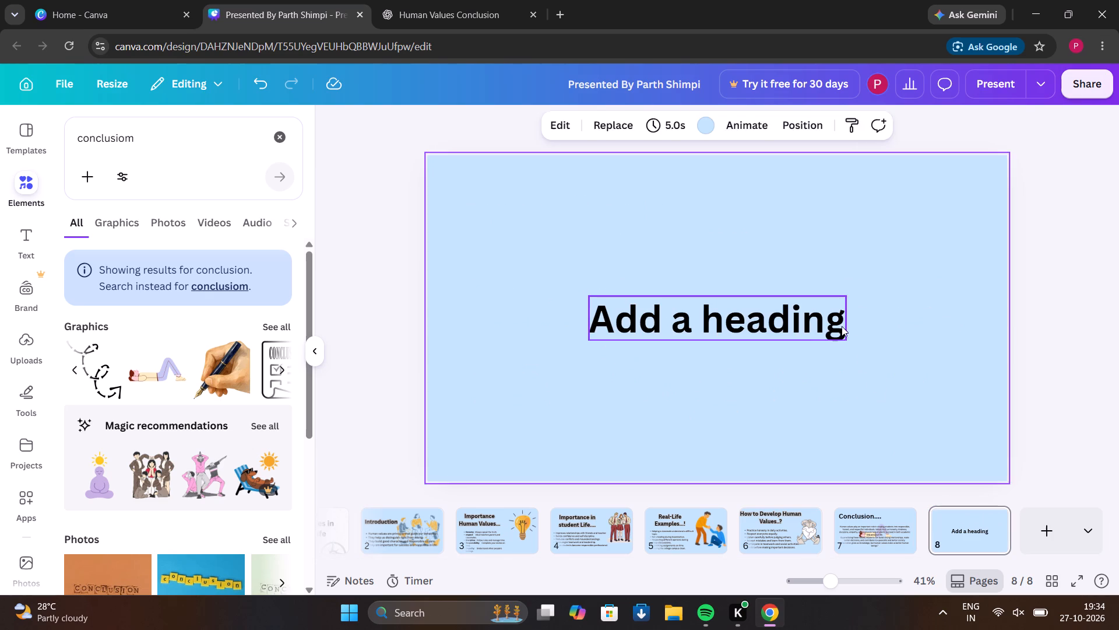
click(840, 325)
key(BackSpace)
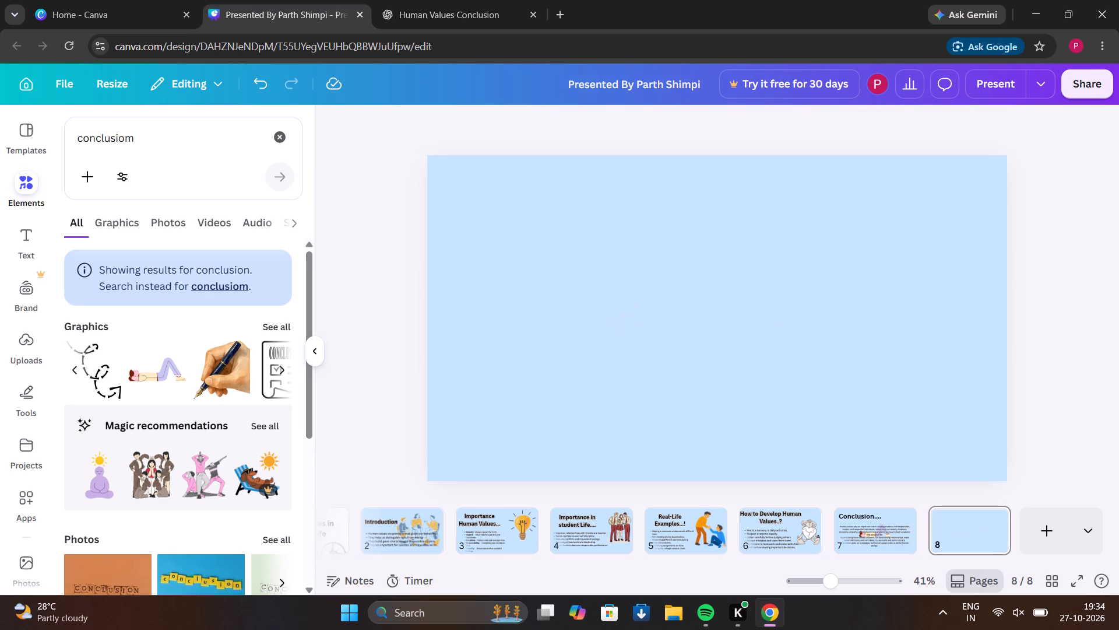
Add a new text box to the middle of slide 8 and clear its "Your paragraph text" placeholder.
key(t)
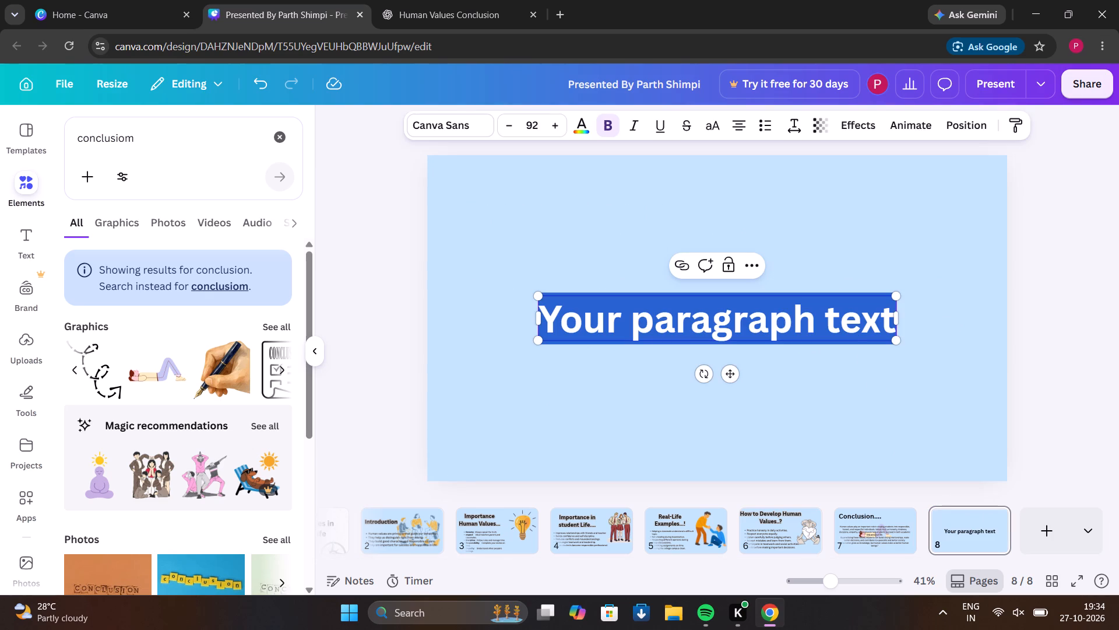
click(882, 321)
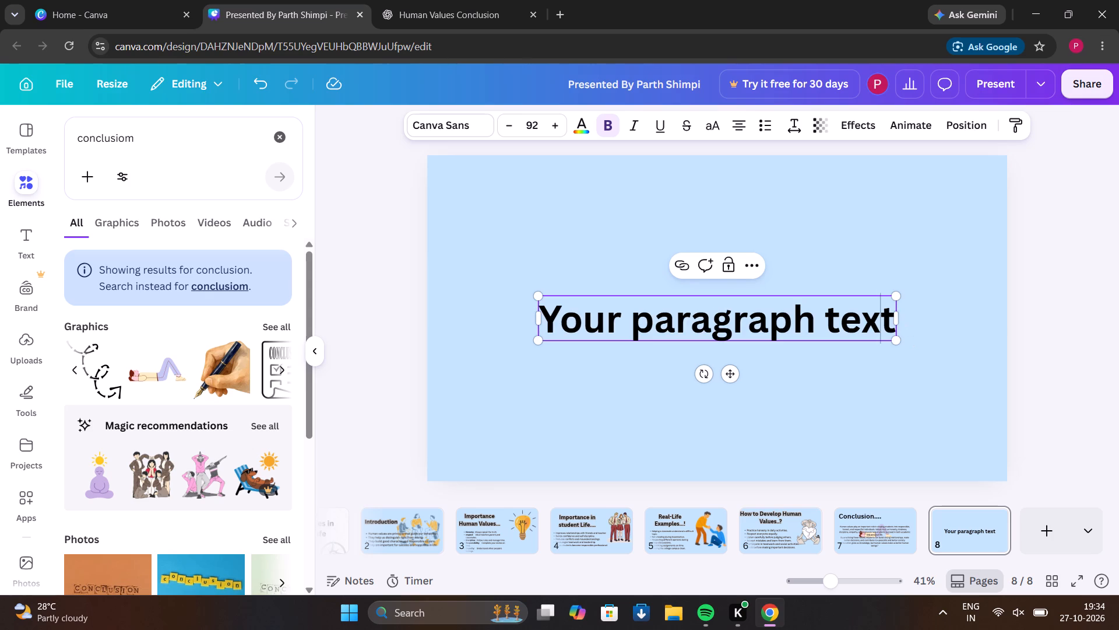
click(885, 322)
key(BackSpace)
key(BackSpace)
key(BackSpace)
key(BackSpace)
key(BackSpace)
key(BackSpace)
key(BackSpace)
key(BackSpace)
key(BackSpace)
key(BackSpace)
key(BackSpace)
key(BackSpace)
key(BackSpace)
key(BackSpace)
key(BackSpace)
key(BackSpace)
key(BackSpace)
key(BackSpace)
key(BackSpace)
key(BackSpace)
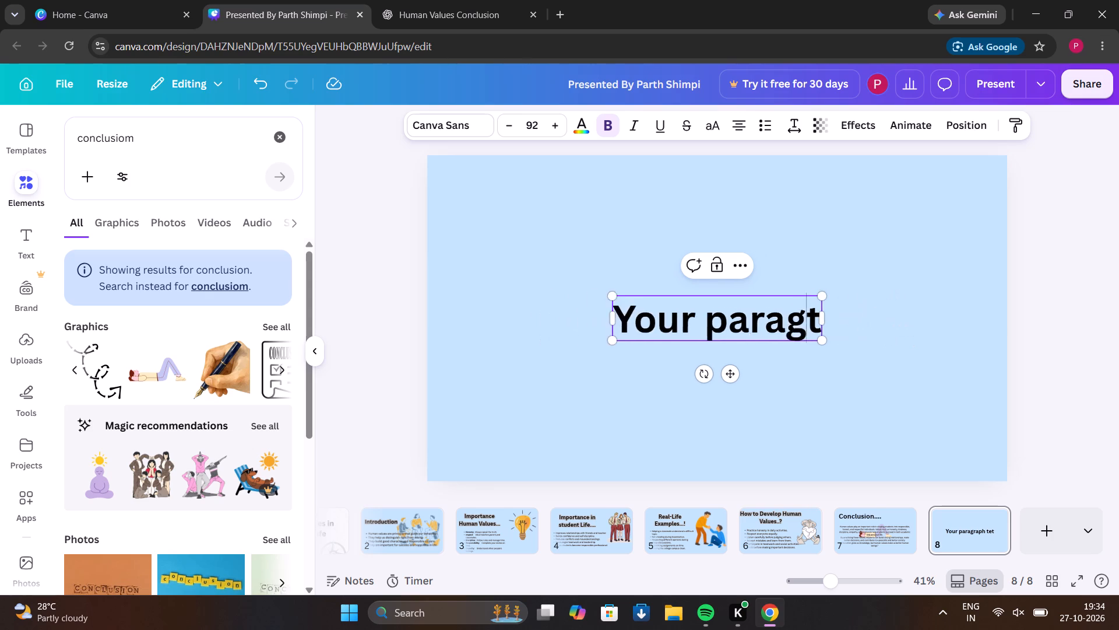
click(721, 321)
key(BackSpace)
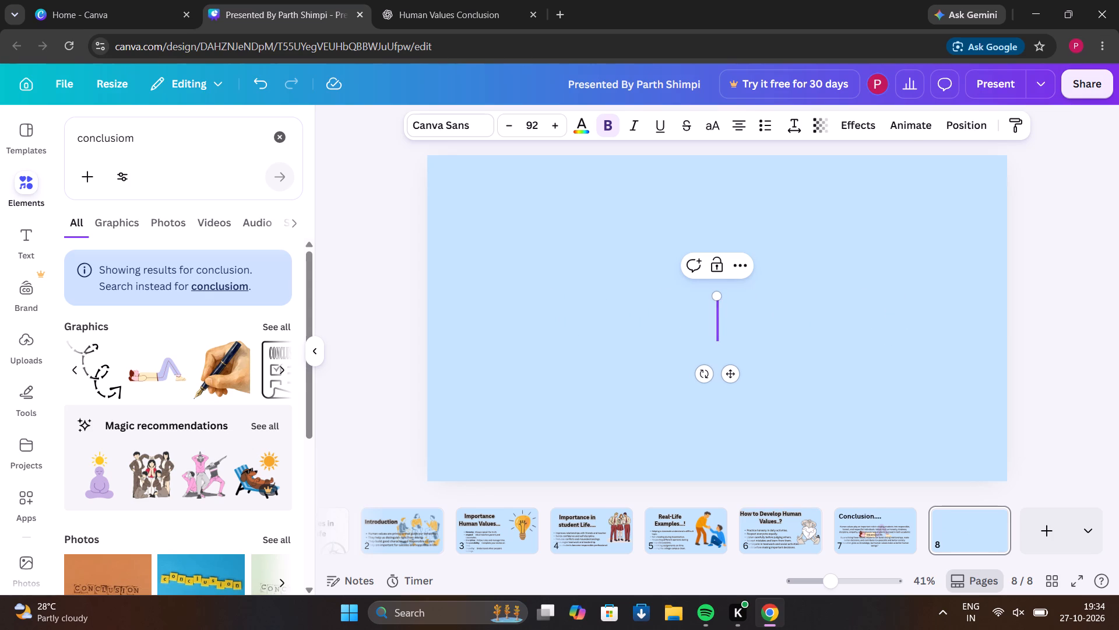
Enter "Thank You..." in slide 8's empty text box.
text(Tha)
text(nk y)
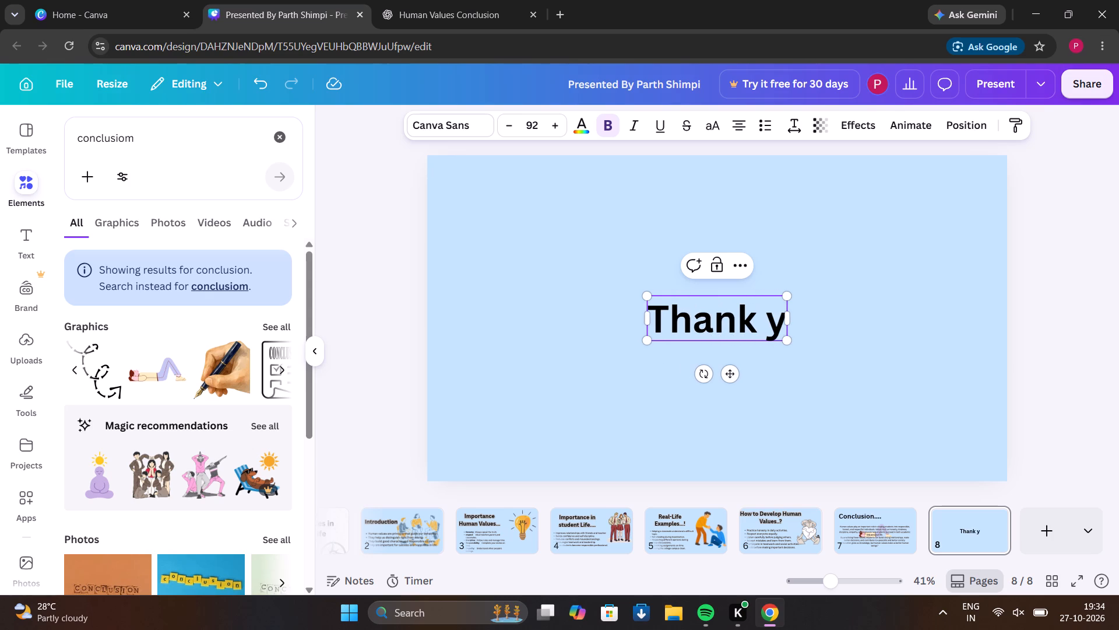
key(BackSpace)
text(You)
text(........)
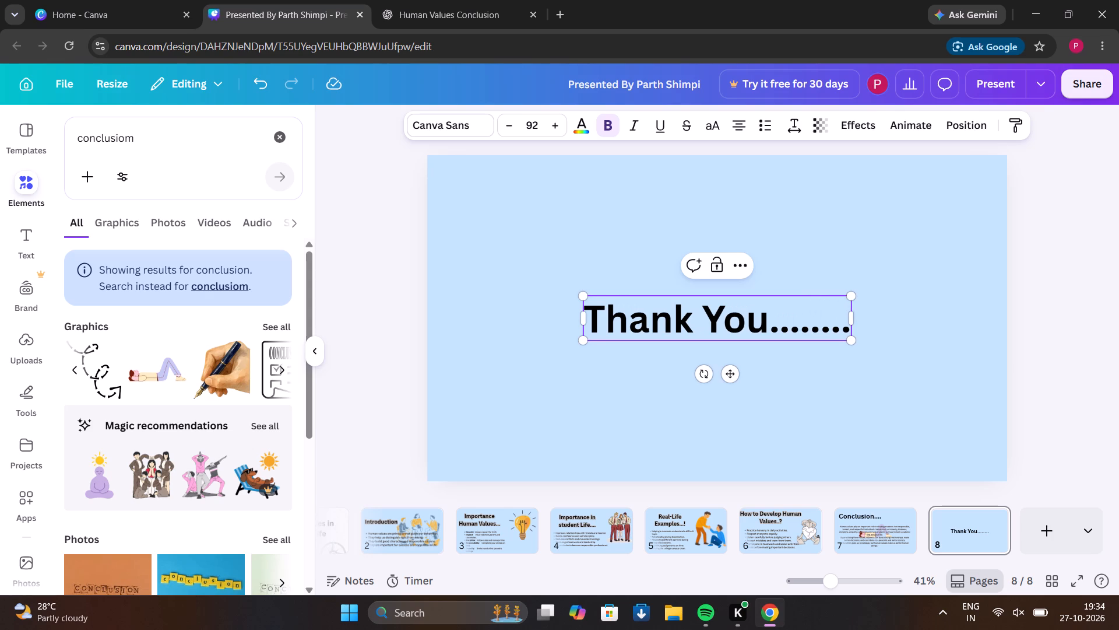
key(BackSpace)
key(BackSpace)
key(BackSpace)
key(BackSpace)
key(BackSpace)
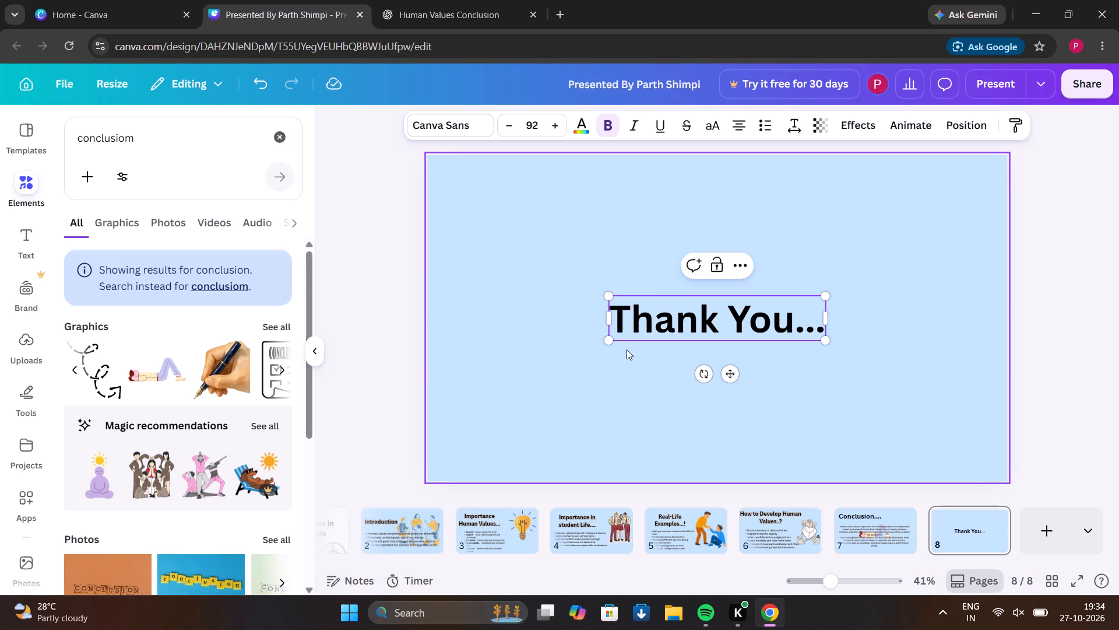
Enlarge the "Thank You..." text on slide 8 to a font size of about 132.
drag(607, 338, 523, 384)
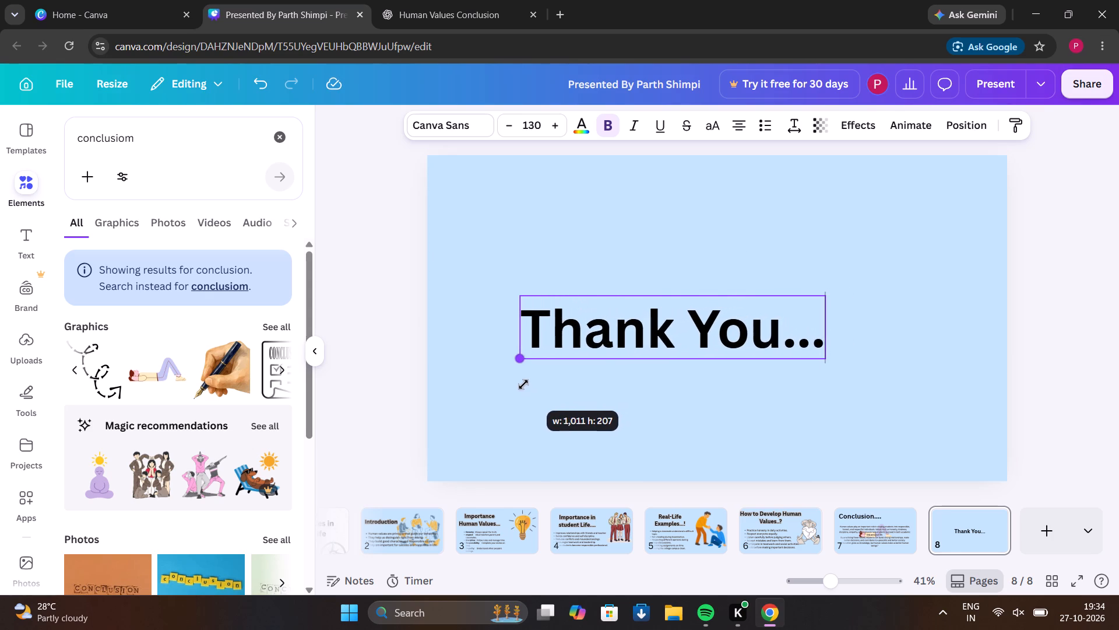
drag(523, 384, 518, 387)
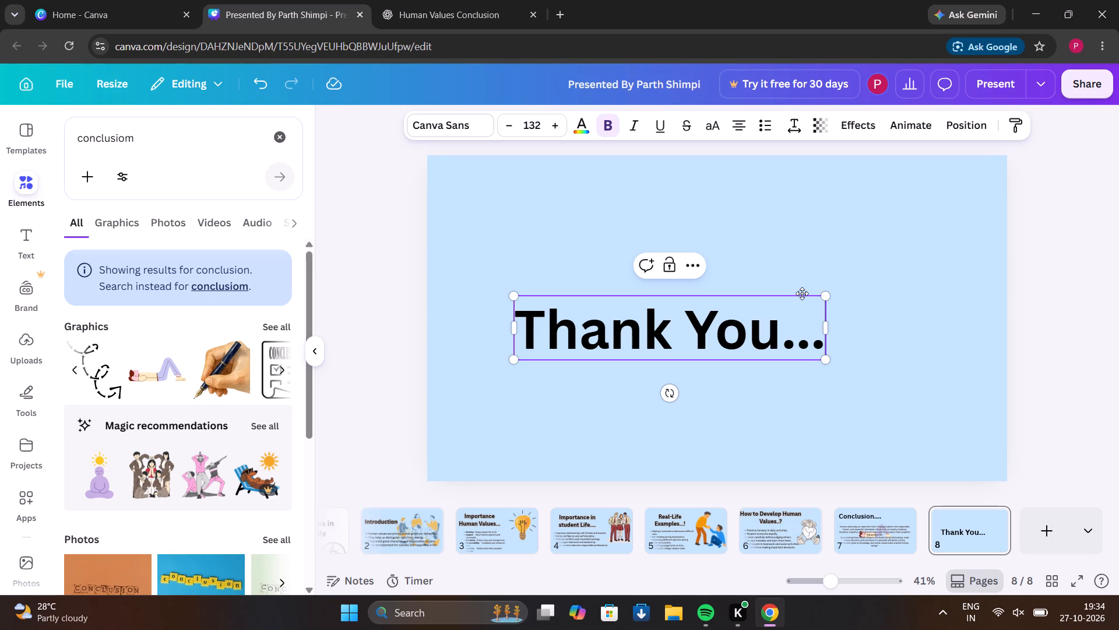
Move the "Thank You..." text up and across to about the centre of slide 8.
drag(801, 293, 829, 249)
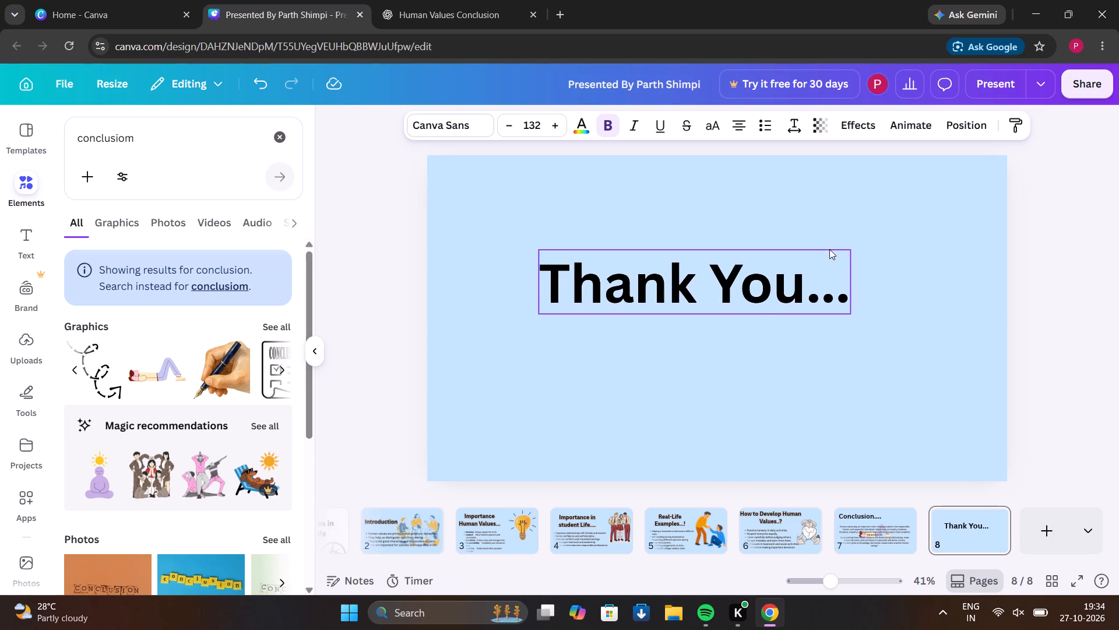
drag(829, 249, 838, 271)
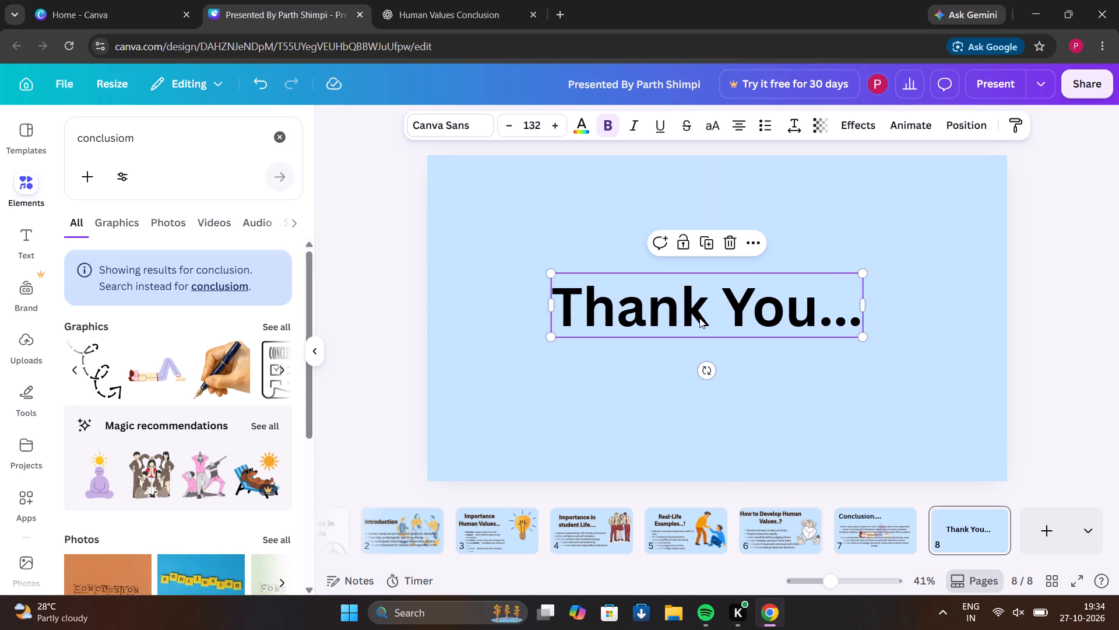
Apply the Outline text effect to "Thank You..." on slide 8 with a thickness of 200.
click(842, 123)
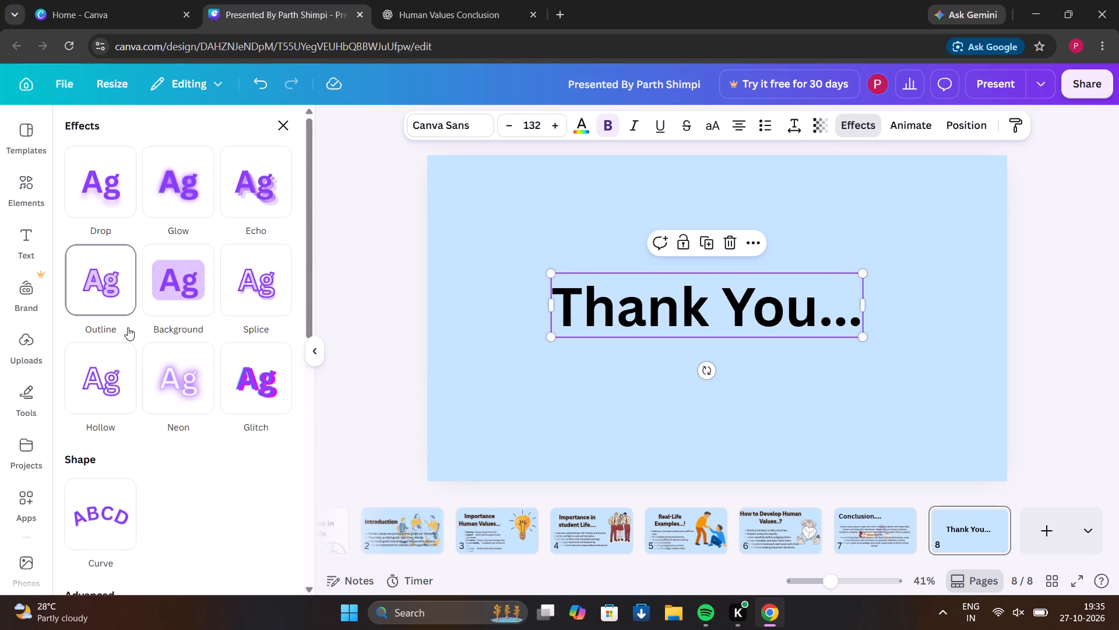
click(128, 327)
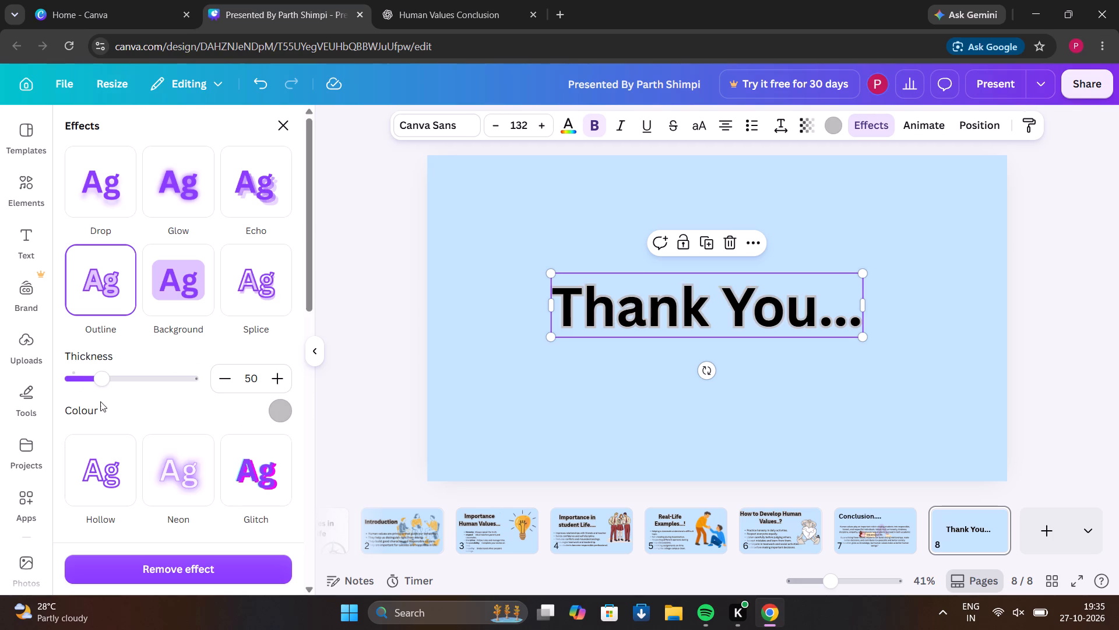
drag(100, 384, 227, 370)
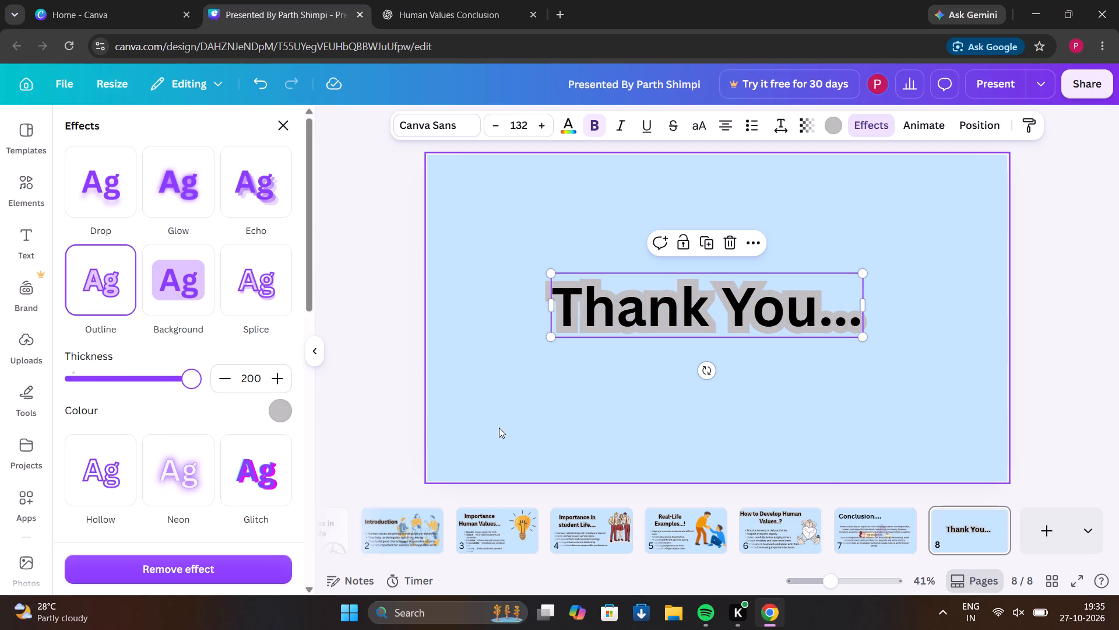
Apply the Outline text effect with a thickness of 200 to the "Conclusion...." heading on slide 7.
click(903, 534)
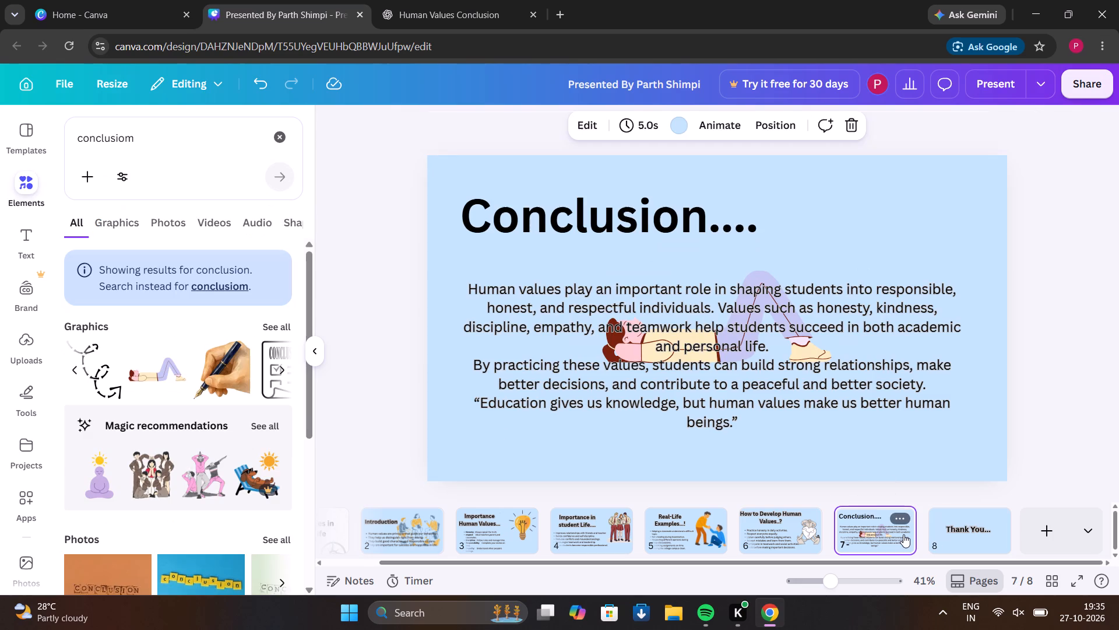
click(639, 235)
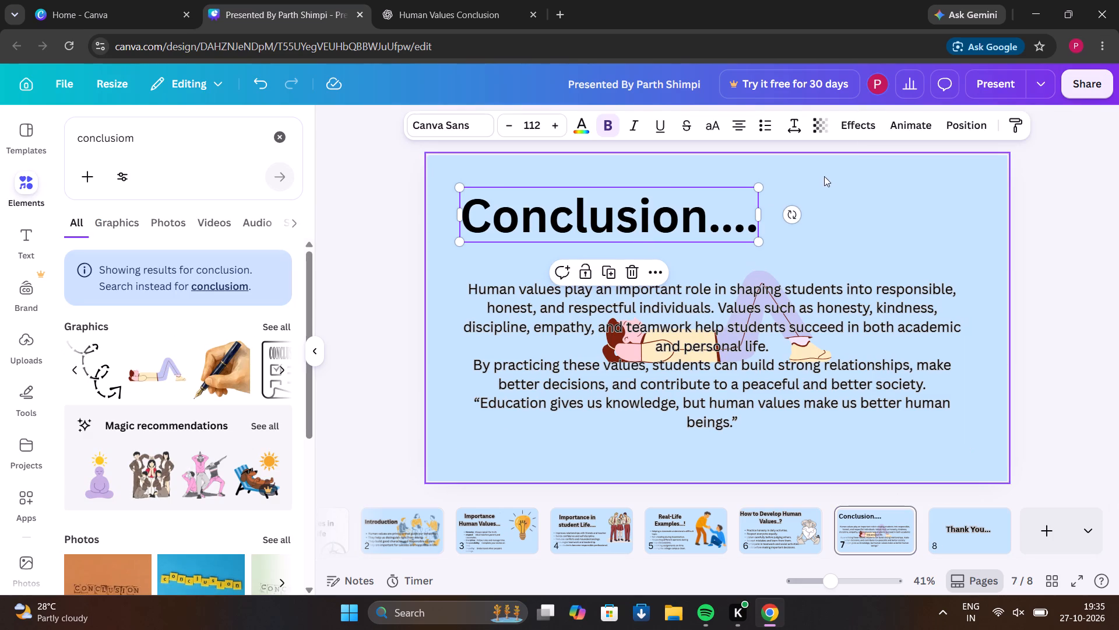
click(869, 130)
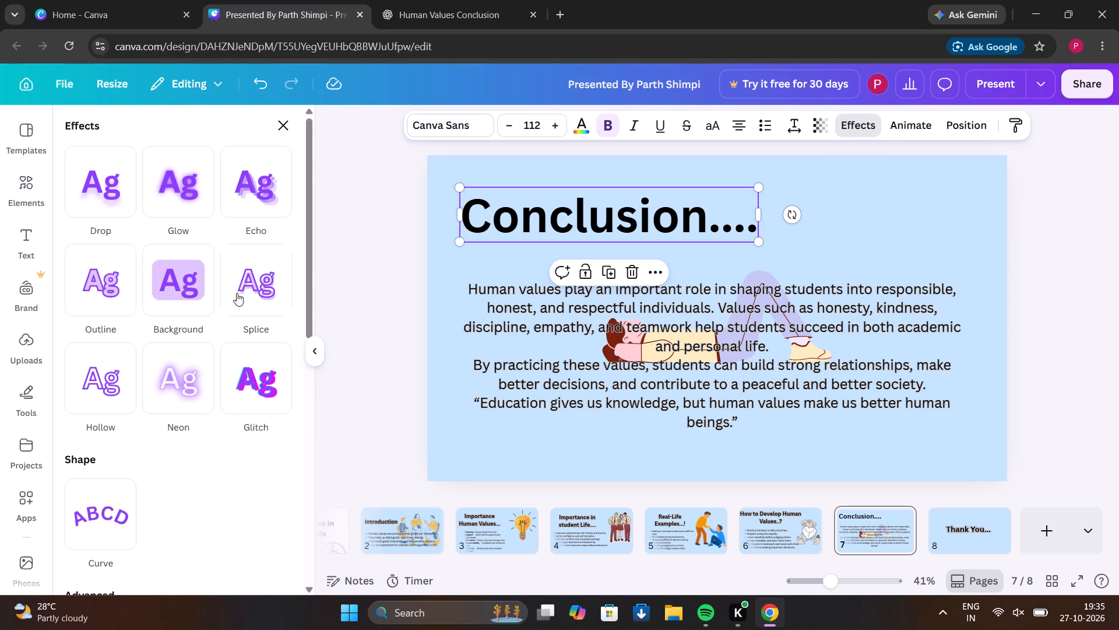
click(82, 289)
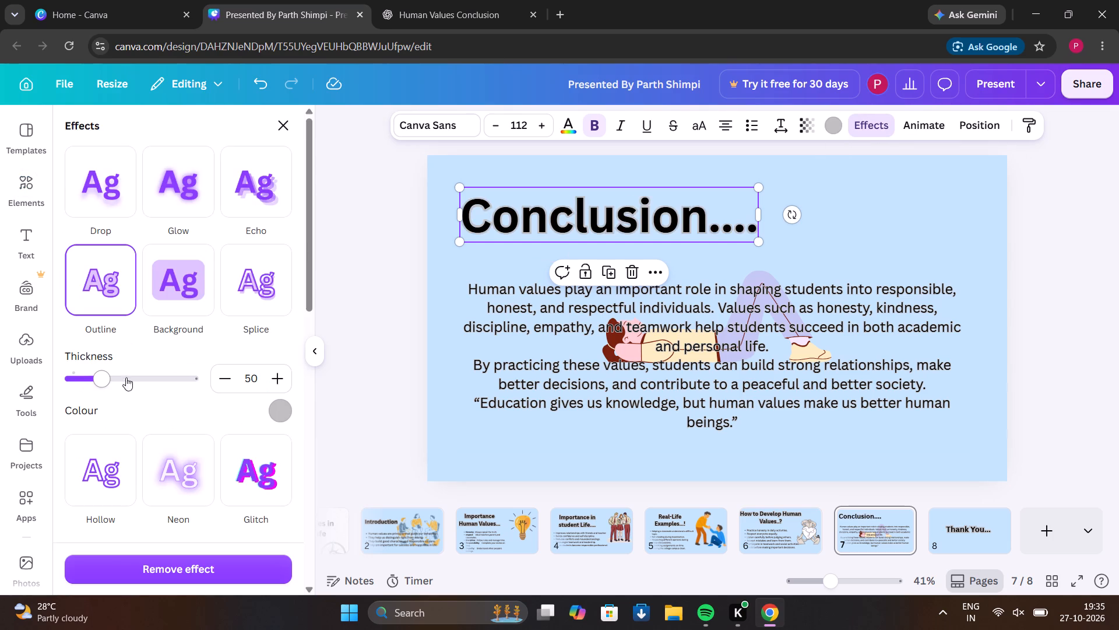
drag(107, 379, 207, 383)
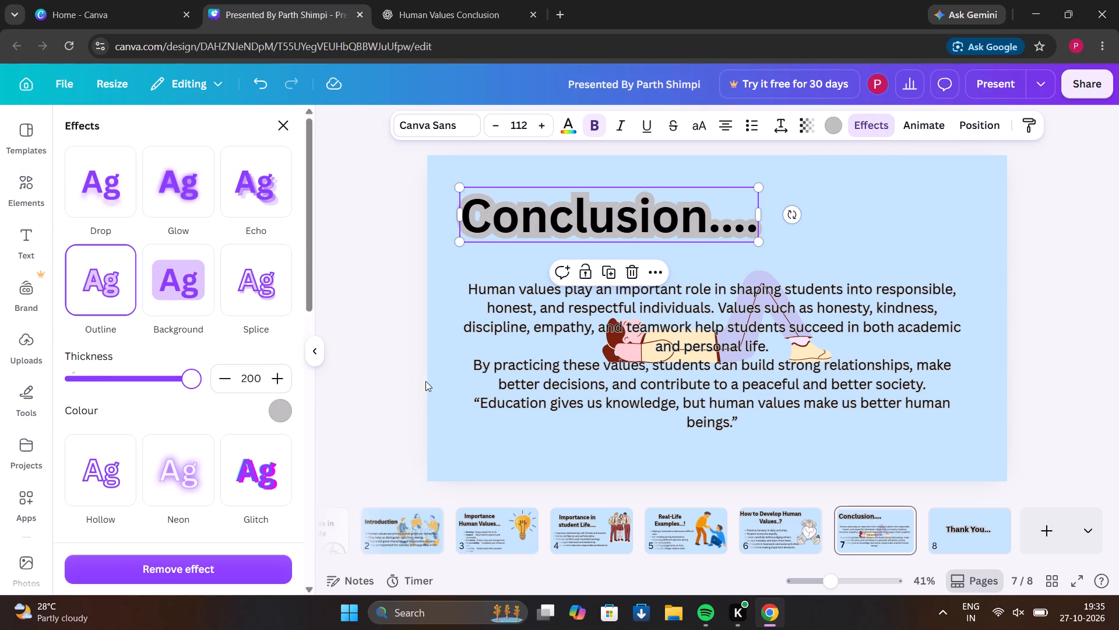
click(423, 383)
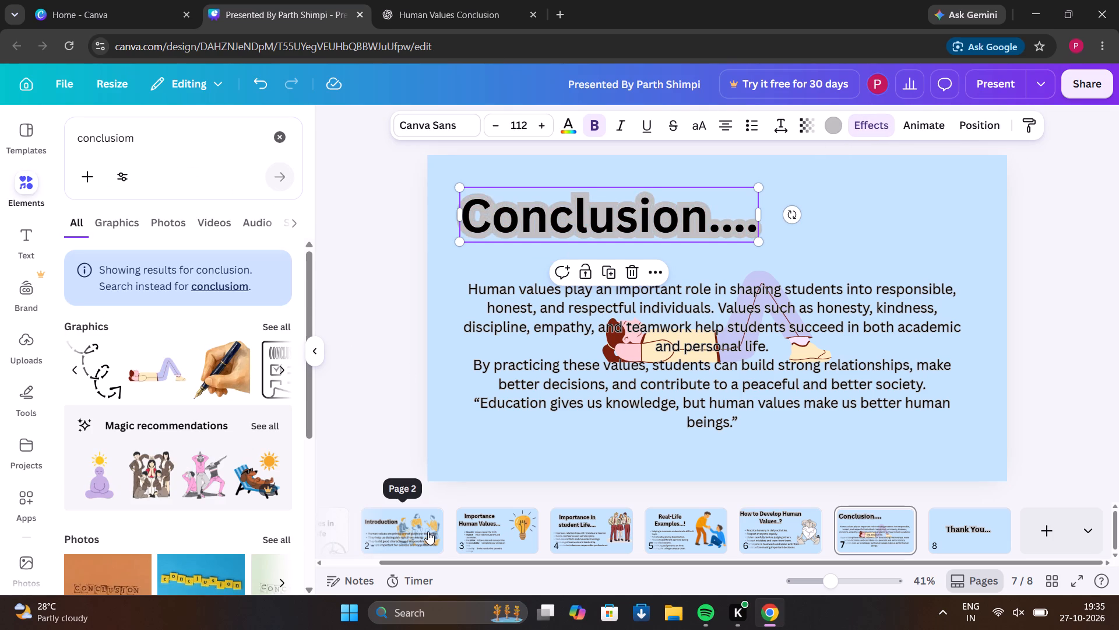
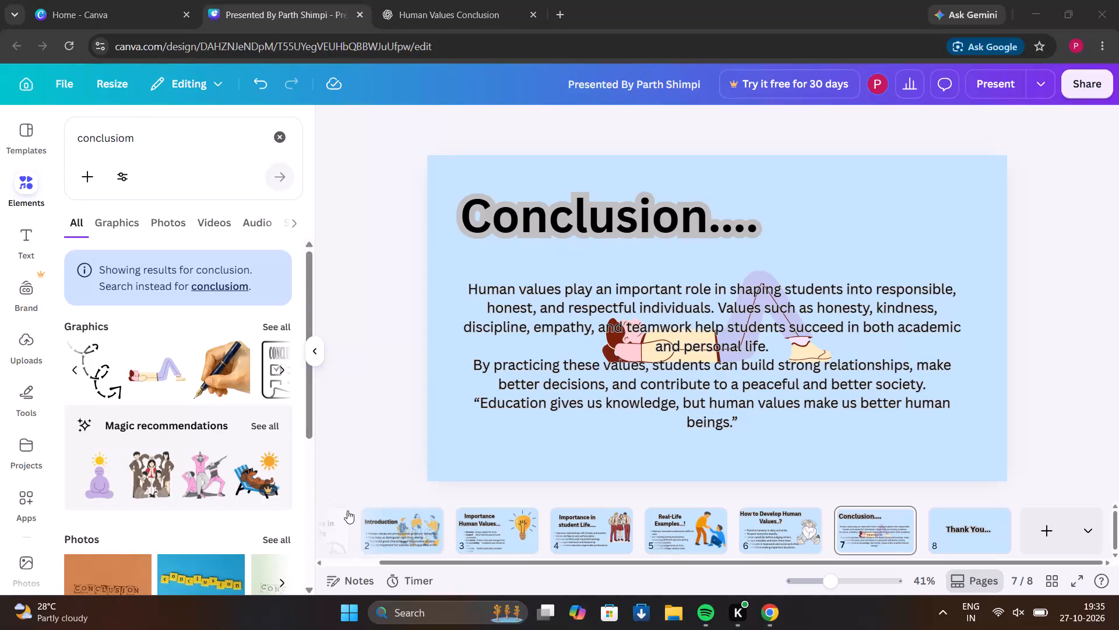
Review the presentation's slides in order from the title slide to the closing "Thank You..." slide, checking headings, text and graphics.
scroll(347, 510, left, 1)
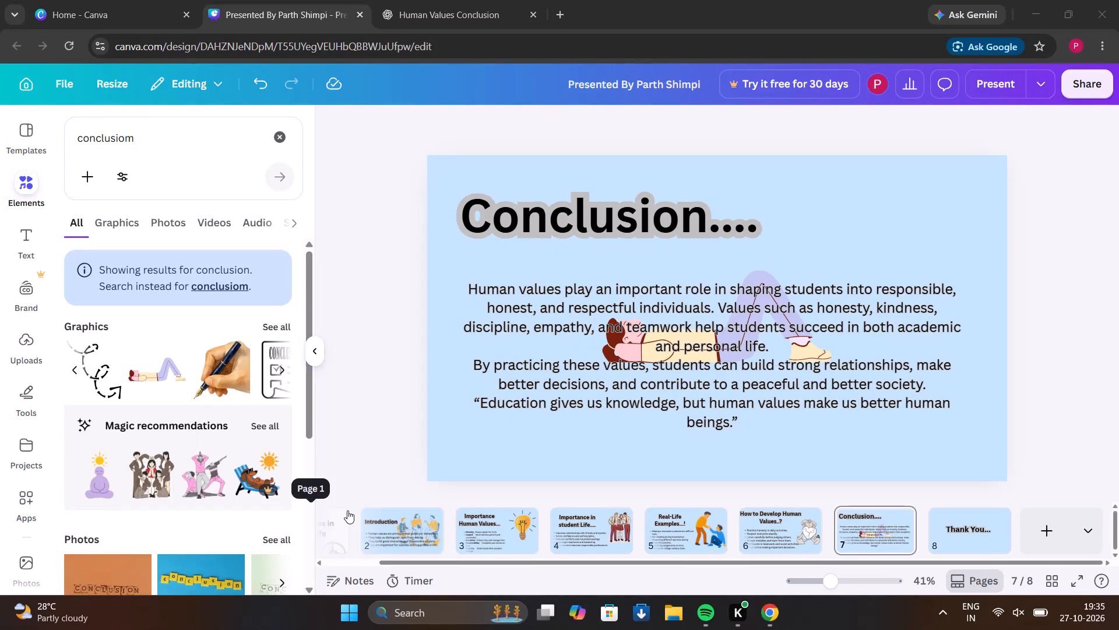
scroll(347, 510, left, 1)
scroll(347, 510, right, 2)
click(357, 538)
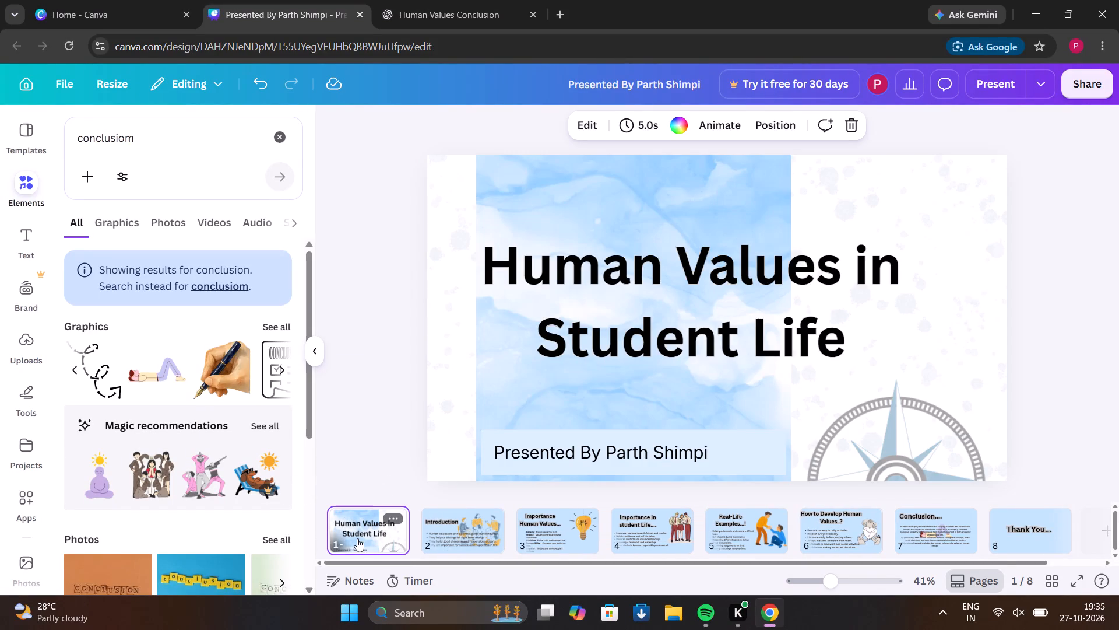
click(460, 527)
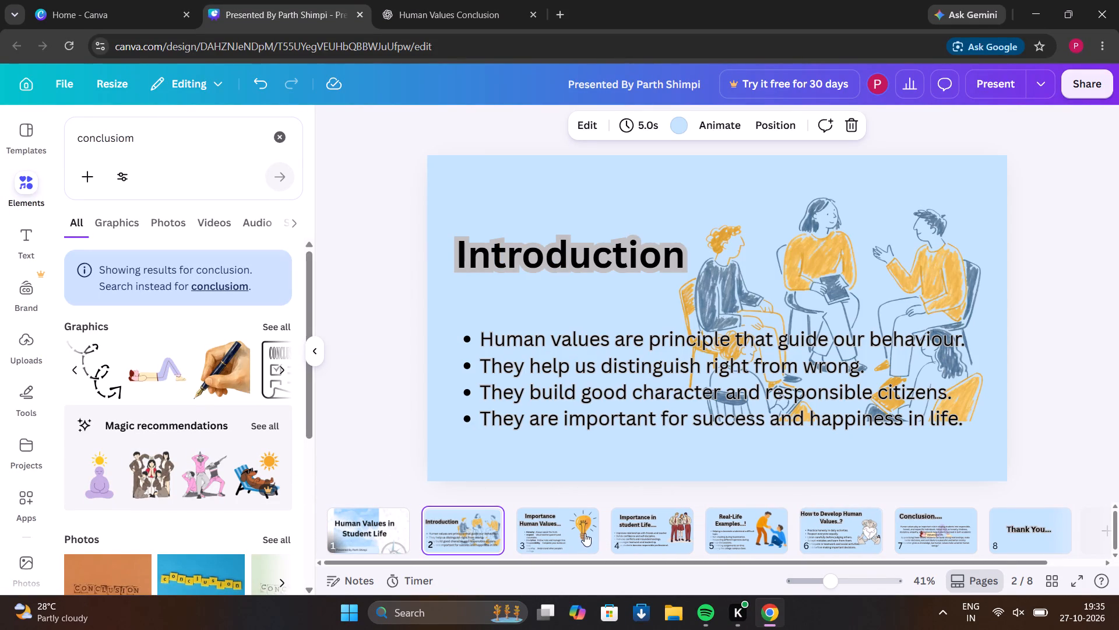
click(585, 533)
click(637, 534)
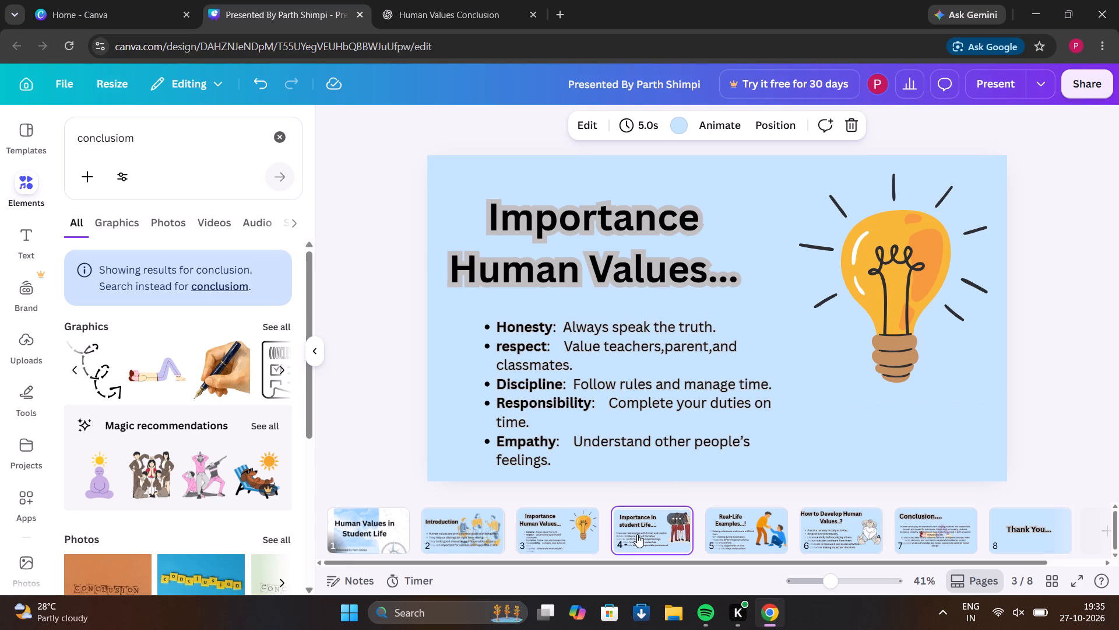
click(742, 544)
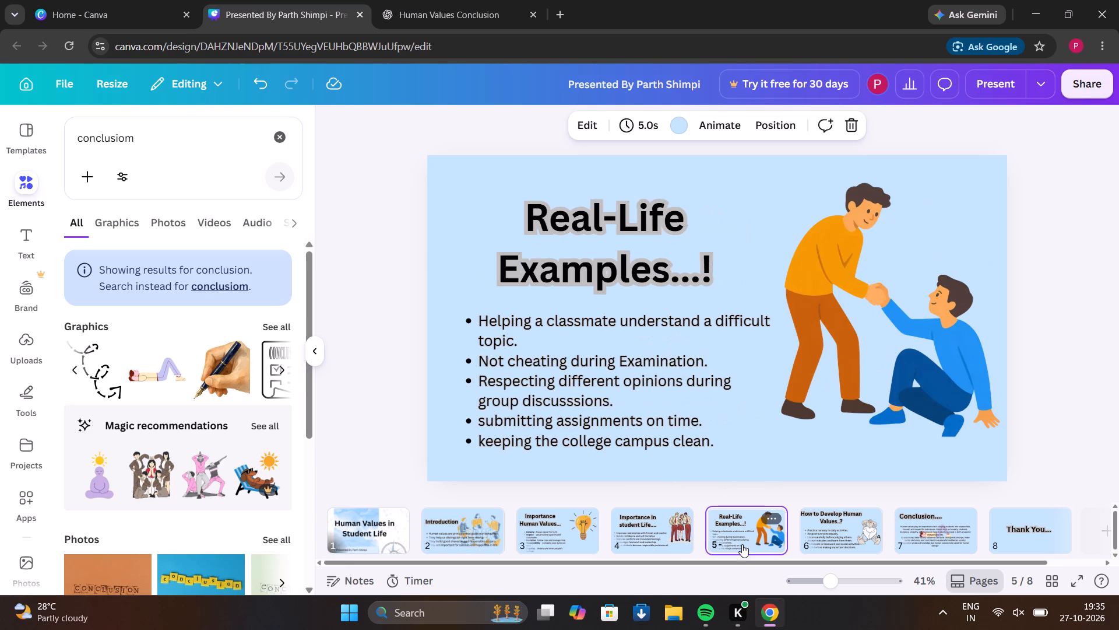
click(863, 544)
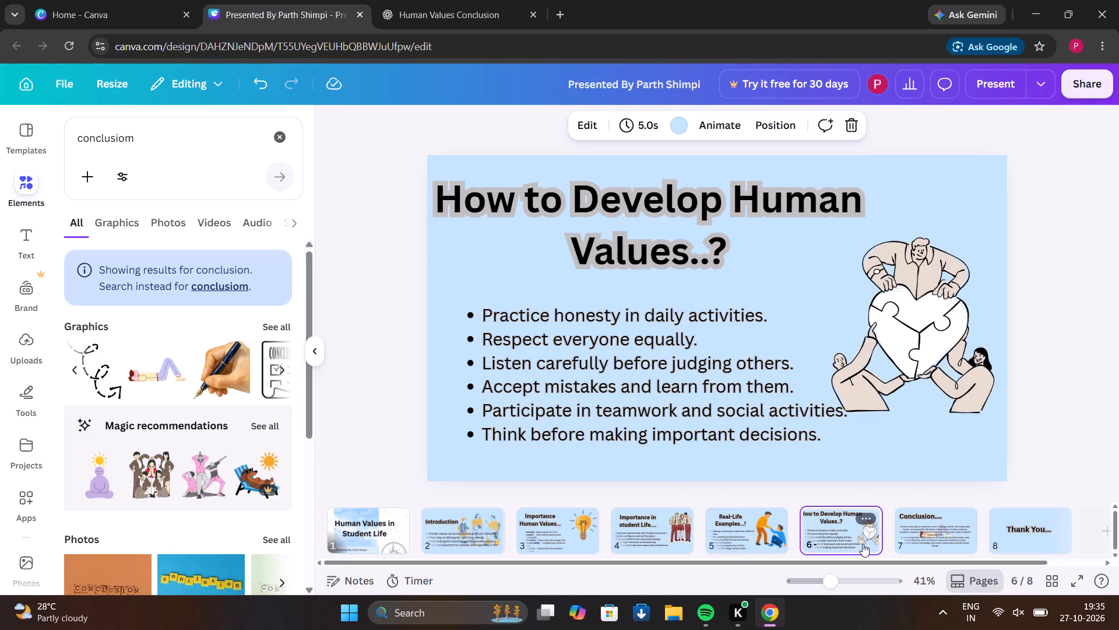
click(956, 538)
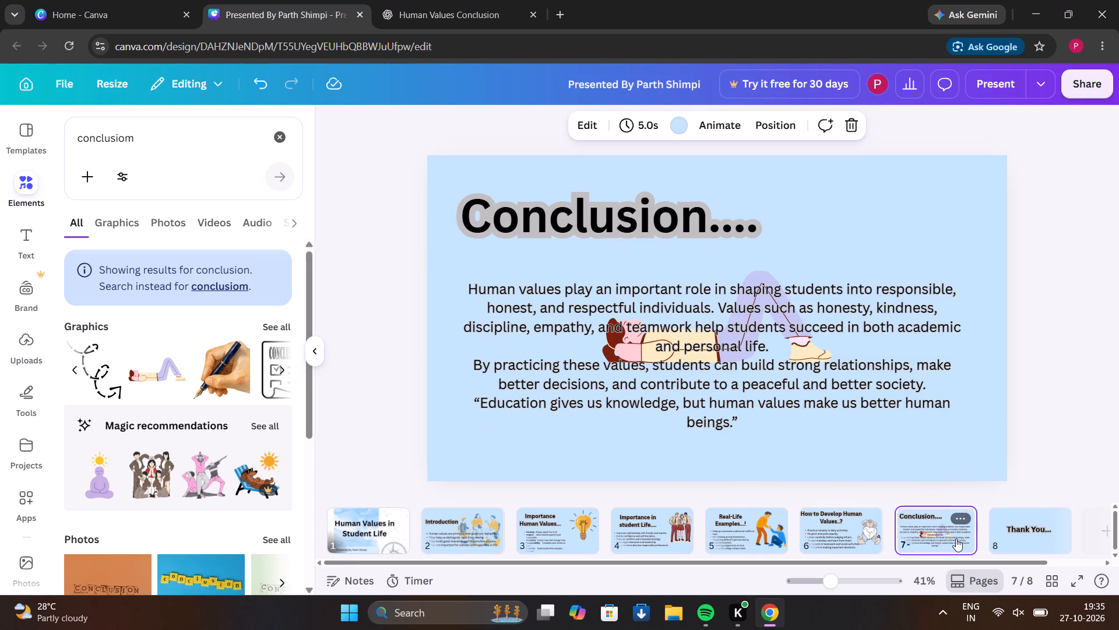
click(1029, 525)
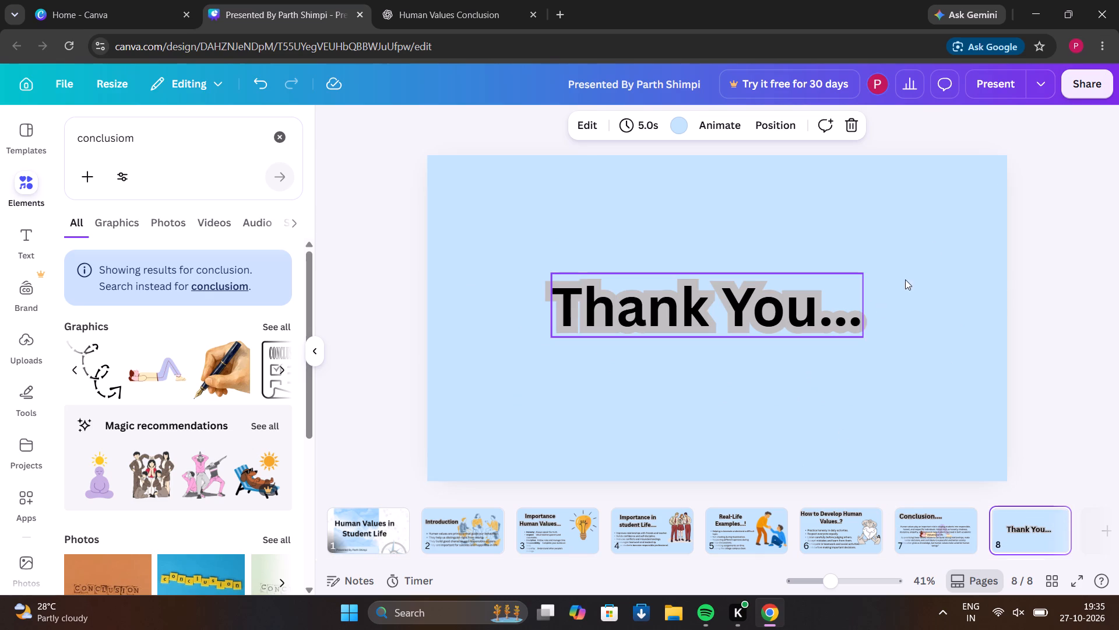
Download all pages of the presentation as a PDF with the Digital preset, closing the download notice and the opened PDF.
click(1102, 82)
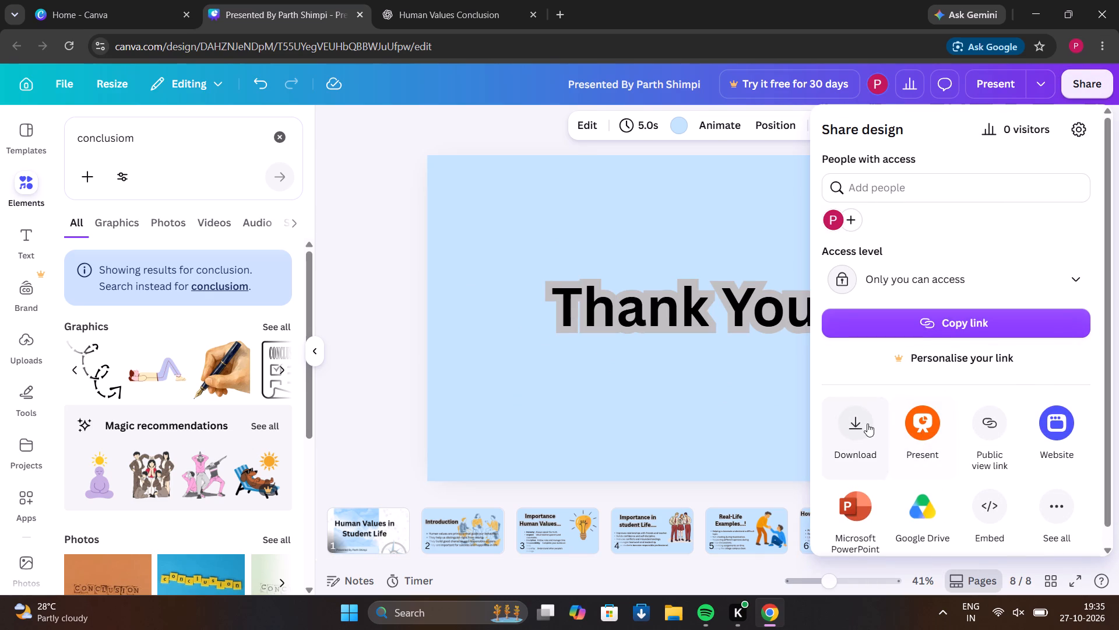
click(867, 423)
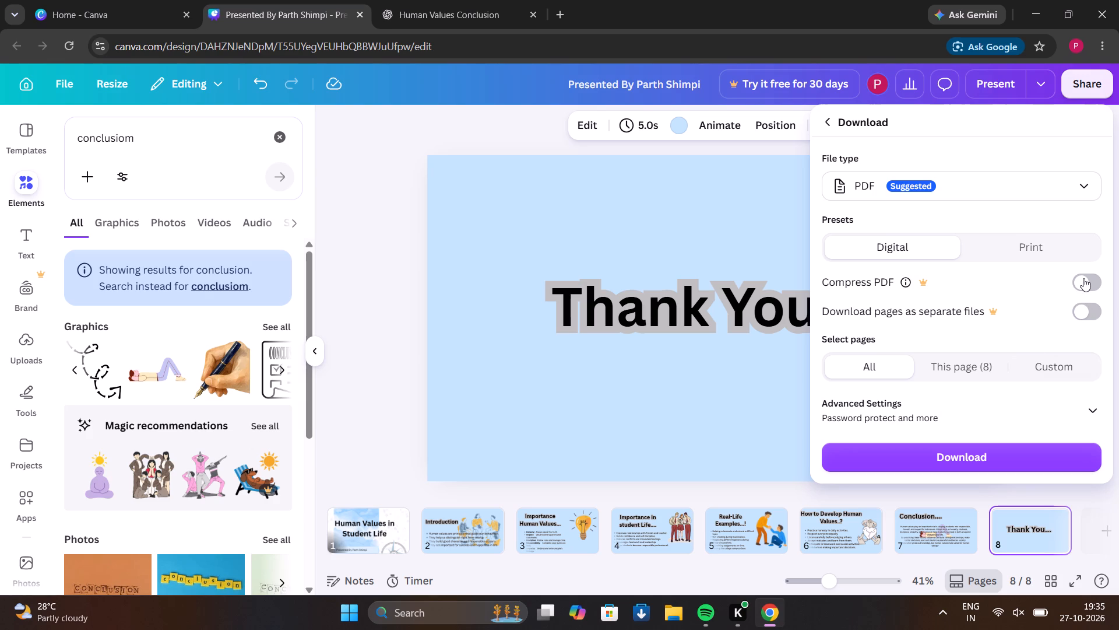
click(1007, 453)
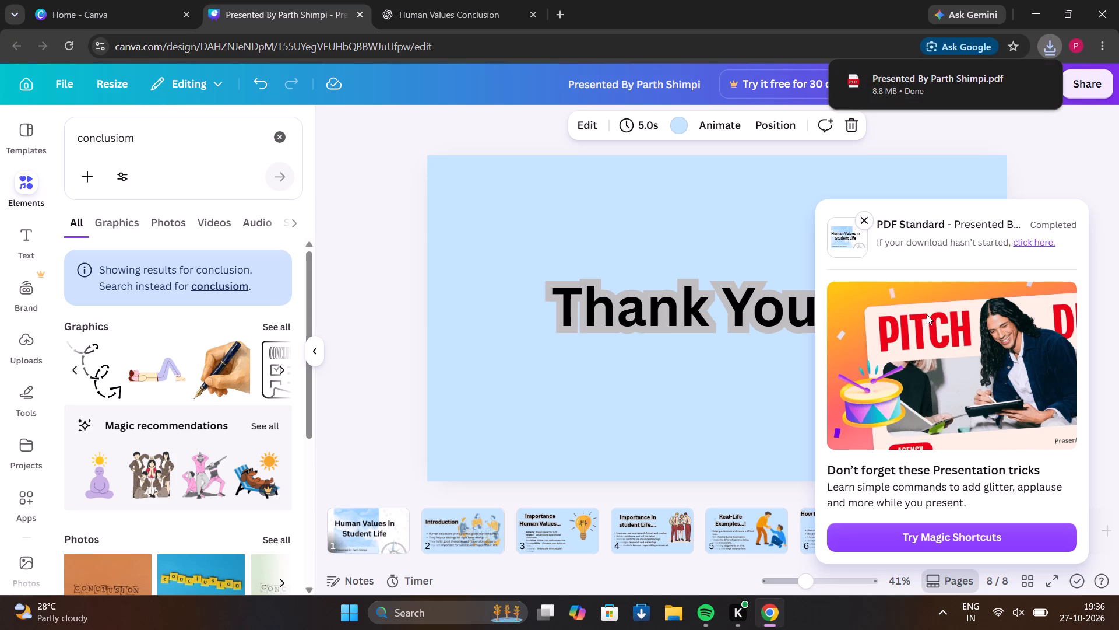
click(864, 221)
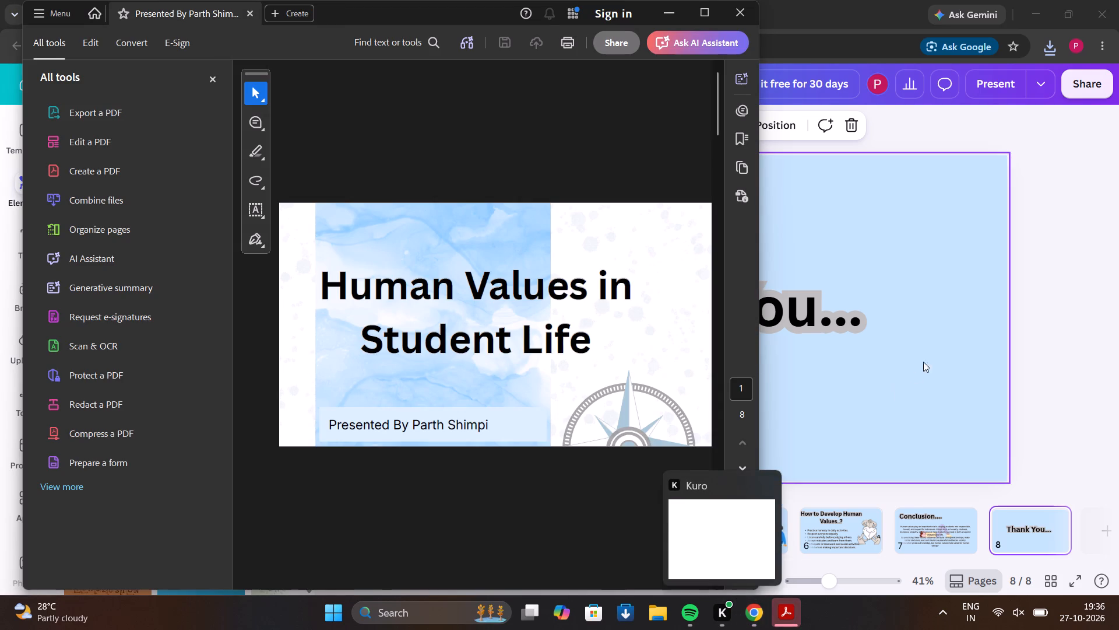
click(748, 16)
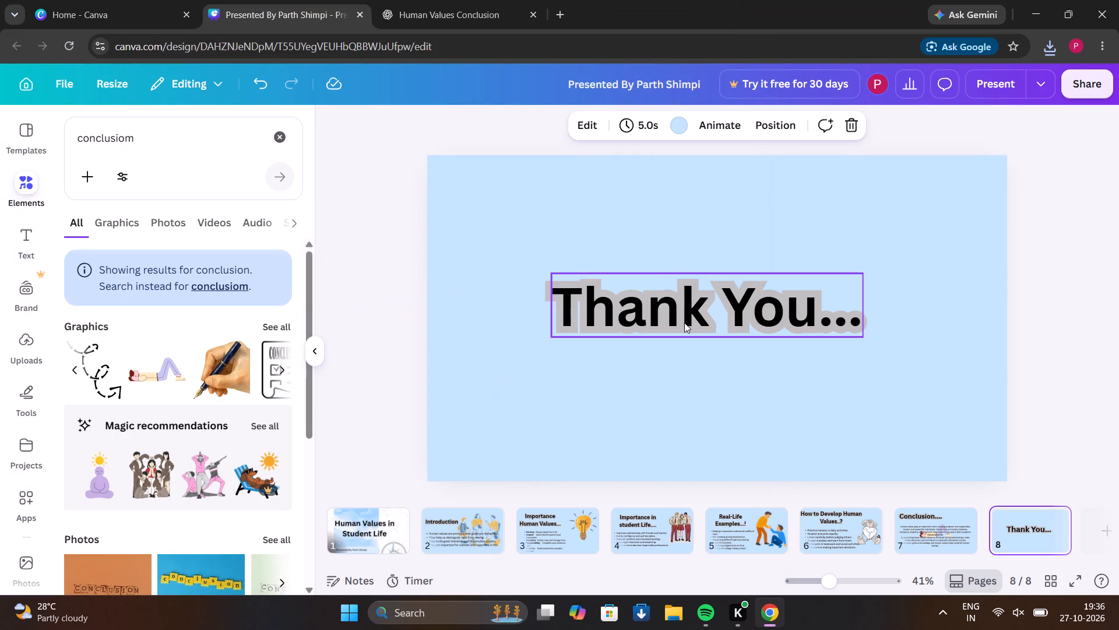
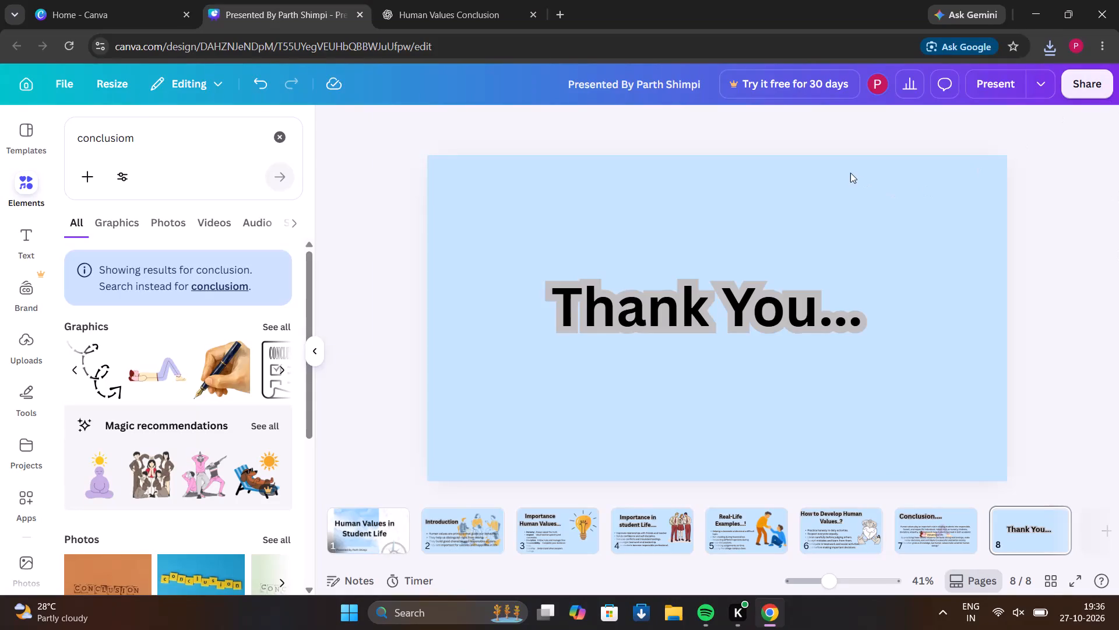
Open the browser's recent download history to check the exported presentation PDF.
click(1048, 41)
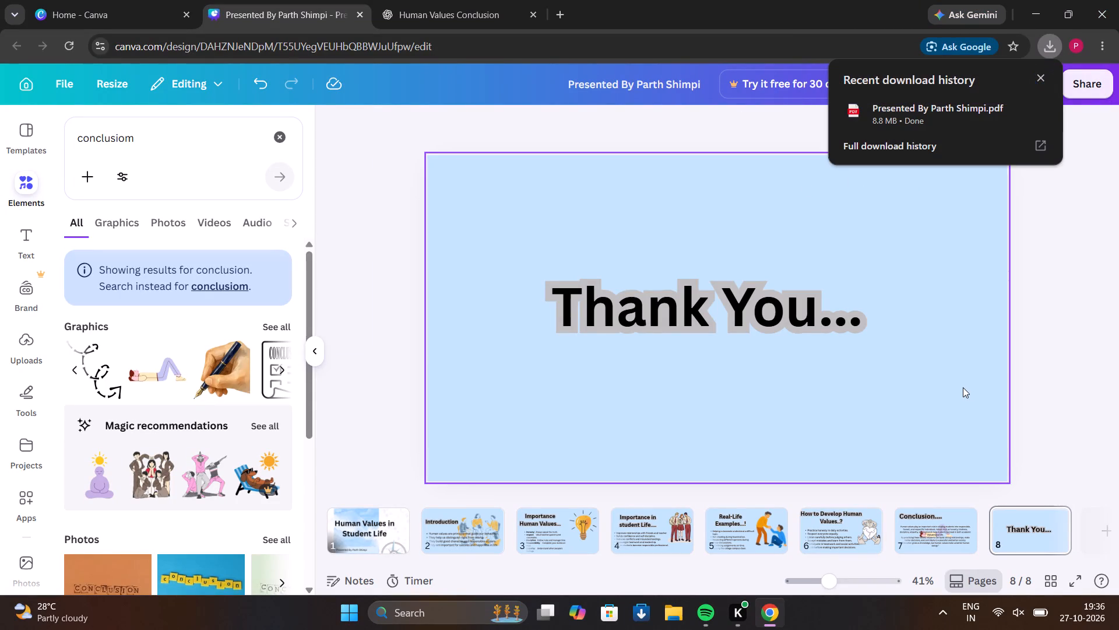
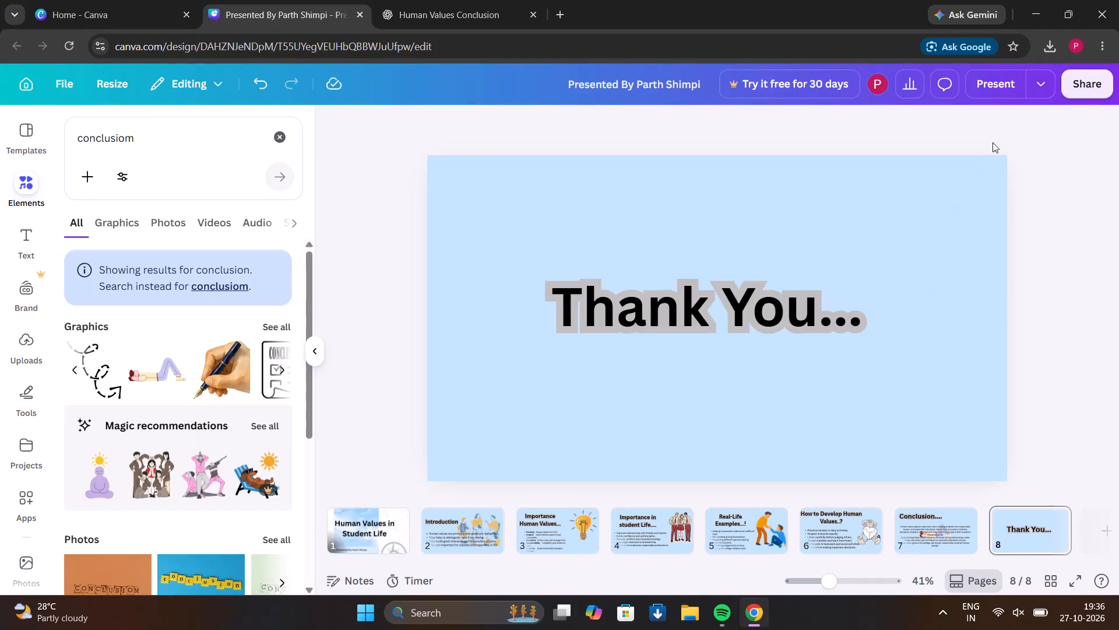
Open the exported presentation PDF from the browser's recent download history.
click(1050, 41)
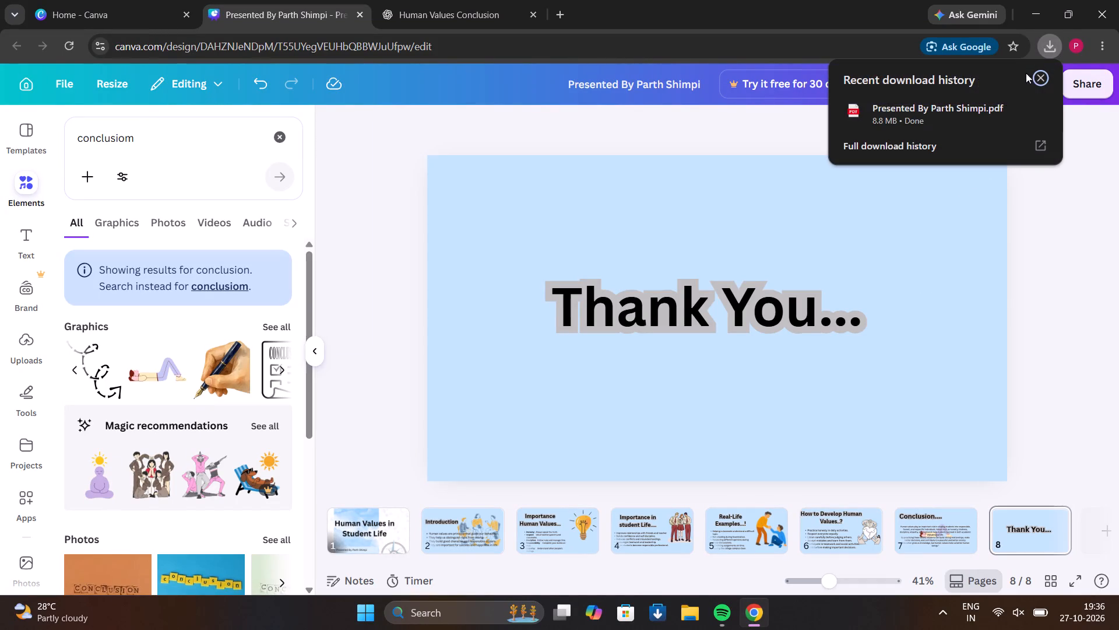
click(997, 118)
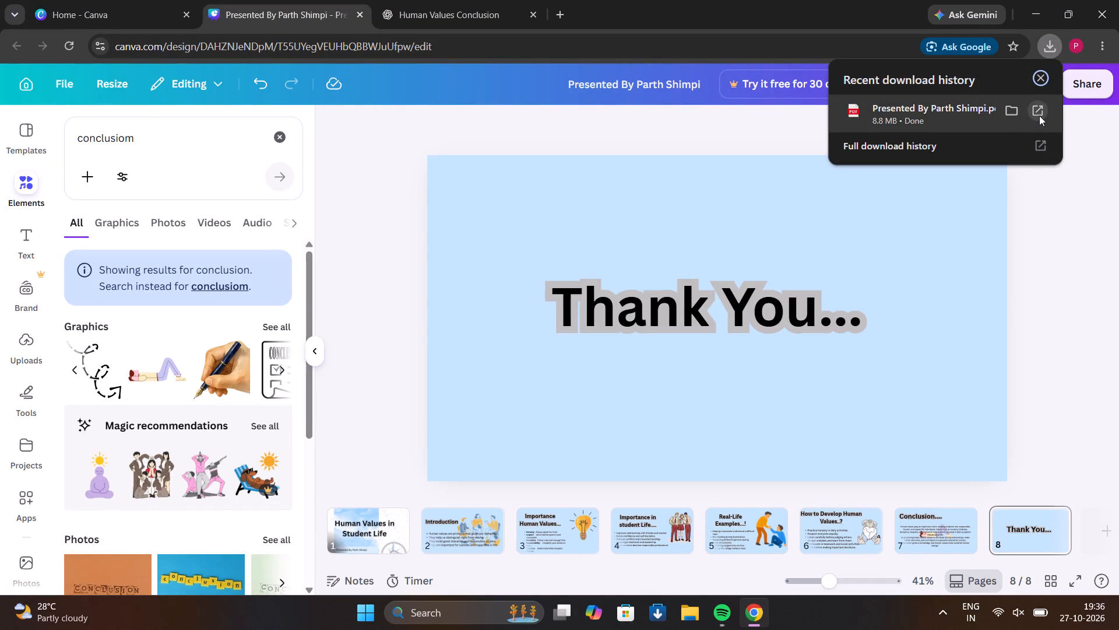
click(1039, 116)
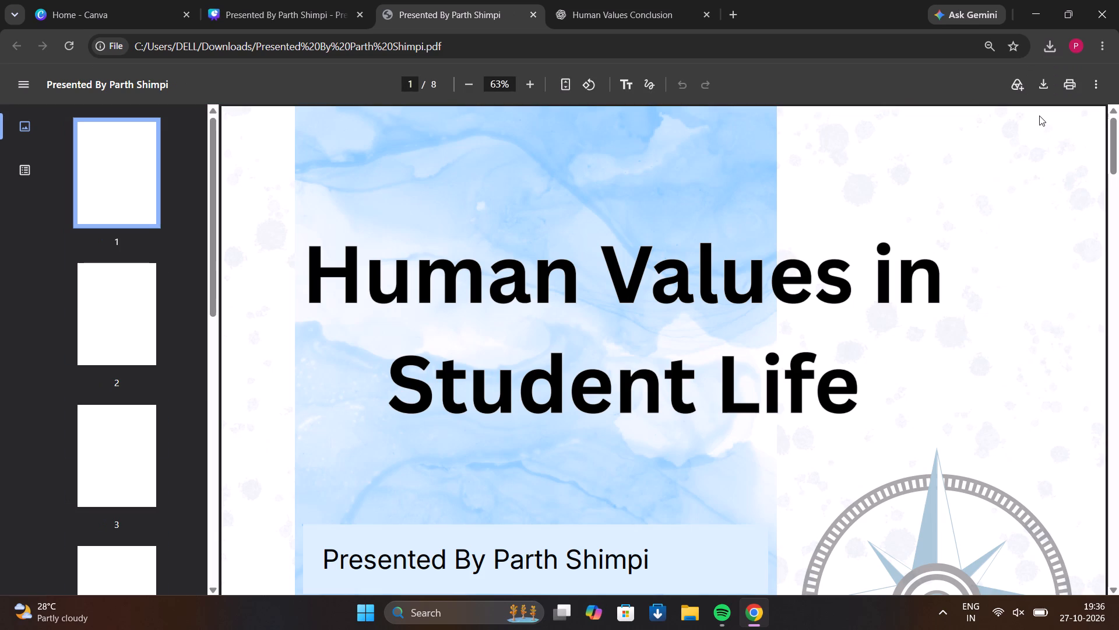
Examine the slides of the downloaded PDF from the title slide to Thank You, and return to the first page.
scroll(795, 365, down, 4)
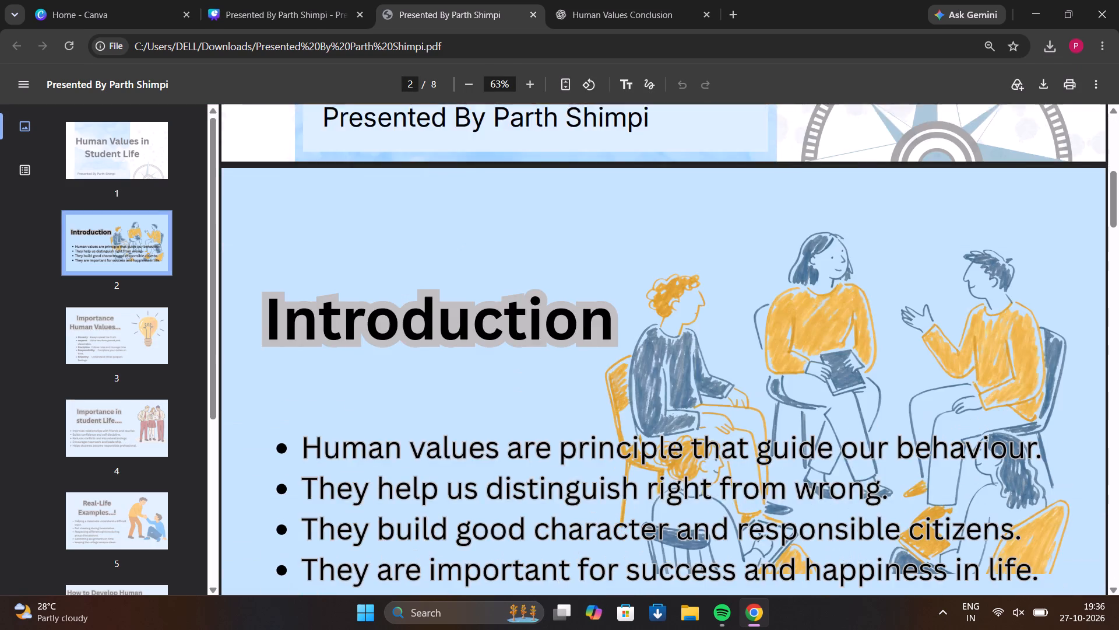
scroll(795, 365, down, 13)
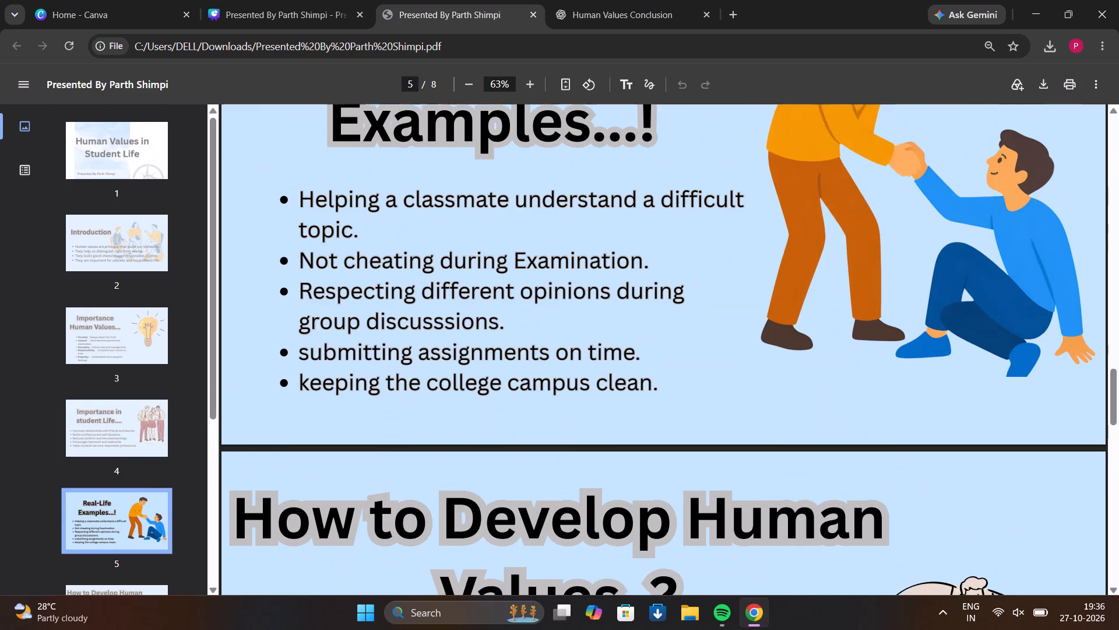
scroll(795, 365, down, 11)
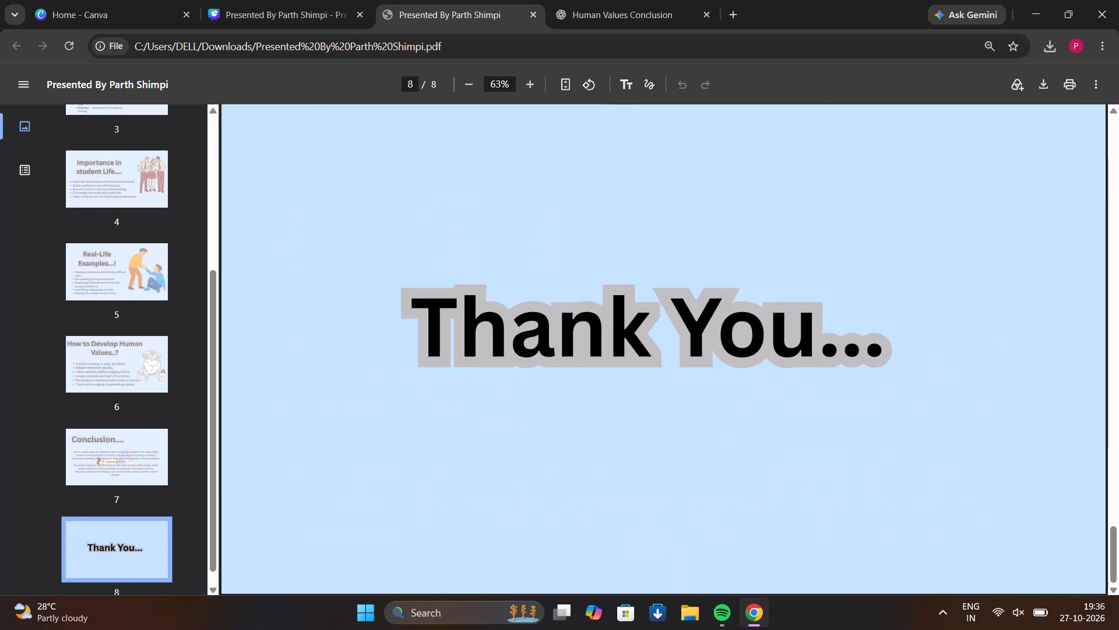
scroll(795, 365, up, 20)
scroll(795, 365, up, 9)
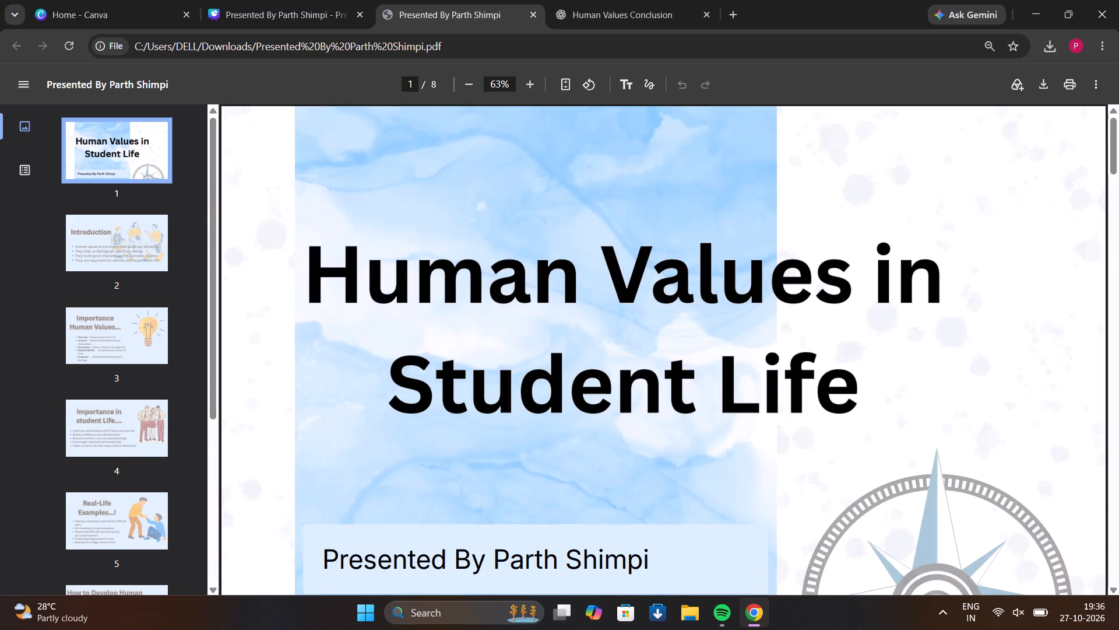
Switch to Spotify and close it.
click(726, 617)
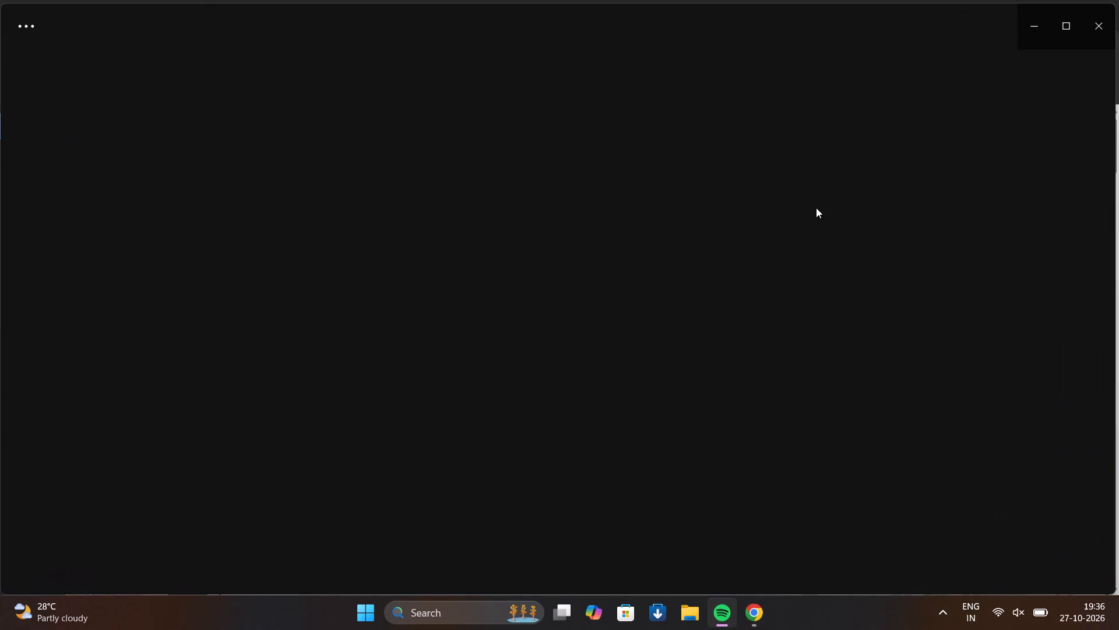
click(1100, 39)
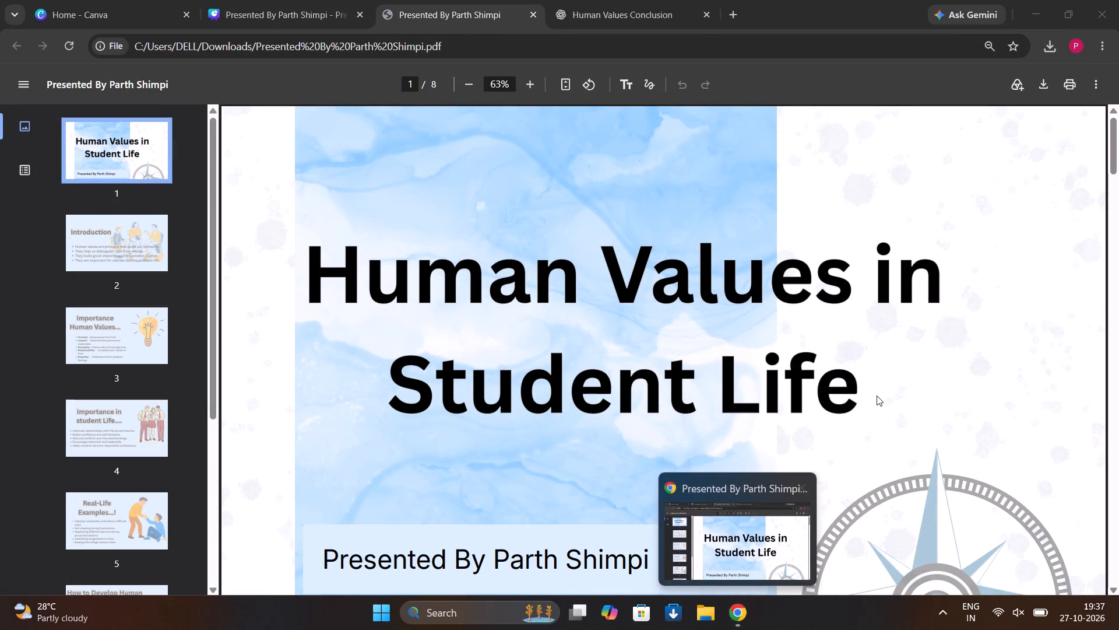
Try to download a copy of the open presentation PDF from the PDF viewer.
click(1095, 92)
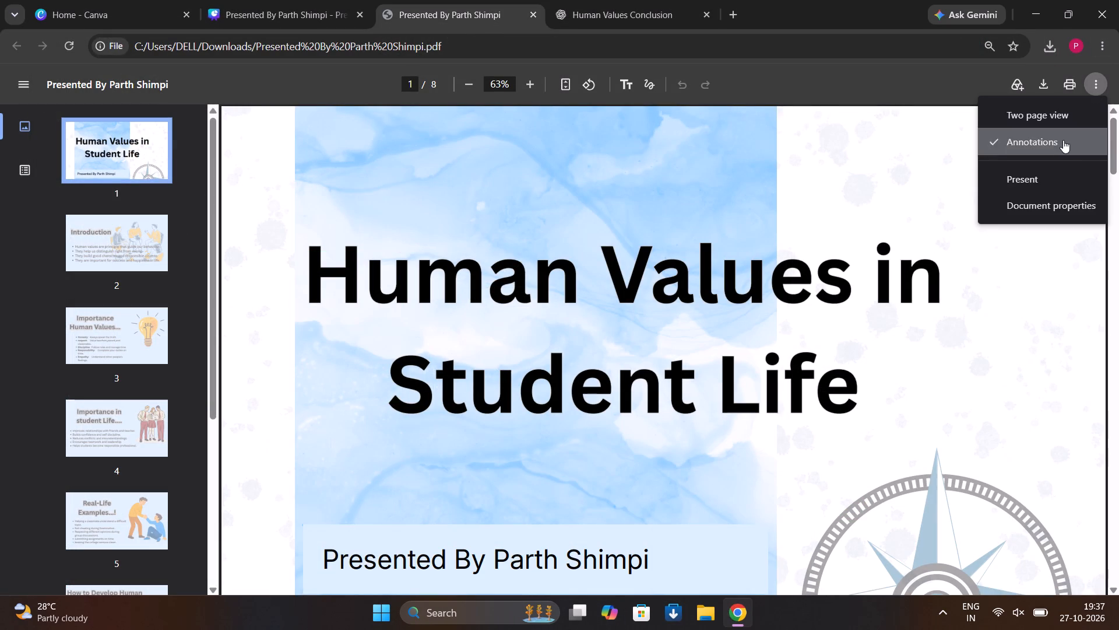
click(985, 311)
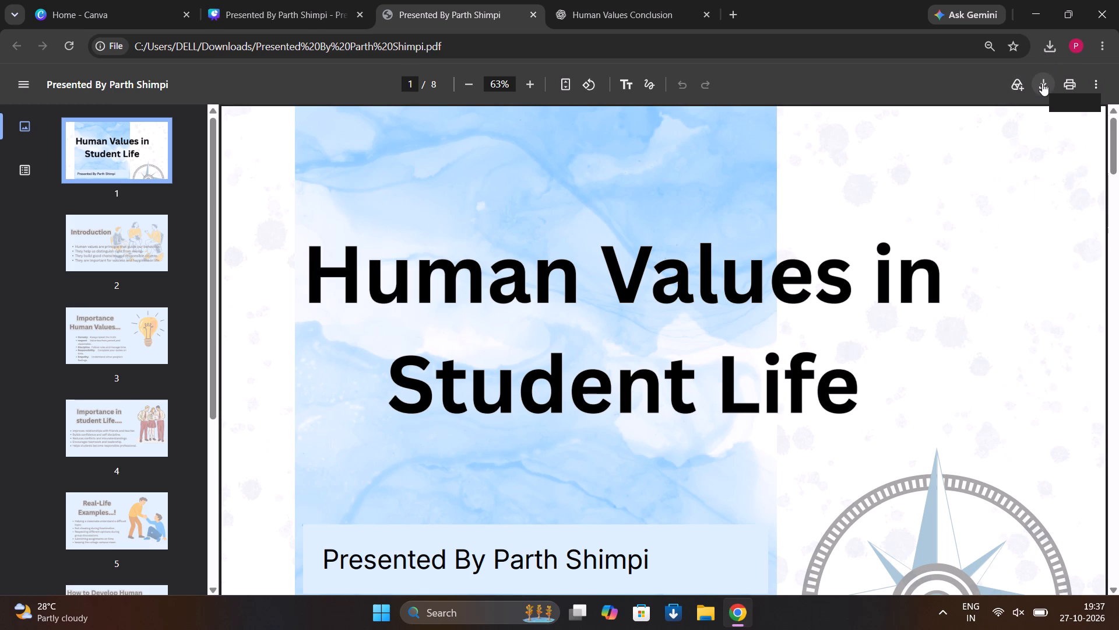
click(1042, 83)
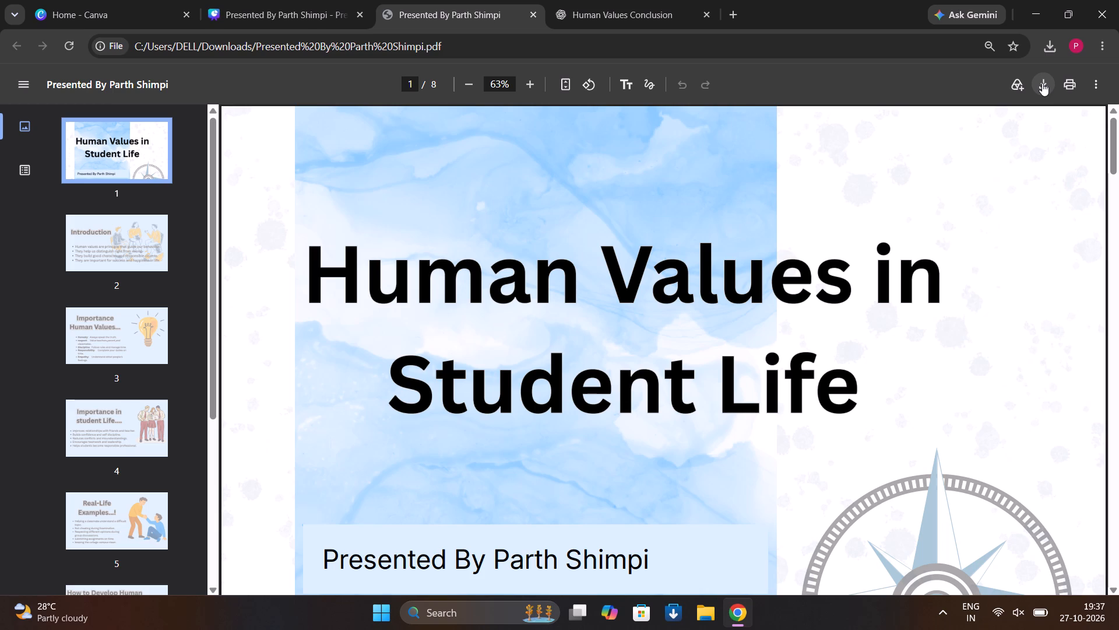
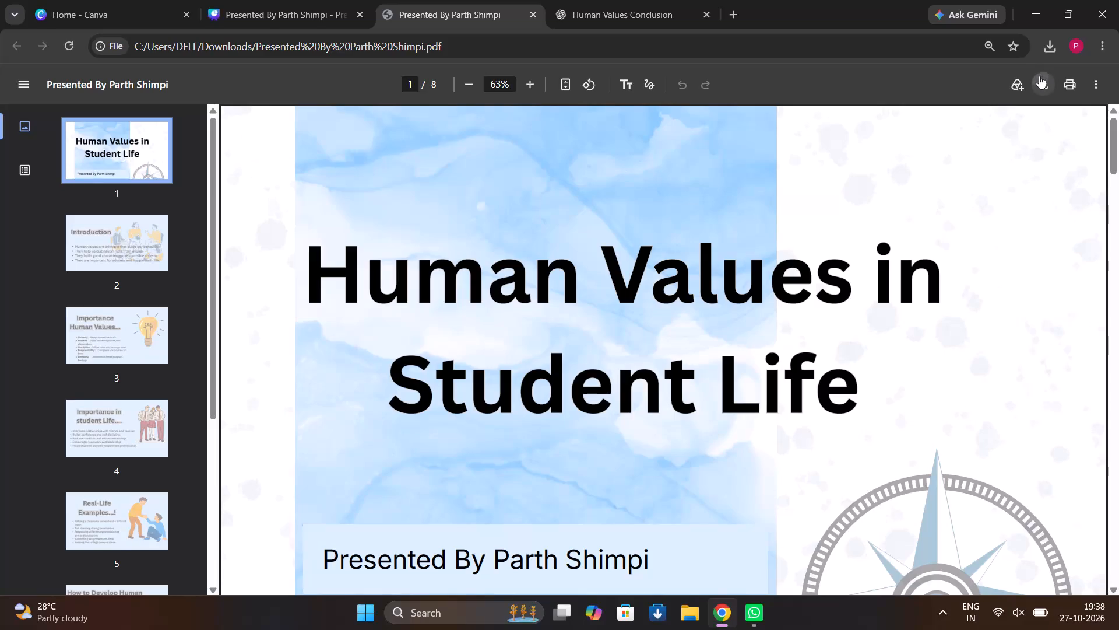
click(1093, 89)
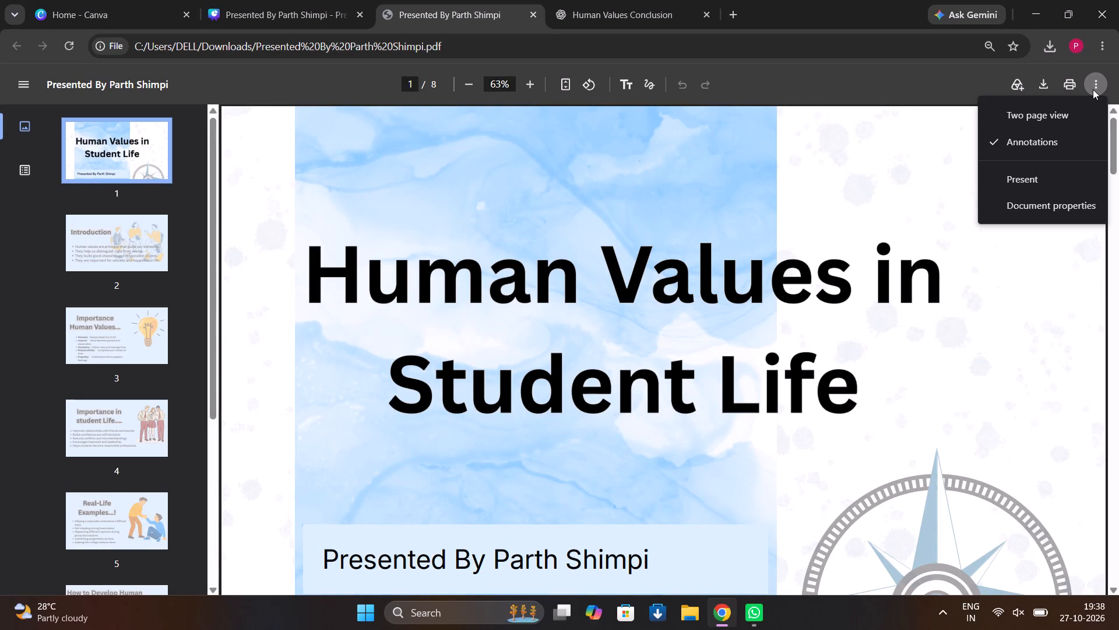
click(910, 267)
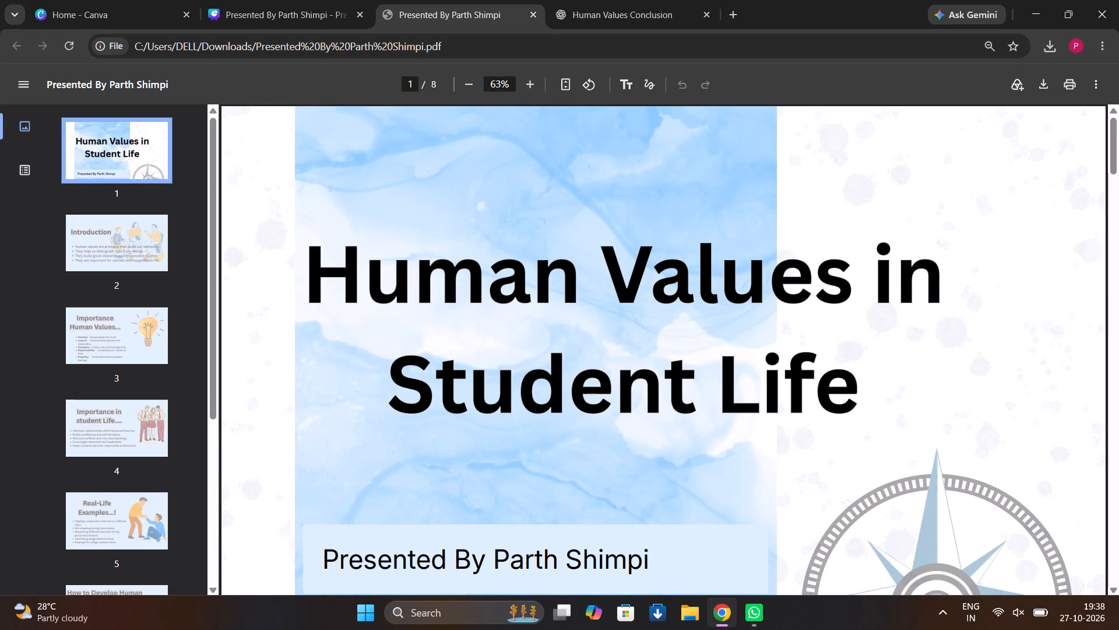